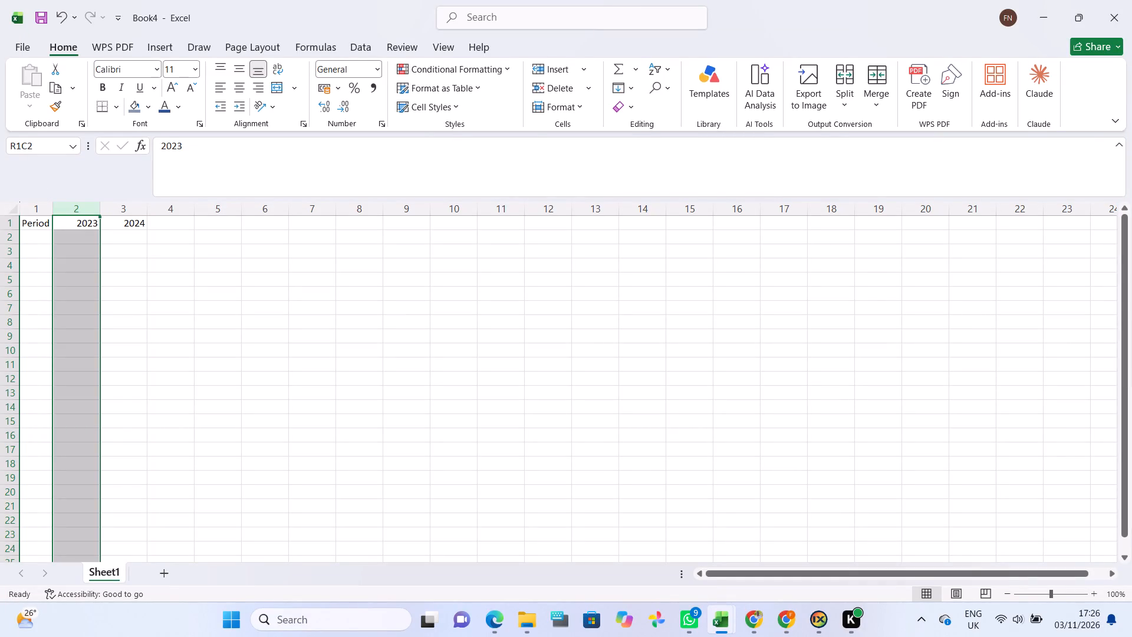
# Widen the Period column substantially so it can hold long row labels.
pyautogui.moveTo(51, 210); pyautogui.dragTo(69, 209)
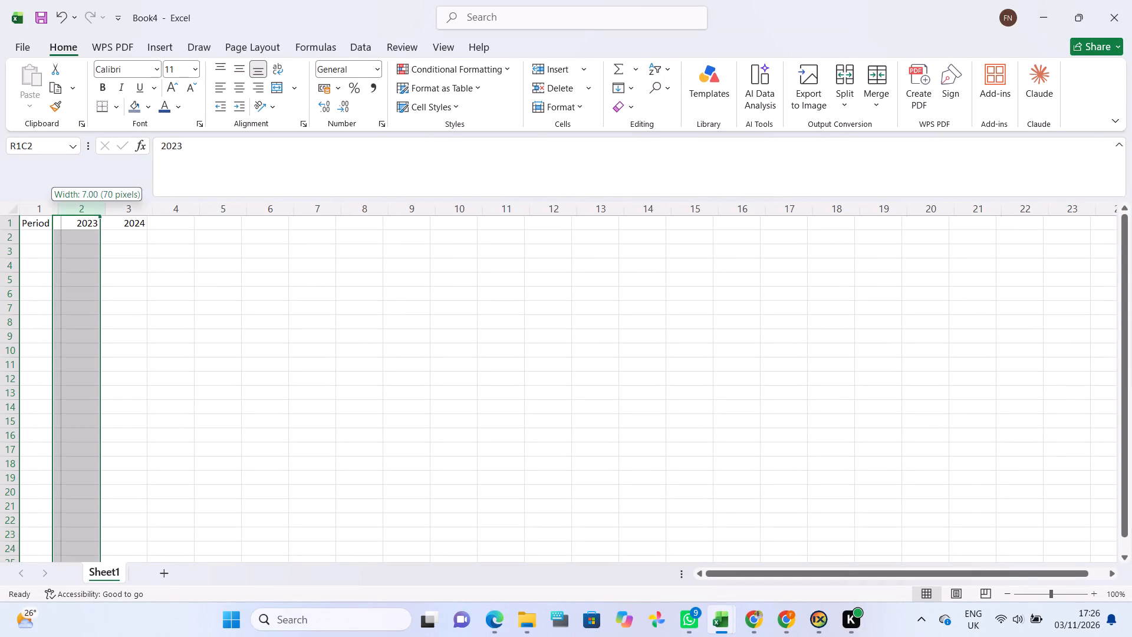
pyautogui.moveTo(69, 209); pyautogui.dragTo(100, 201)
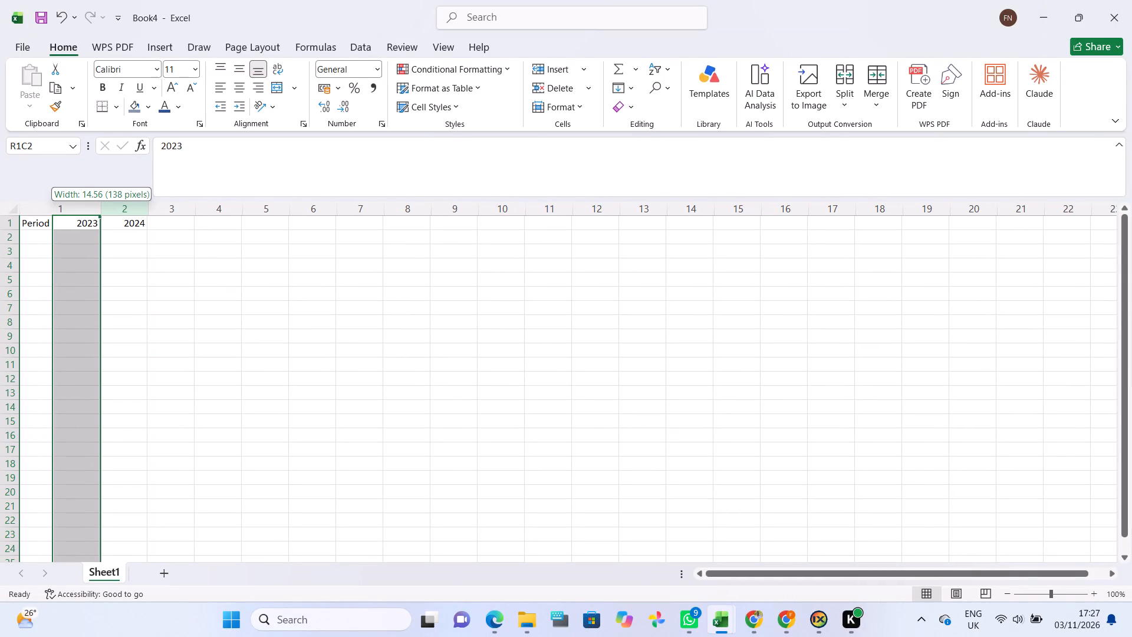
pyautogui.moveTo(100, 201); pyautogui.dragTo(205, 177)
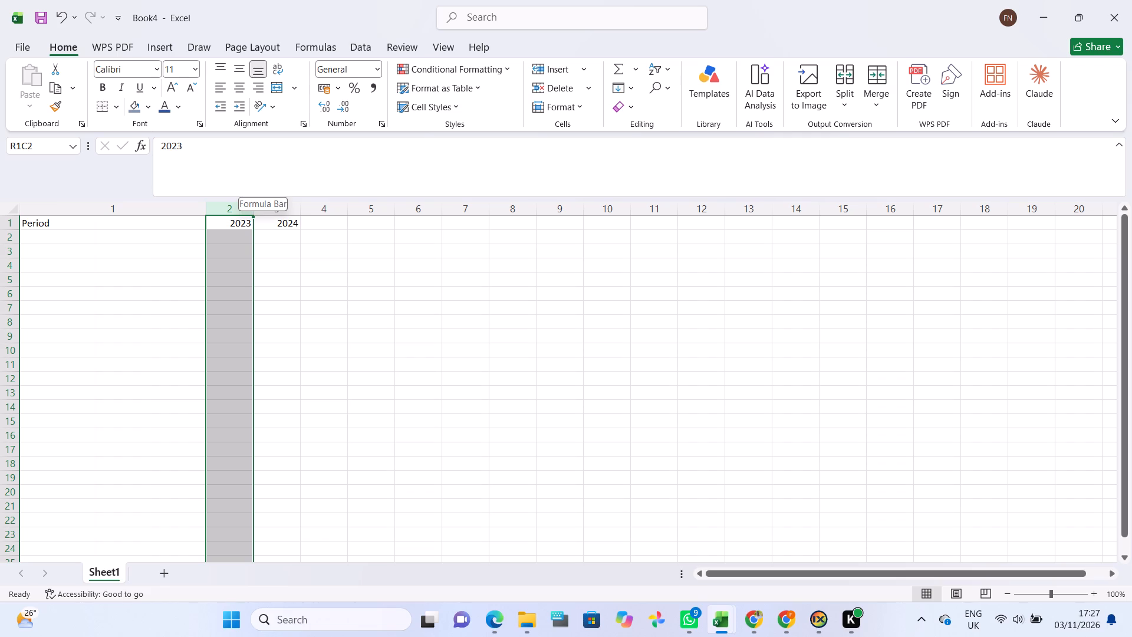
pyautogui.click(167, 208)
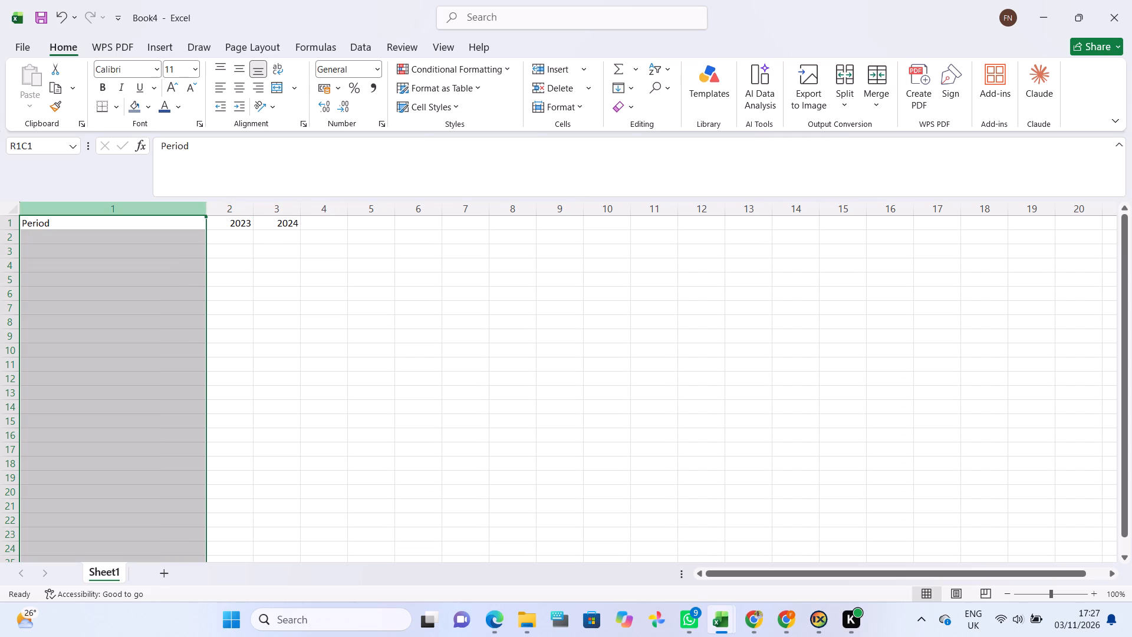
# Widen the 2023 and 2024 columns to about the same width as each other.
pyautogui.click(271, 228)
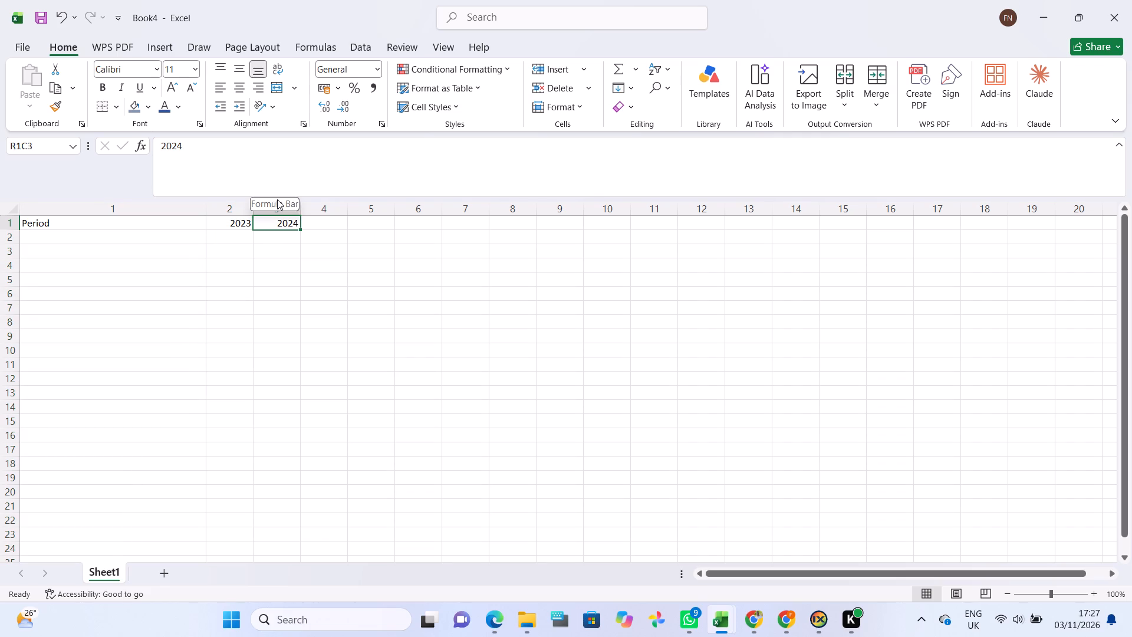
pyautogui.click(241, 199)
pyautogui.moveTo(241, 199); pyautogui.dragTo(241, 215)
pyautogui.click(241, 215)
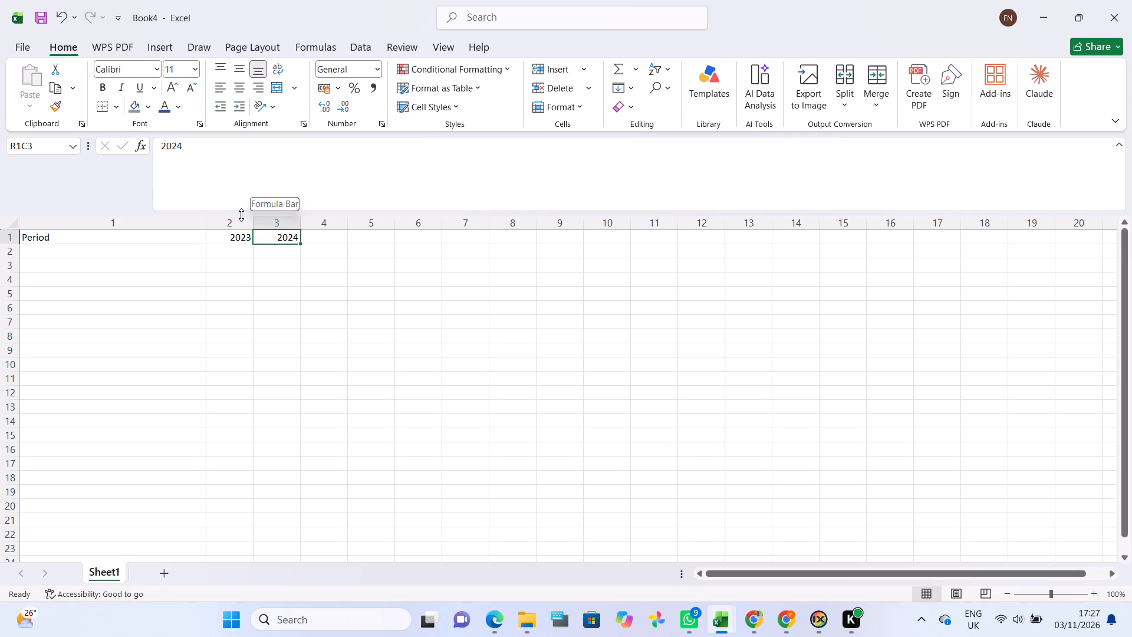
pyautogui.moveTo(253, 224); pyautogui.dragTo(277, 220)
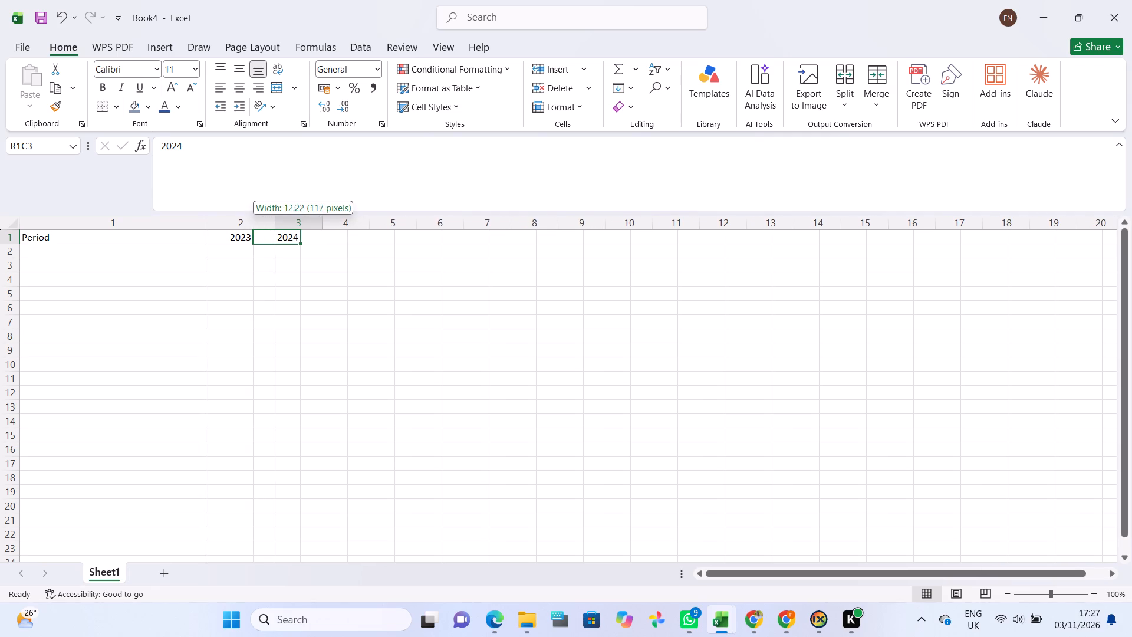
pyautogui.moveTo(277, 220); pyautogui.dragTo(285, 224)
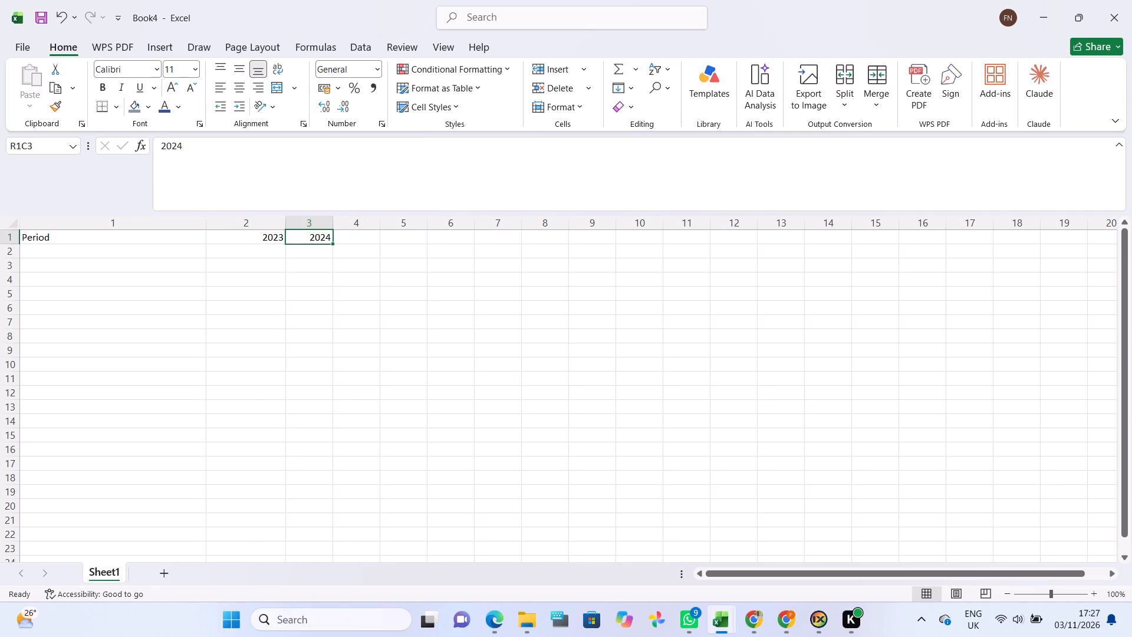
pyautogui.moveTo(333, 224); pyautogui.dragTo(364, 214)
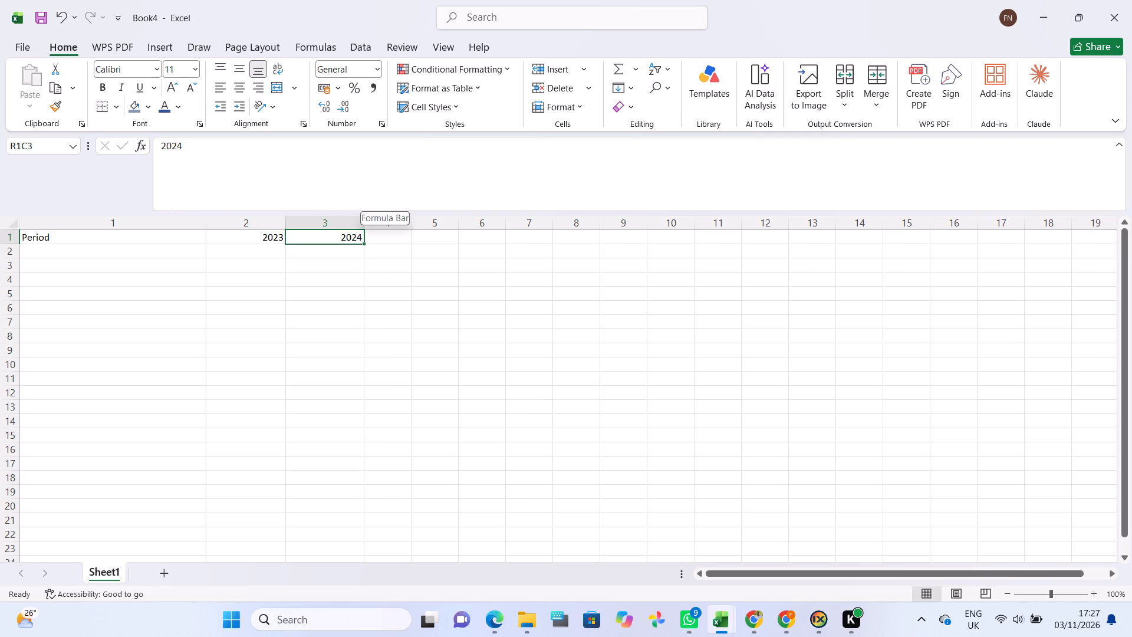
# Enter the row labels Revenue, Sales, Service and Interest below Period, in rows 2 to 5.
pyautogui.click(127, 261)
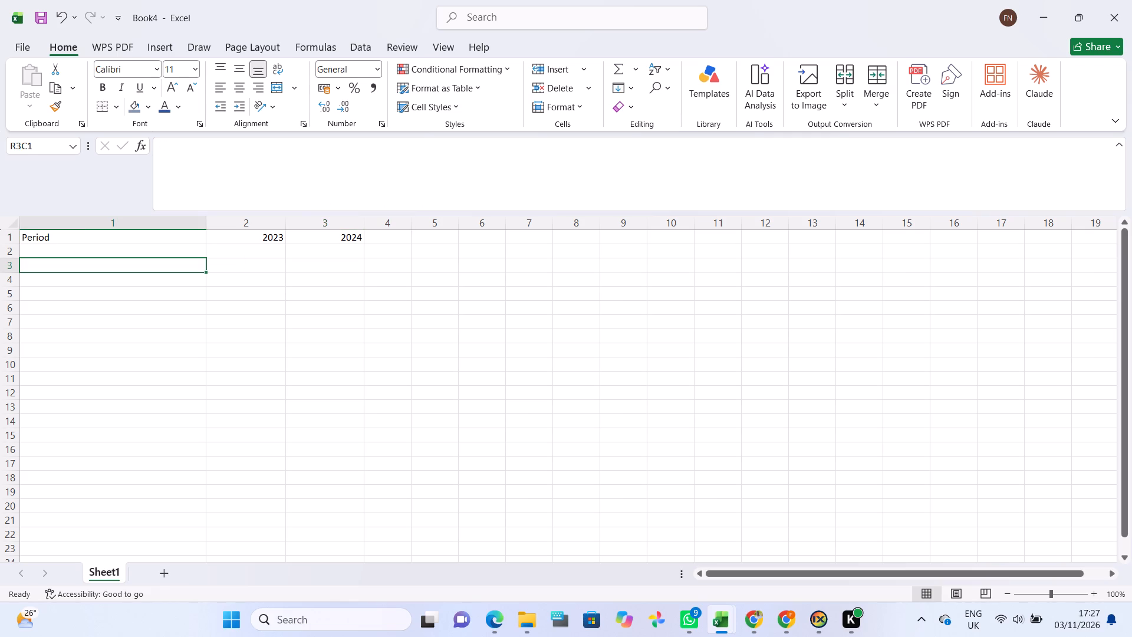
pyautogui.click(107, 251)
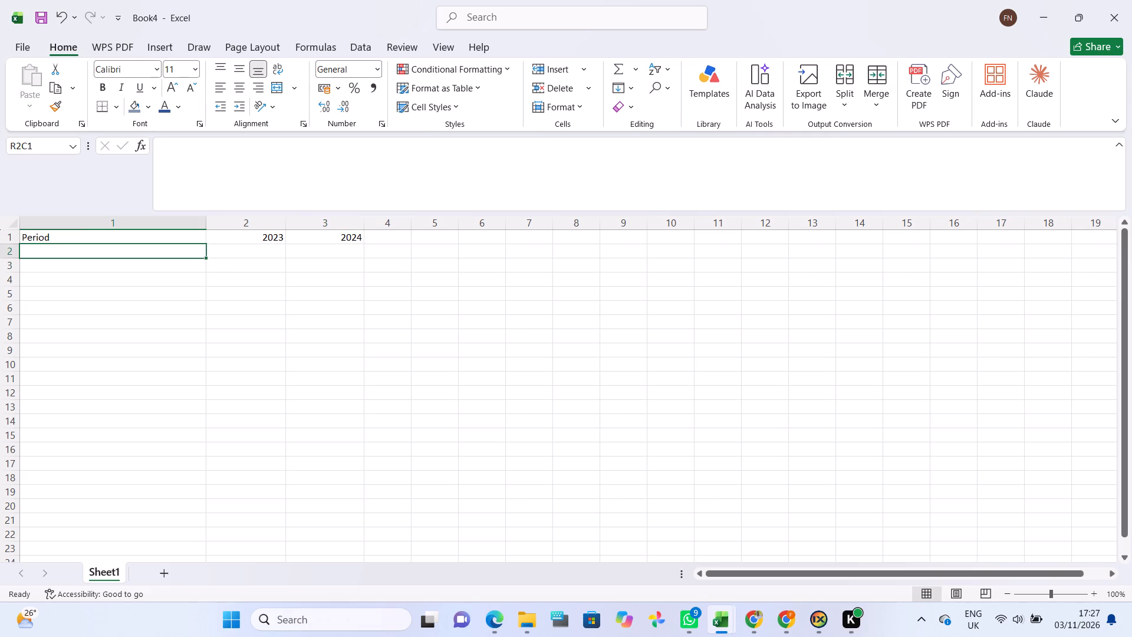
pyautogui.write('RE')
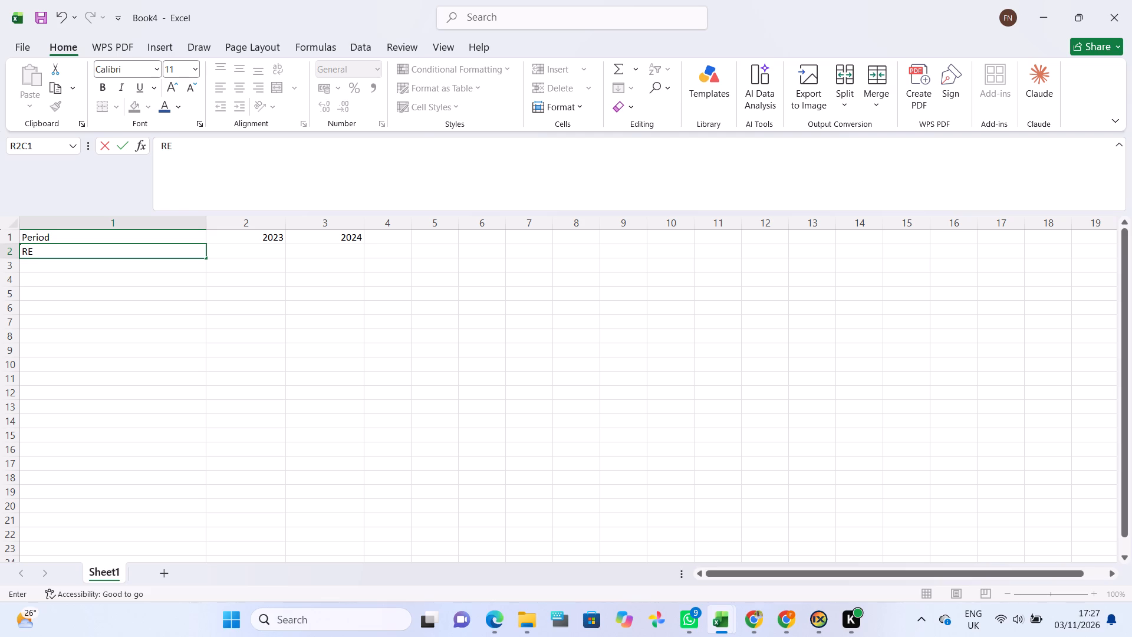
pyautogui.press('BackSpace')
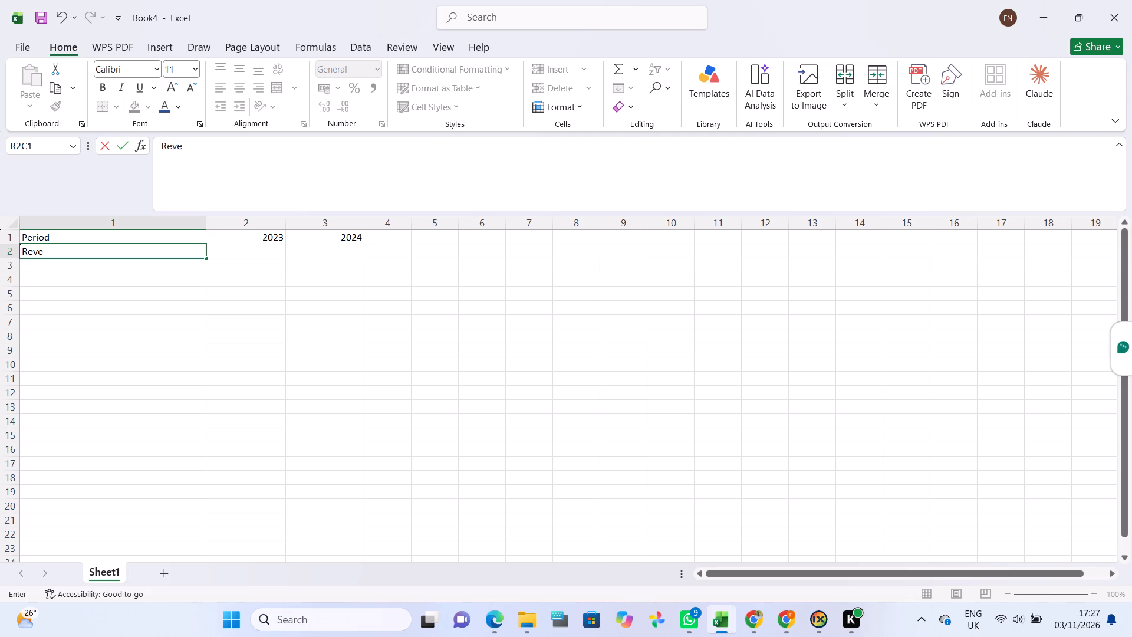
pyautogui.click(70, 272)
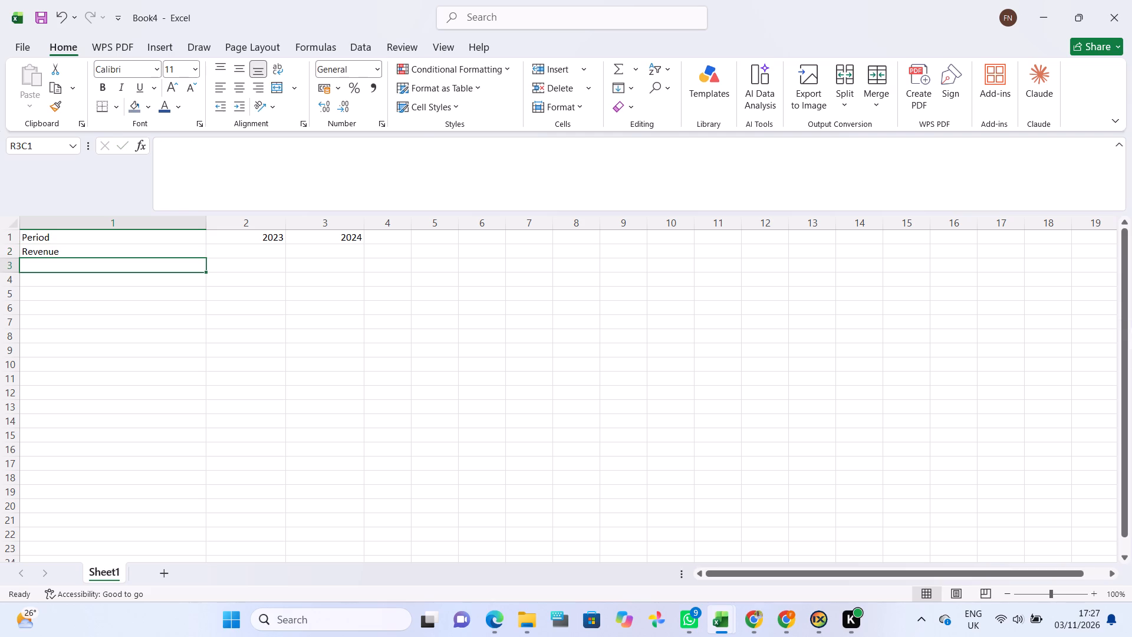
pyautogui.write('les')
pyautogui.press('Down')
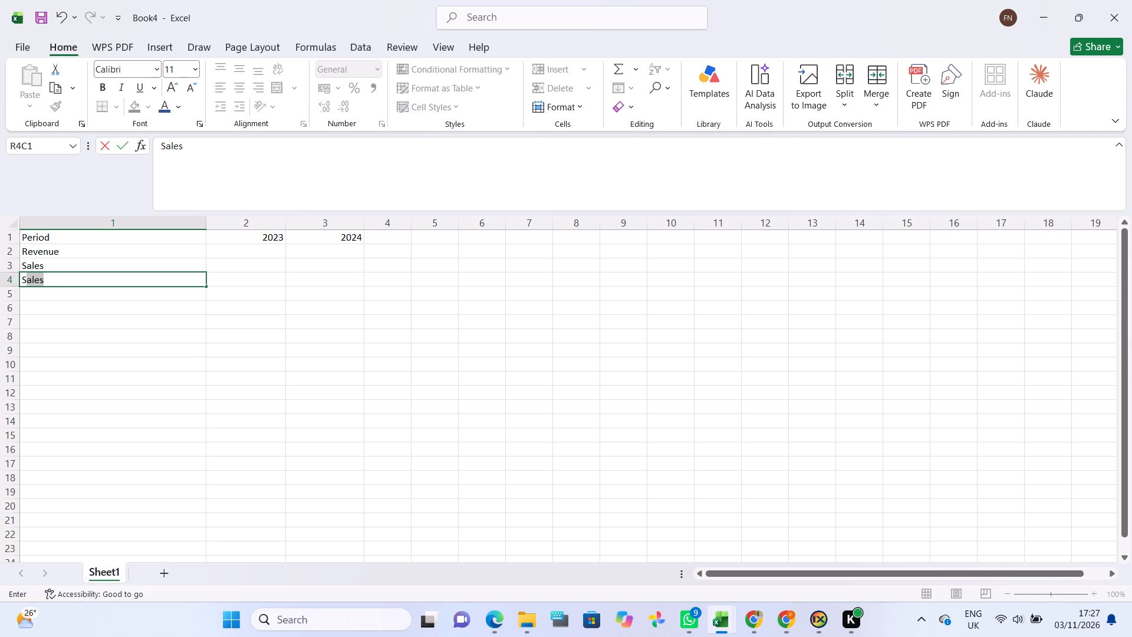
pyautogui.write('ervice')
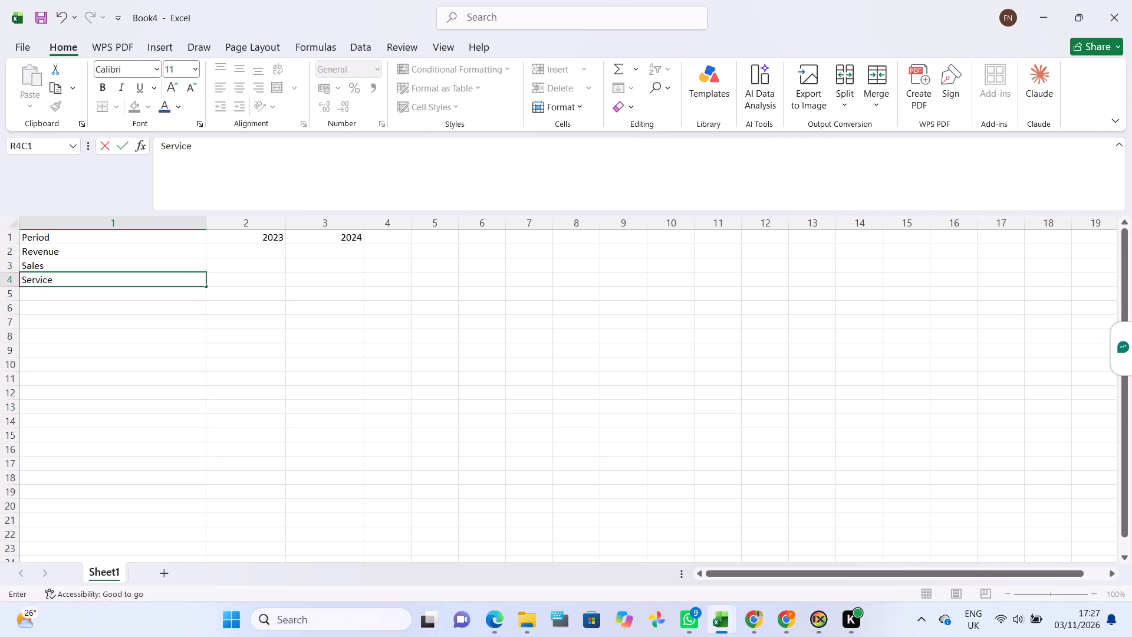
pyautogui.press('Down')
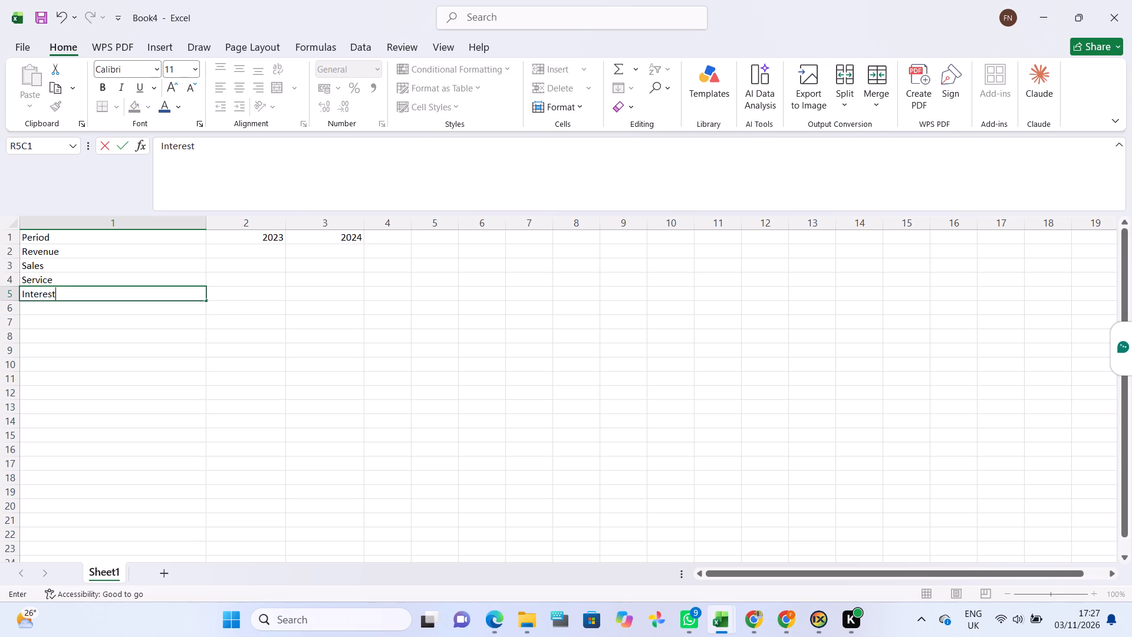
pyautogui.press('Down')
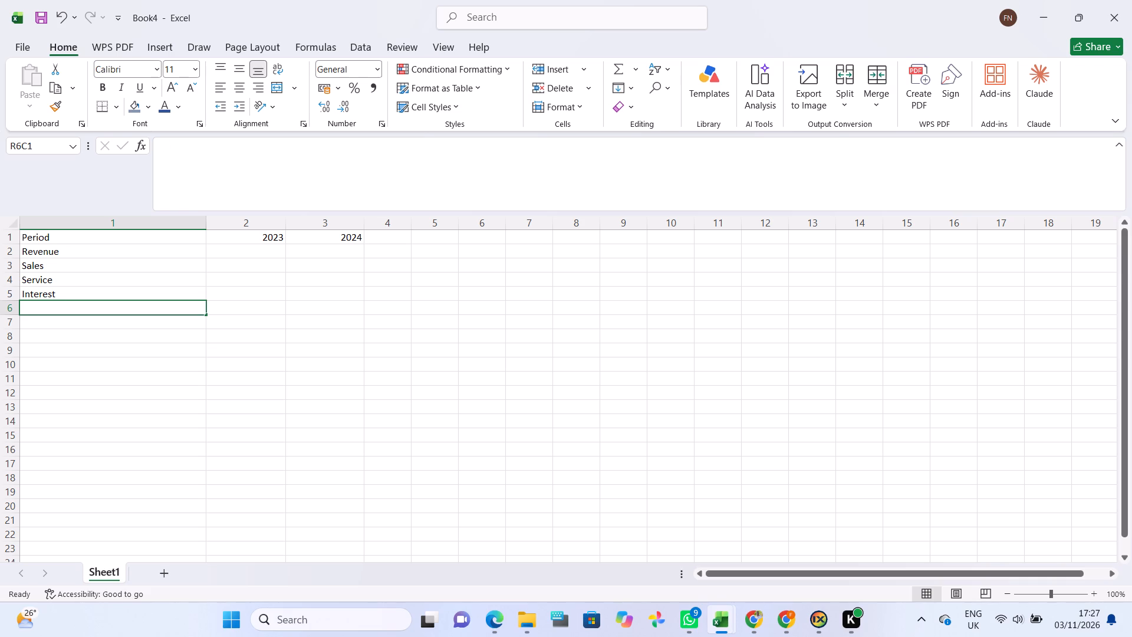
# Enter the label "Gain on sales of Assets" in row 6, below Interest.
pyautogui.write('ain on sales')
pyautogui.press('space')
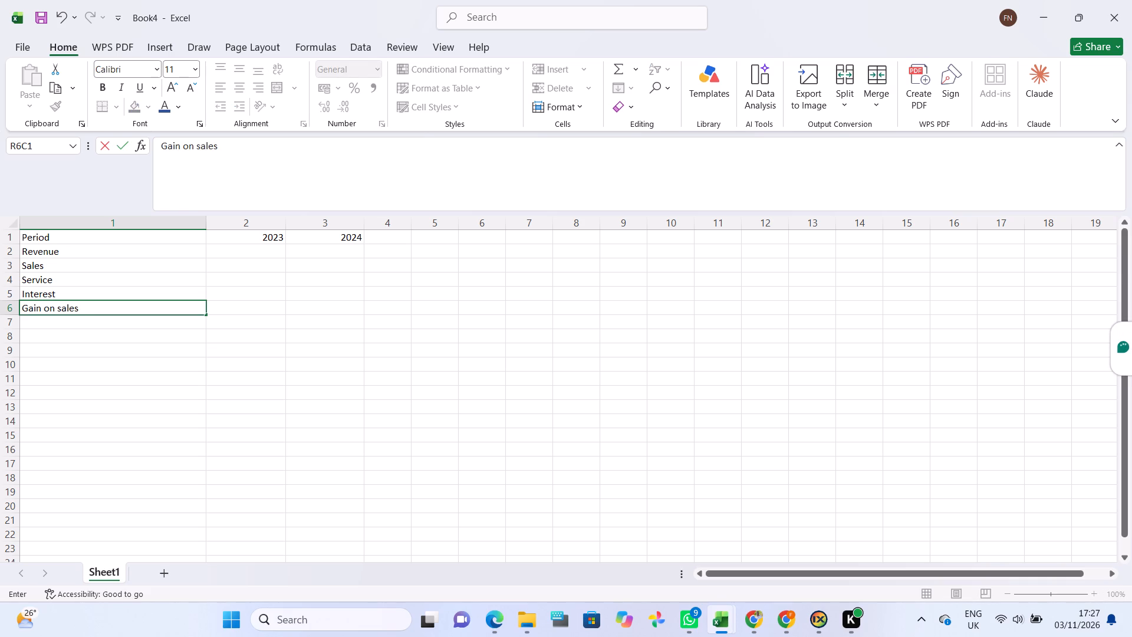
pyautogui.write('os')
pyautogui.press('BackSpace')
pyautogui.write('f')
pyautogui.press('space')
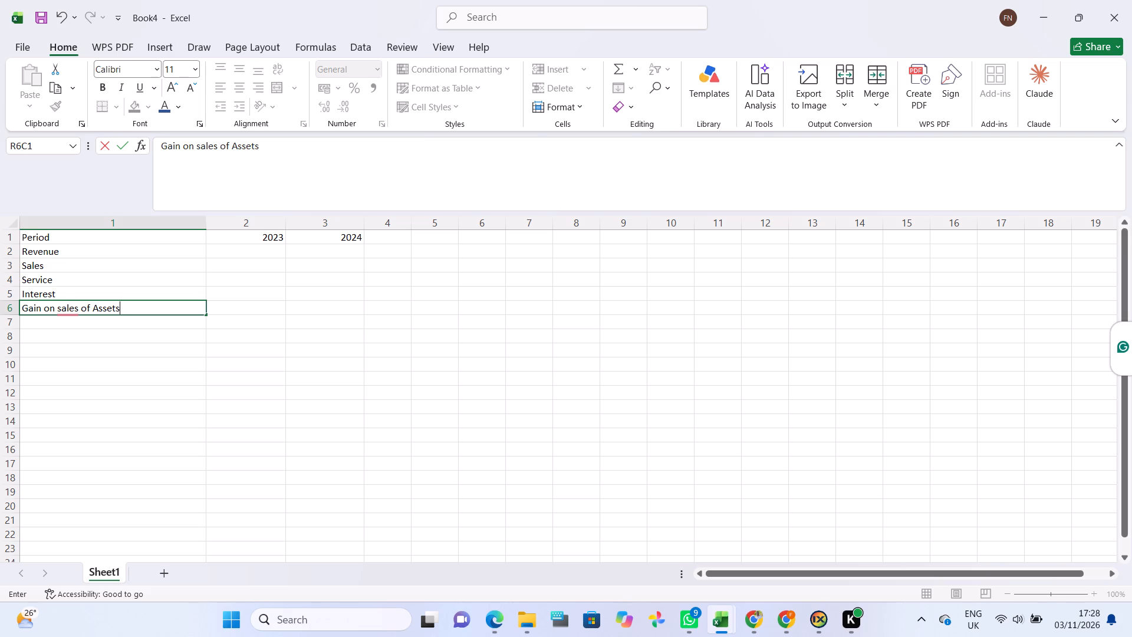
pyautogui.click(166, 295)
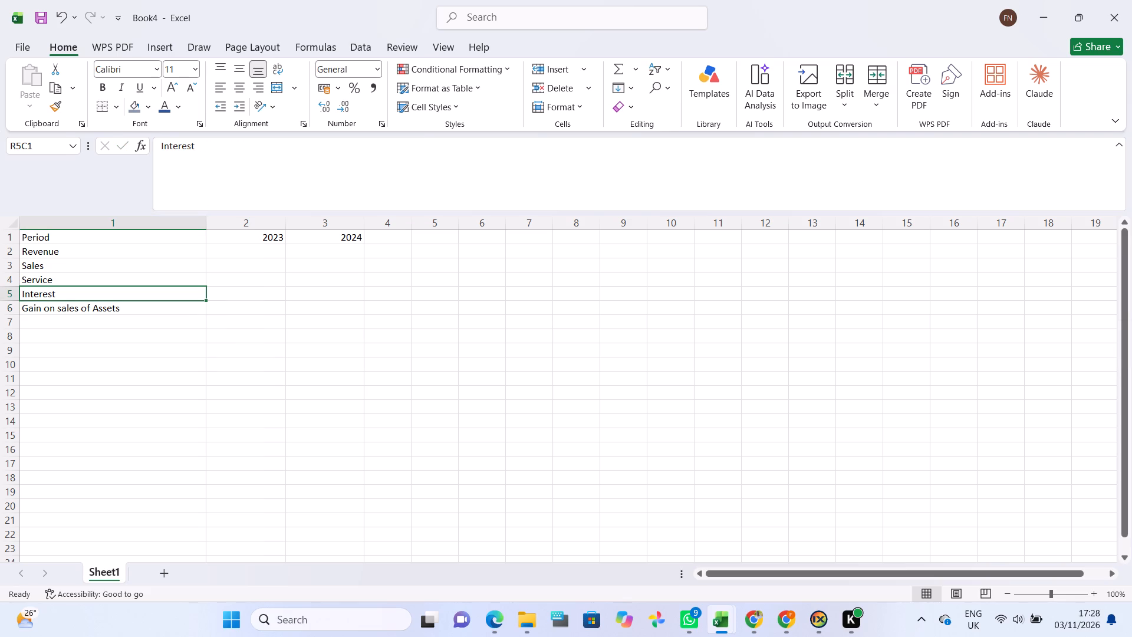
# Narrow the Period column slightly while still leaving room for the longest label.
pyautogui.moveTo(207, 218); pyautogui.dragTo(178, 224)
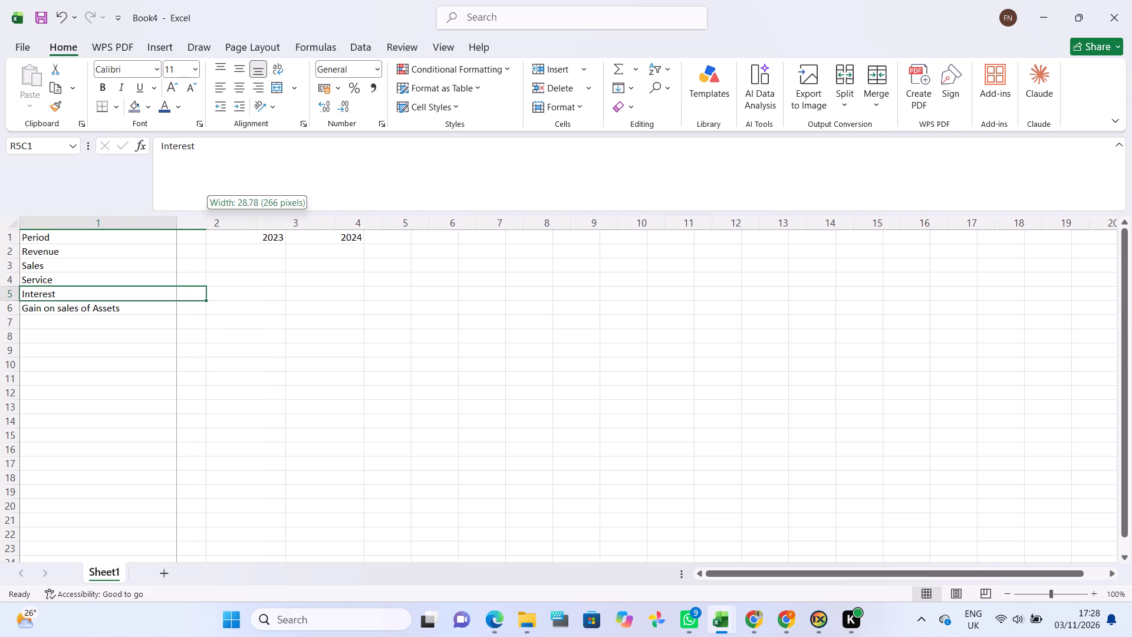
pyautogui.moveTo(178, 224); pyautogui.dragTo(185, 229)
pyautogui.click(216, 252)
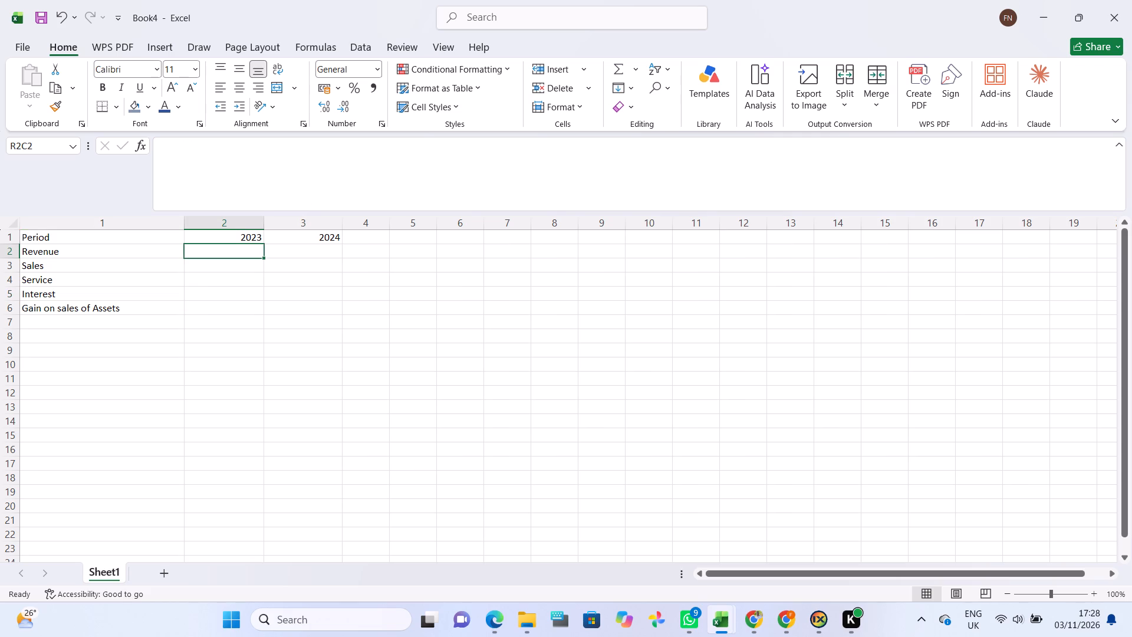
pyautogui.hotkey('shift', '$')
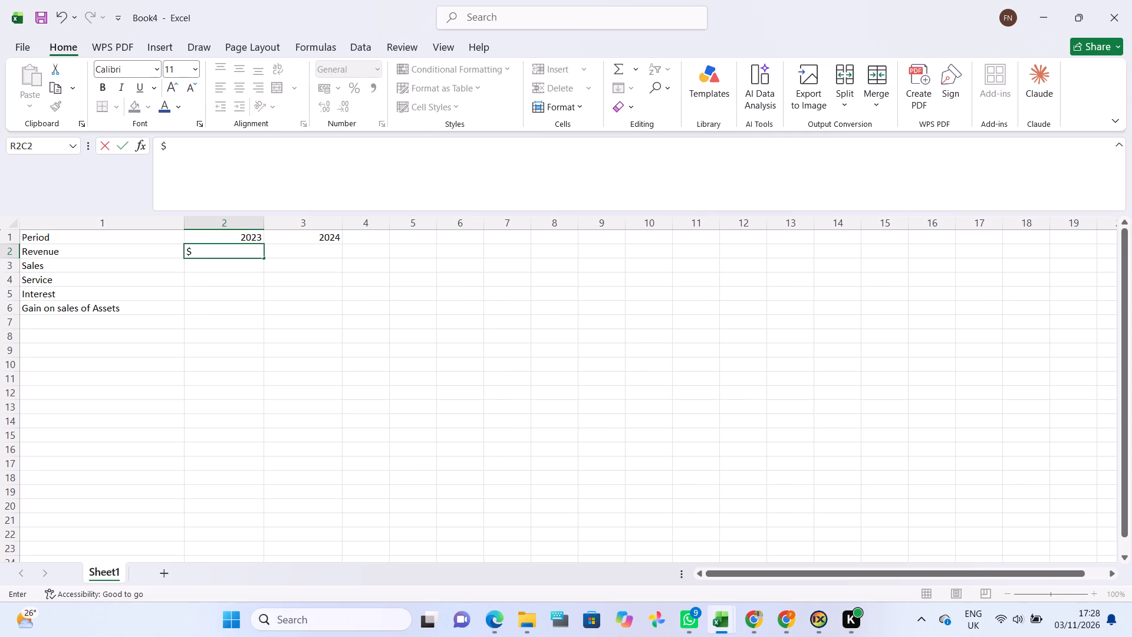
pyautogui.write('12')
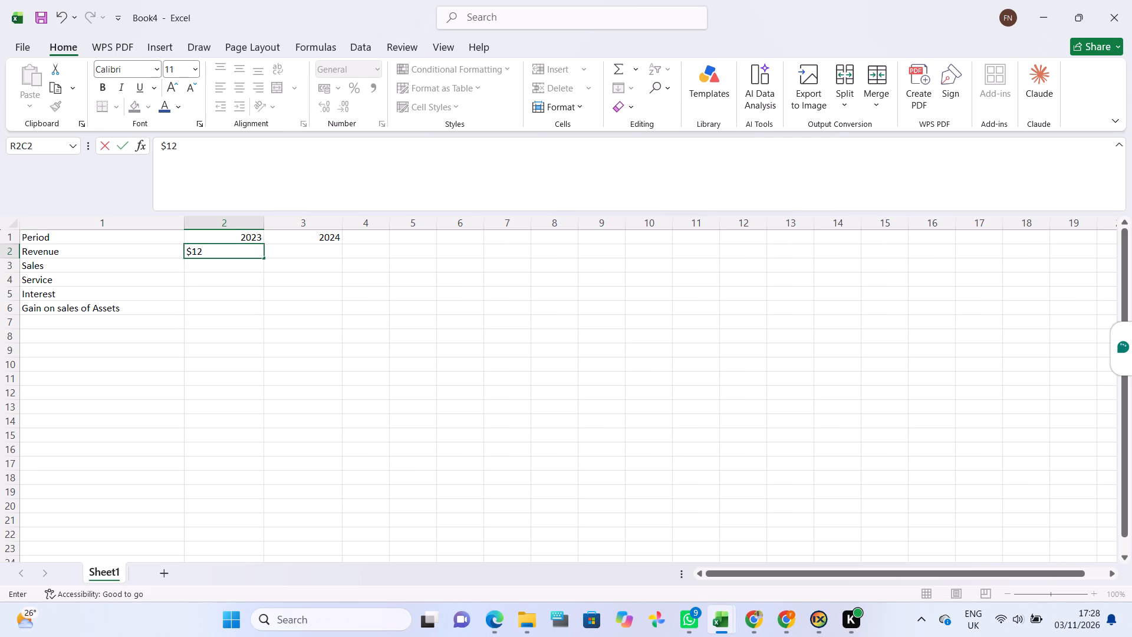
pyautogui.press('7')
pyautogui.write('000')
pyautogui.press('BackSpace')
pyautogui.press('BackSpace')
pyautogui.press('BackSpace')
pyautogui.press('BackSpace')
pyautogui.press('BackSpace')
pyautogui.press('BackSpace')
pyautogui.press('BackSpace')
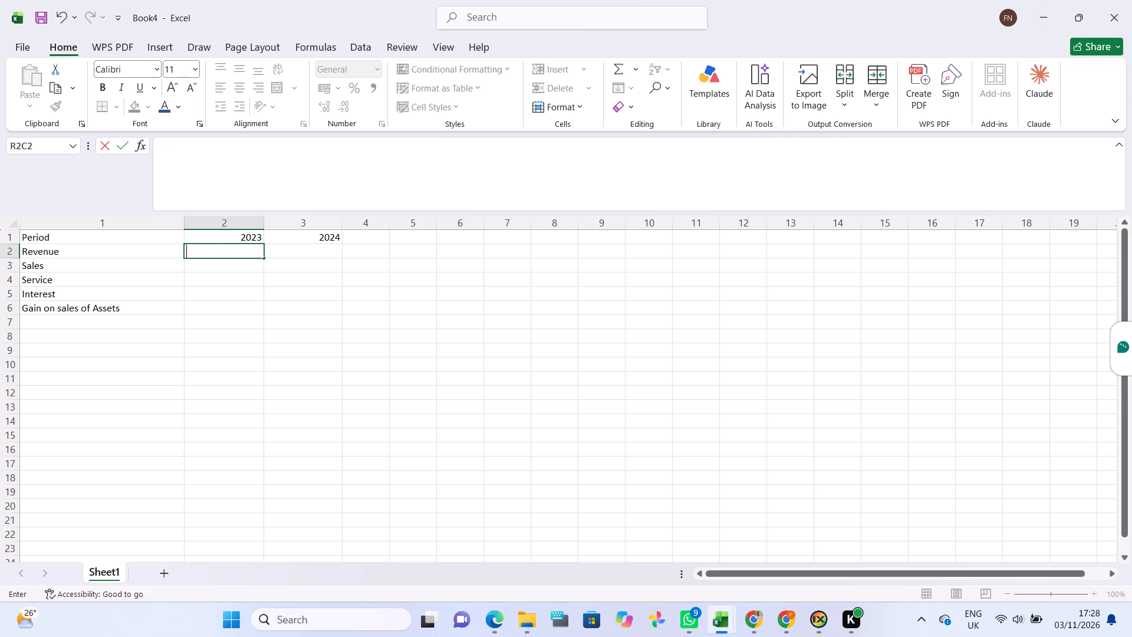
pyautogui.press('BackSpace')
# Enter 127000.00 as the 2023 Revenue value, in row 2, column 2.
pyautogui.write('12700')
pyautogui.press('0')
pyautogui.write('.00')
pyautogui.moveTo(216, 252); pyautogui.dragTo(226, 258)
pyautogui.moveTo(226, 258); pyautogui.dragTo(248, 283)
pyautogui.click(248, 283)
# Format the 2023 Revenue amount as Number with 2 decimal places, a 1000 separator and red negatives with a minus sign.
pyautogui.click(241, 248)
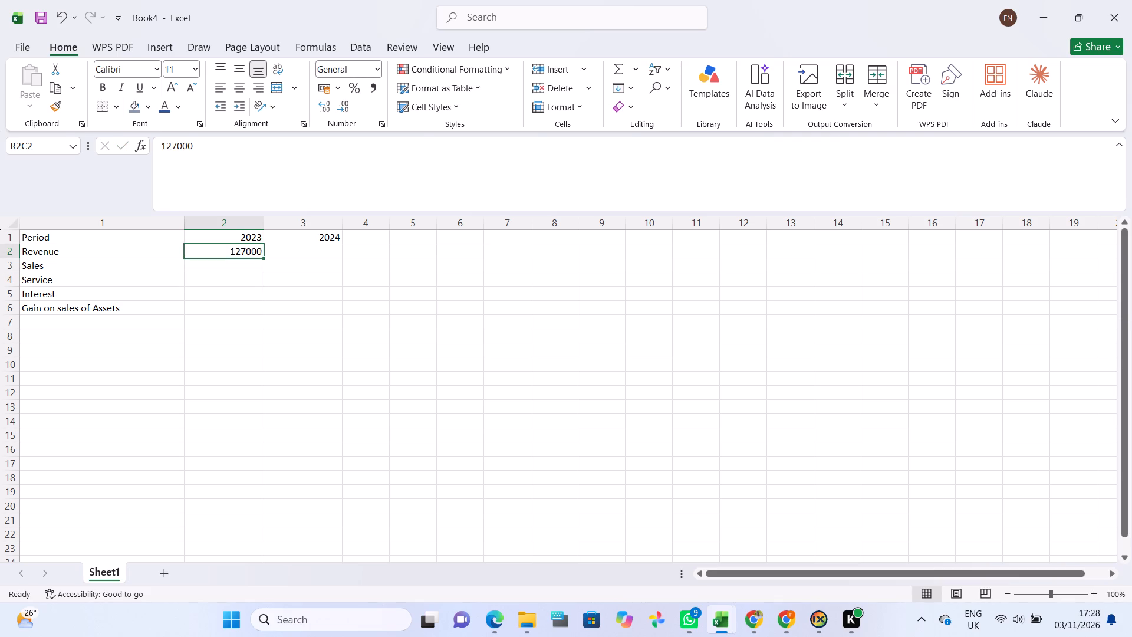
pyautogui.hotkey('ctrl', '1')
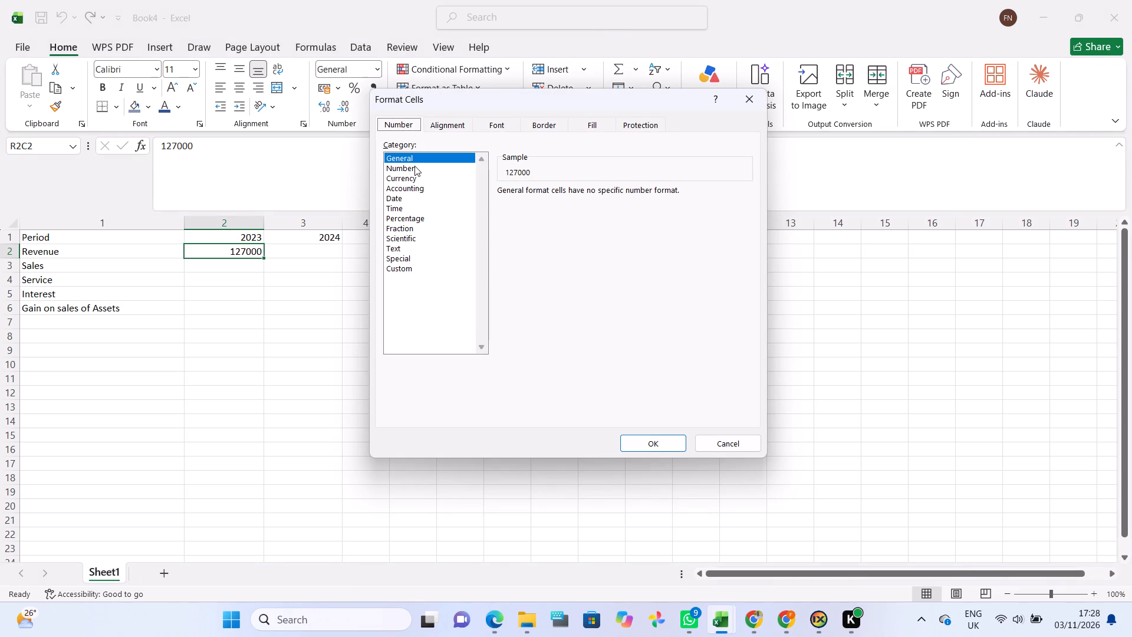
pyautogui.click(414, 166)
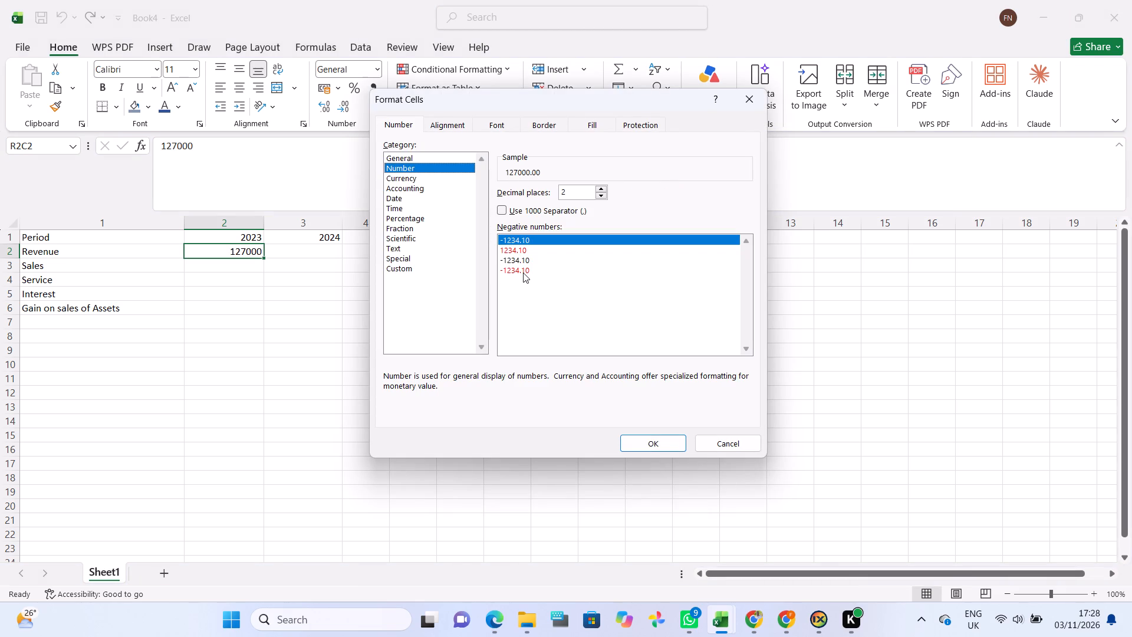
pyautogui.click(403, 178)
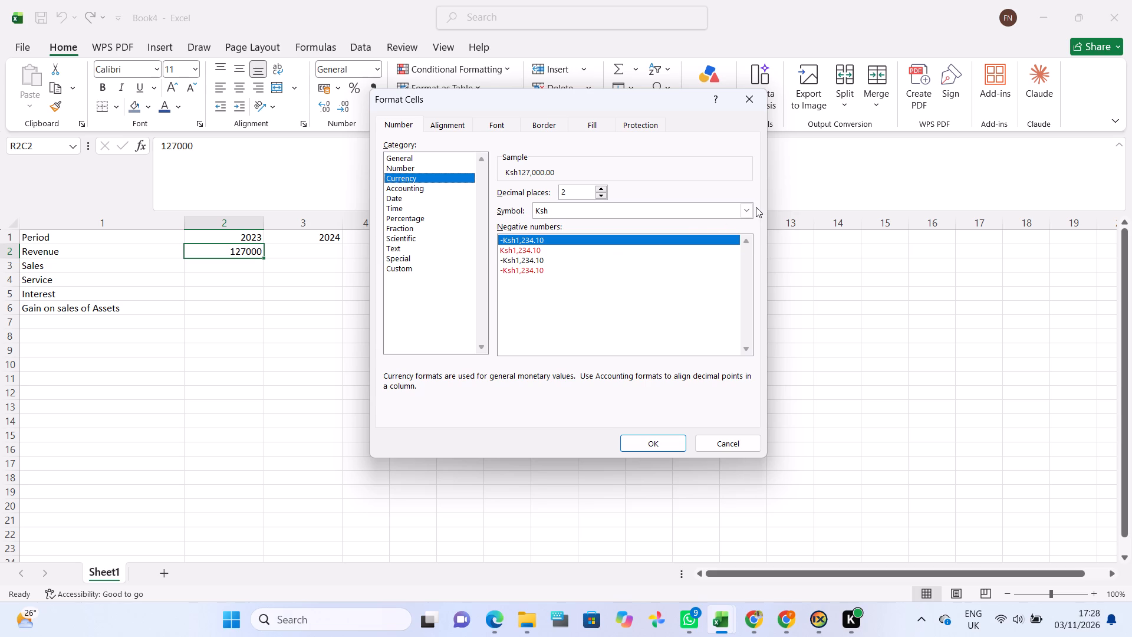
pyautogui.click(742, 213)
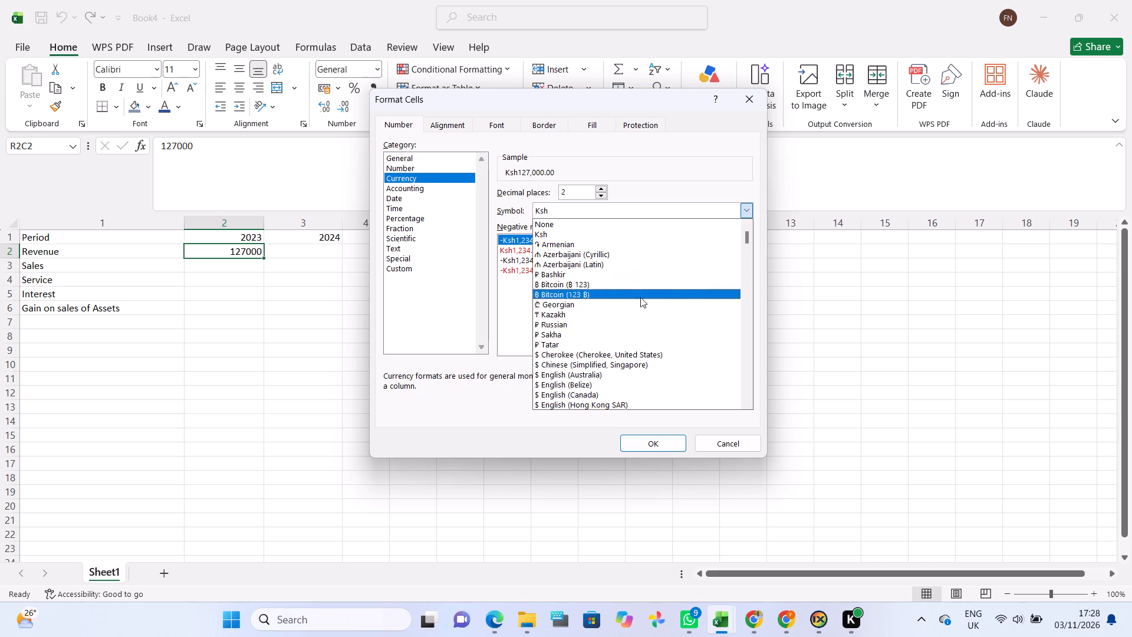
pyautogui.scroll(-1, 640, 324)
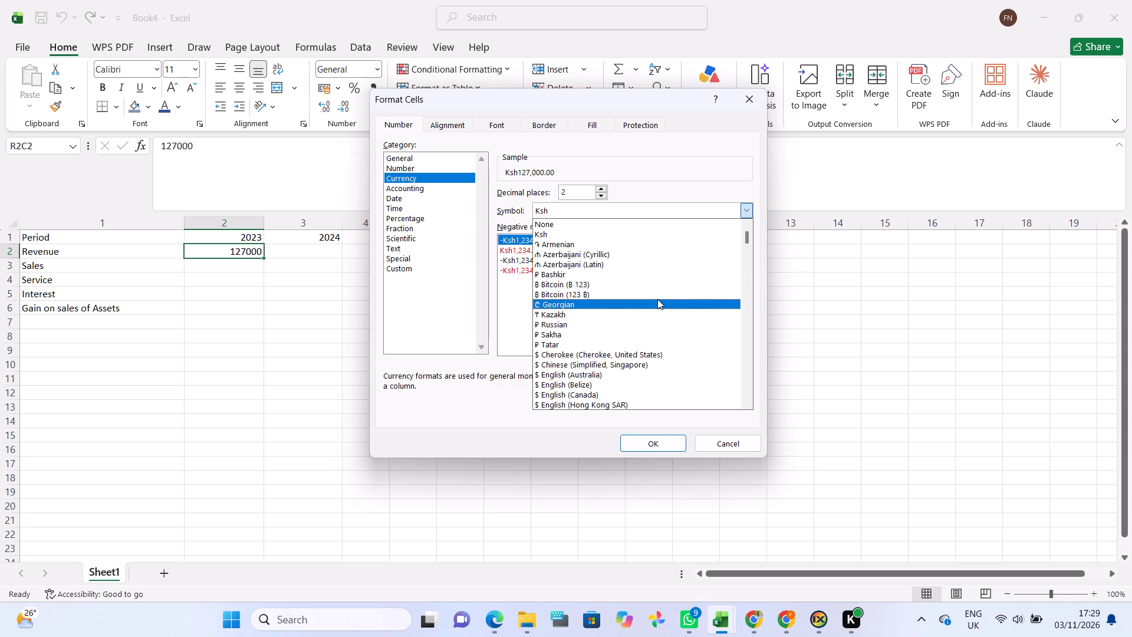
pyautogui.write('us')
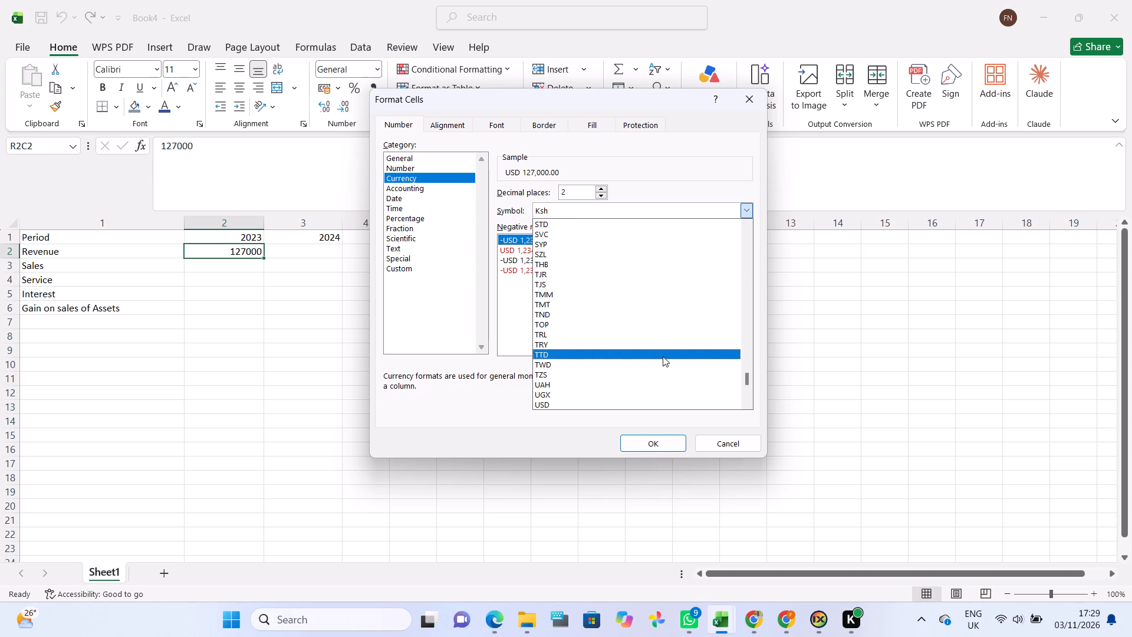
pyautogui.click(606, 406)
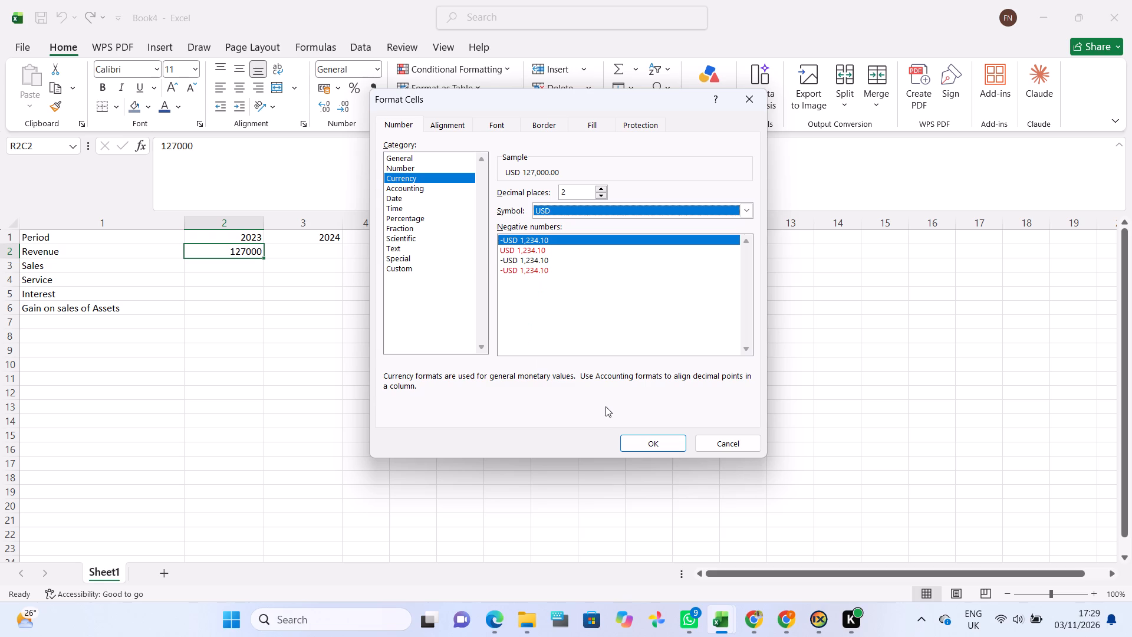
pyautogui.click(526, 248)
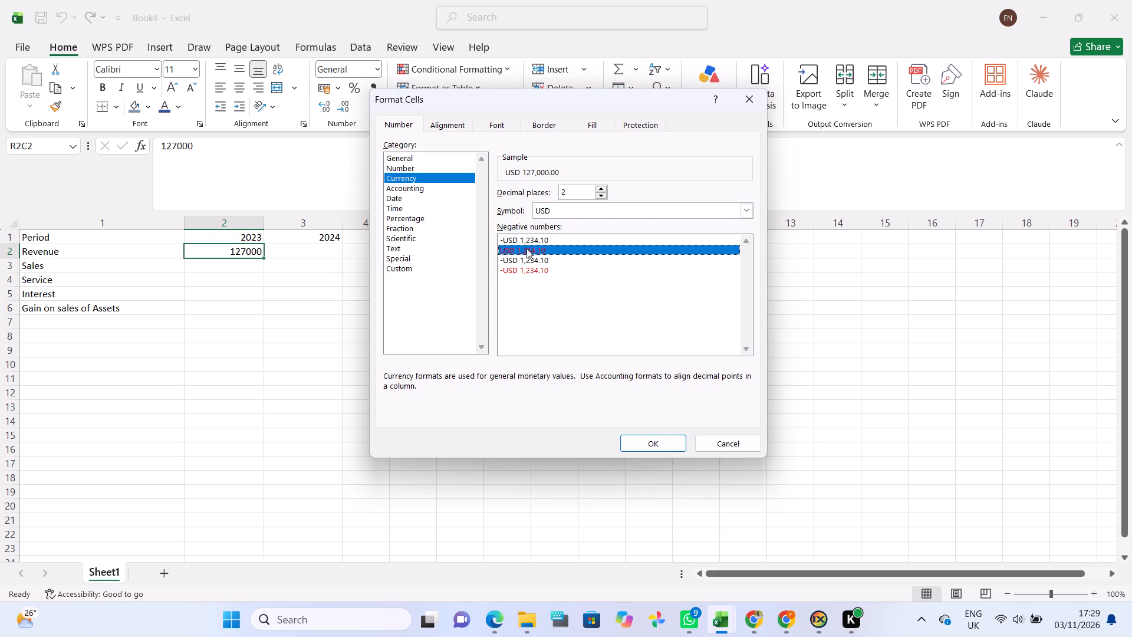
pyautogui.click(528, 259)
pyautogui.click(528, 259)
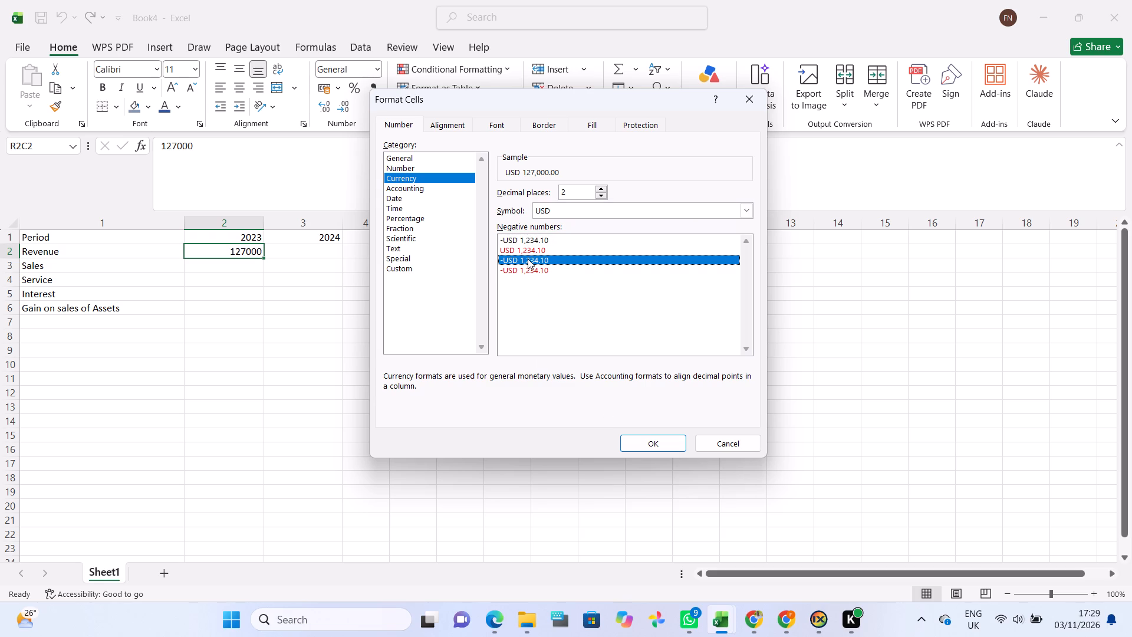
pyautogui.click(531, 267)
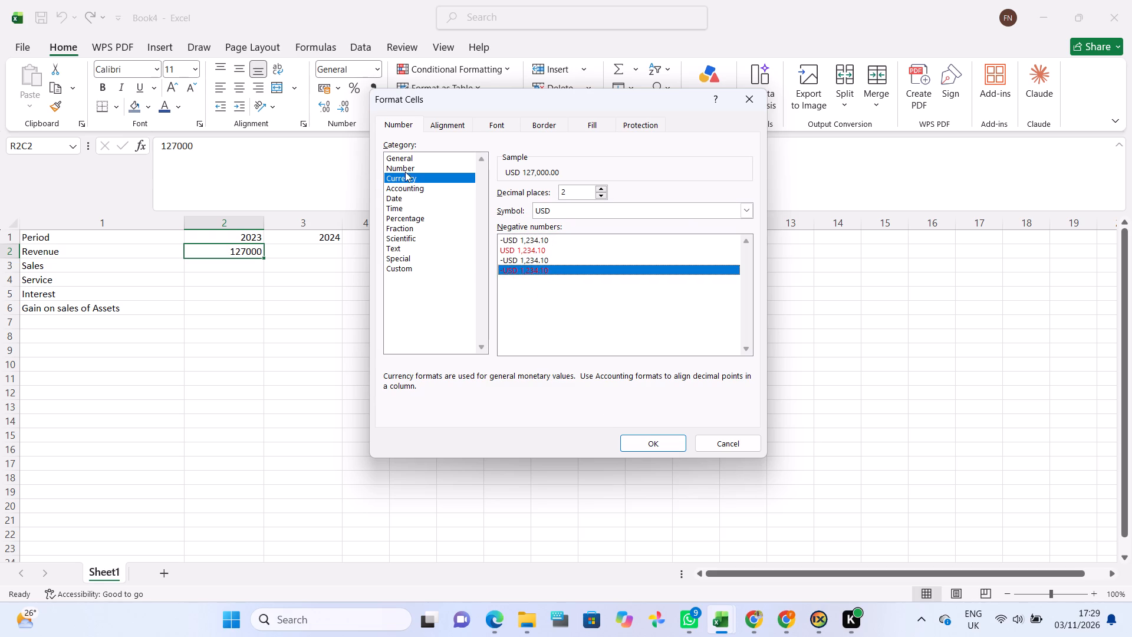
pyautogui.click(405, 165)
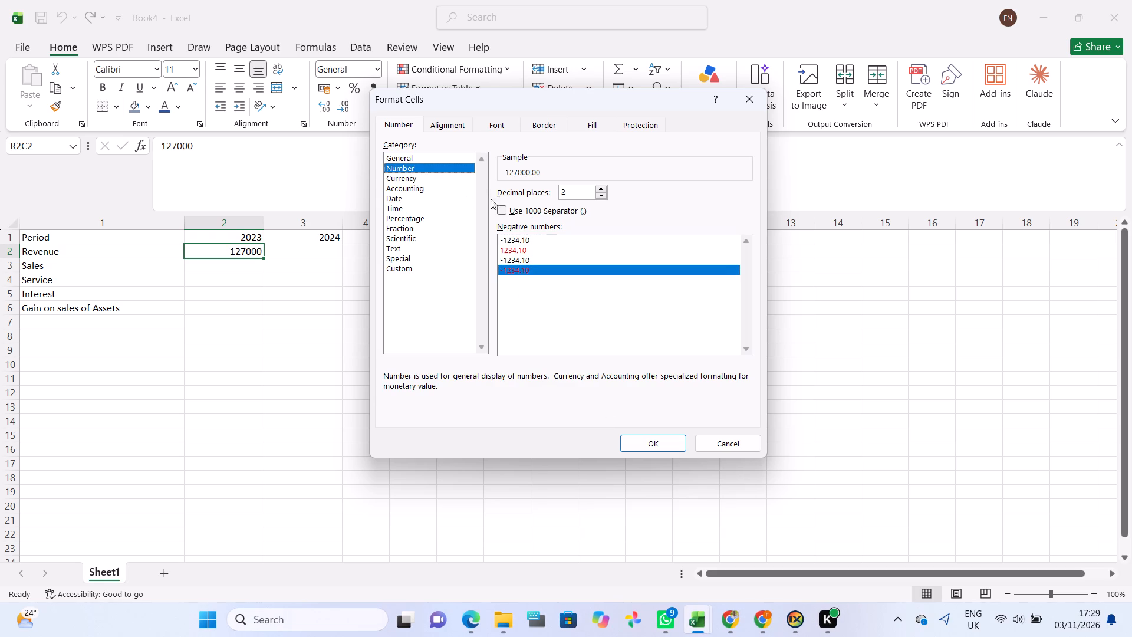
pyautogui.click(499, 206)
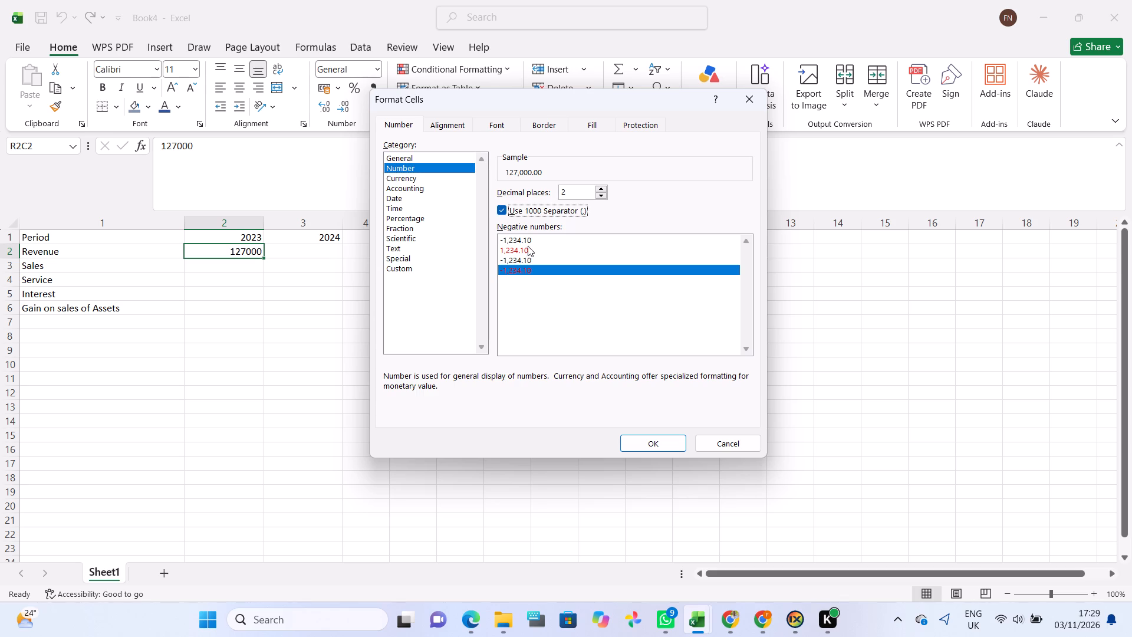
pyautogui.click(666, 438)
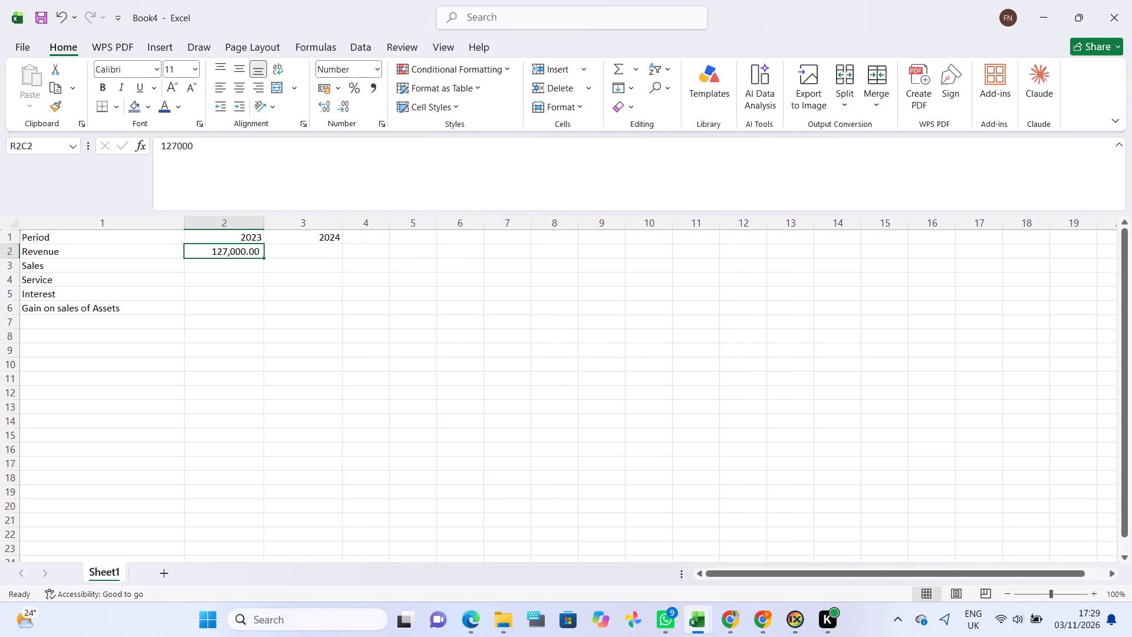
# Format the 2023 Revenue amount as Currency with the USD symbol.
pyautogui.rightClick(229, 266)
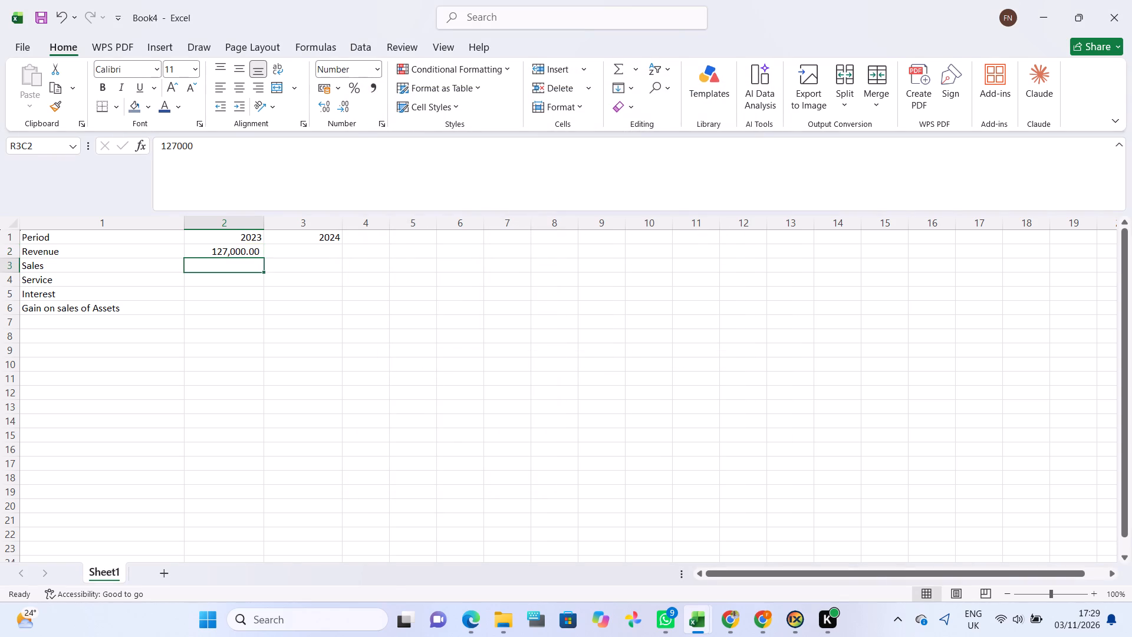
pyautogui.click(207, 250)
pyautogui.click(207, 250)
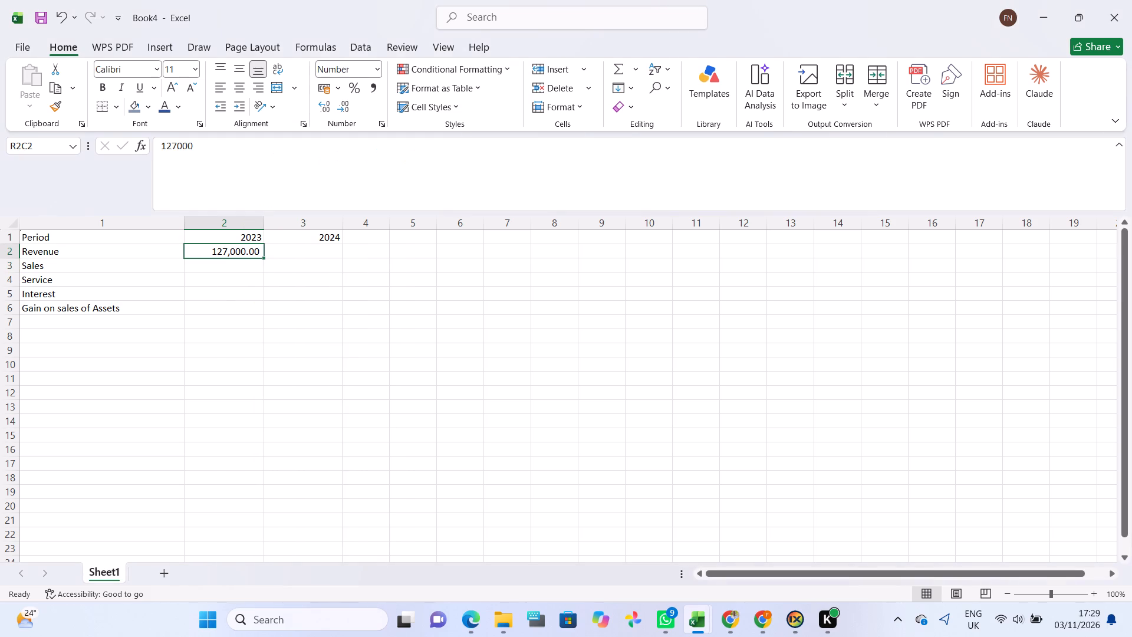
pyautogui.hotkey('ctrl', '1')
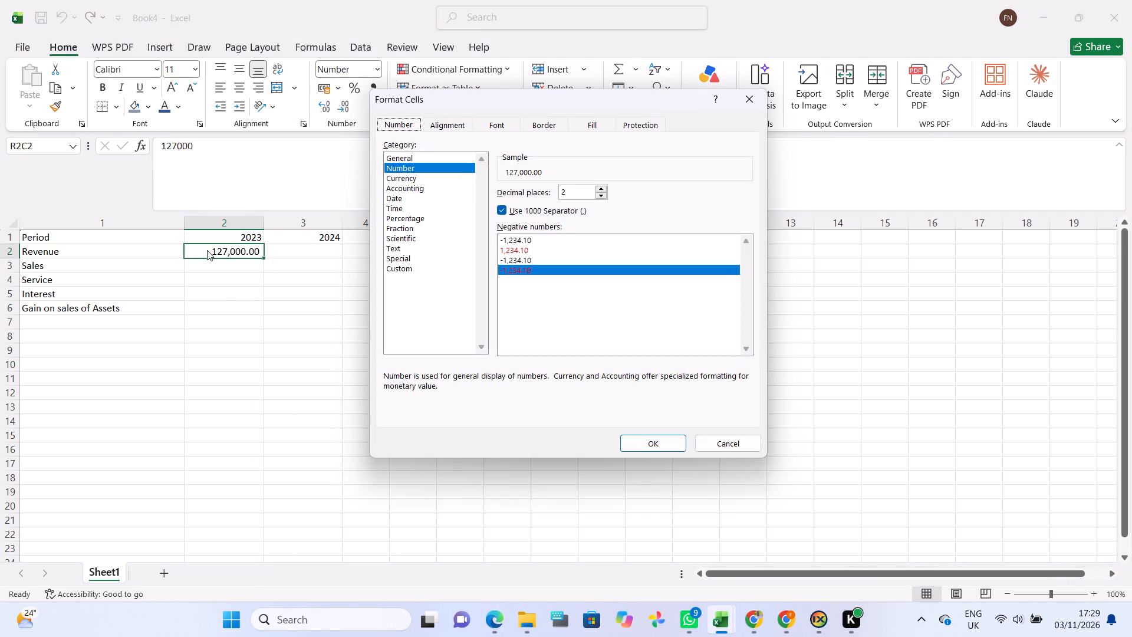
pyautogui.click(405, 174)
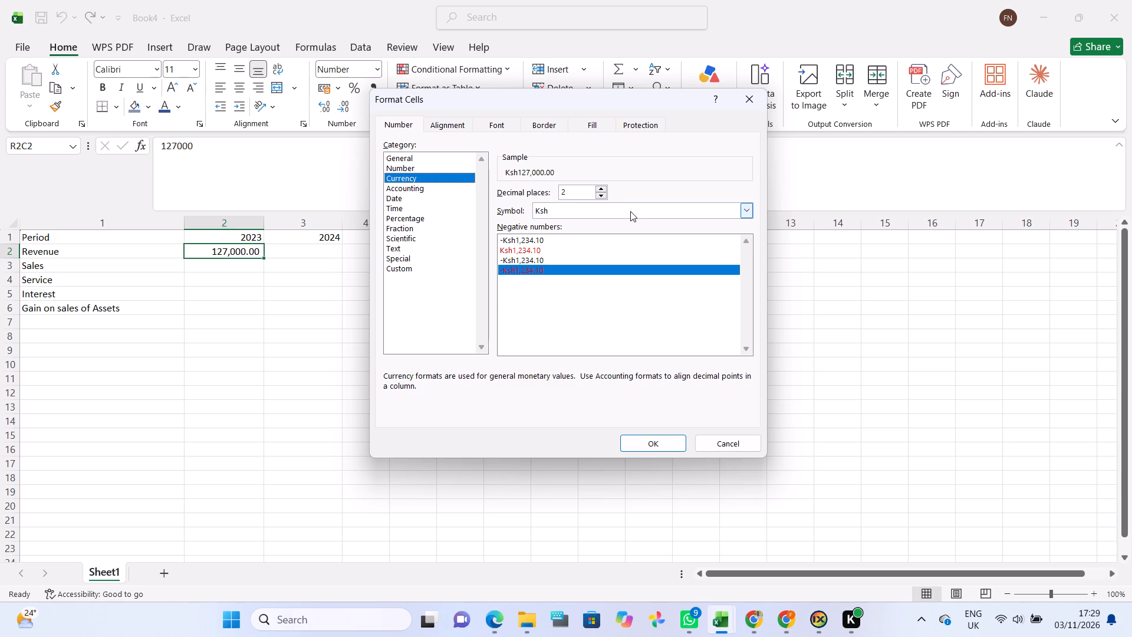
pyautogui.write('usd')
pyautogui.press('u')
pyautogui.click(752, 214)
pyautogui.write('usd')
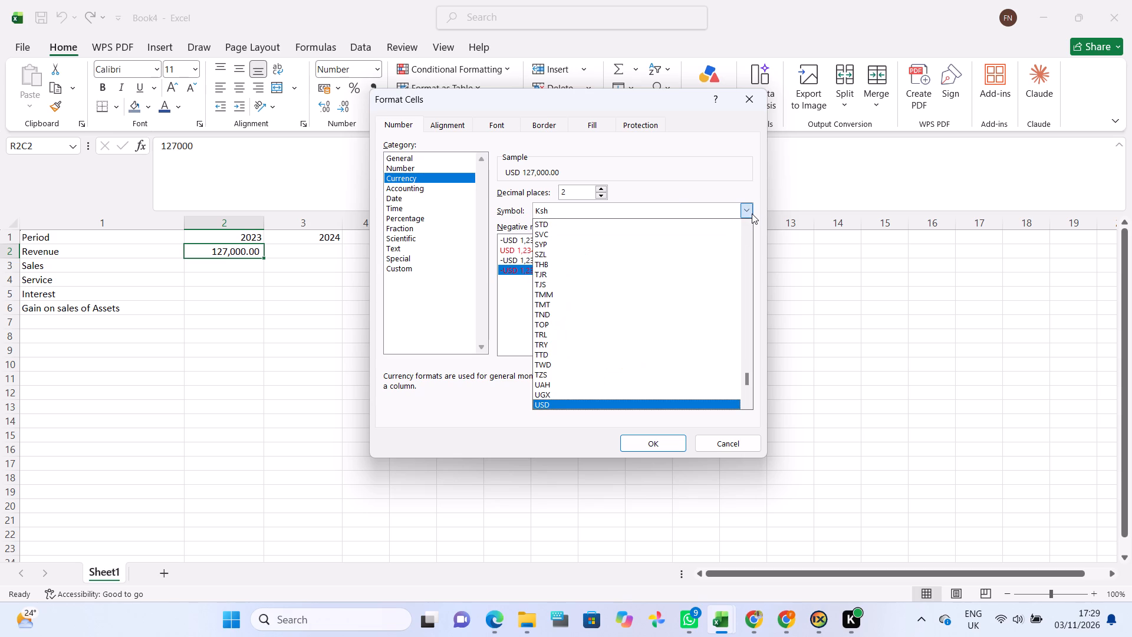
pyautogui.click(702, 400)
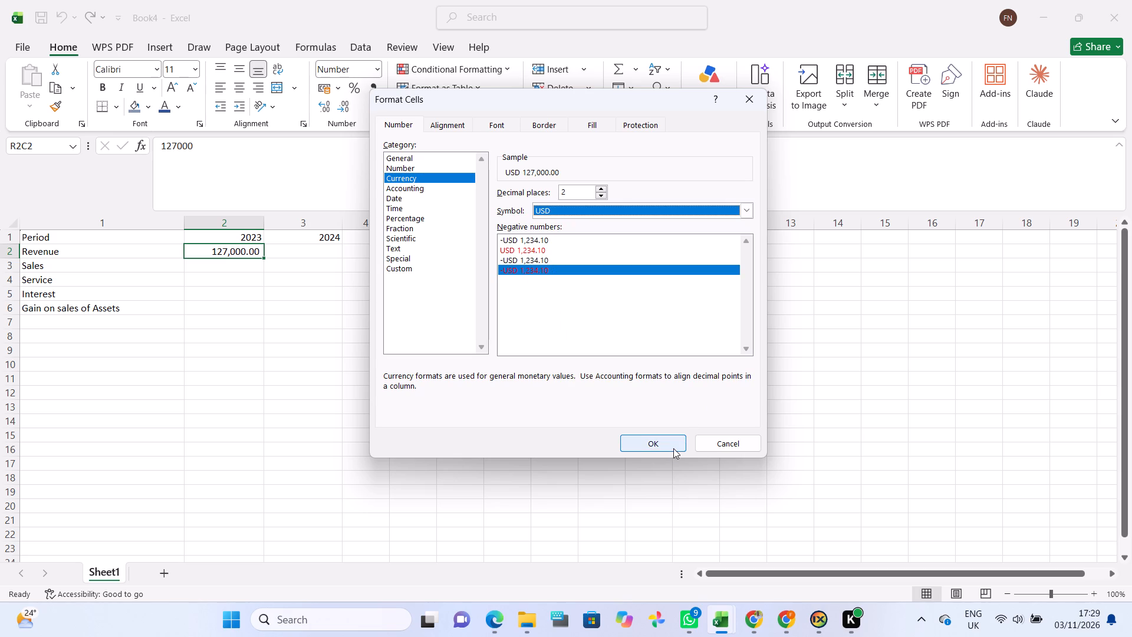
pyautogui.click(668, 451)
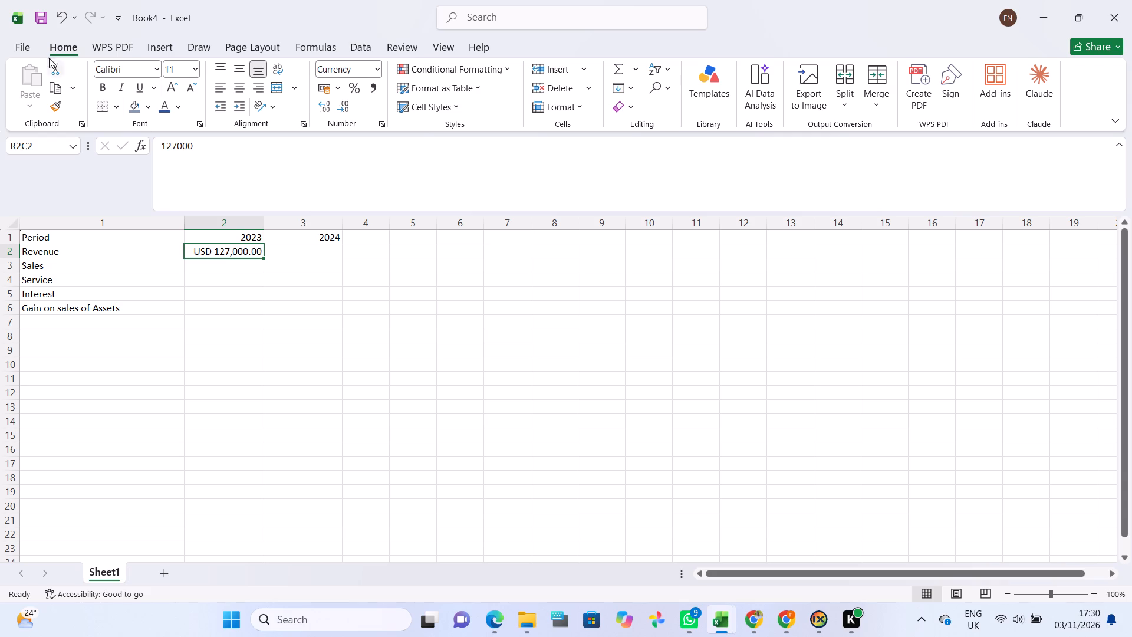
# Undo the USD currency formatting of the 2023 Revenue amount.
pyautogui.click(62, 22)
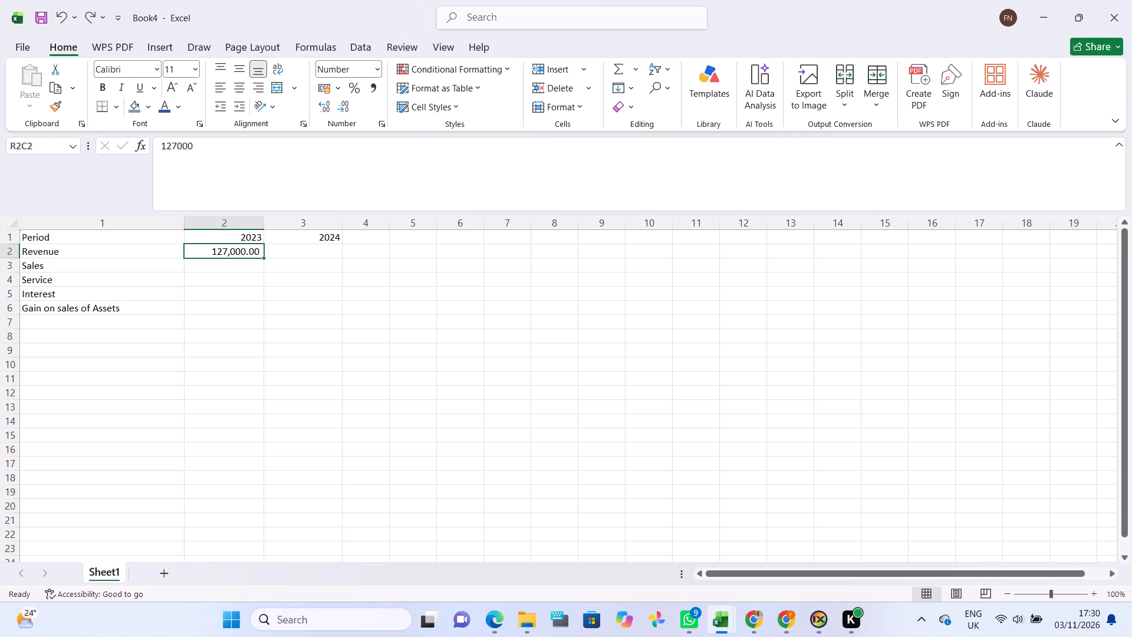
# Format the 2023 Revenue amount as Currency with the "$ Cherokee (Cherokee, United States)" symbol.
pyautogui.hotkey('ctrl', '1')
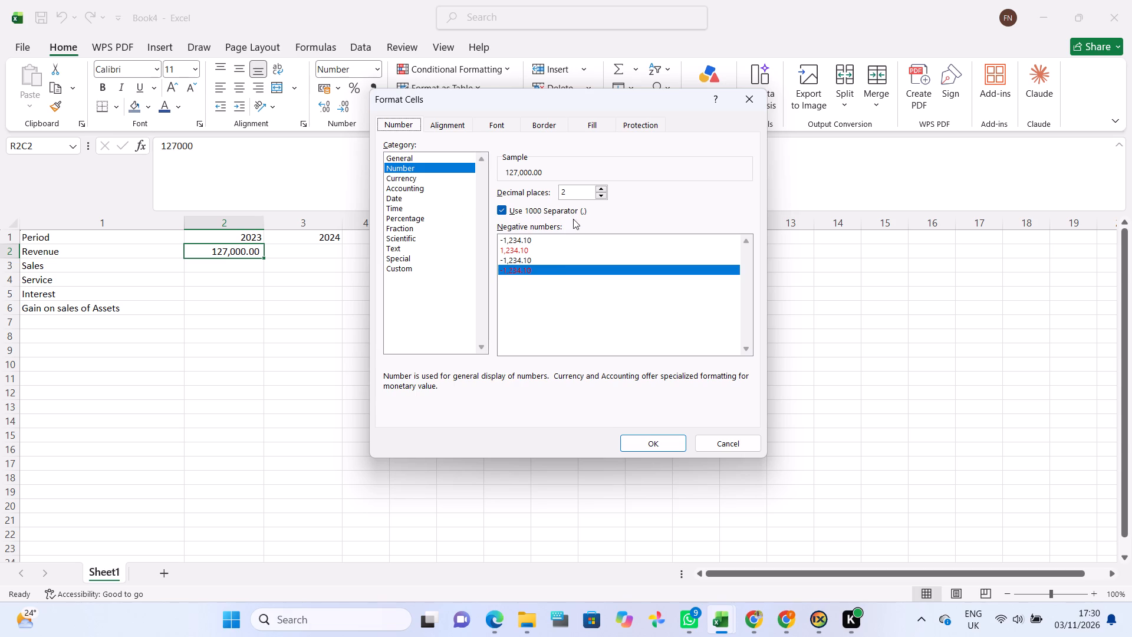
pyautogui.click(404, 175)
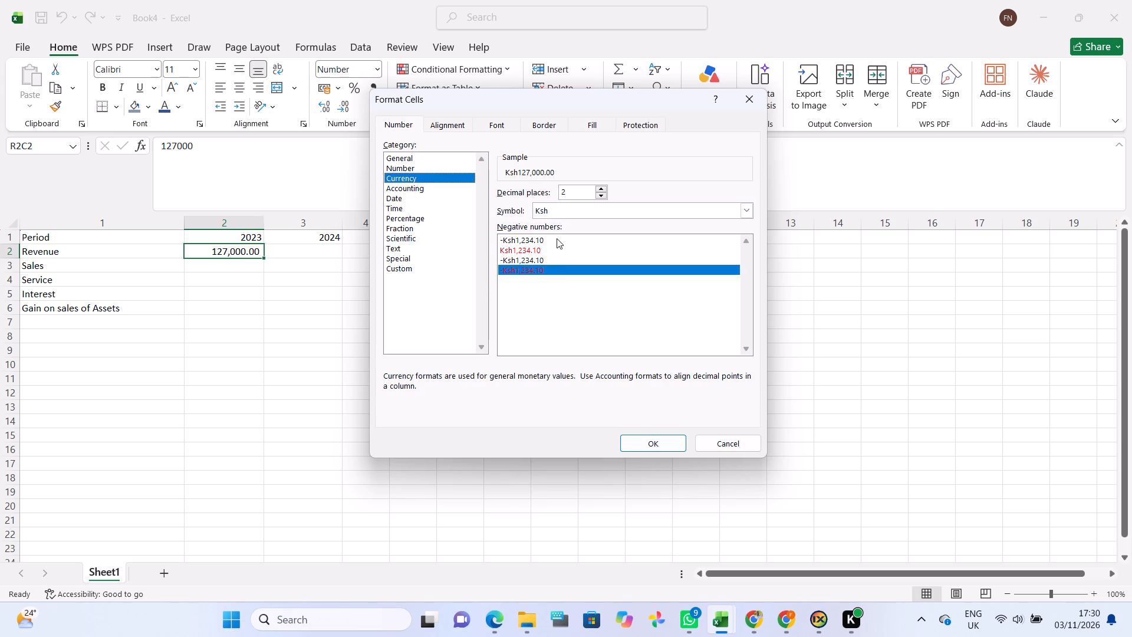
pyautogui.click(748, 215)
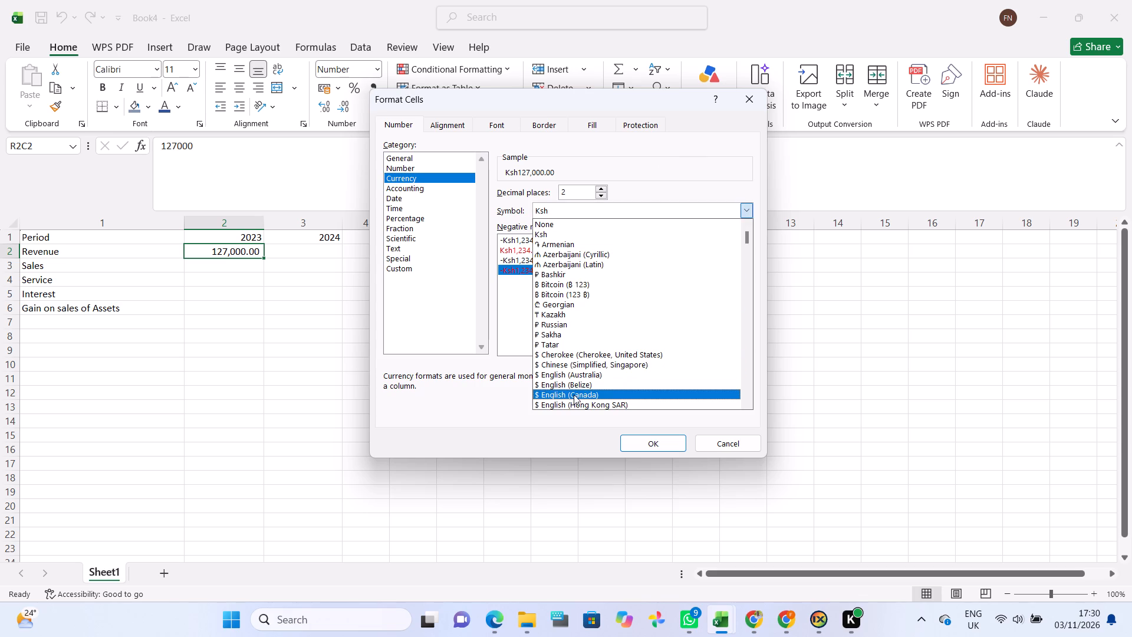
pyautogui.click(611, 354)
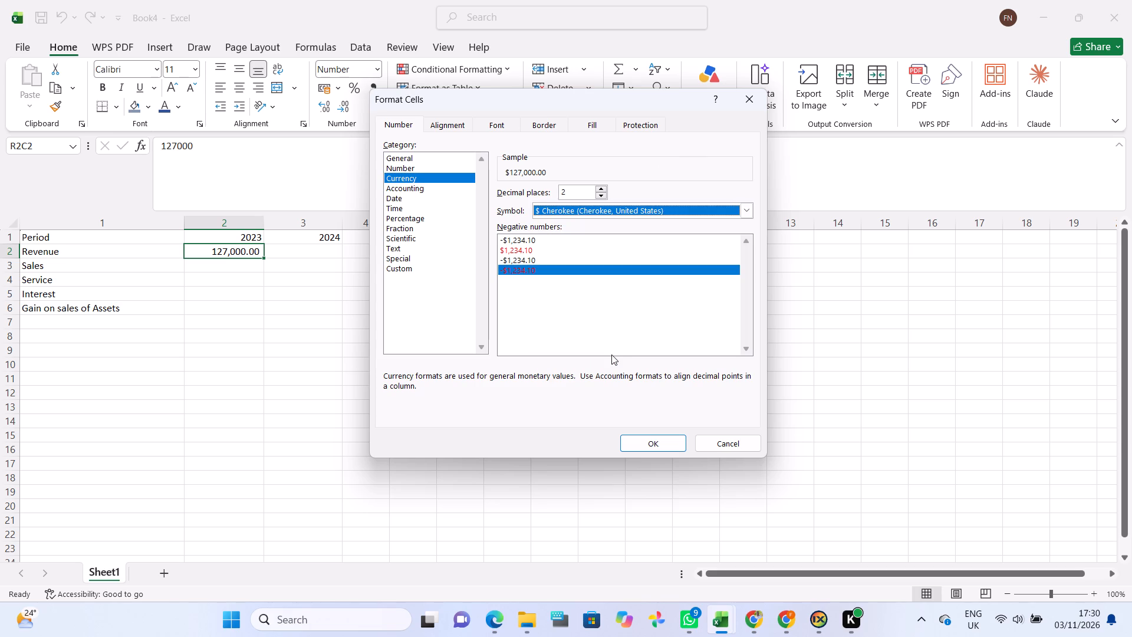
pyautogui.doubleClick(640, 444)
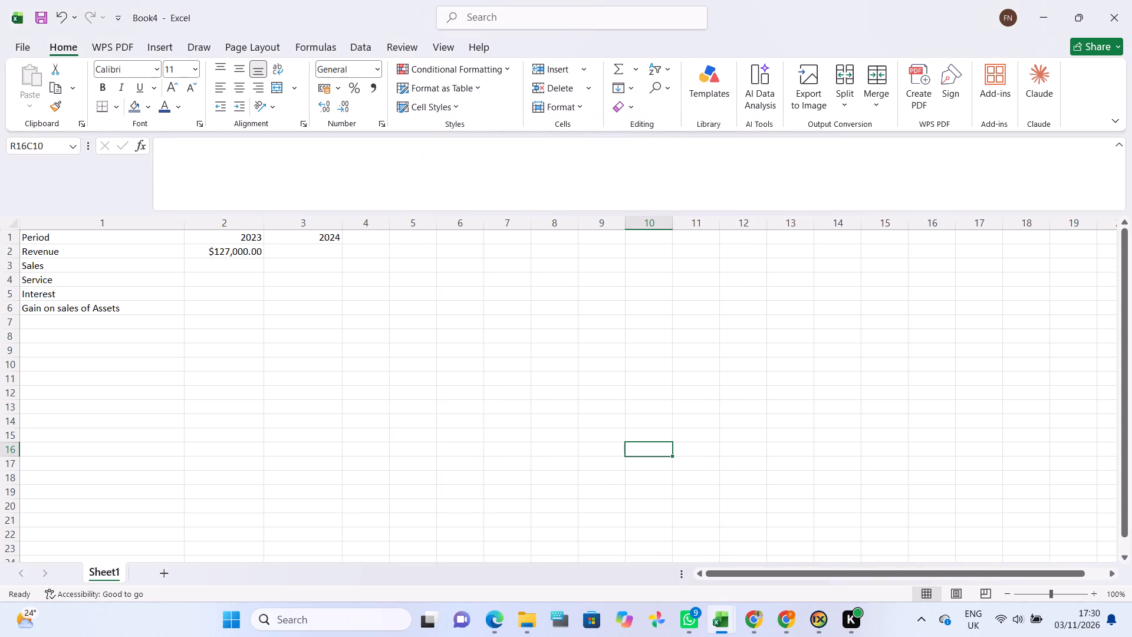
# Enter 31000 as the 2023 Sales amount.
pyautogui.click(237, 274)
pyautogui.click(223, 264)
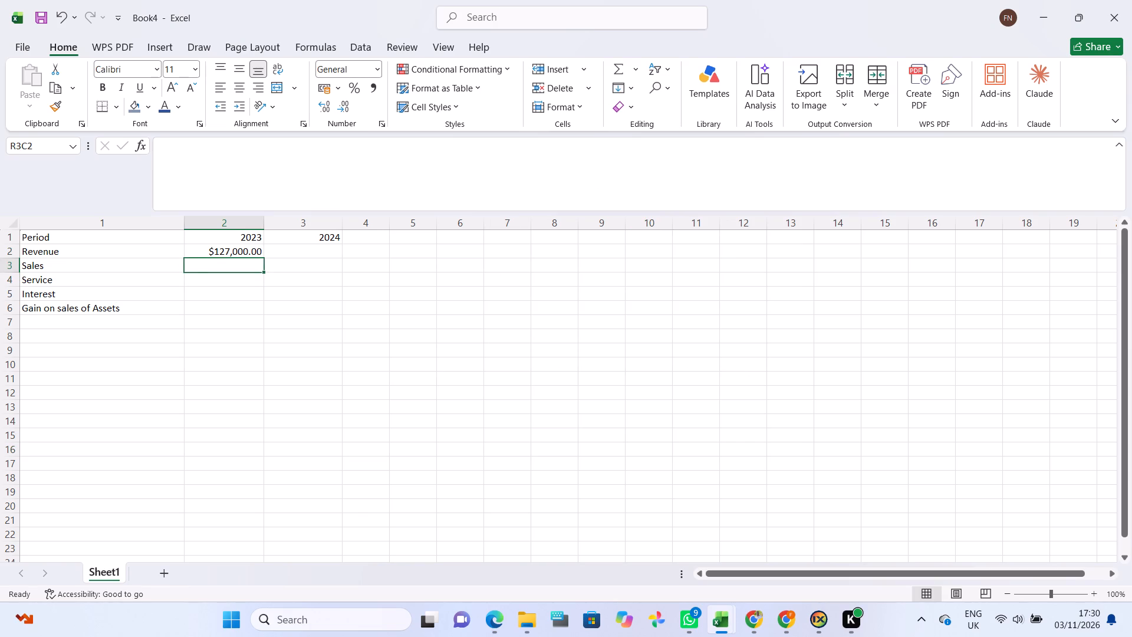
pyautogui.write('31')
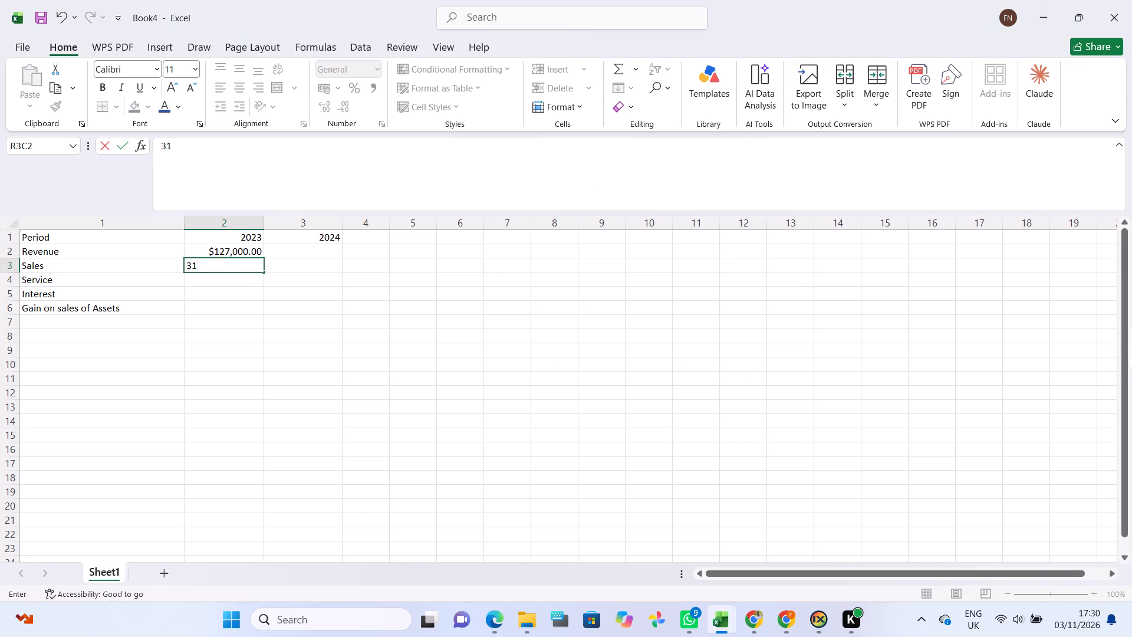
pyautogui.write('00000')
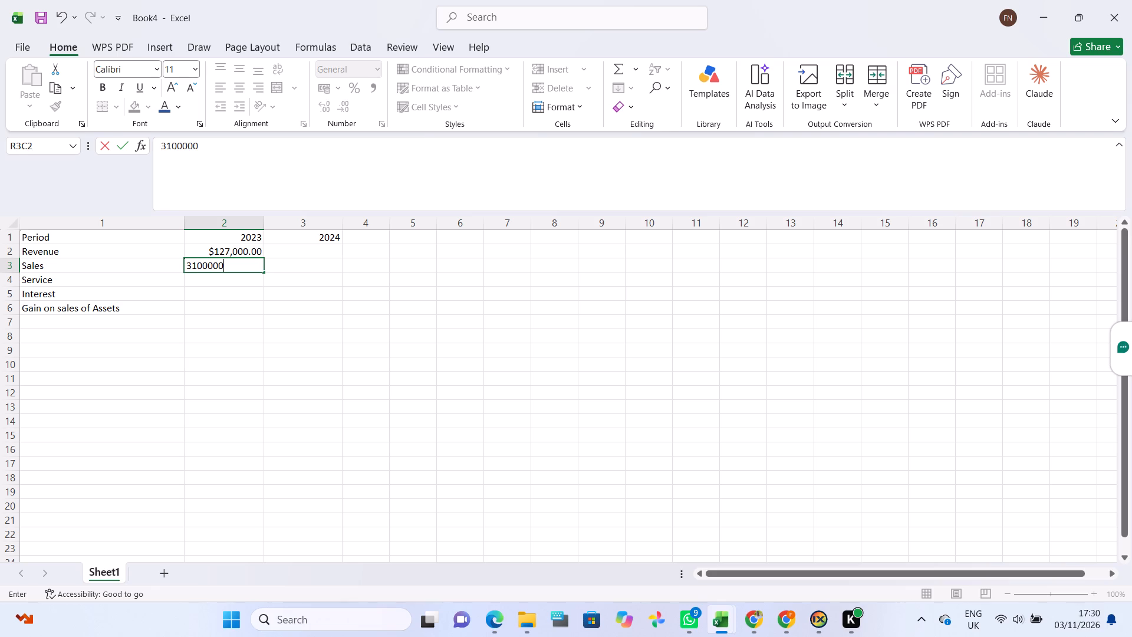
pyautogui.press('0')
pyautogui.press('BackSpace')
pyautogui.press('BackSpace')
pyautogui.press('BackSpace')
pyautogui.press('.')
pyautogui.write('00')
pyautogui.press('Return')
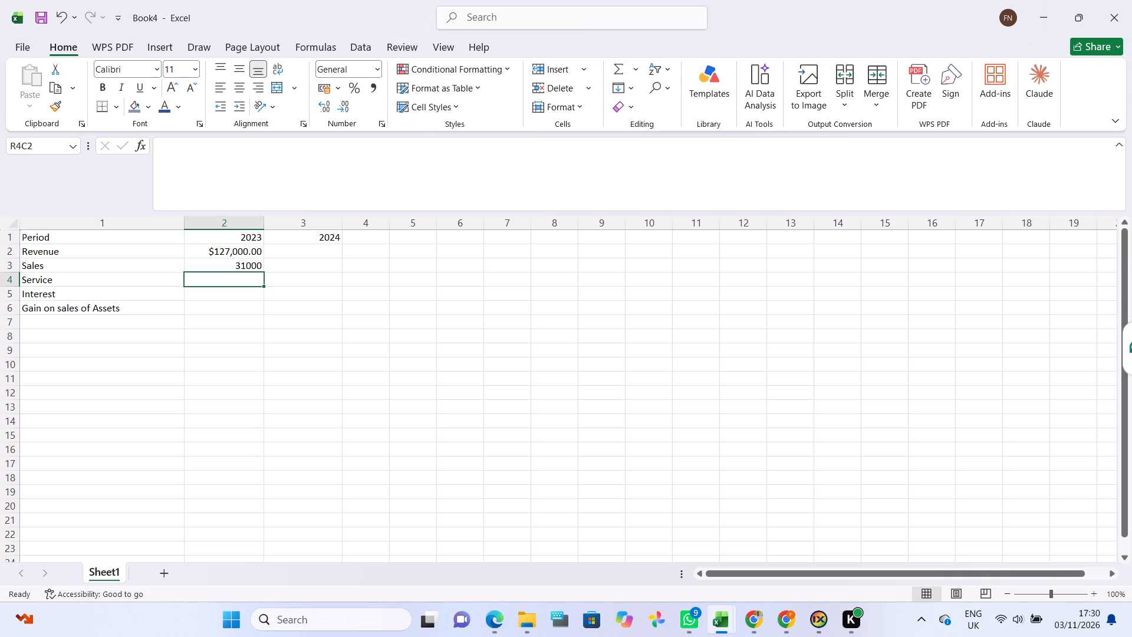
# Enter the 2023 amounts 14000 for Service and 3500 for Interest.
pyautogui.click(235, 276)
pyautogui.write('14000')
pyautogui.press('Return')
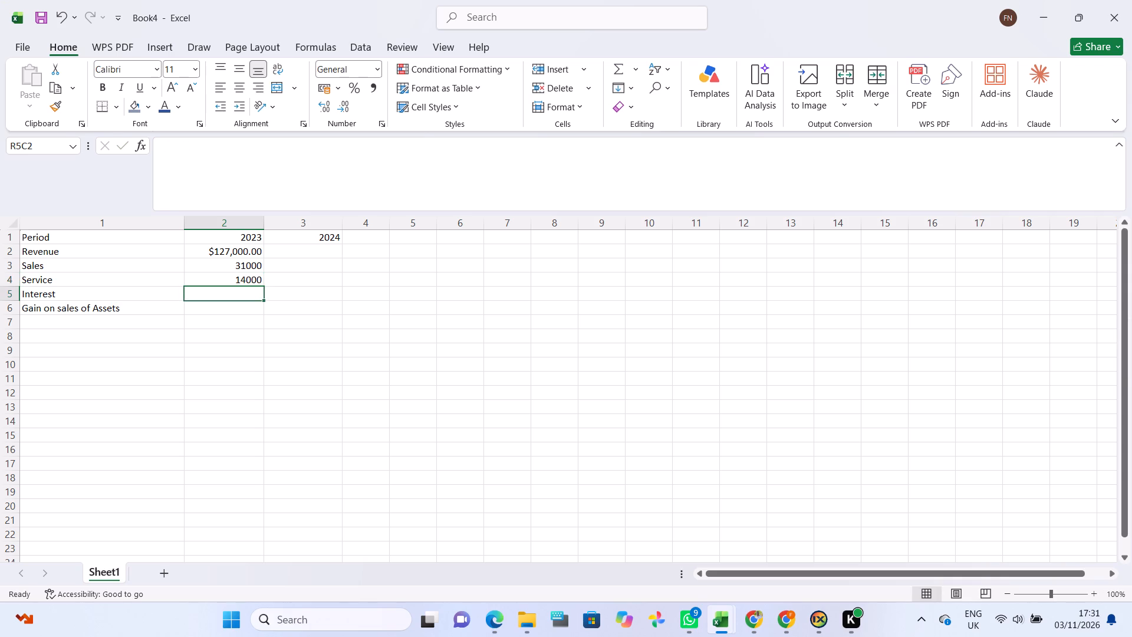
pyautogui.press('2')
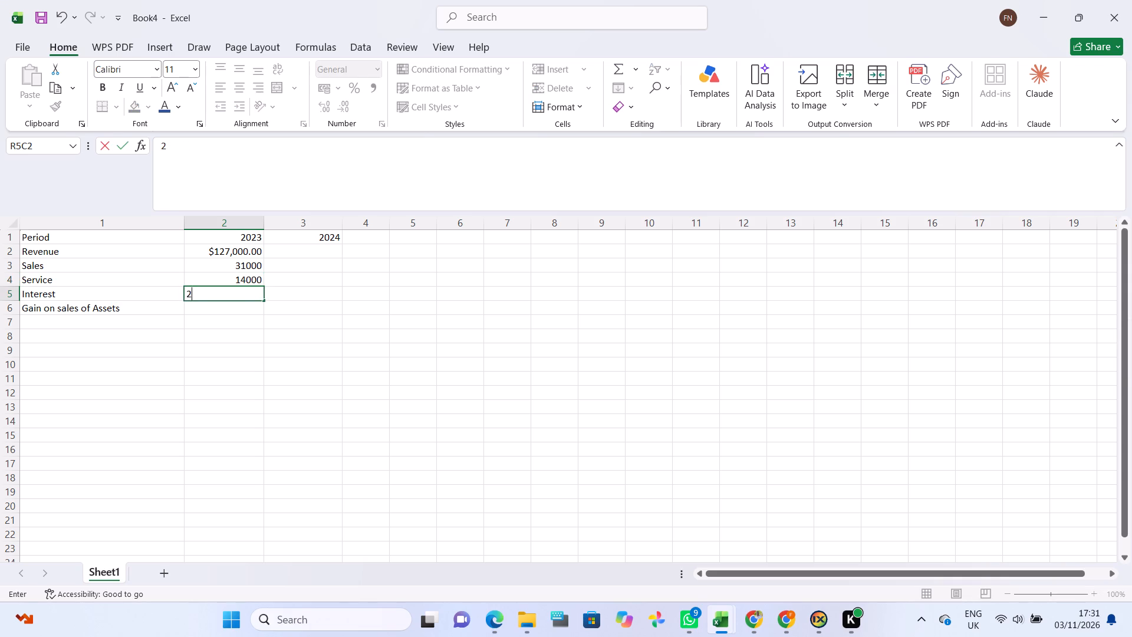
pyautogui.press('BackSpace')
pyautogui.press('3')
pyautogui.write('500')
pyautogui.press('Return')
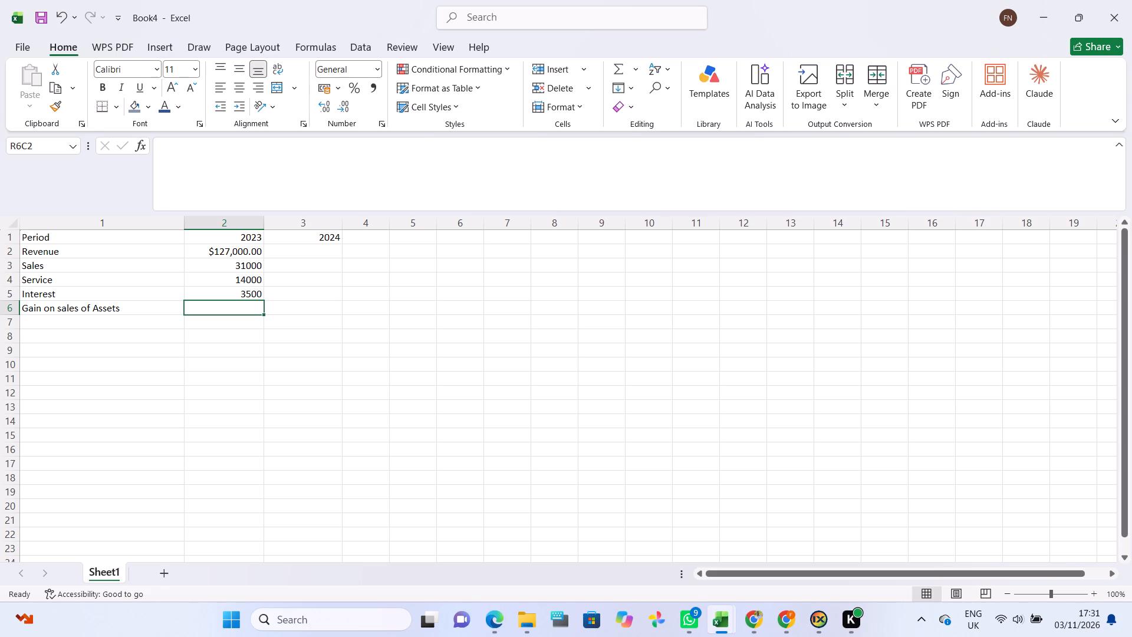
# Clear the 2023 amounts in the Revenue, Sales, Service and Interest rows.
pyautogui.click(248, 251)
pyautogui.press('BackSpace')
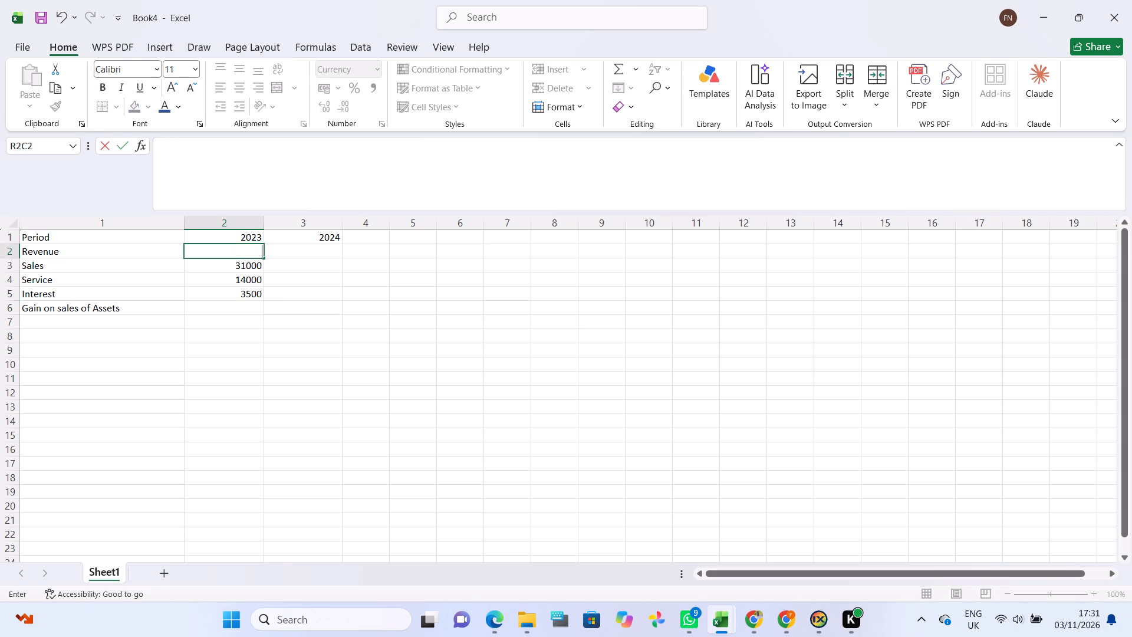
pyautogui.click(248, 263)
pyautogui.press('BackSpace')
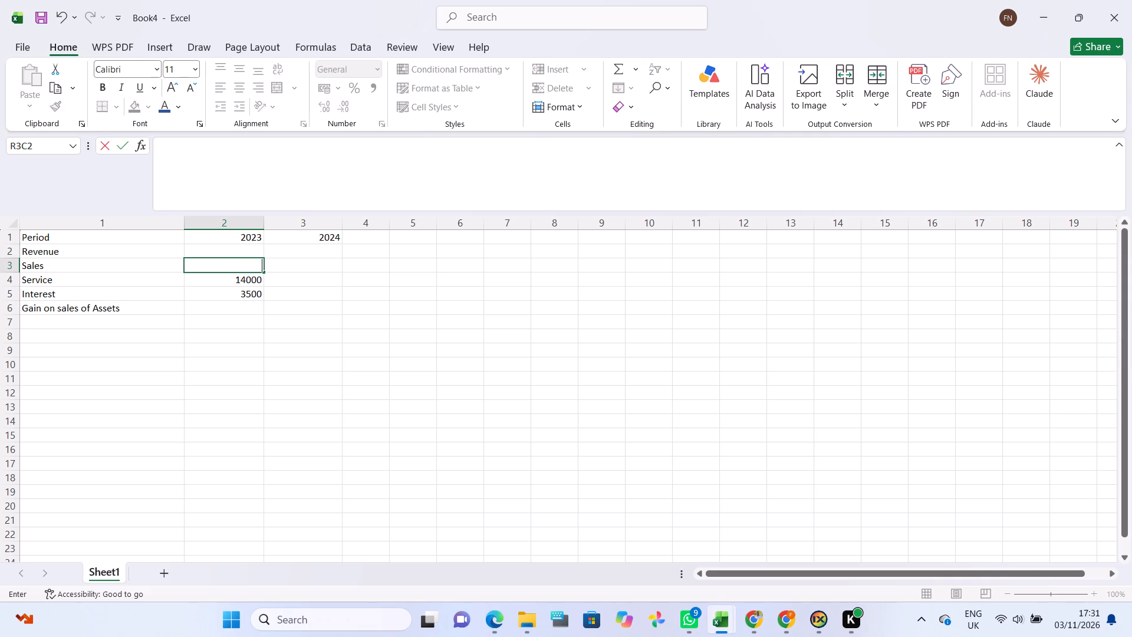
pyautogui.click(239, 277)
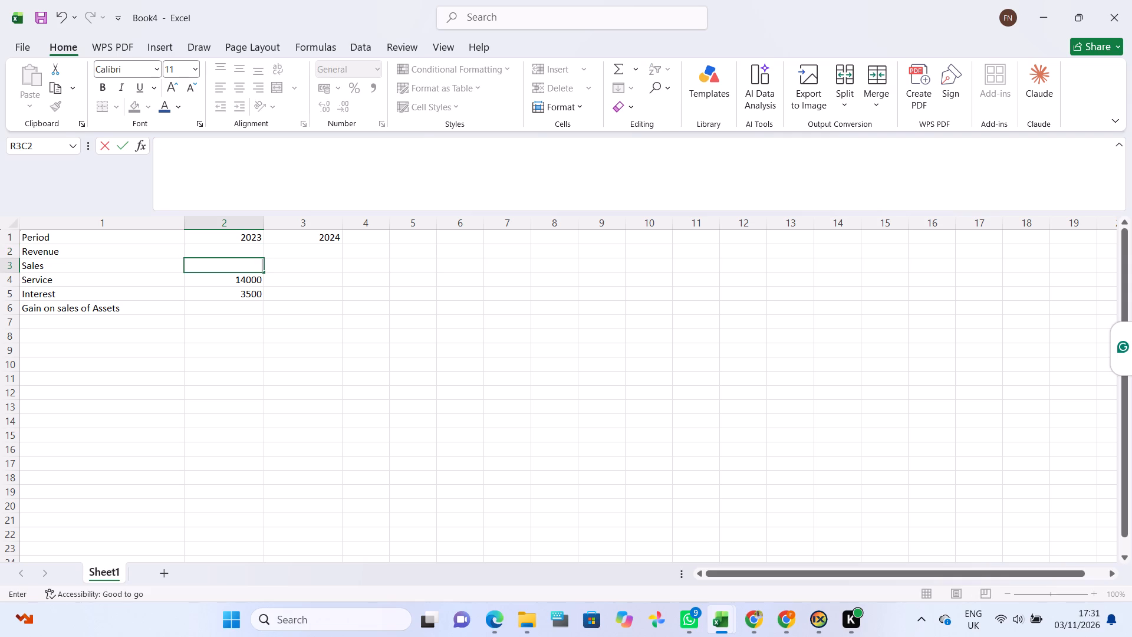
pyautogui.click(239, 277)
pyautogui.press('BackSpace')
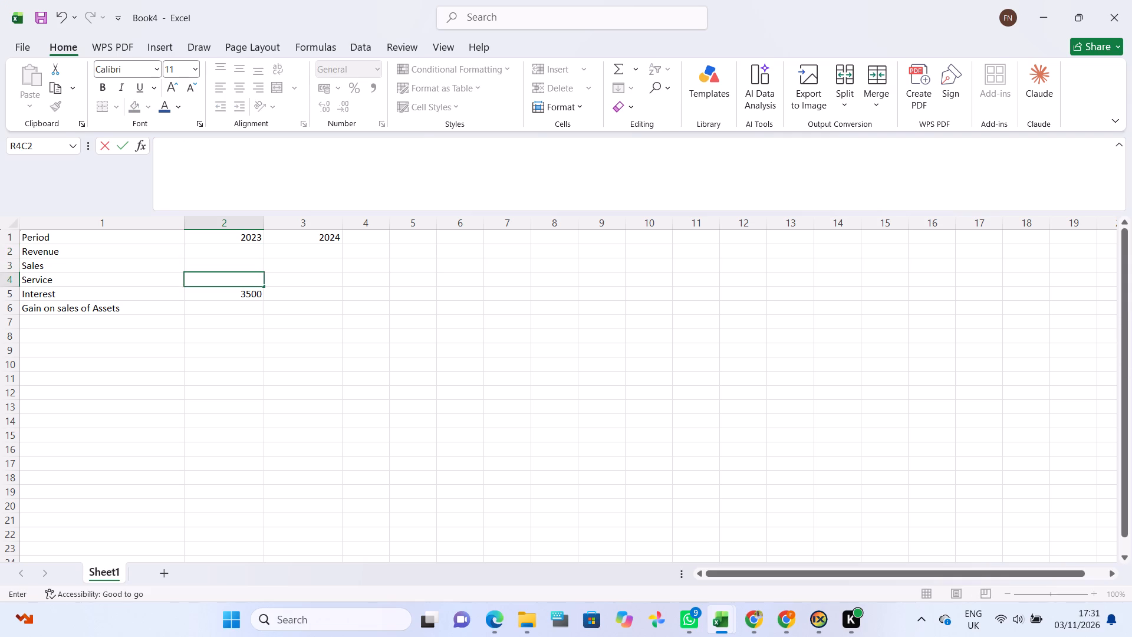
pyautogui.click(230, 294)
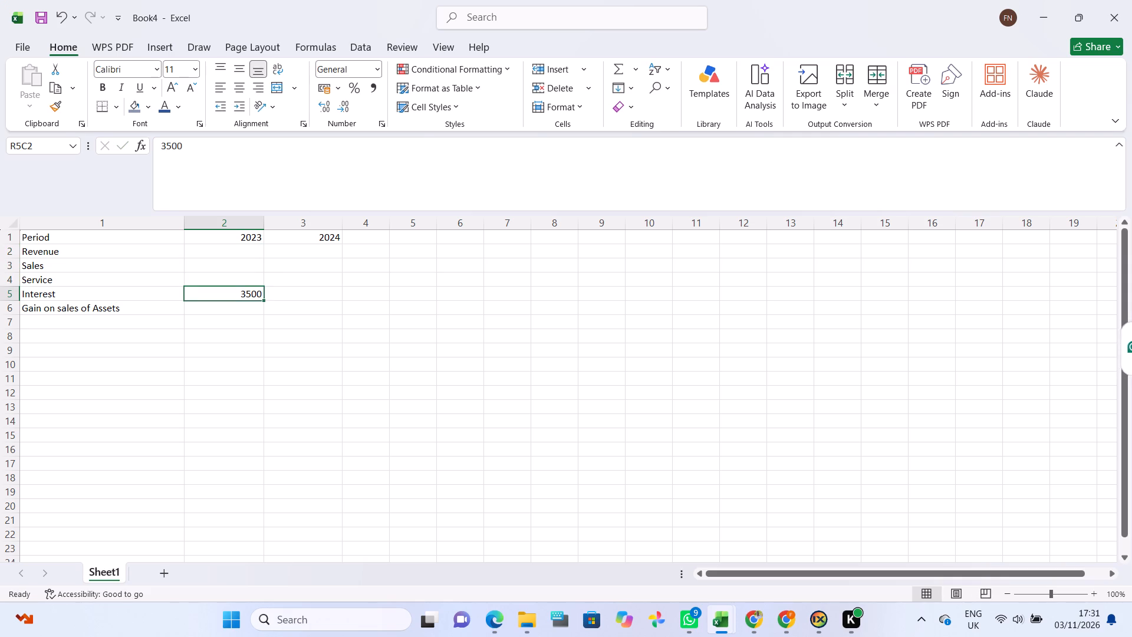
pyautogui.press('BackSpace')
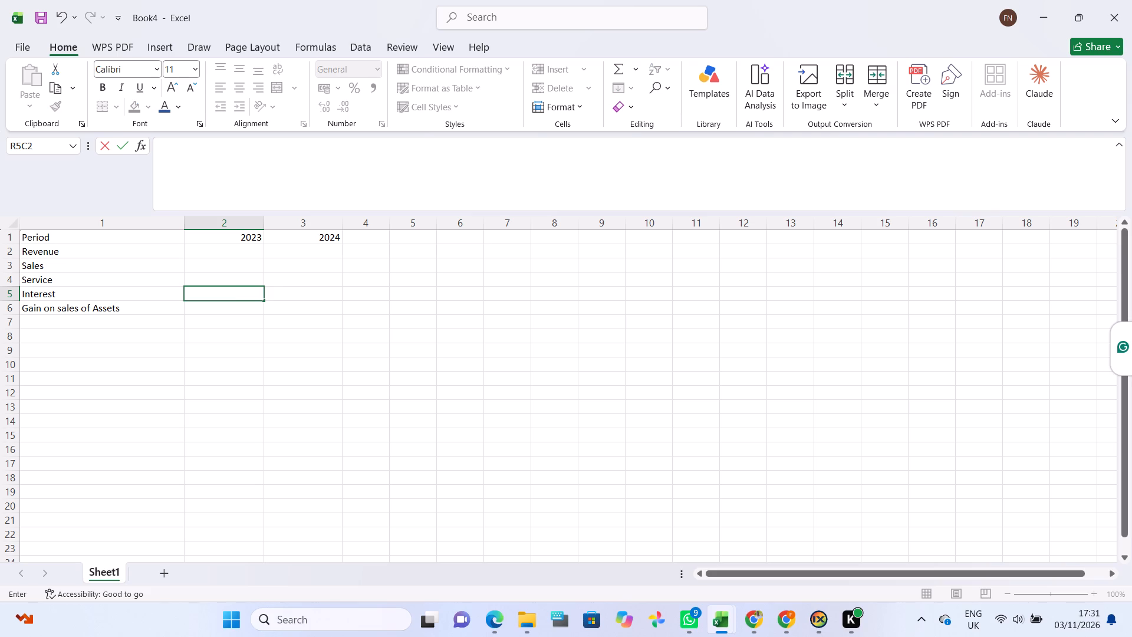
# Enter the 2023 amounts: Sales 127000, Service 31000, Interest 14000 and Gain on sales of Assets 3500.
pyautogui.click(249, 257)
pyautogui.click(248, 270)
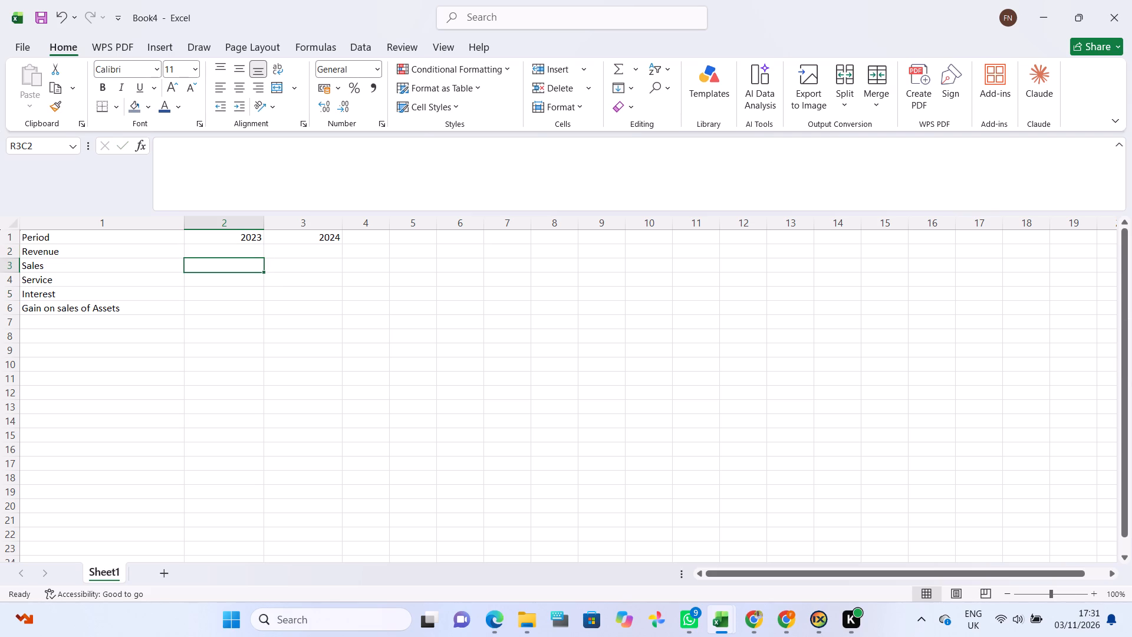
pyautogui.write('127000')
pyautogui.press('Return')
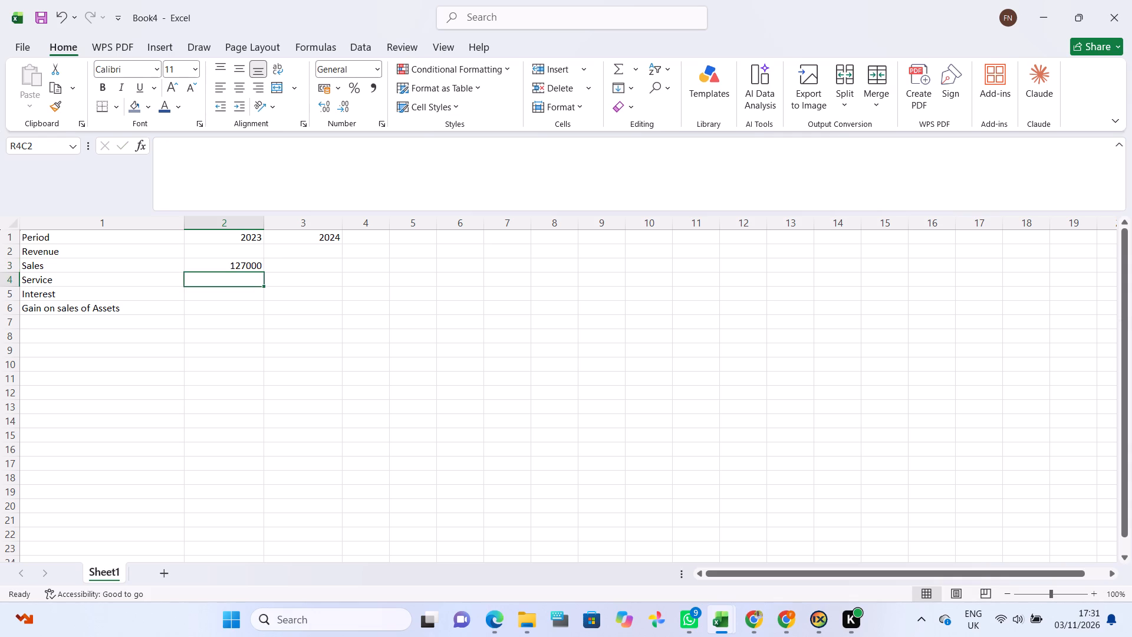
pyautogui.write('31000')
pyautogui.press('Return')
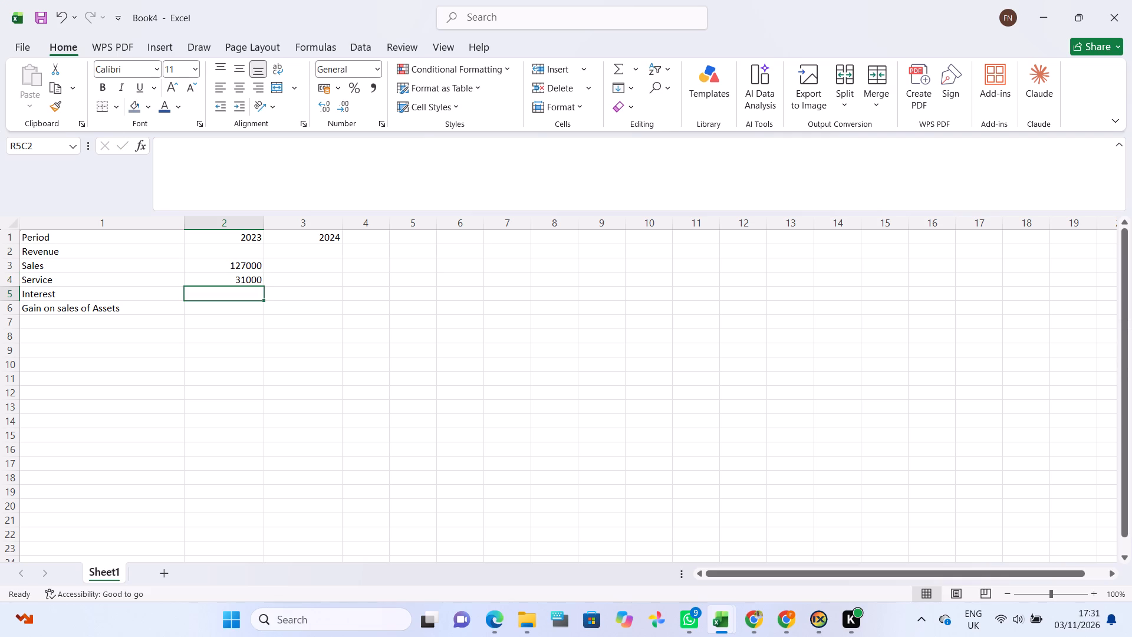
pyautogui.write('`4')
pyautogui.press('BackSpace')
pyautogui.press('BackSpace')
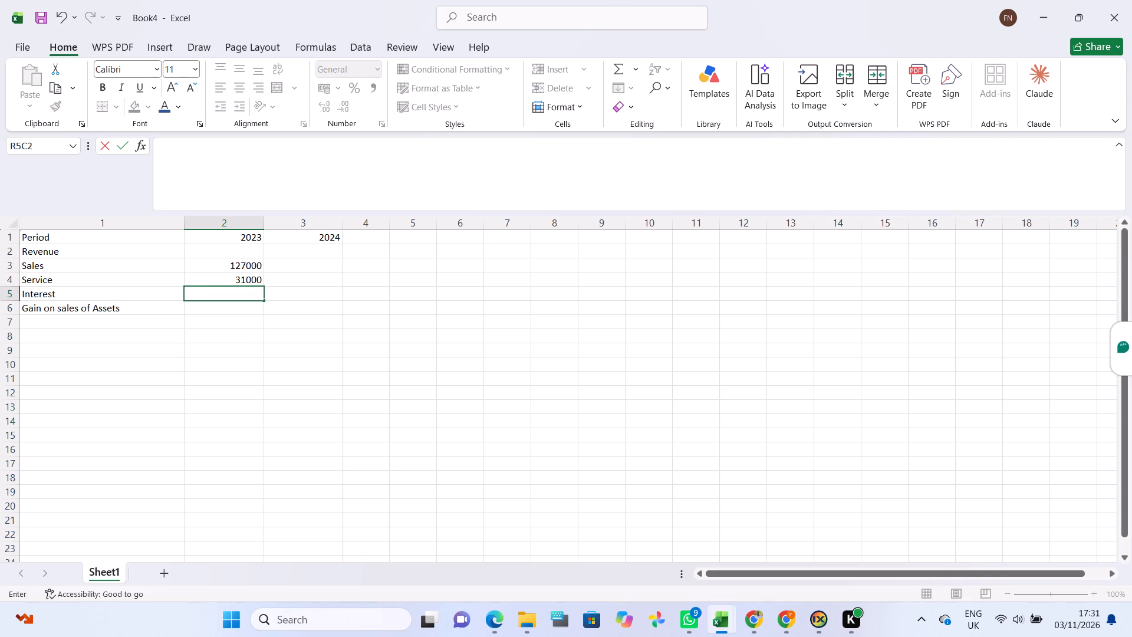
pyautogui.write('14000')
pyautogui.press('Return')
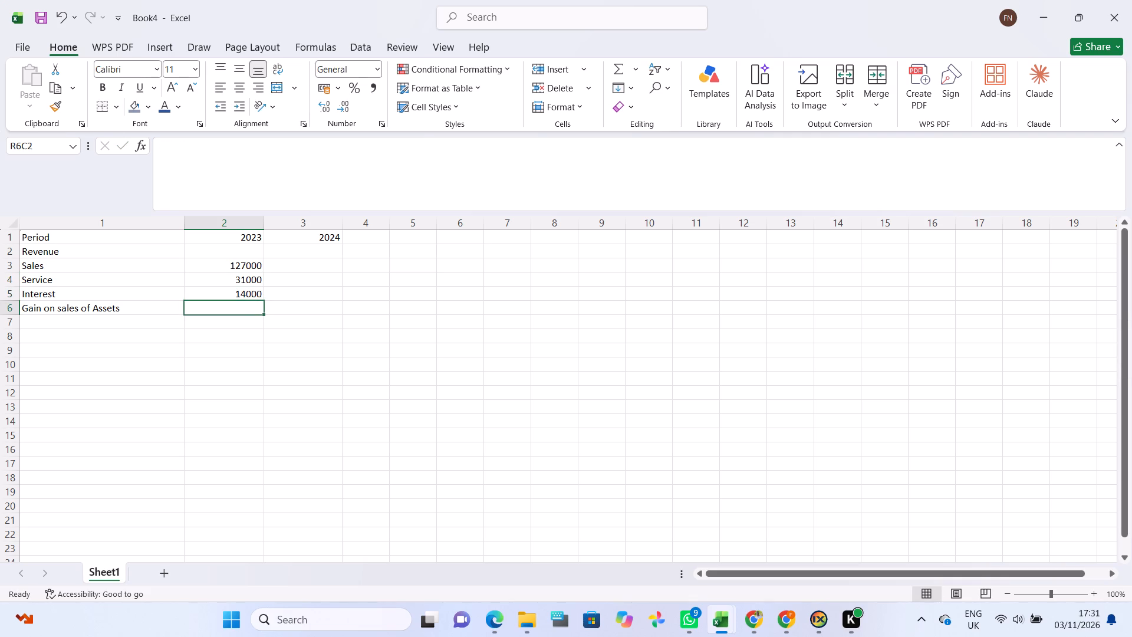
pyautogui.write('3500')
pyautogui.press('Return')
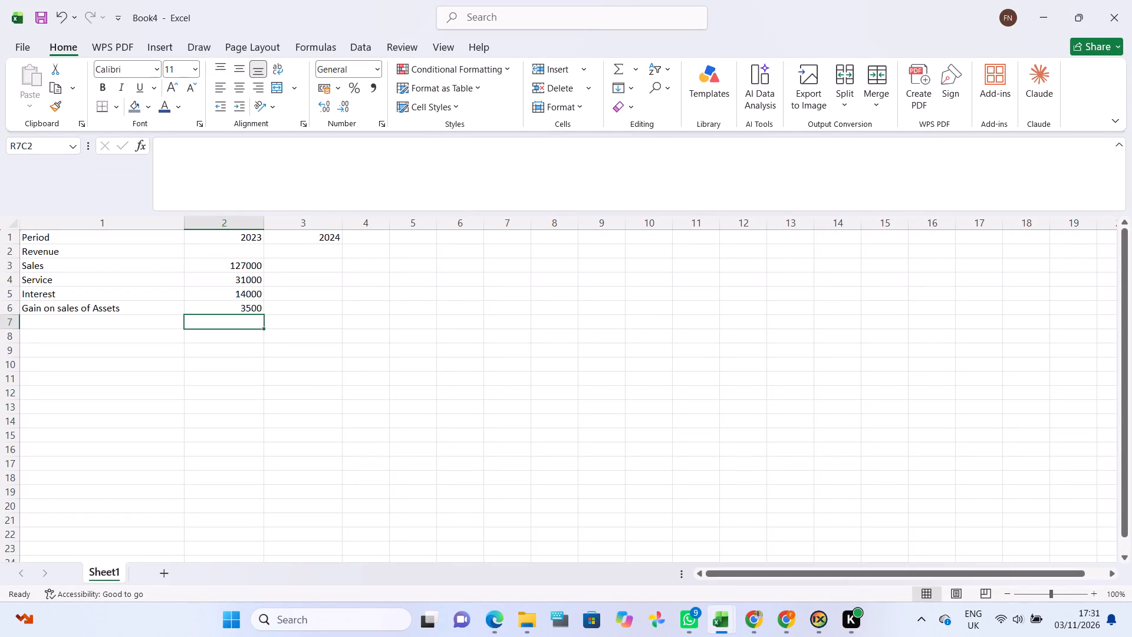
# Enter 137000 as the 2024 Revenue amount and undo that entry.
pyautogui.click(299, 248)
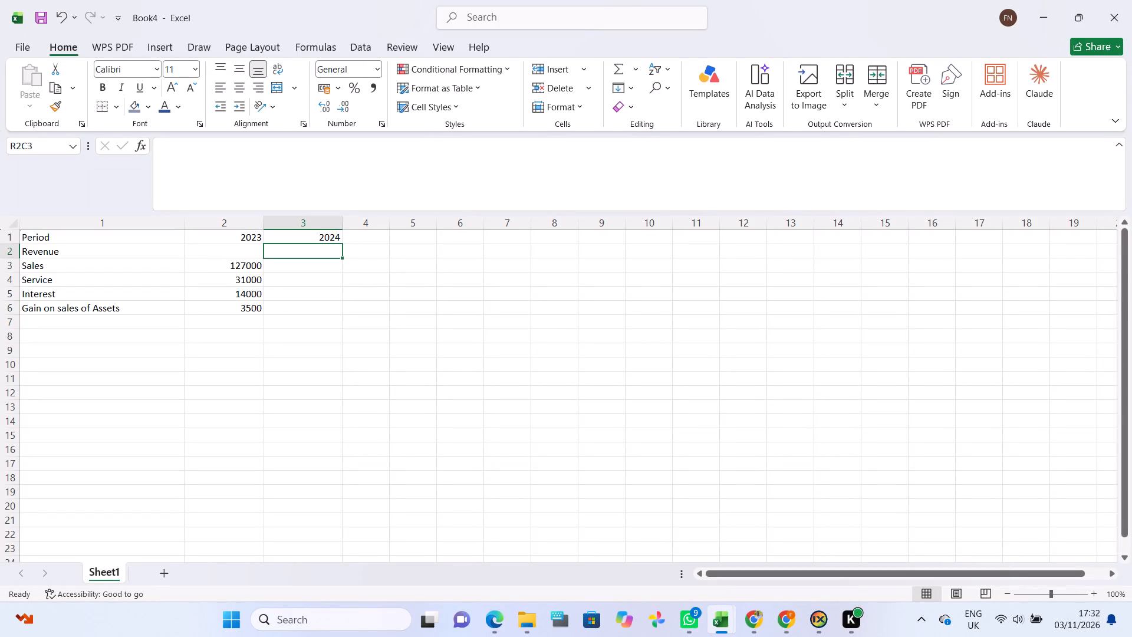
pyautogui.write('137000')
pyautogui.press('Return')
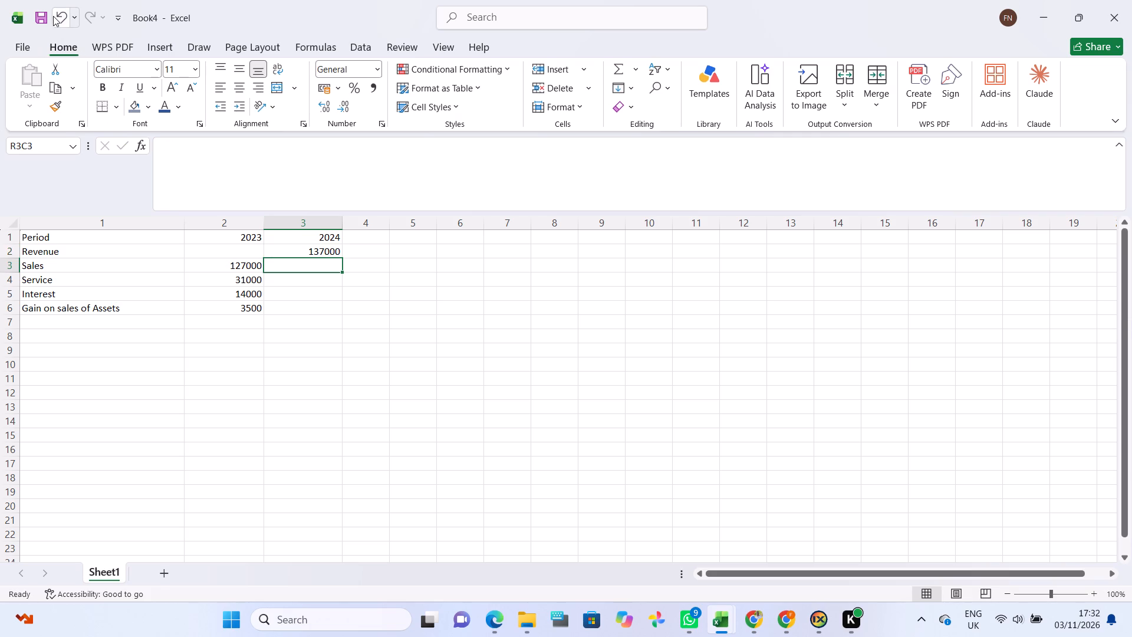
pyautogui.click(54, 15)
# Enter the 2024 amounts: Sales 137000, Service 34000, Interest 17000 and Gain on sales of Assets 4000.
pyautogui.click(295, 262)
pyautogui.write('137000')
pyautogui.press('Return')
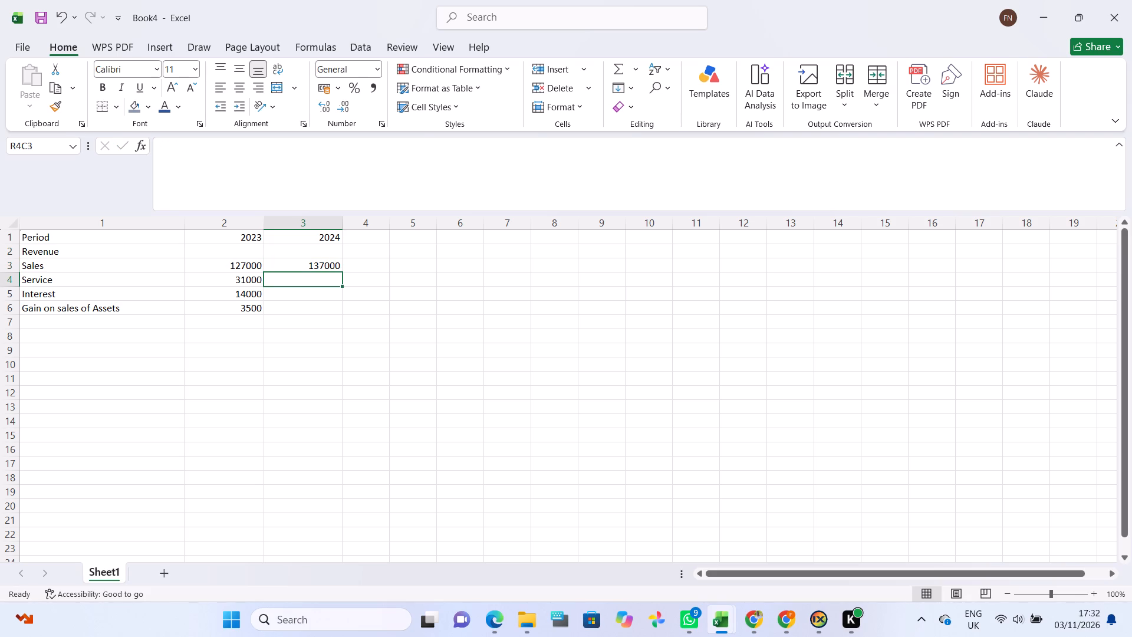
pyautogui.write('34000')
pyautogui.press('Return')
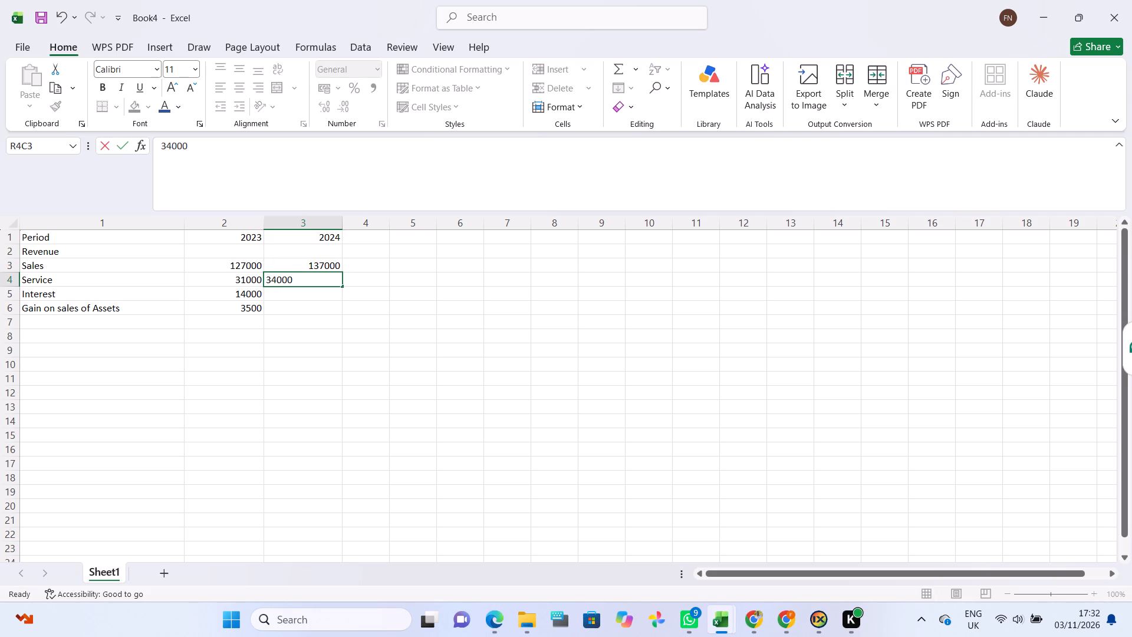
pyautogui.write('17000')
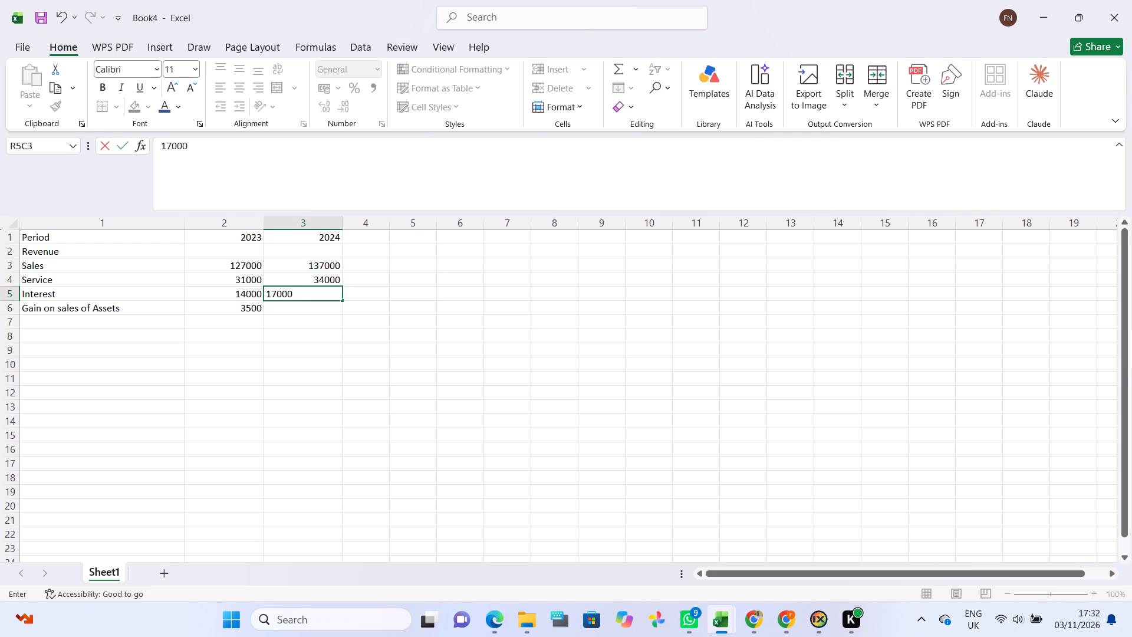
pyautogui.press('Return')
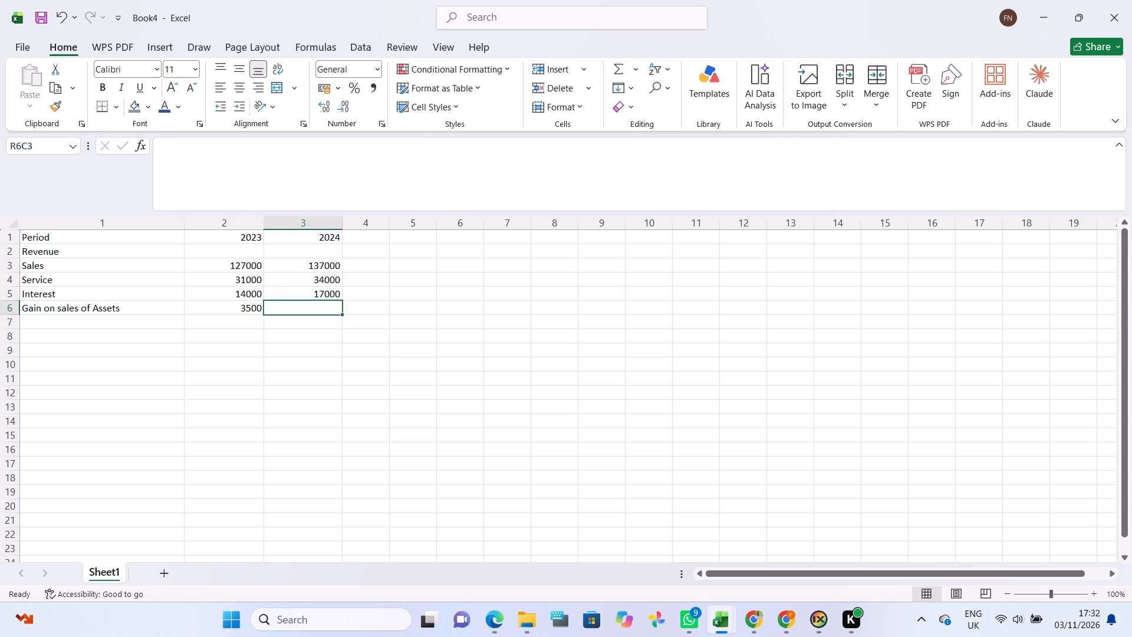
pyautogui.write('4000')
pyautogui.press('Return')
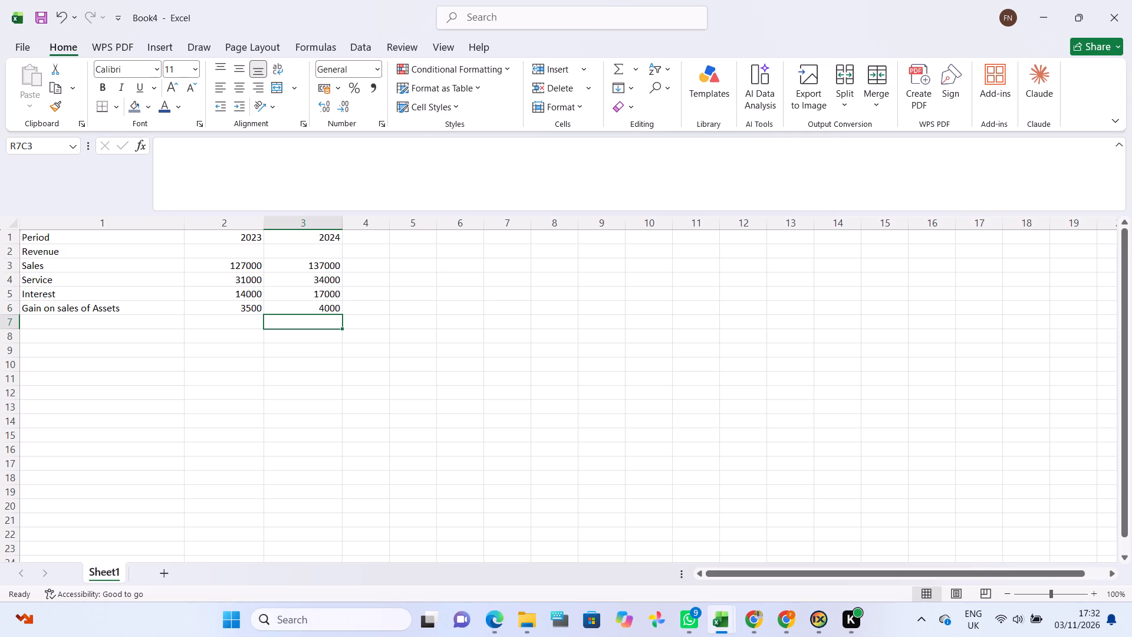
# Enter the heading %Y/Y in the first row, in the column after 2024.
pyautogui.click(354, 237)
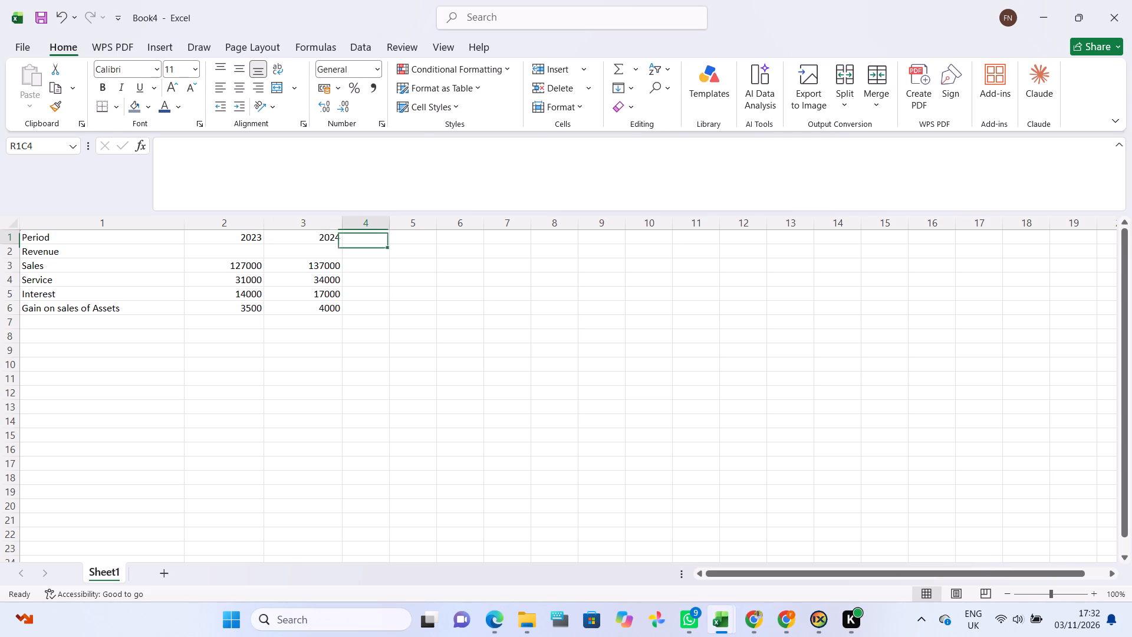
pyautogui.hotkey('shift', '%')
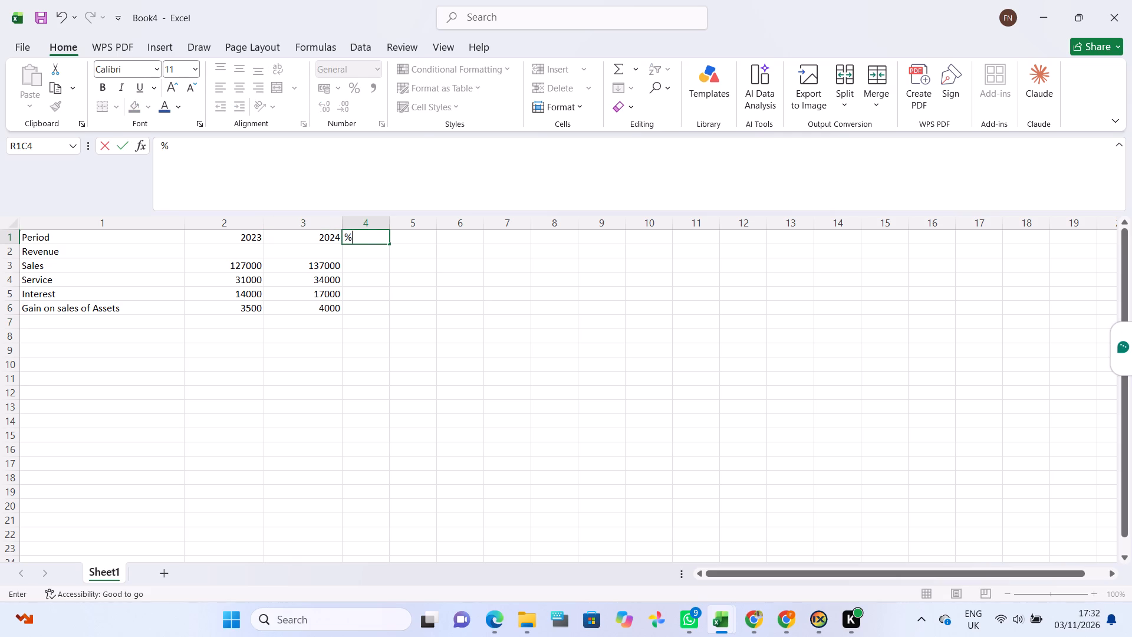
pyautogui.press('y')
pyautogui.press('/')
pyautogui.press('y')
# Enter the %Y/Y values for the first two revenue items: Sales 7.87% and Service 9.68%.
pyautogui.click(366, 266)
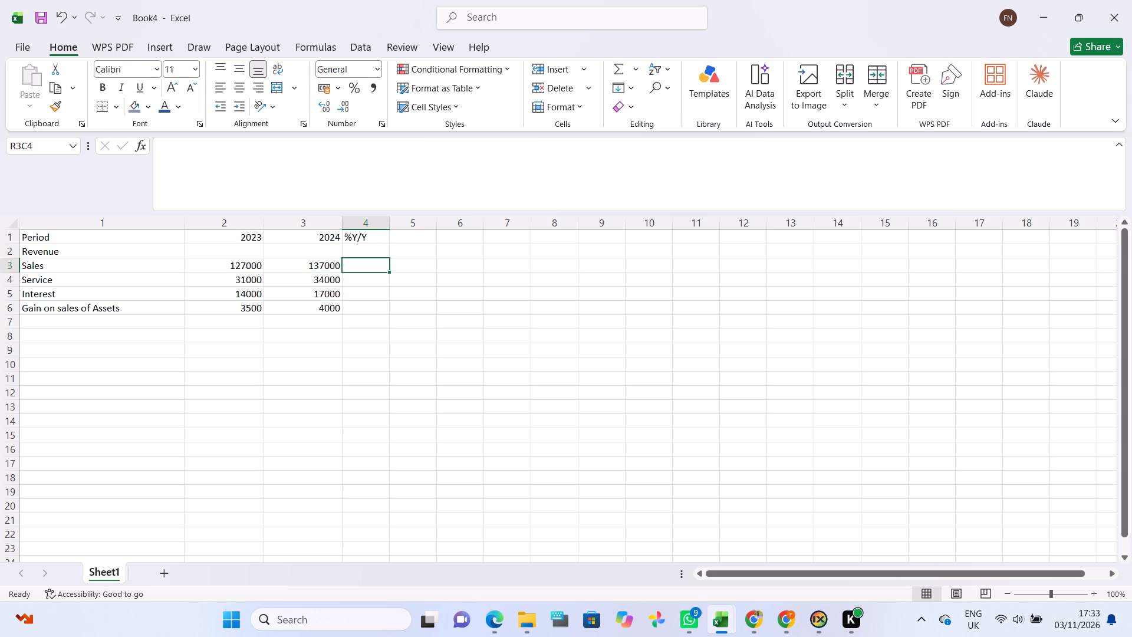
pyautogui.click(357, 265)
pyautogui.press('7')
pyautogui.press('.')
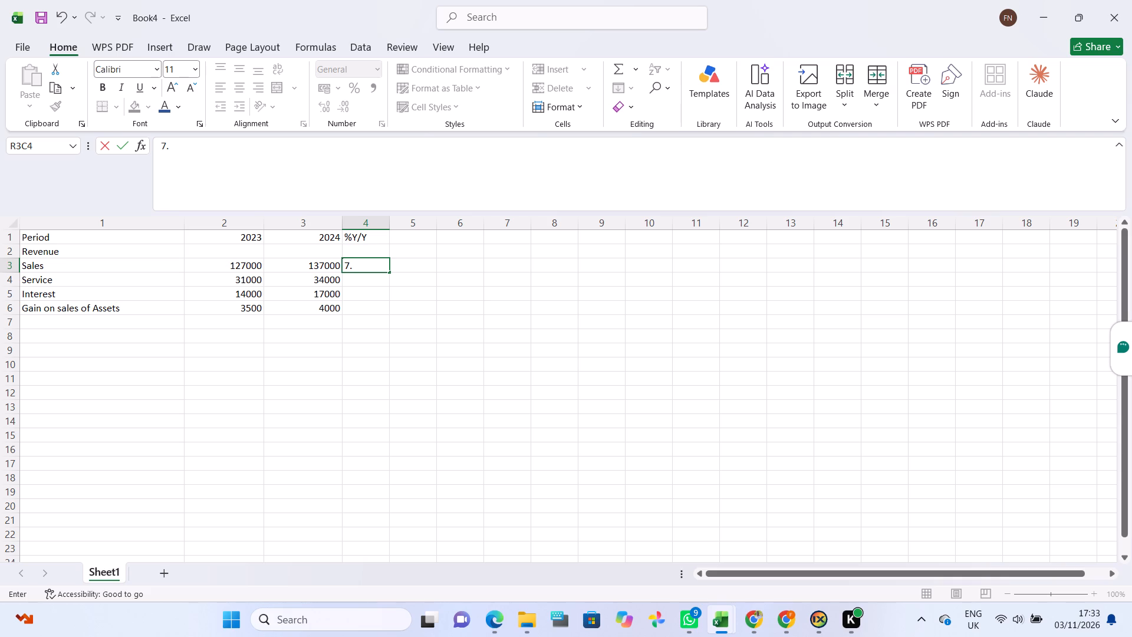
pyautogui.write('87')
pyautogui.hotkey('shift', '%')
pyautogui.press('Down')
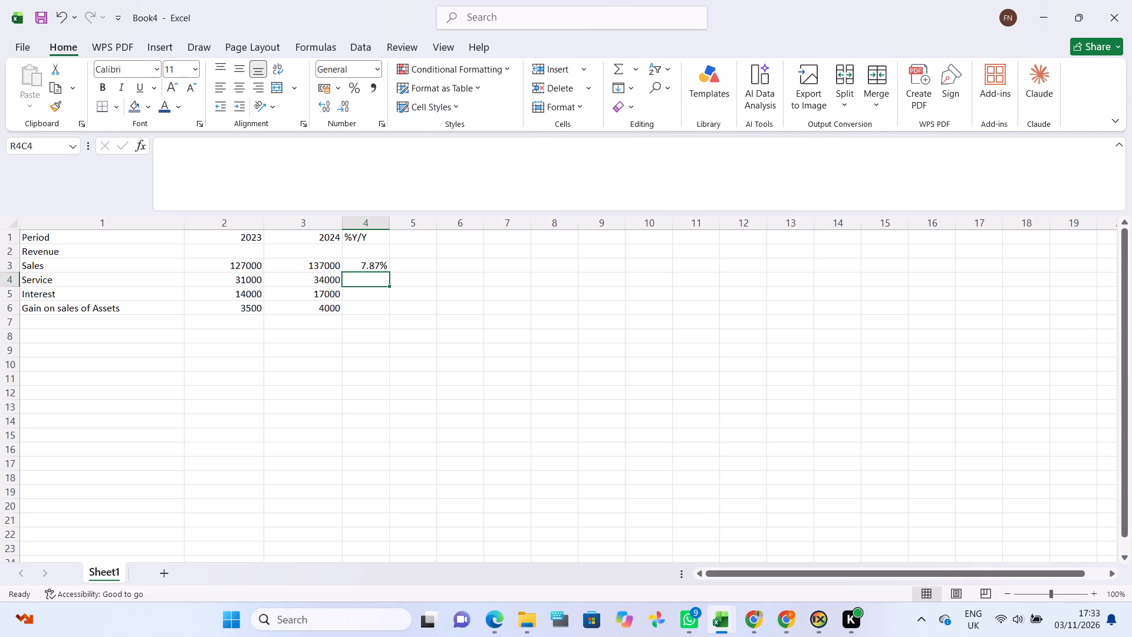
pyautogui.write('9.68')
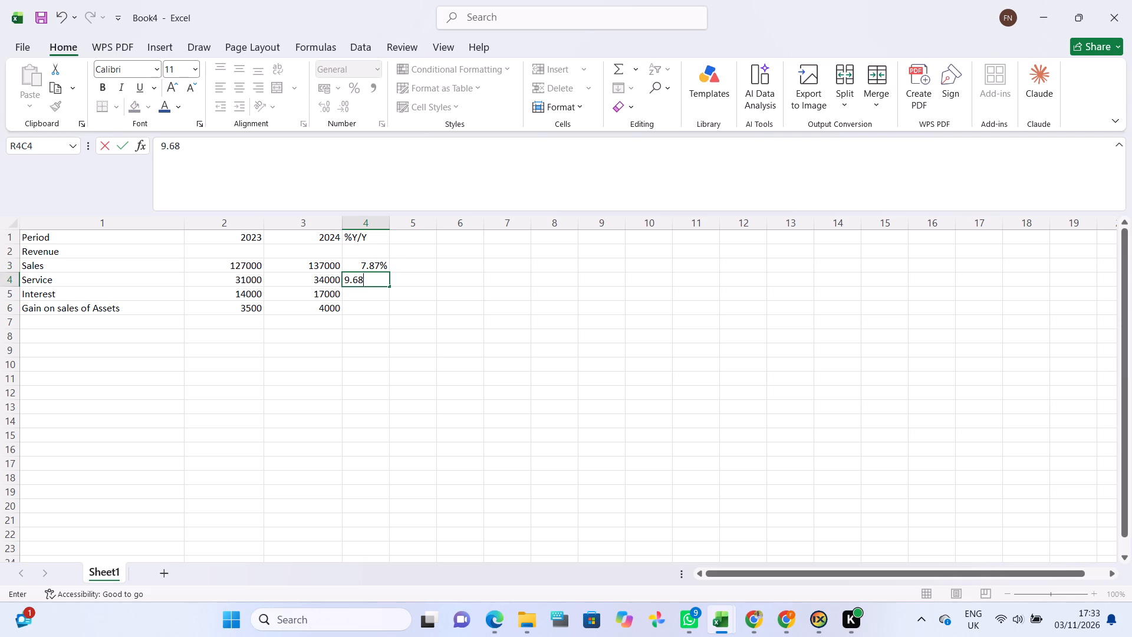
pyautogui.hotkey('shift', '%')
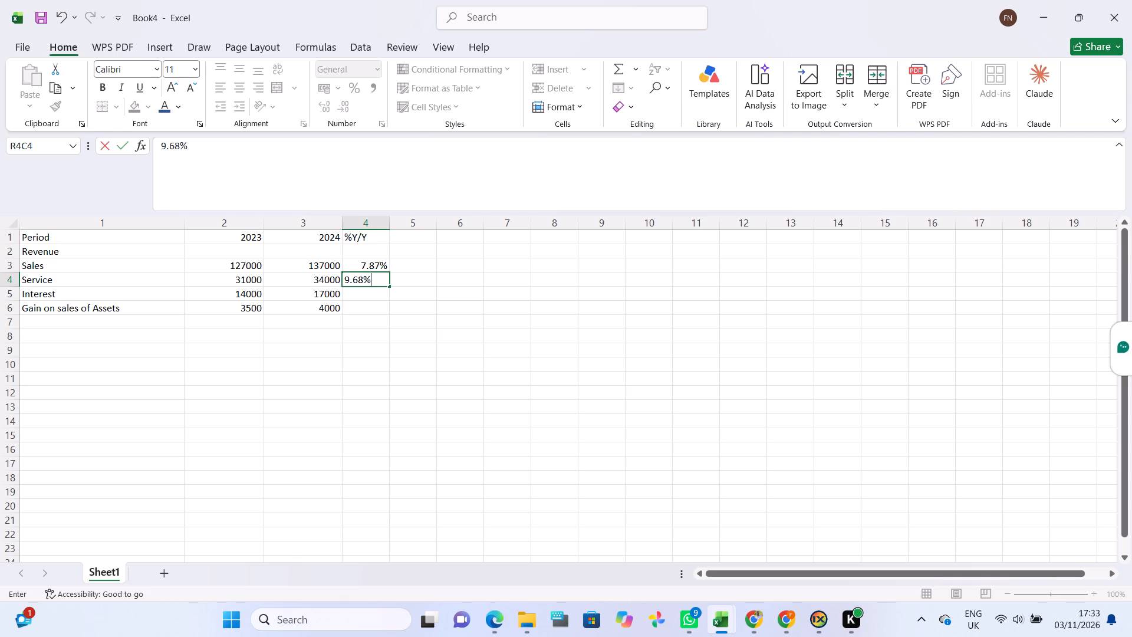
pyautogui.press('Down')
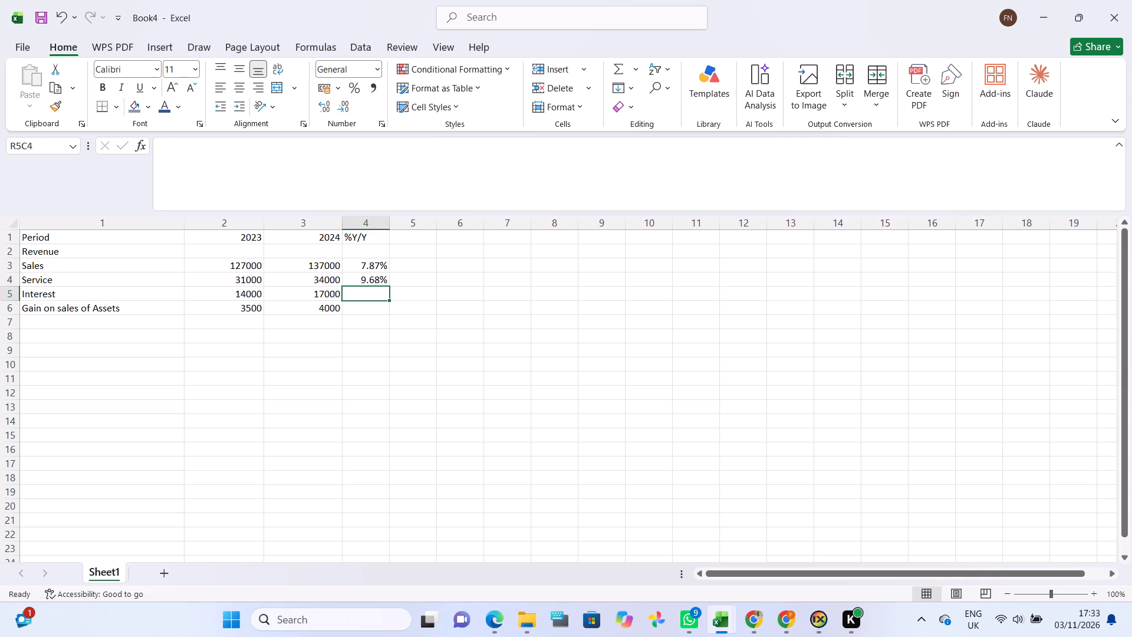
# Enter the remaining %Y/Y values: Interest 21.43% and Gain on sales of Assets 14.29%.
pyautogui.write('21.43')
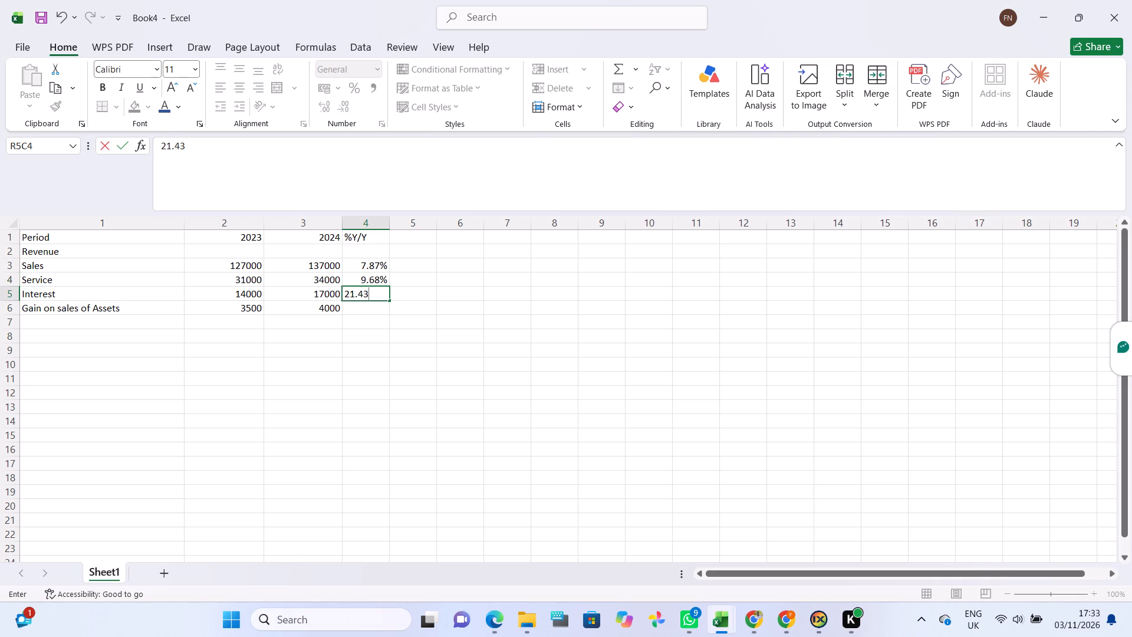
pyautogui.hotkey('shift', '%')
pyautogui.press('Return')
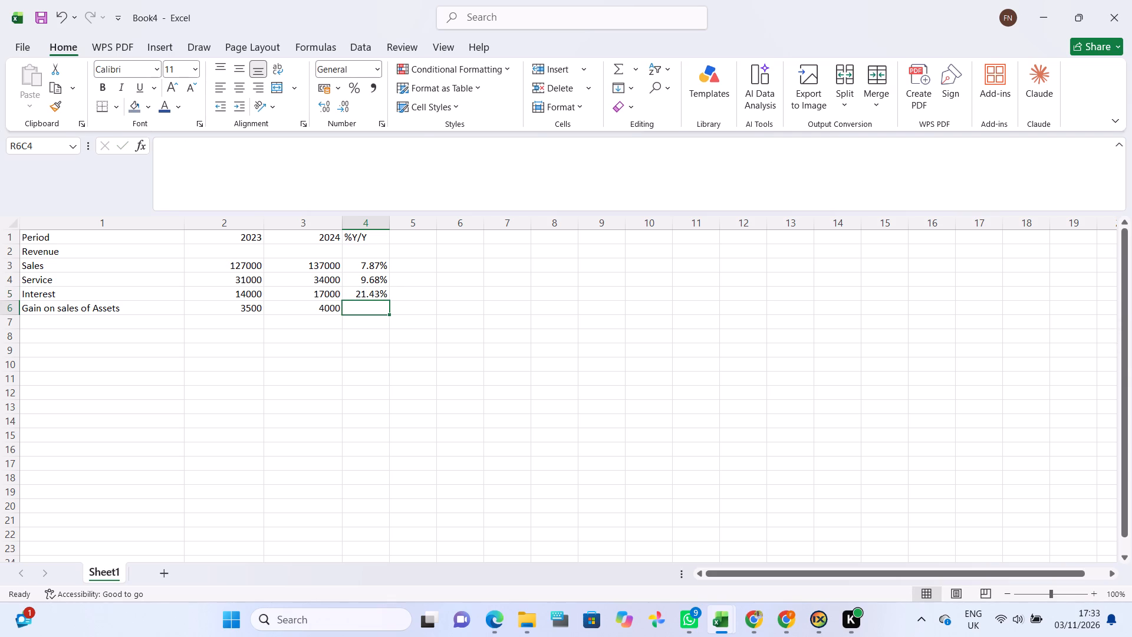
pyautogui.write('14')
pyautogui.write('.29')
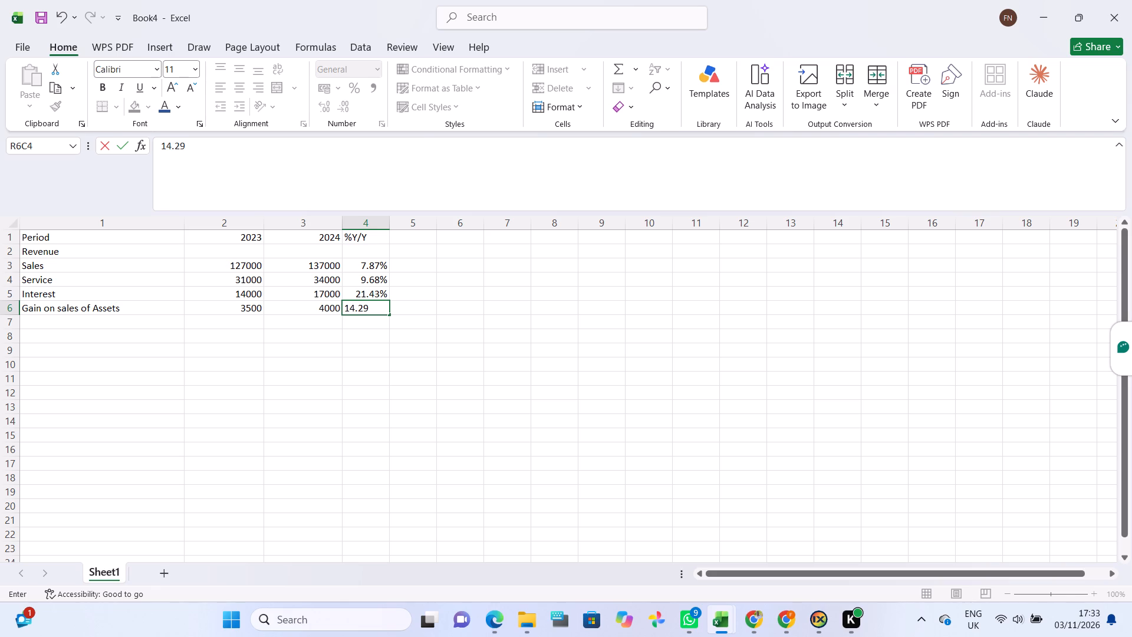
pyautogui.hotkey('shift', '&')
pyautogui.press('BackSpace')
pyautogui.press('5')
pyautogui.press('BackSpace')
pyautogui.hotkey('shift', '%')
pyautogui.press('Return')
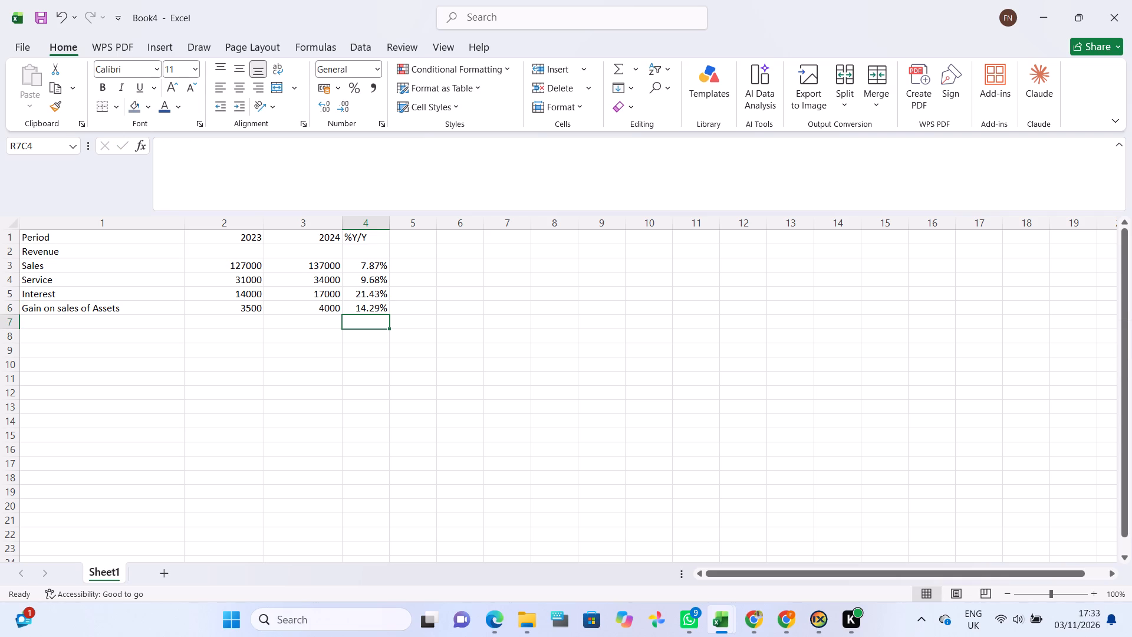
# Add the row label Net Sales below Gain on sales of Assets.
pyautogui.click(129, 324)
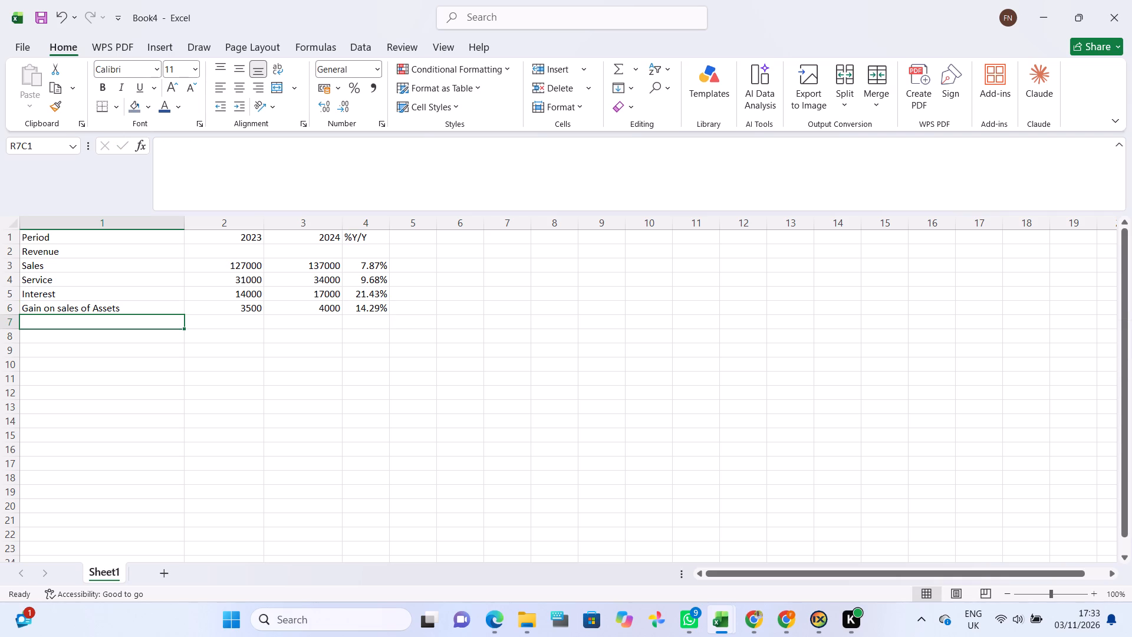
pyautogui.press('n')
pyautogui.write('et')
pyautogui.press('space')
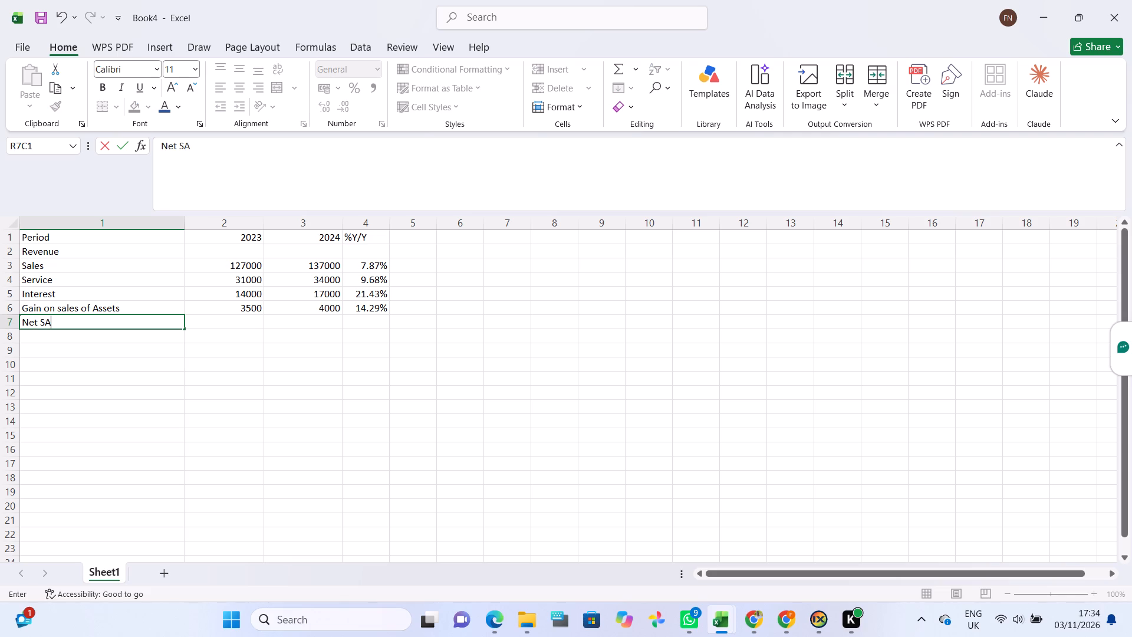
pyautogui.write('ales')
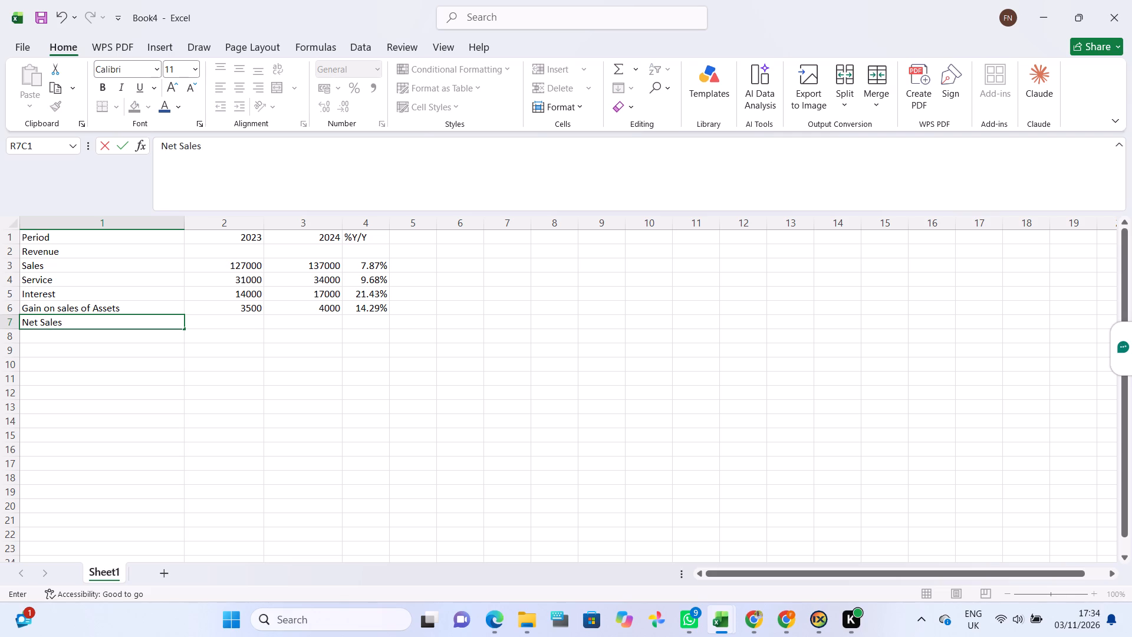
# Start a SUM formula in the 2023 cell of the Net Sales row.
pyautogui.click(202, 316)
pyautogui.click(202, 316)
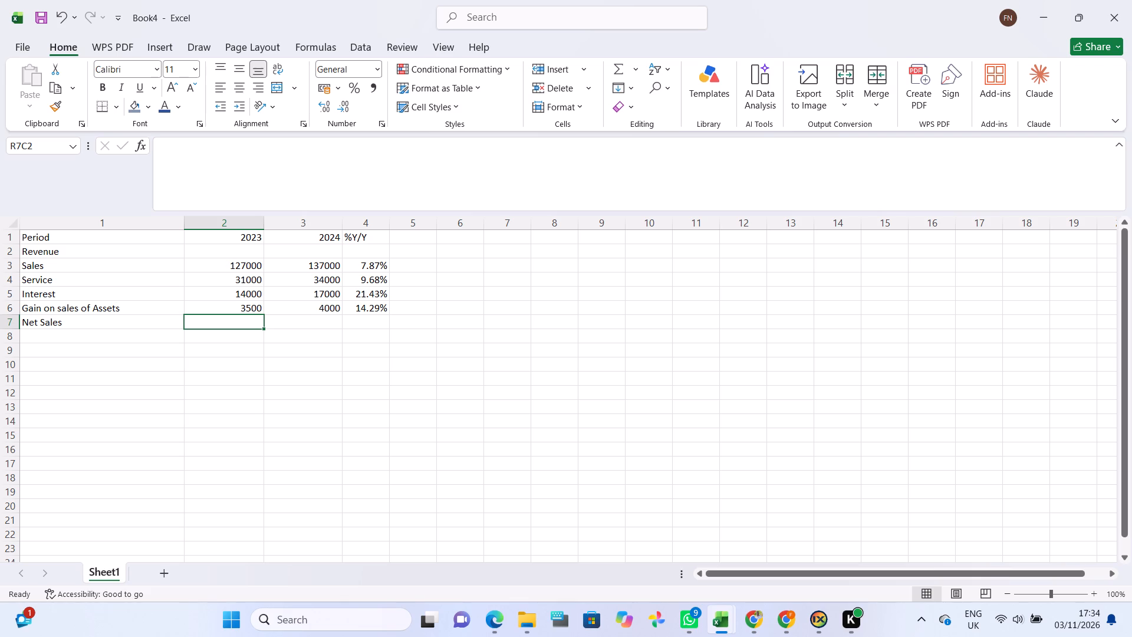
pyautogui.press('=')
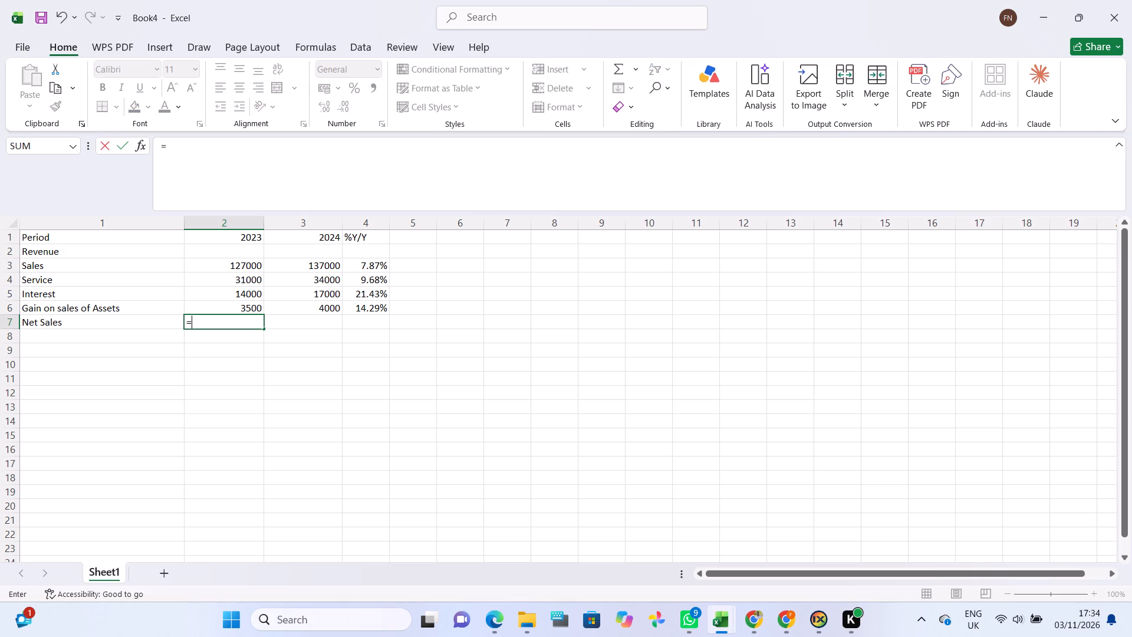
pyautogui.write('su')
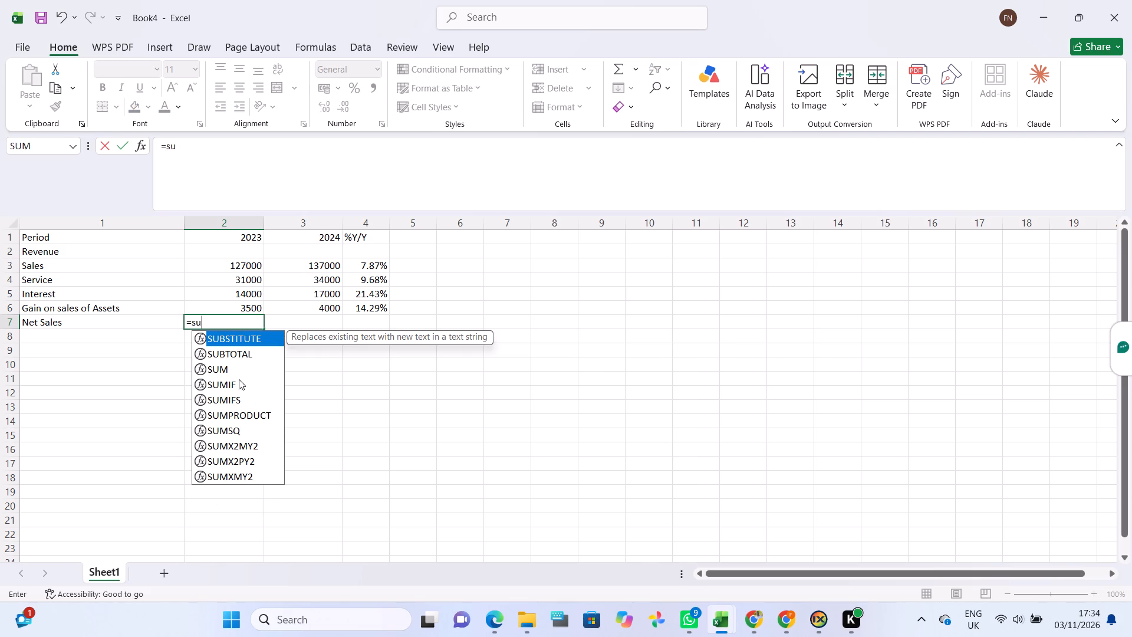
pyautogui.click(222, 368)
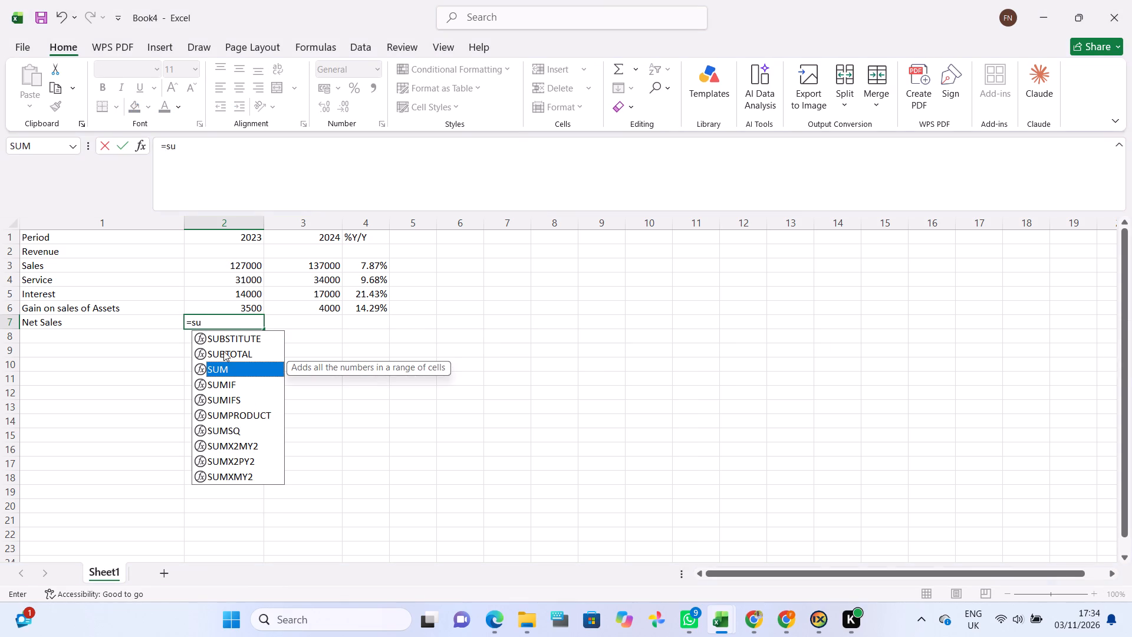
pyautogui.click(201, 368)
pyautogui.click(201, 368)
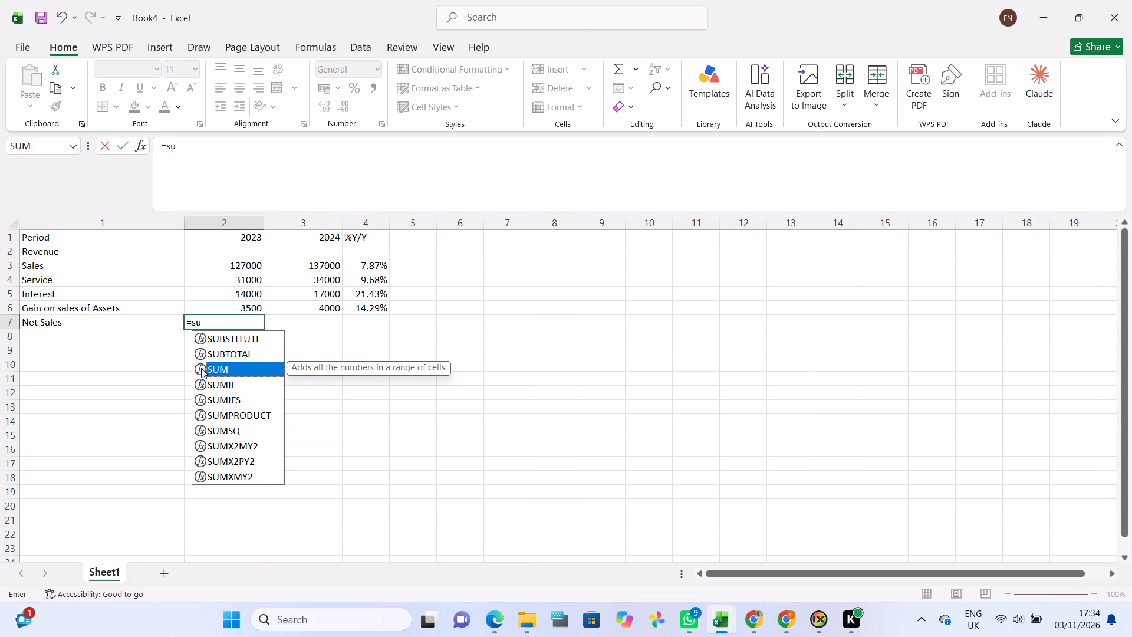
pyautogui.tripleClick(201, 368)
pyautogui.click(201, 368)
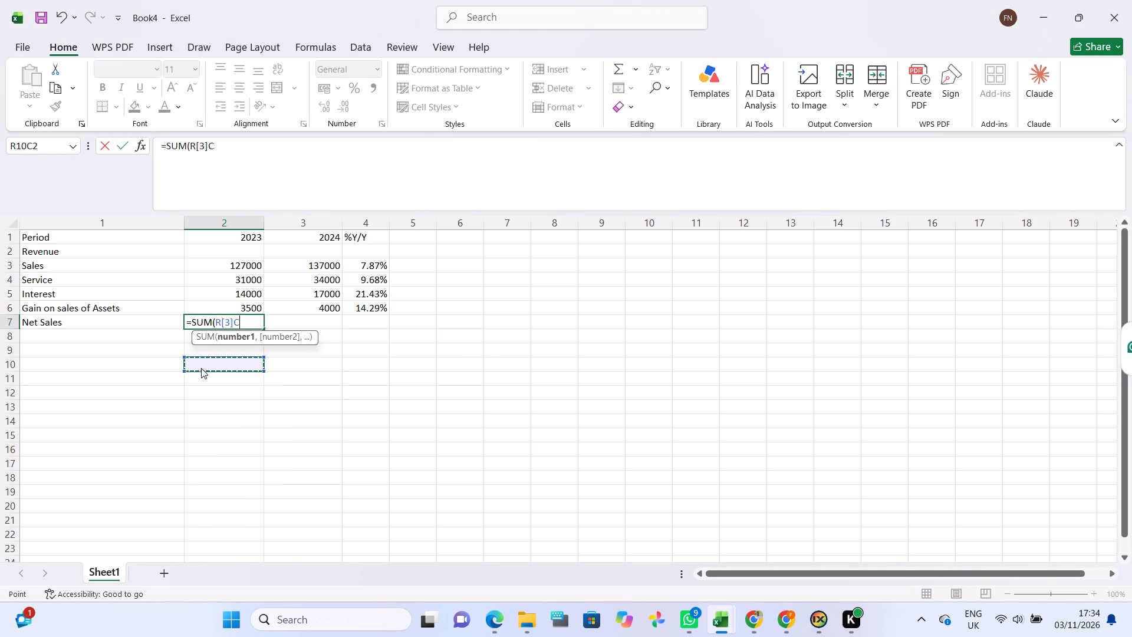
pyautogui.click(59, 17)
pyautogui.click(59, 17)
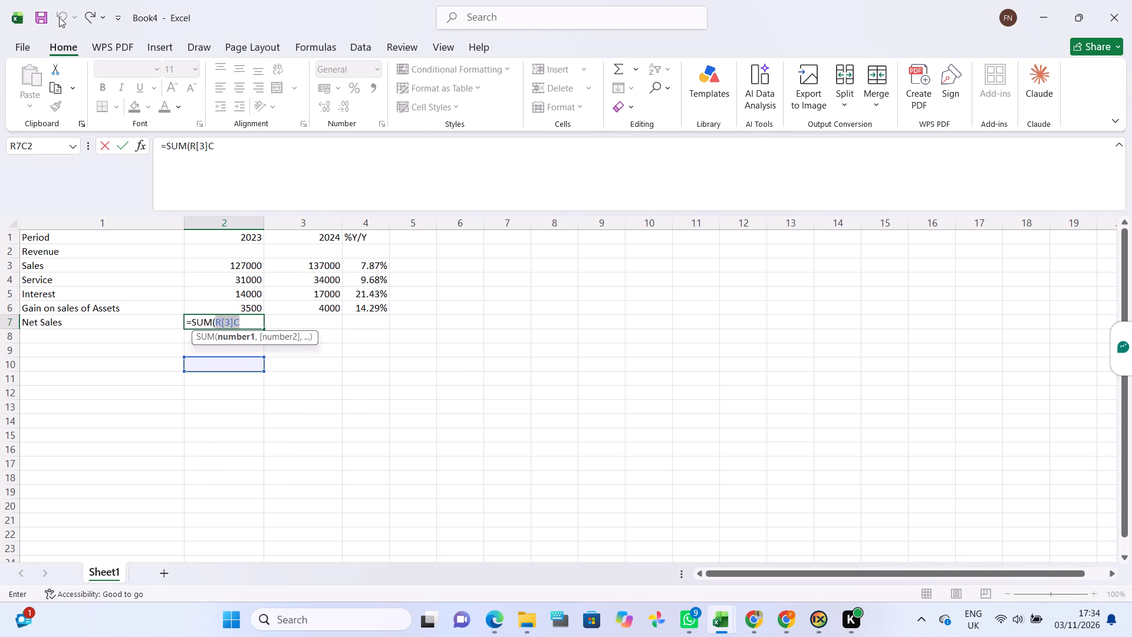
pyautogui.click(59, 17)
pyautogui.press('BackSpace')
pyautogui.press('BackSpace')
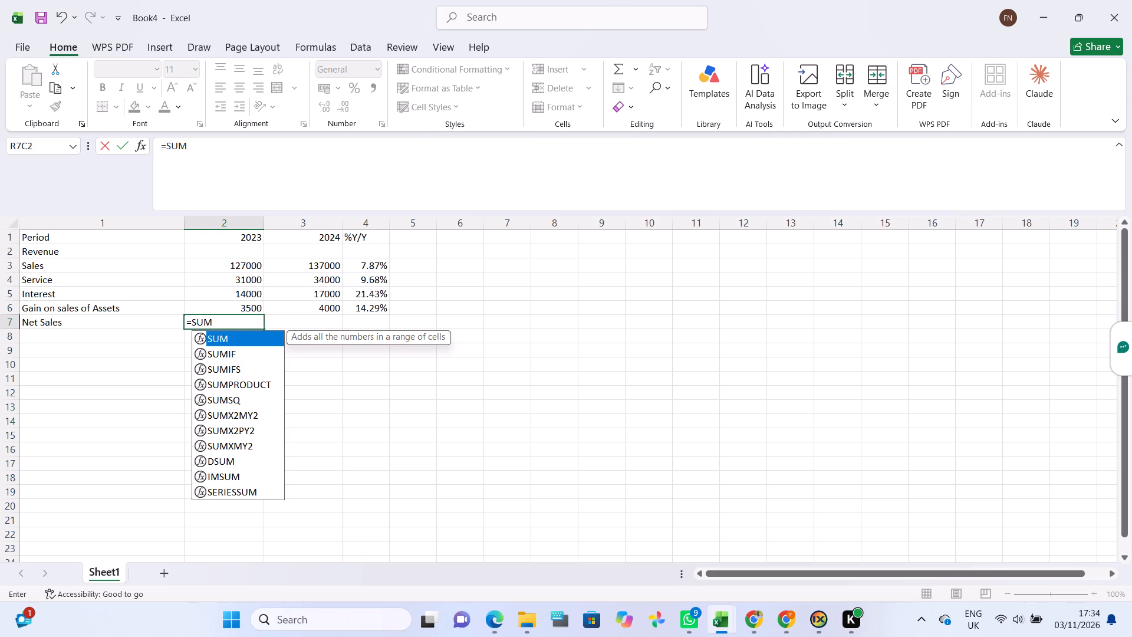
pyautogui.click(226, 339)
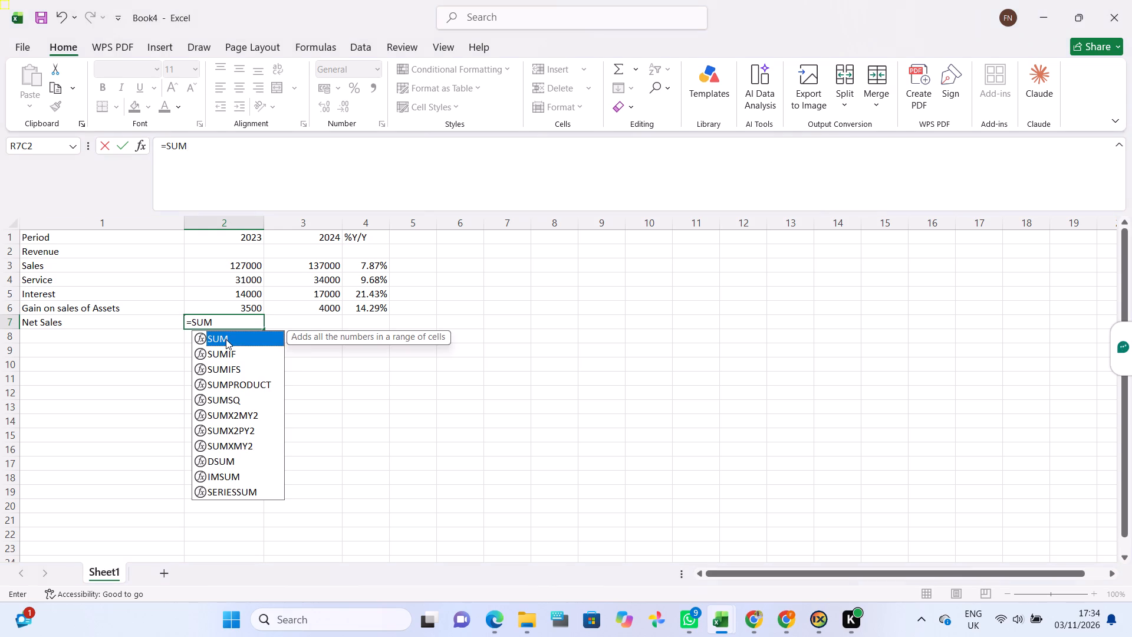
pyautogui.tripleClick(226, 339)
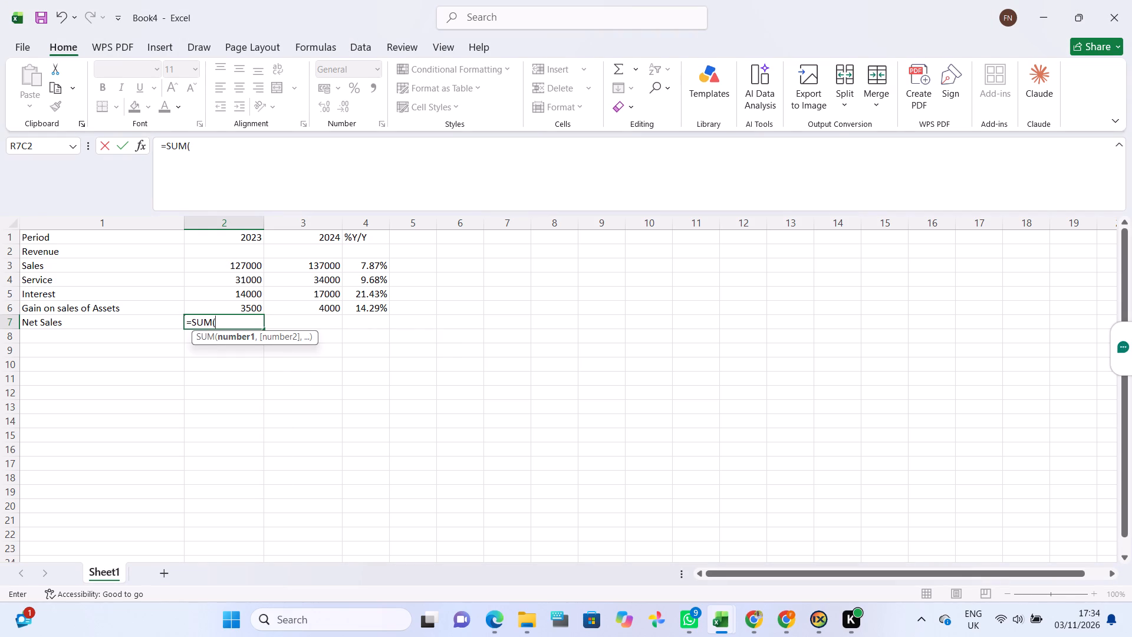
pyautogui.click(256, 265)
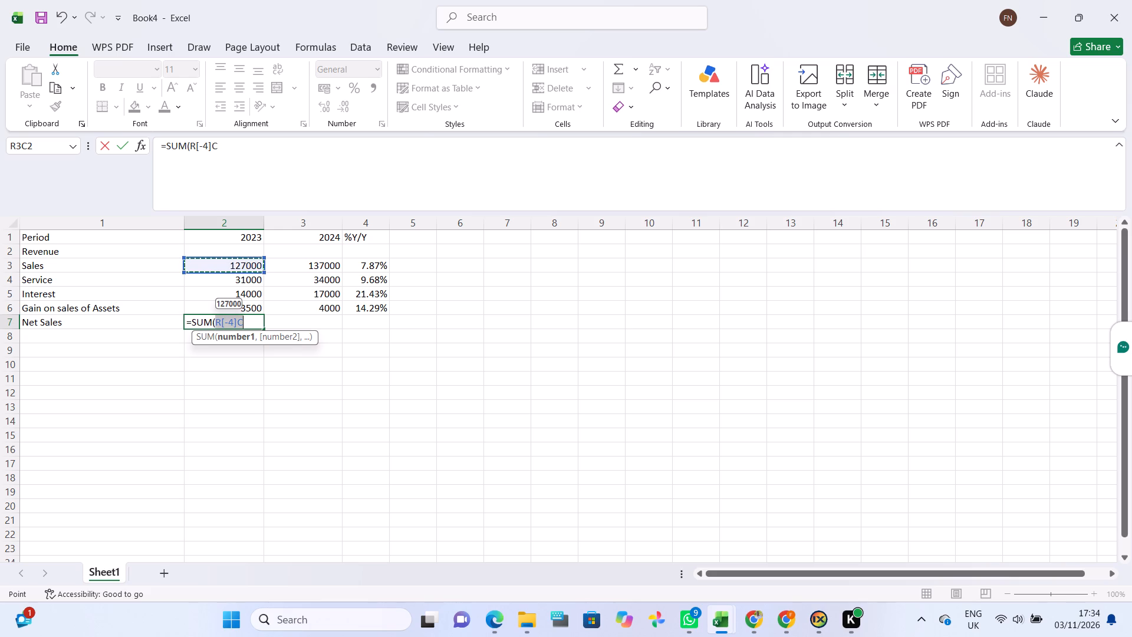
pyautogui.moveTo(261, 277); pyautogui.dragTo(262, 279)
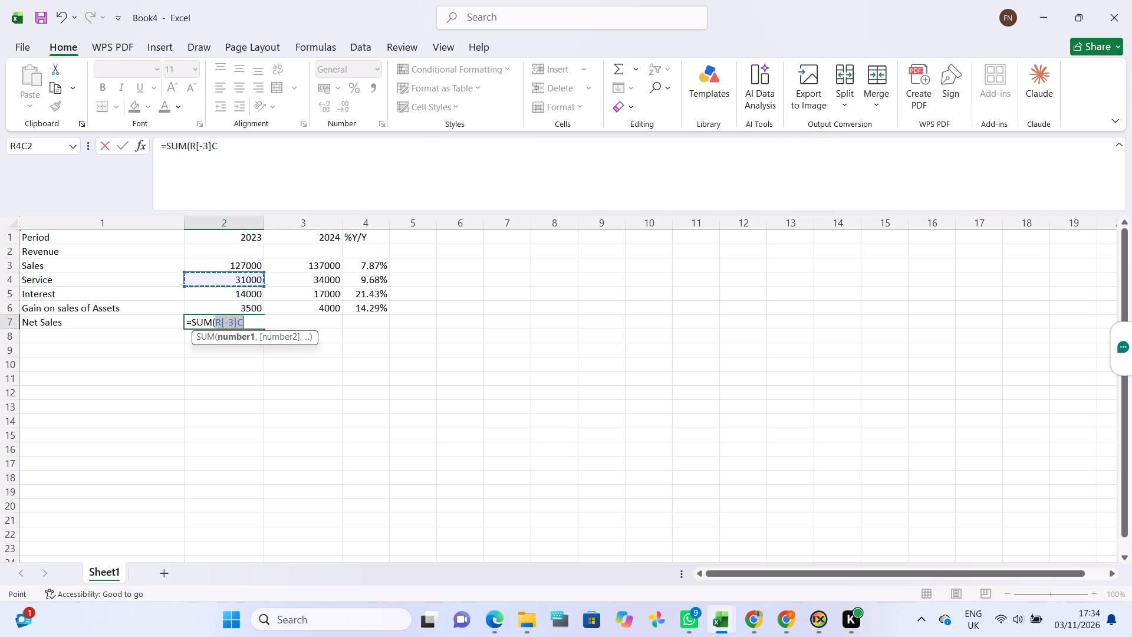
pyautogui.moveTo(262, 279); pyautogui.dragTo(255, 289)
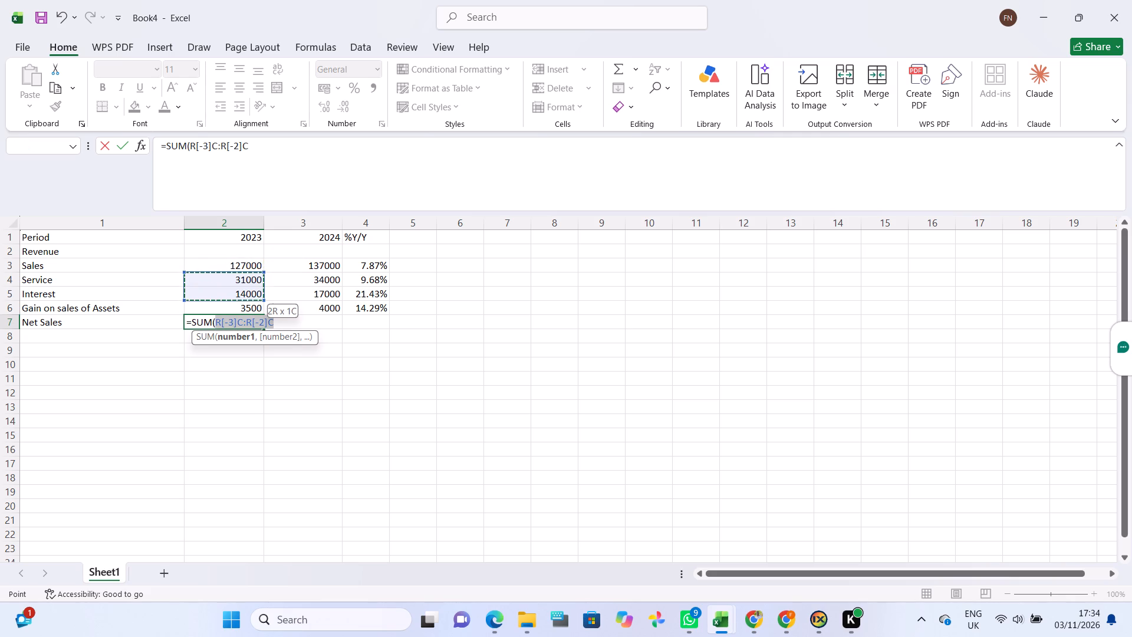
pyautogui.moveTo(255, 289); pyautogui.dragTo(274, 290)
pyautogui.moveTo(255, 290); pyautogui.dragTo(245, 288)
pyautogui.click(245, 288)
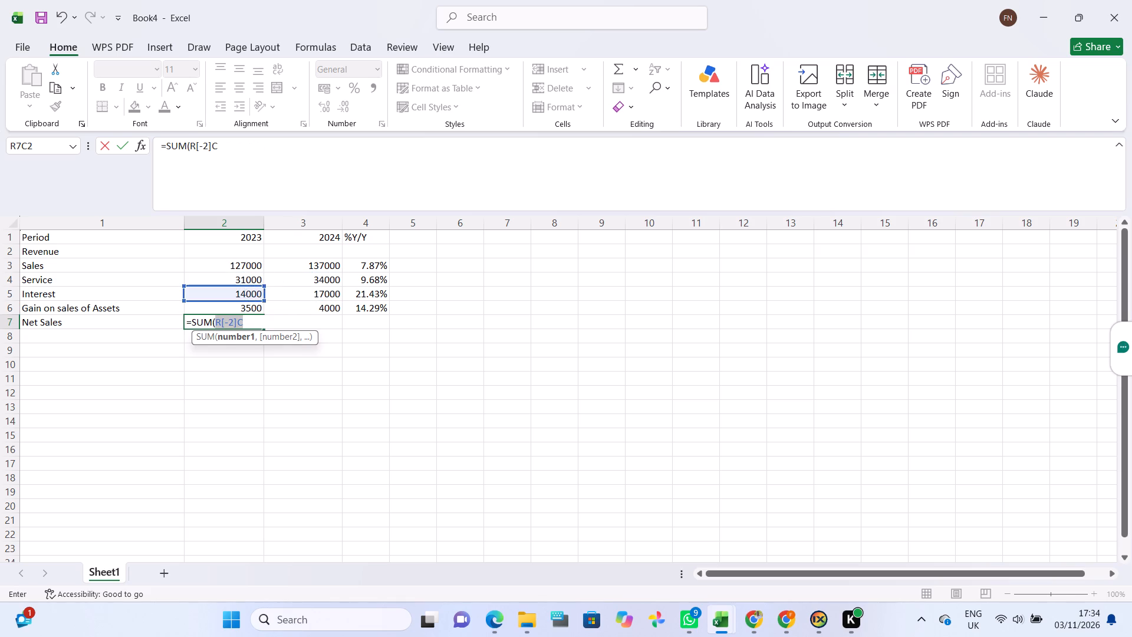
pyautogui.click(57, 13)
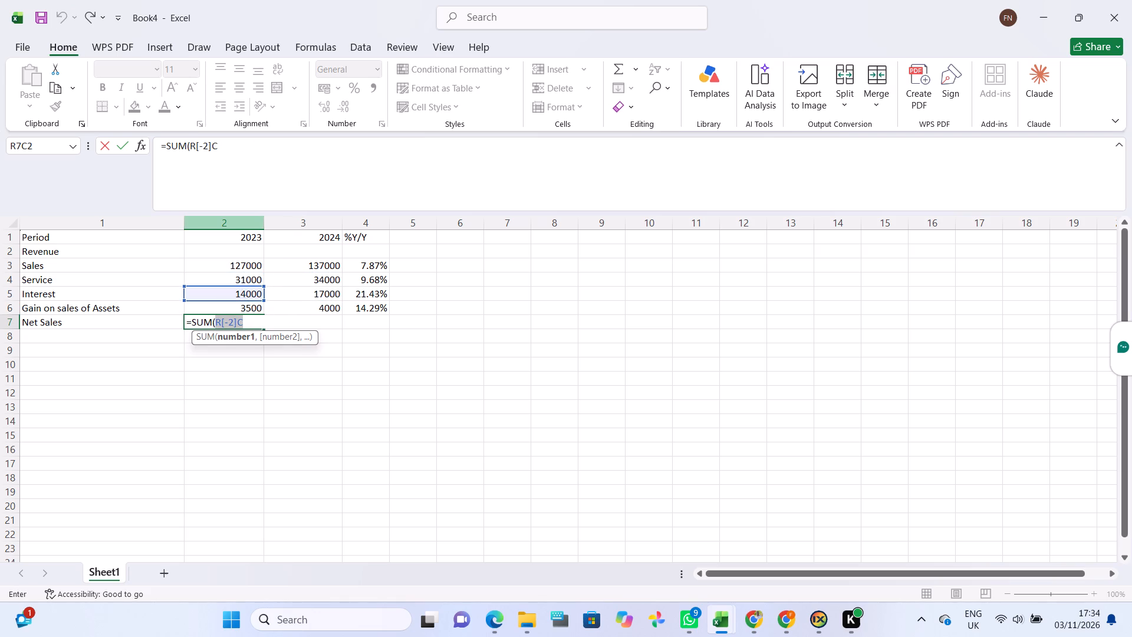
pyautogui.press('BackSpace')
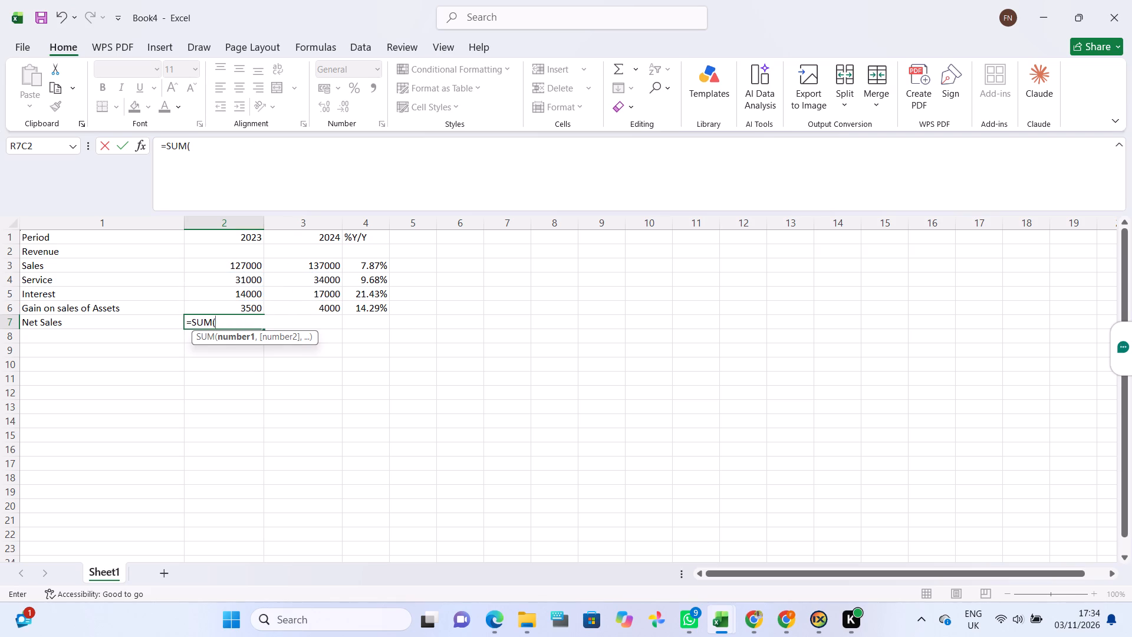
# Complete the 2023 Net Sales SUM with the 2023 values from Sales through Gain on sales of Assets.
pyautogui.click(243, 259)
pyautogui.click(243, 259)
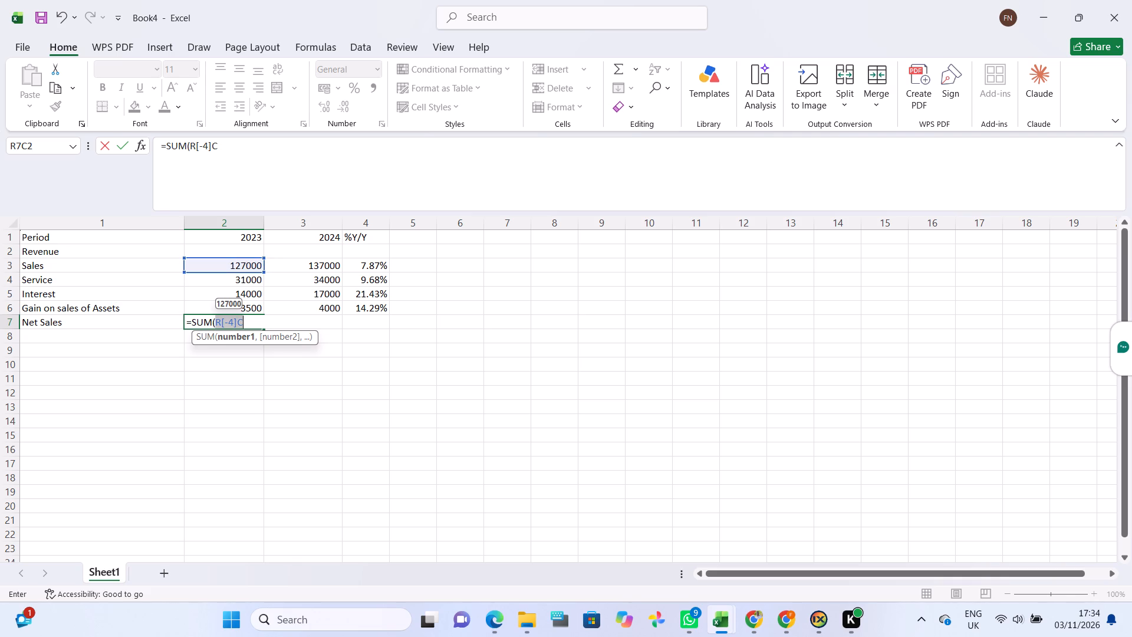
pyautogui.click(263, 274)
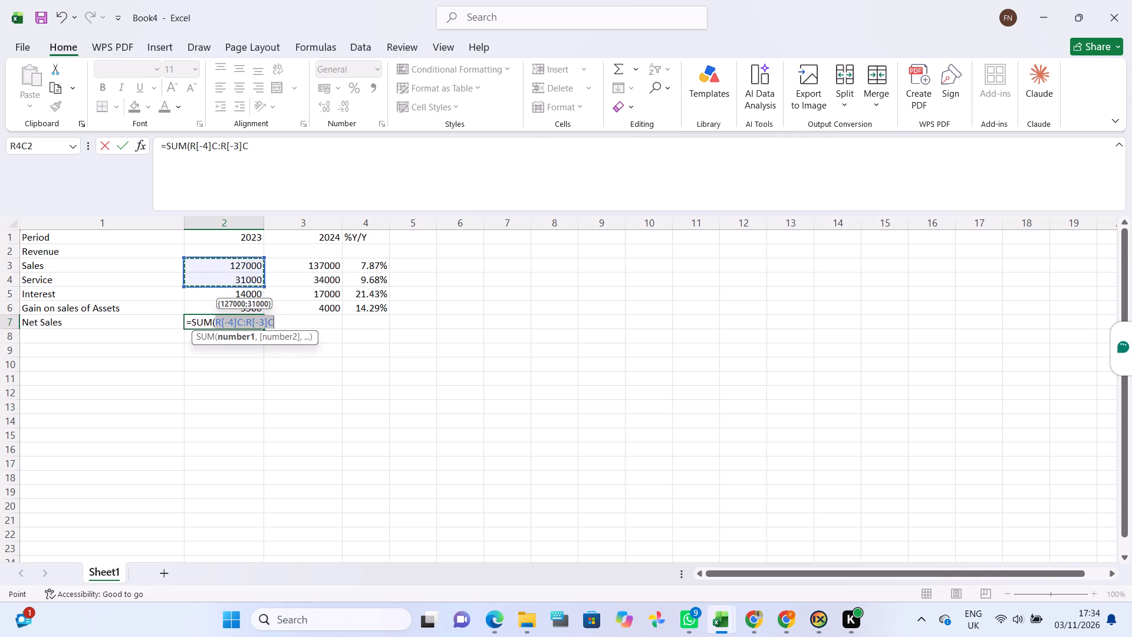
pyautogui.moveTo(261, 287); pyautogui.dragTo(258, 304)
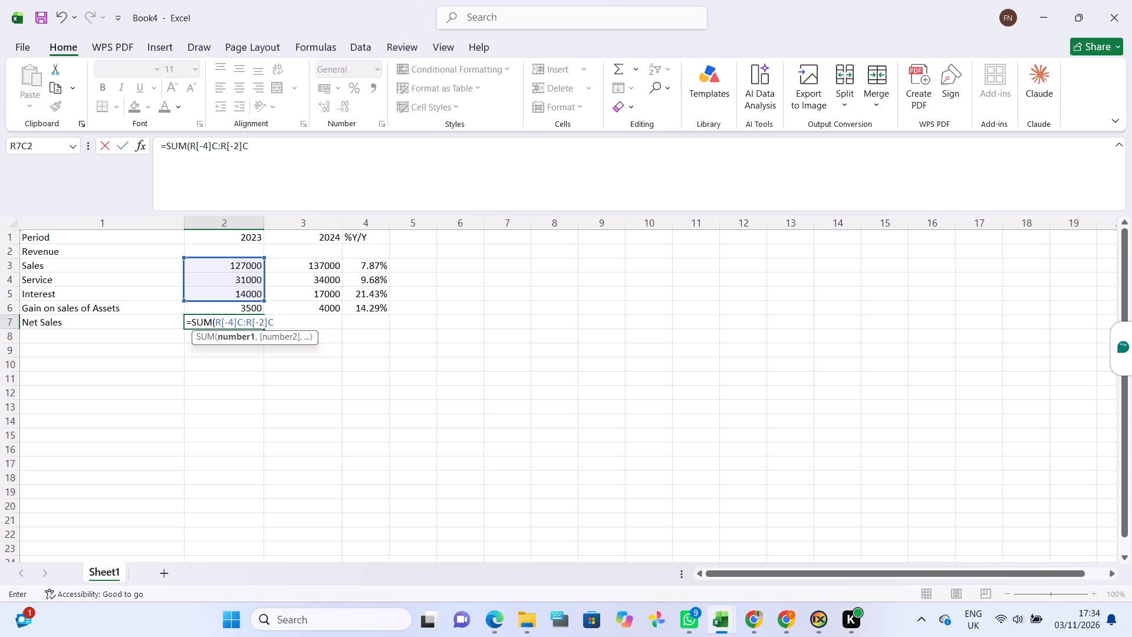
pyautogui.moveTo(258, 304); pyautogui.dragTo(259, 318)
pyautogui.press('Return')
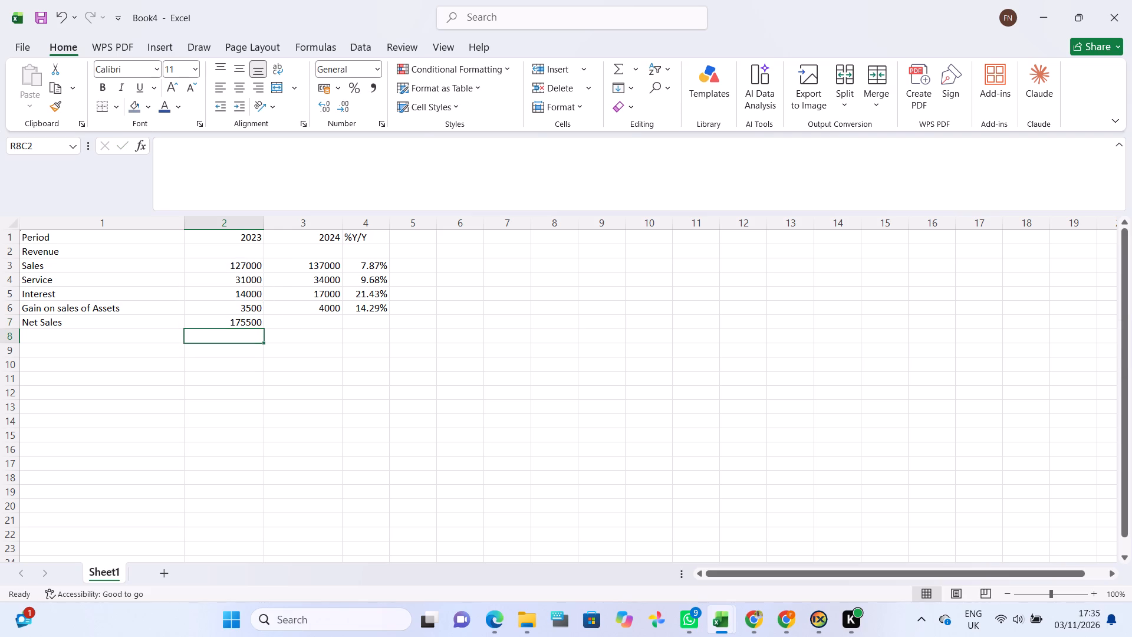
# Total the 2024 values from Sales through Gain on sales of Assets with a SUM formula in the Net Sales row.
pyautogui.click(311, 328)
pyautogui.press('=')
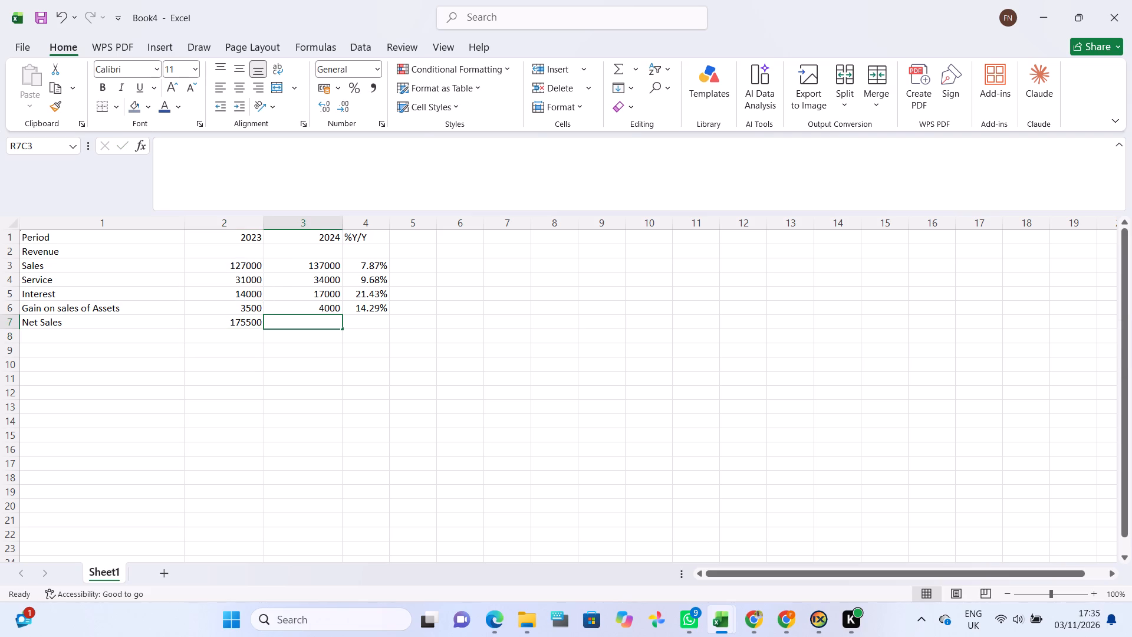
pyautogui.write('sum')
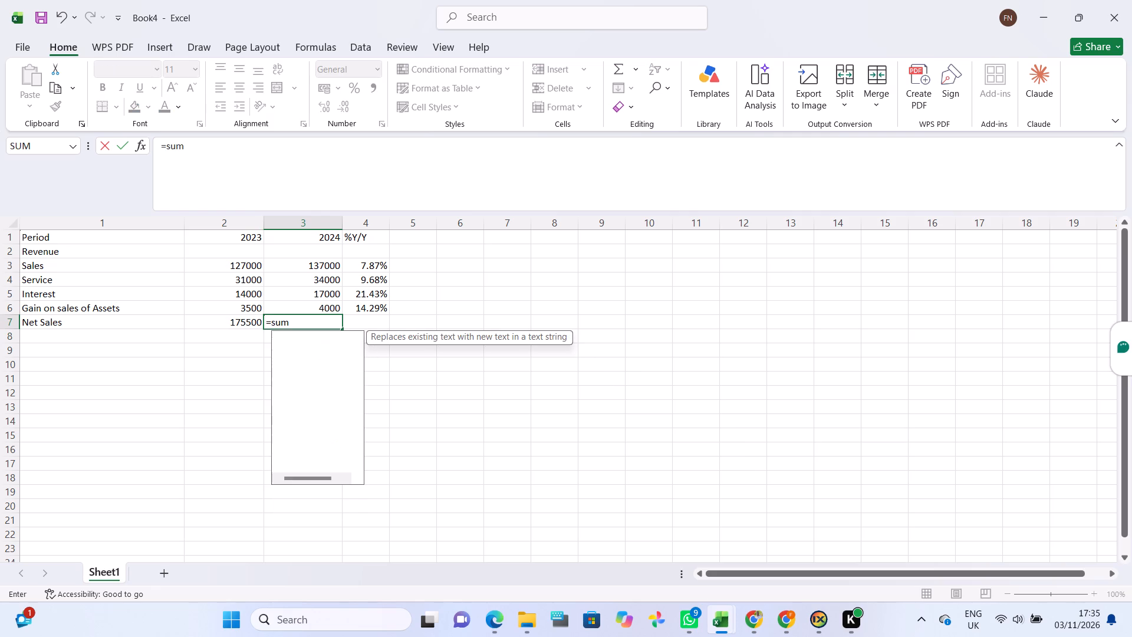
pyautogui.click(307, 336)
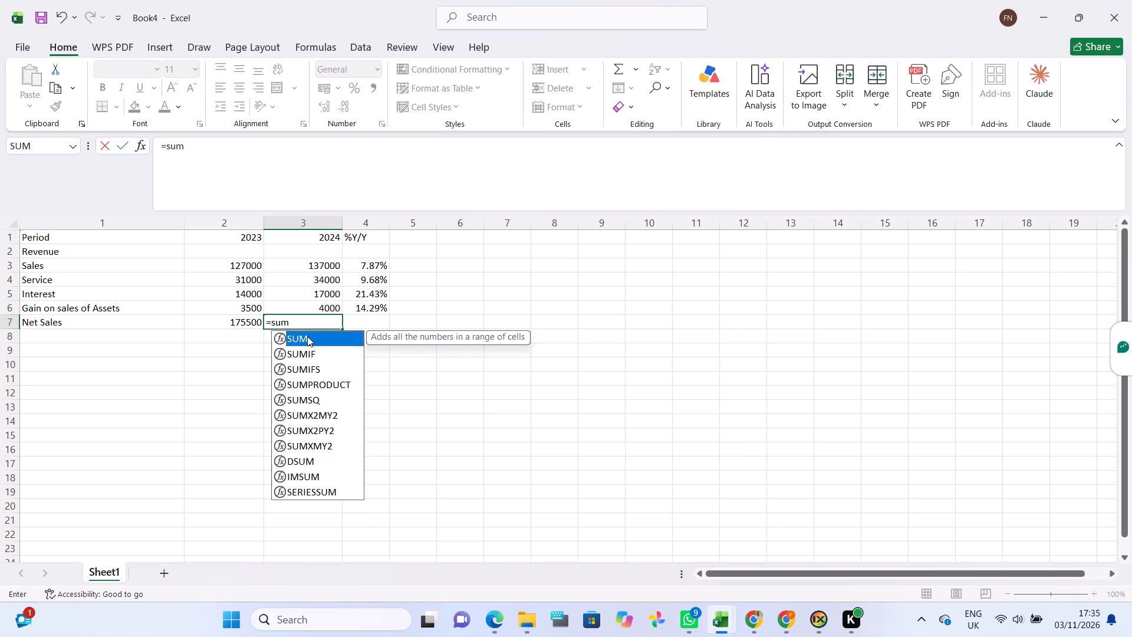
pyautogui.click(307, 336)
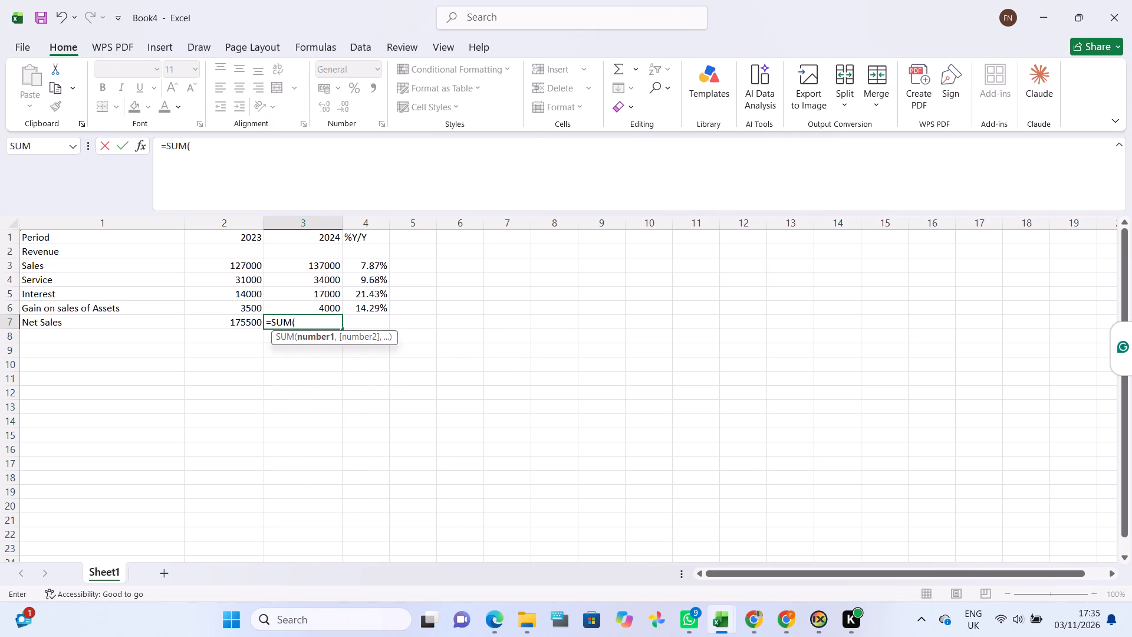
pyautogui.click(326, 266)
pyautogui.click(327, 267)
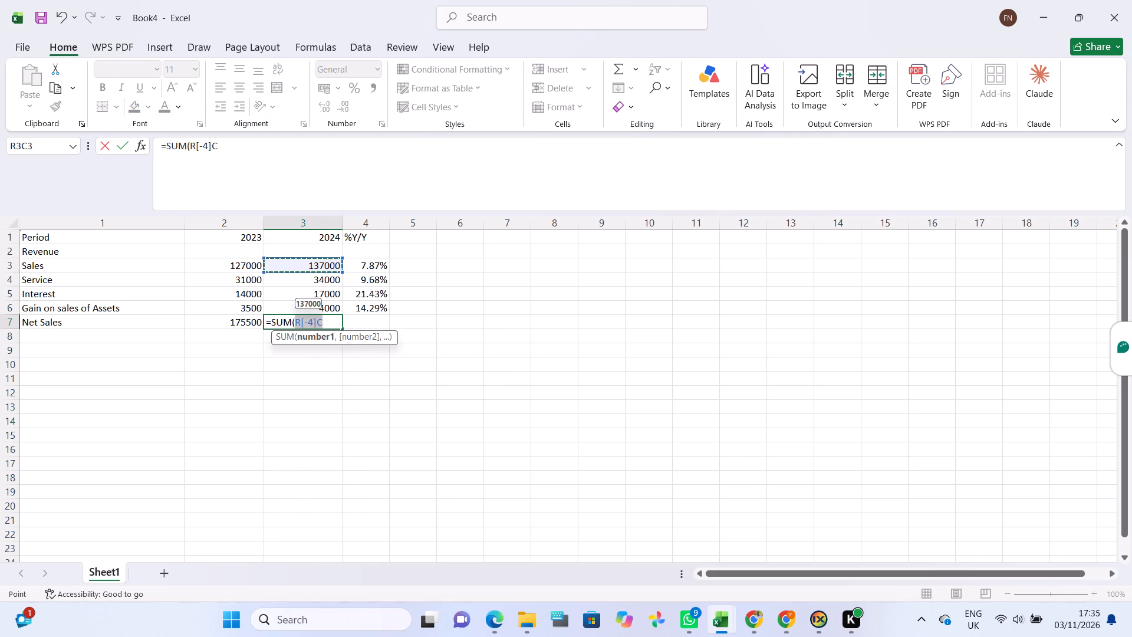
pyautogui.click(341, 275)
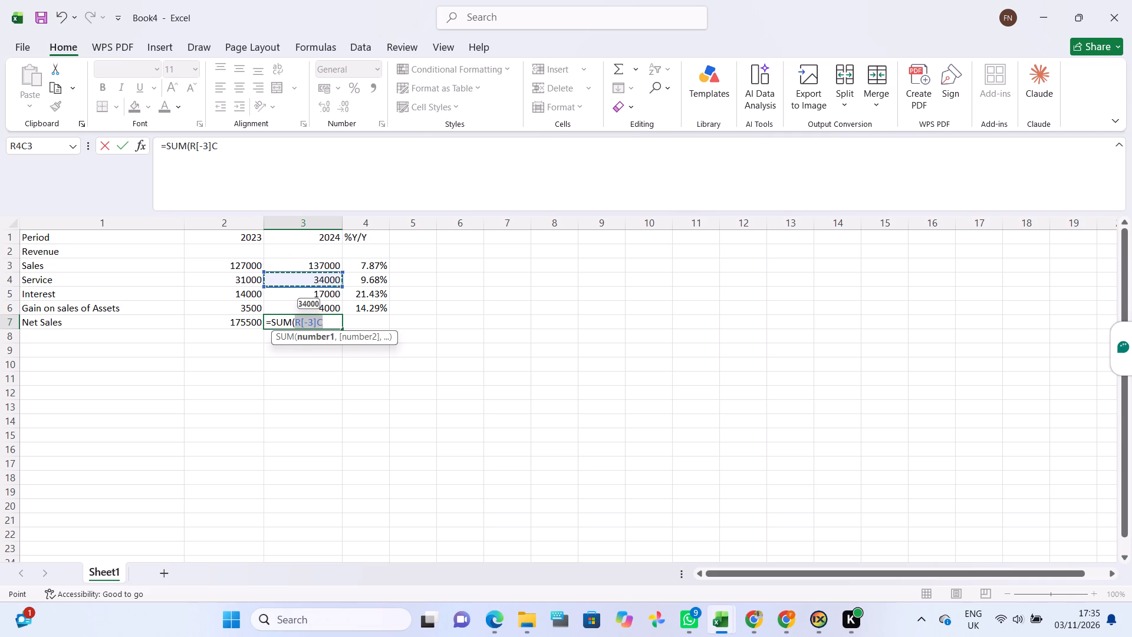
pyautogui.click(327, 263)
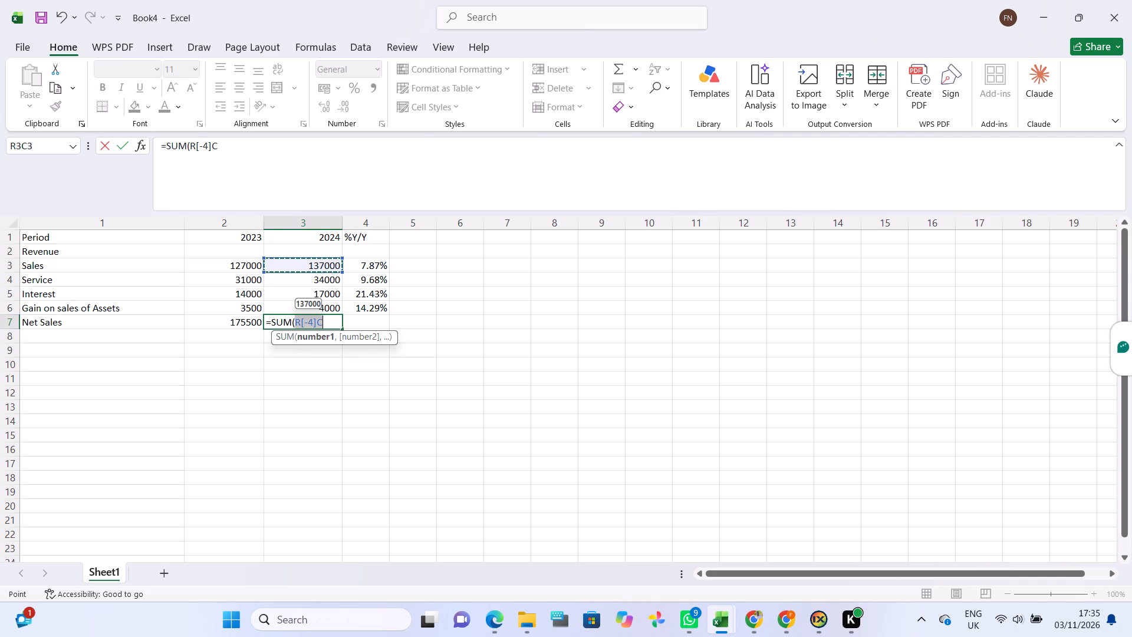
pyautogui.moveTo(338, 274); pyautogui.dragTo(325, 265)
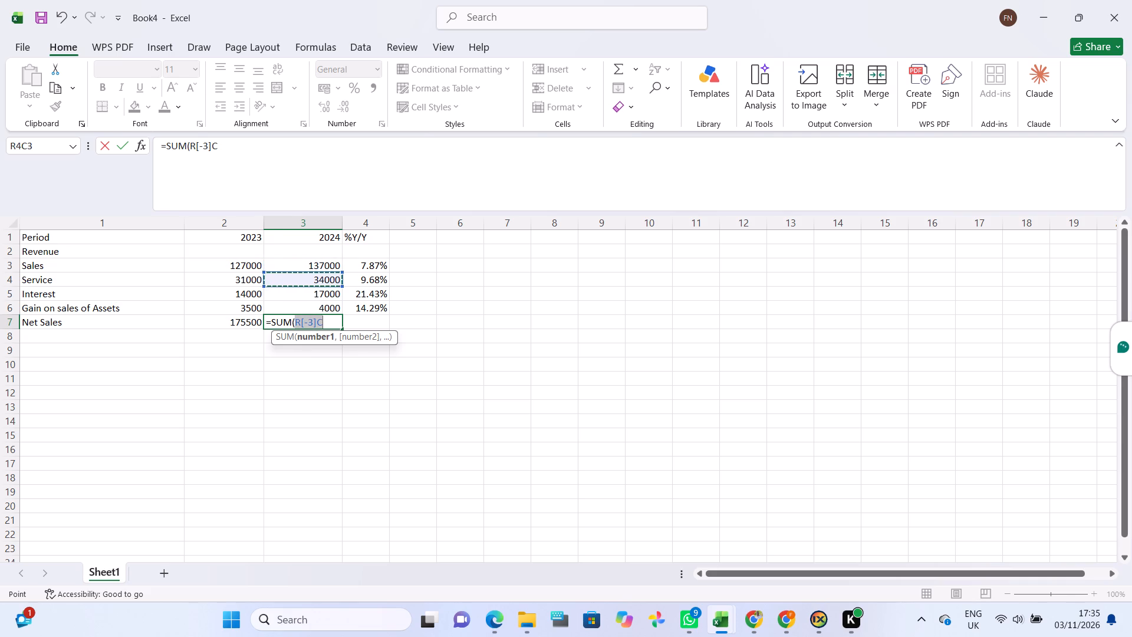
pyautogui.click(325, 264)
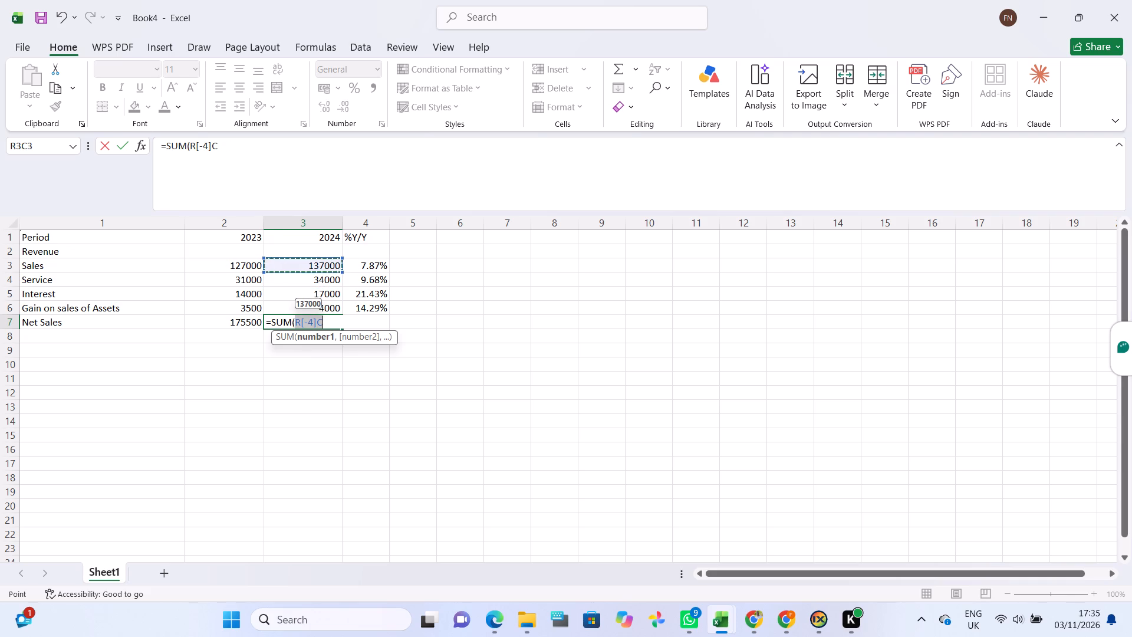
pyautogui.doubleClick(335, 273)
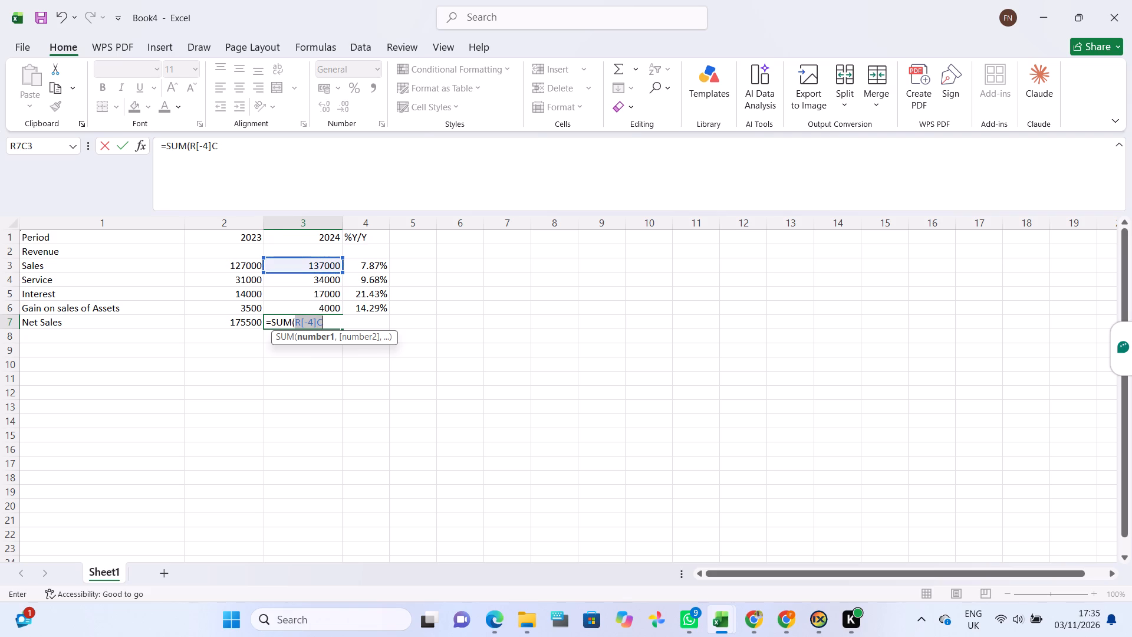
pyautogui.moveTo(344, 273); pyautogui.dragTo(317, 264)
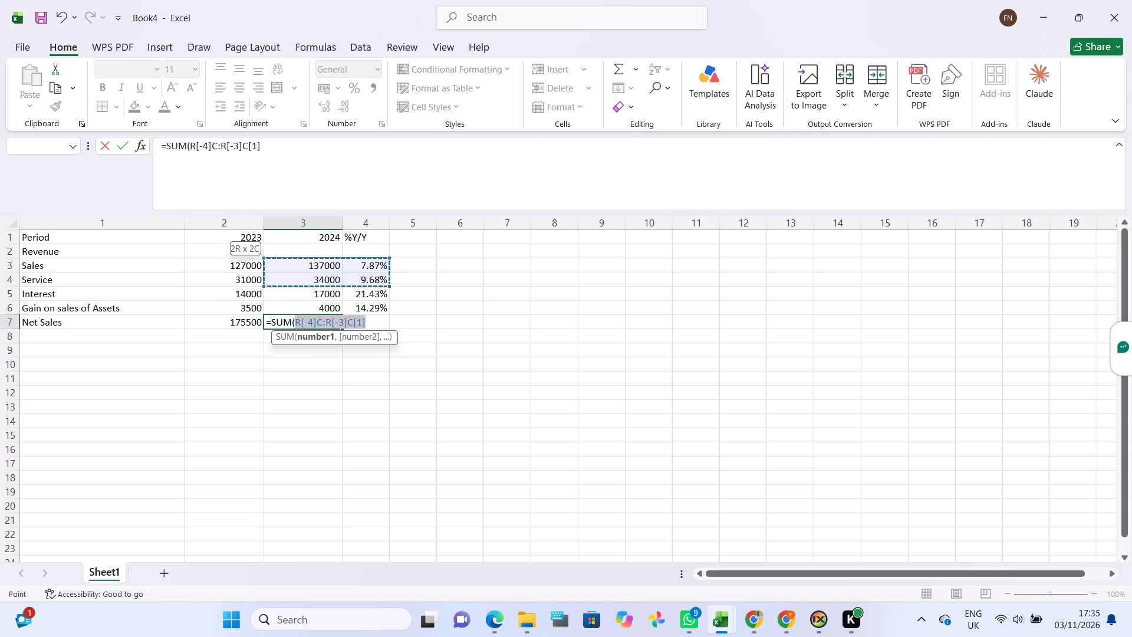
pyautogui.moveTo(317, 264); pyautogui.dragTo(328, 268)
pyautogui.click(328, 268)
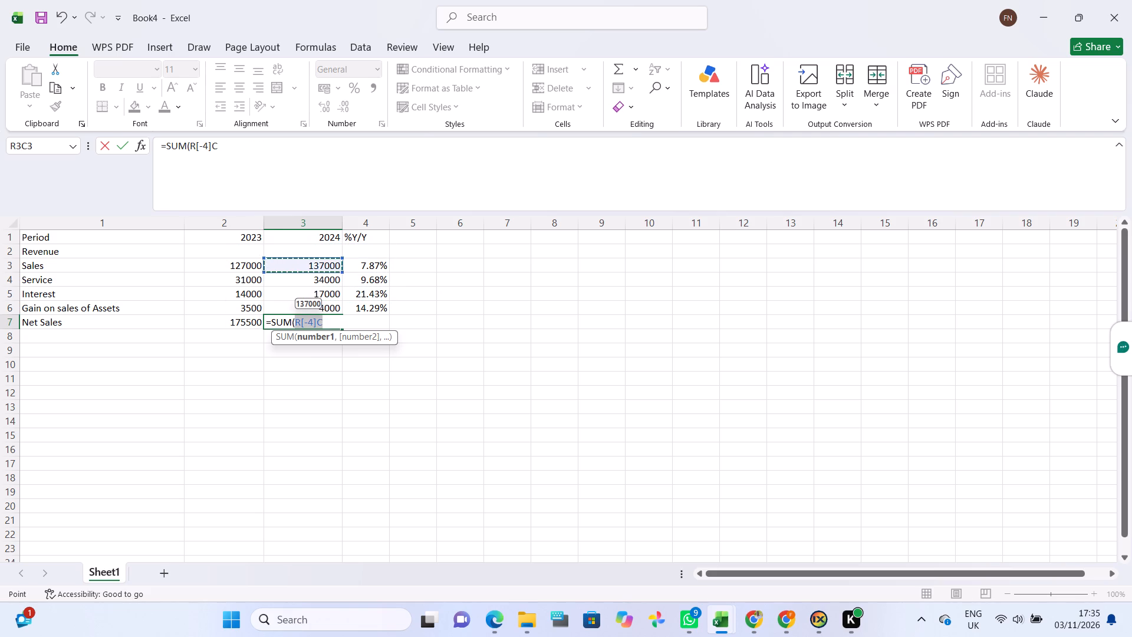
pyautogui.doubleClick(321, 267)
pyautogui.click(321, 267)
pyautogui.moveTo(321, 267); pyautogui.dragTo(315, 272)
pyautogui.moveTo(315, 272); pyautogui.dragTo(321, 303)
pyautogui.press('Return')
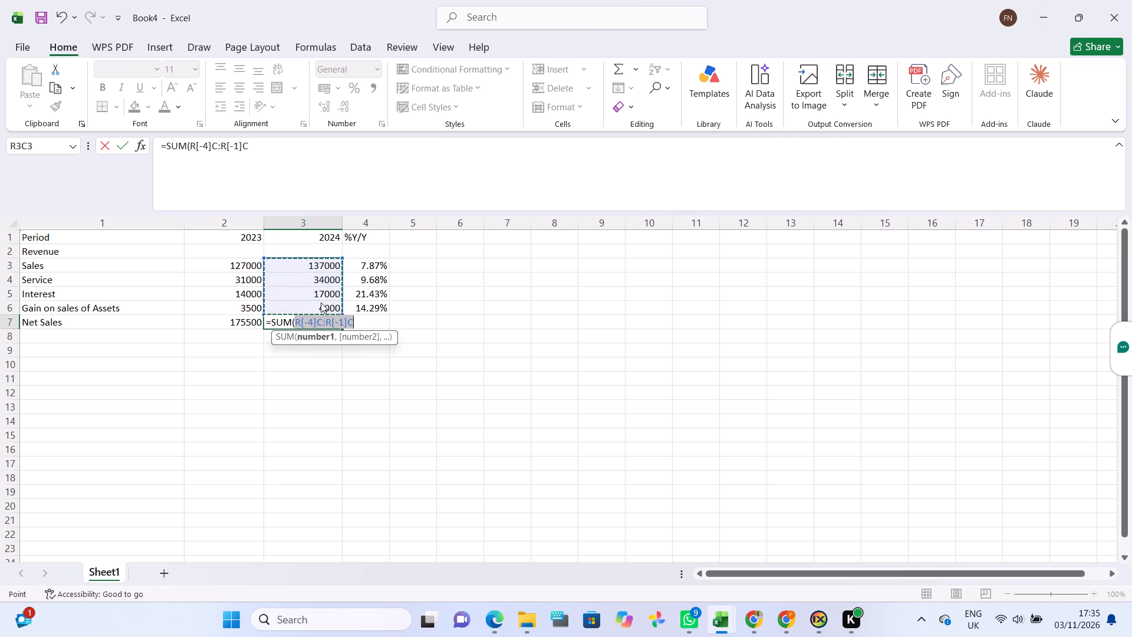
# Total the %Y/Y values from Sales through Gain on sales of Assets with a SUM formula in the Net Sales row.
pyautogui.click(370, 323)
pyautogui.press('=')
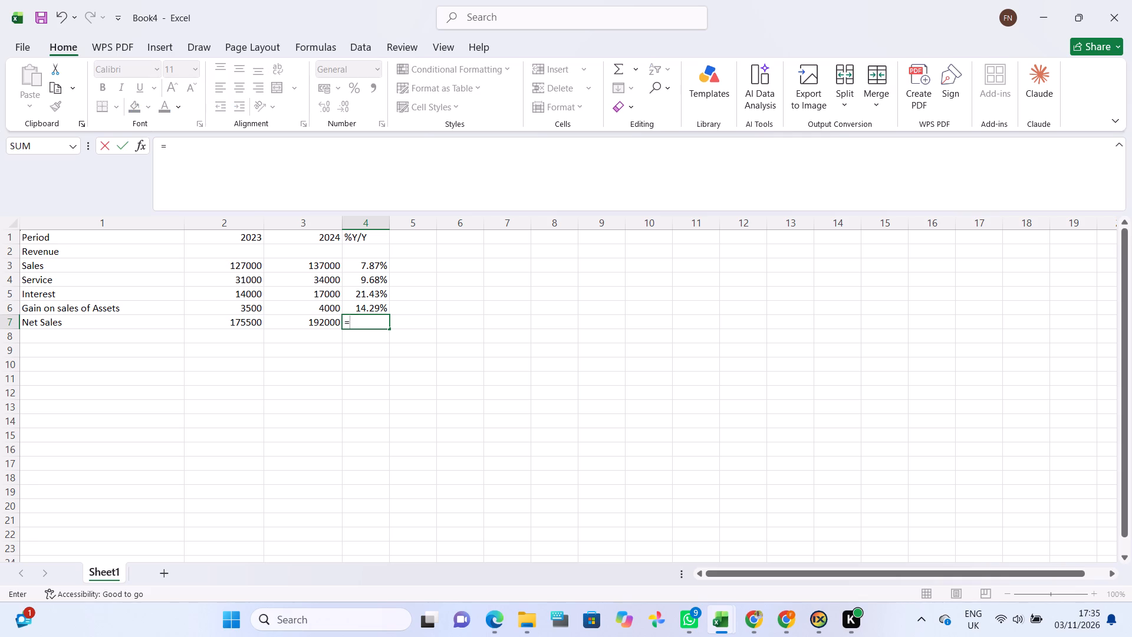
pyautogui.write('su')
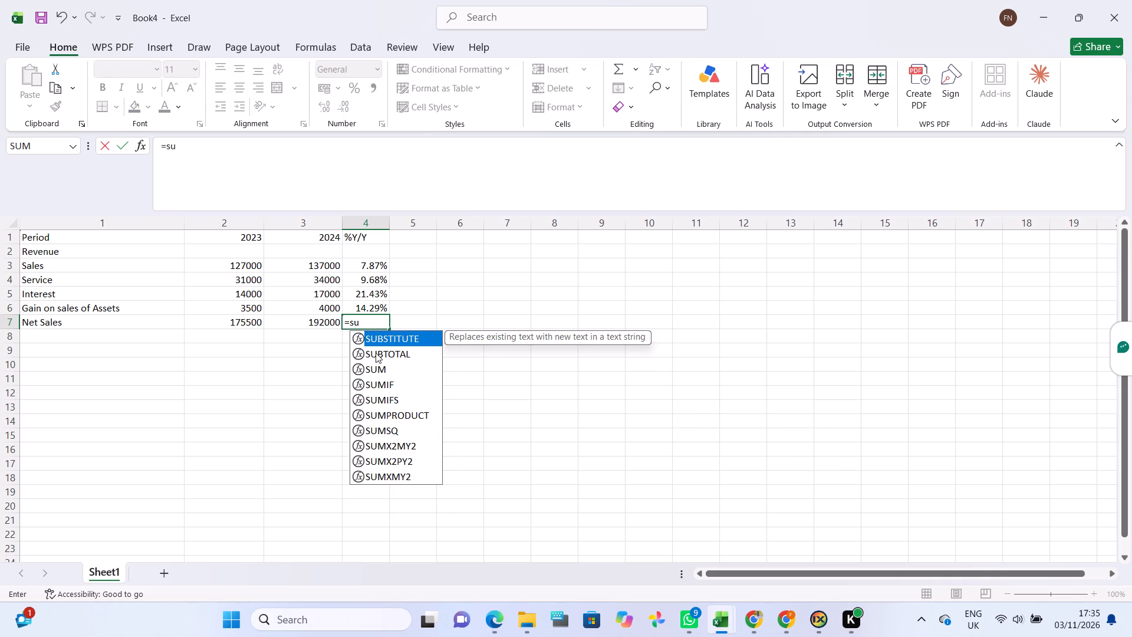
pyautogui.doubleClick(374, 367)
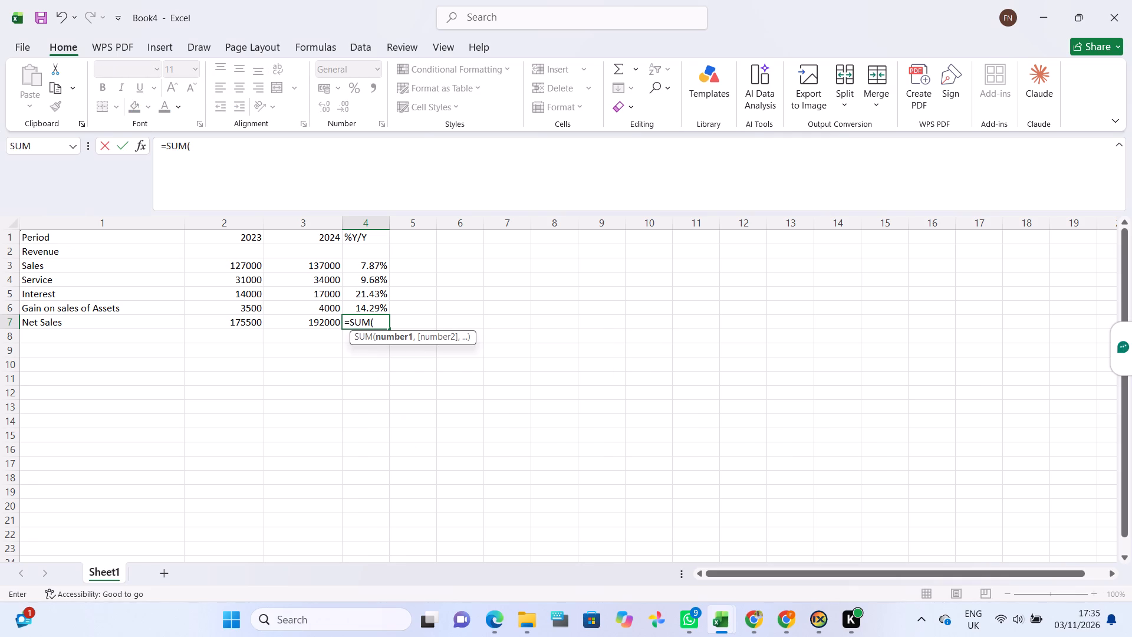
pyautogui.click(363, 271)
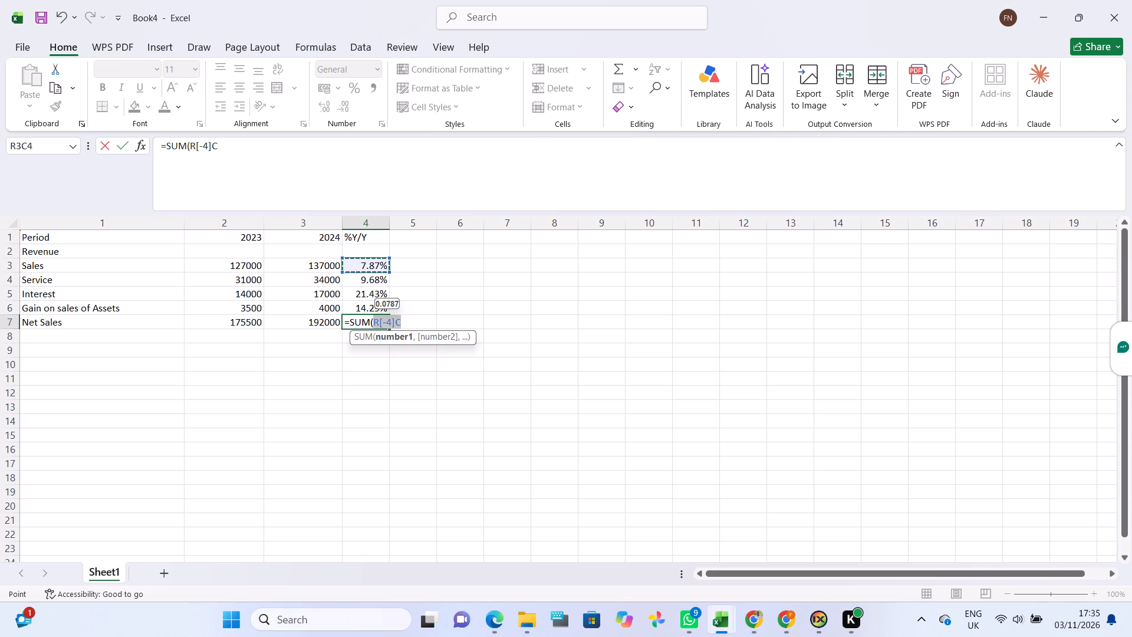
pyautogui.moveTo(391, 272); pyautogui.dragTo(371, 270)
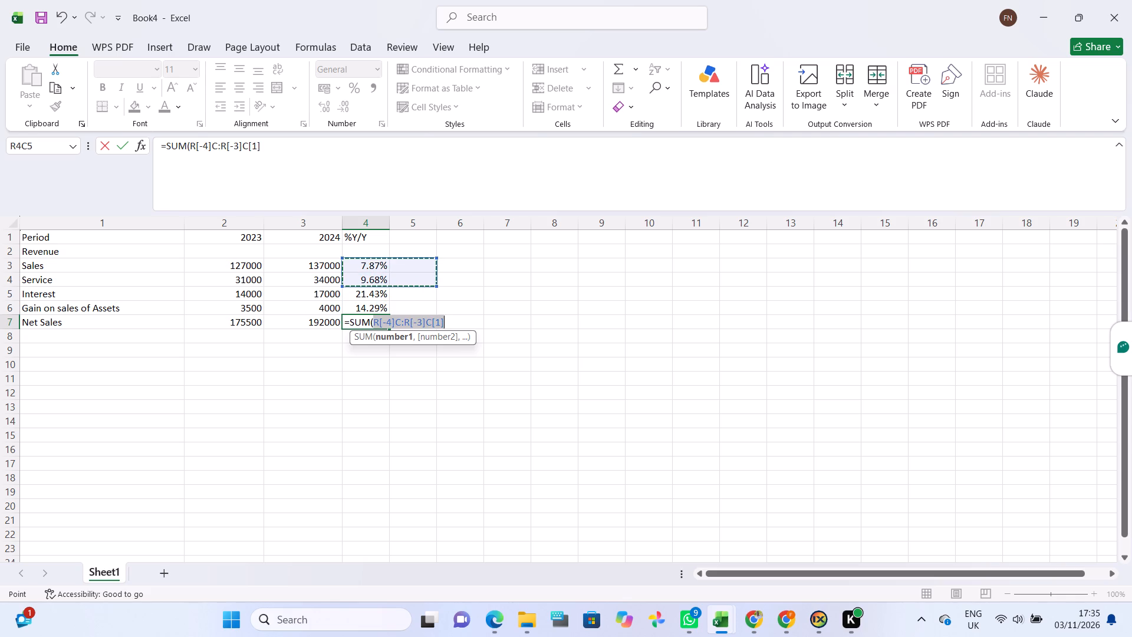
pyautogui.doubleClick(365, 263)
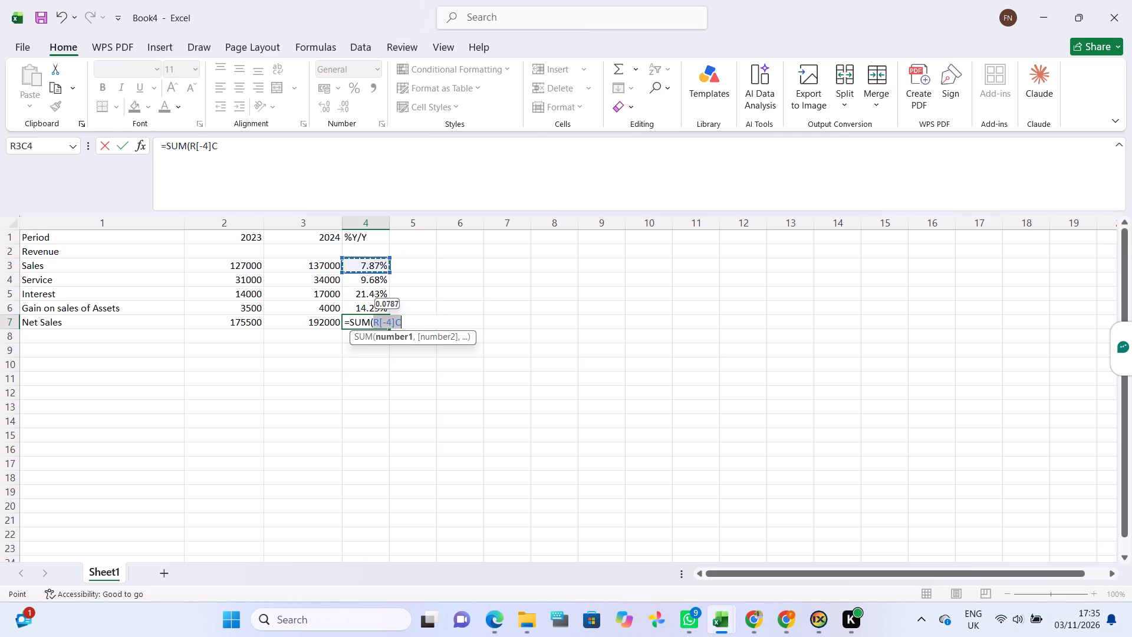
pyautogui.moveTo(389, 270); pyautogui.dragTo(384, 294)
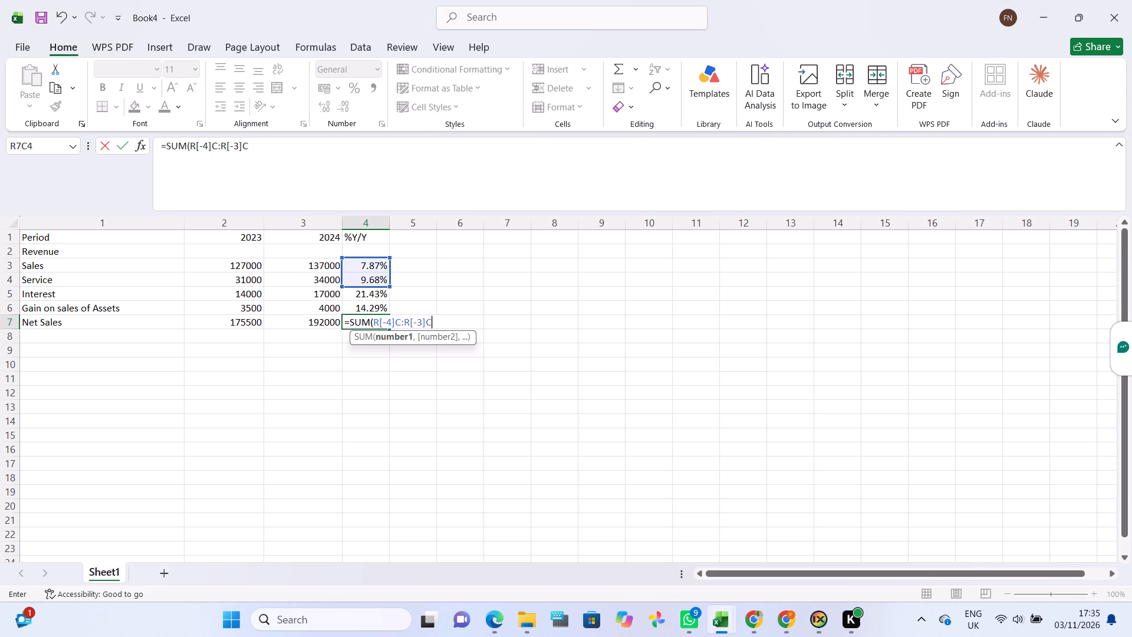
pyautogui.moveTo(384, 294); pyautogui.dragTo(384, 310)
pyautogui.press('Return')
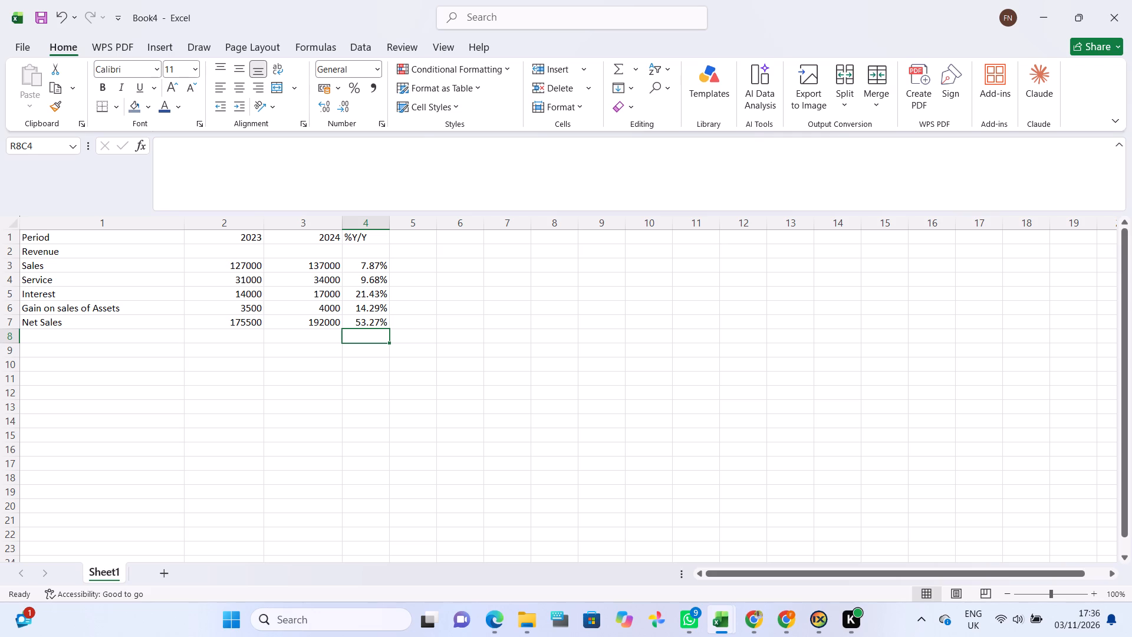
# Replace the SUM formula in the Net Sales row's %Y/Y cell with the value 9.40%.
pyautogui.click(367, 321)
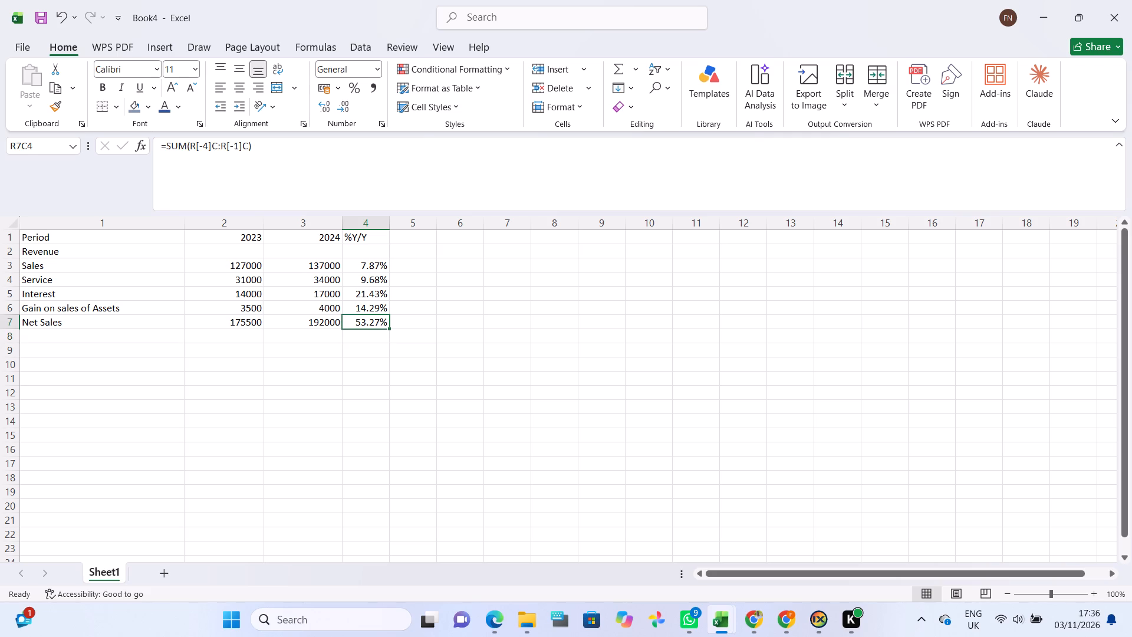
pyautogui.press('BackSpace')
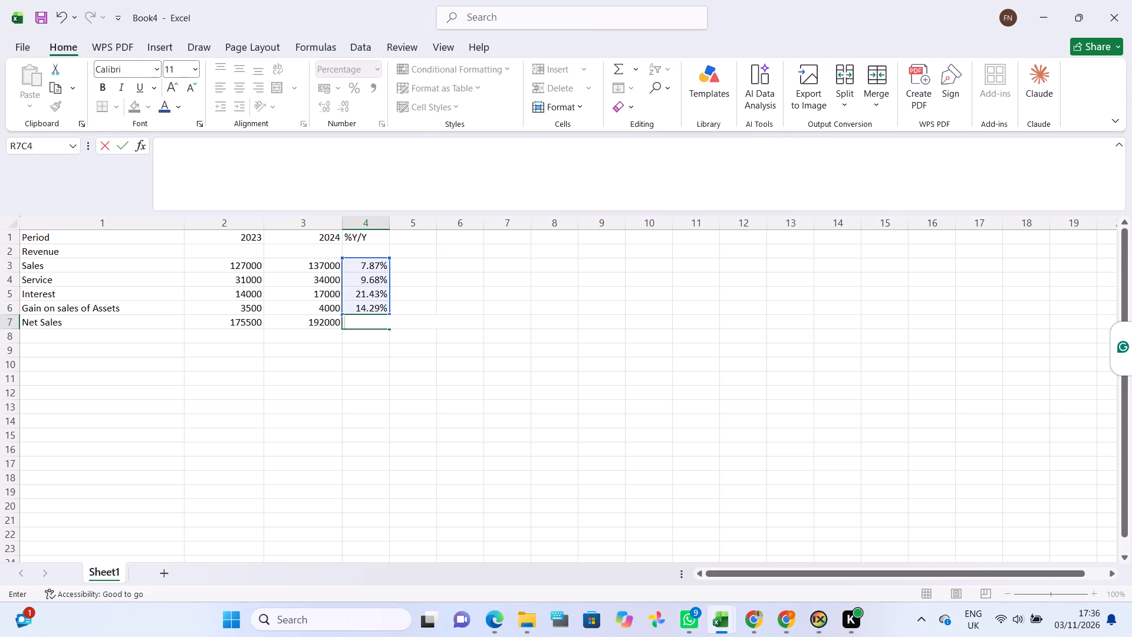
pyautogui.write('9.40')
pyautogui.hotkey('shift', '%')
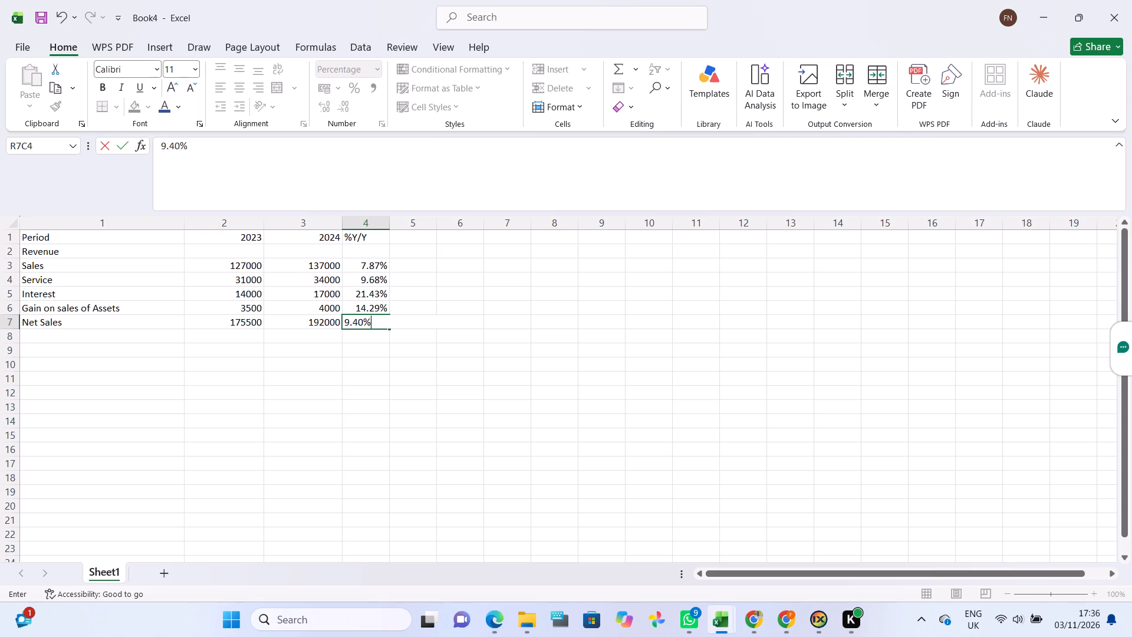
pyautogui.press('Return')
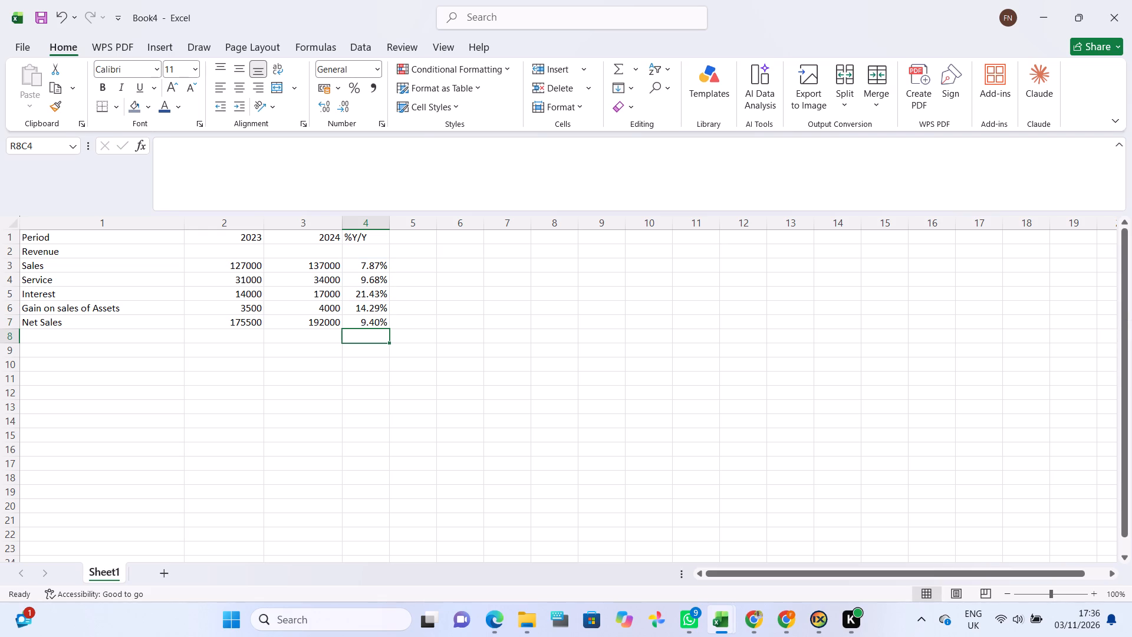
# Add the row labels Cost of goods sold and Goods 1 below Net Sales.
pyautogui.click(93, 334)
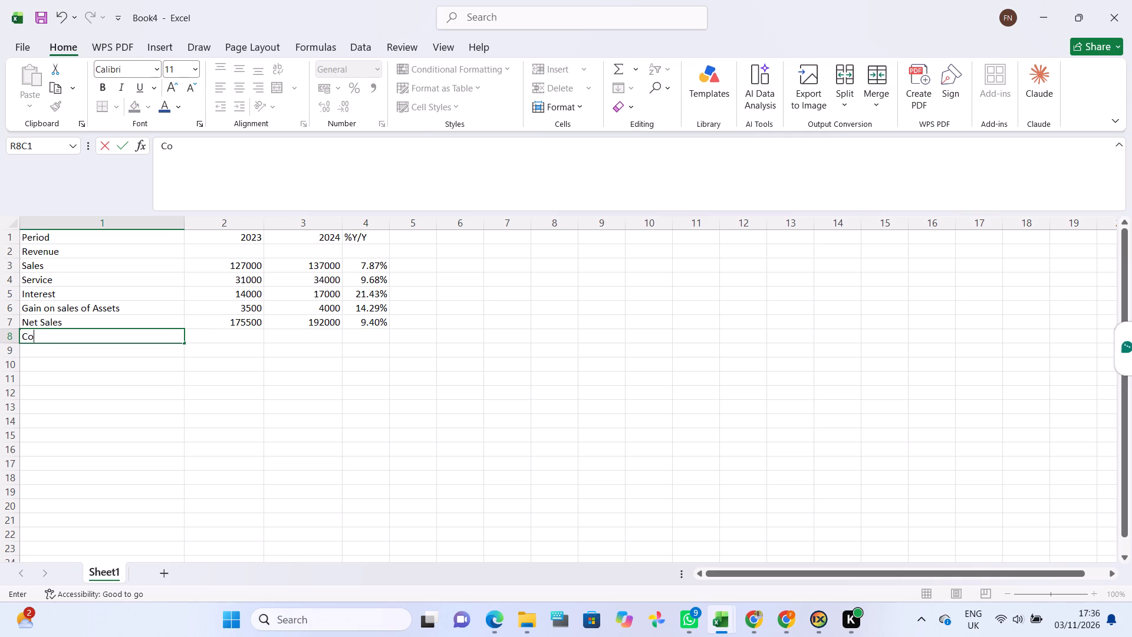
pyautogui.write('st of goo')
pyautogui.write('ds sold')
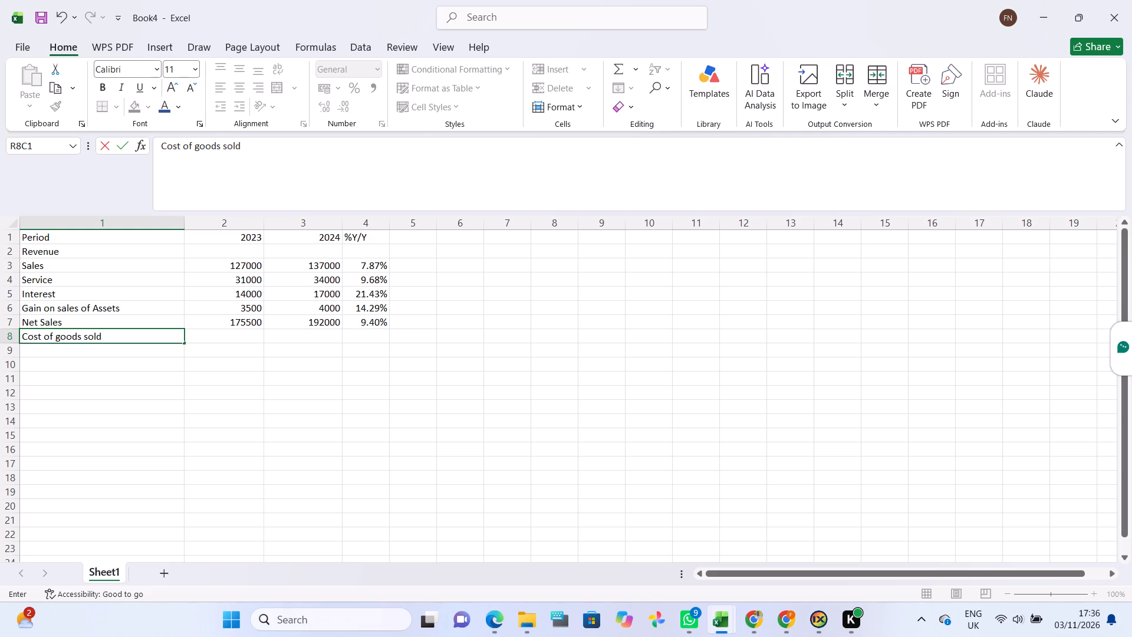
pyautogui.press('Return')
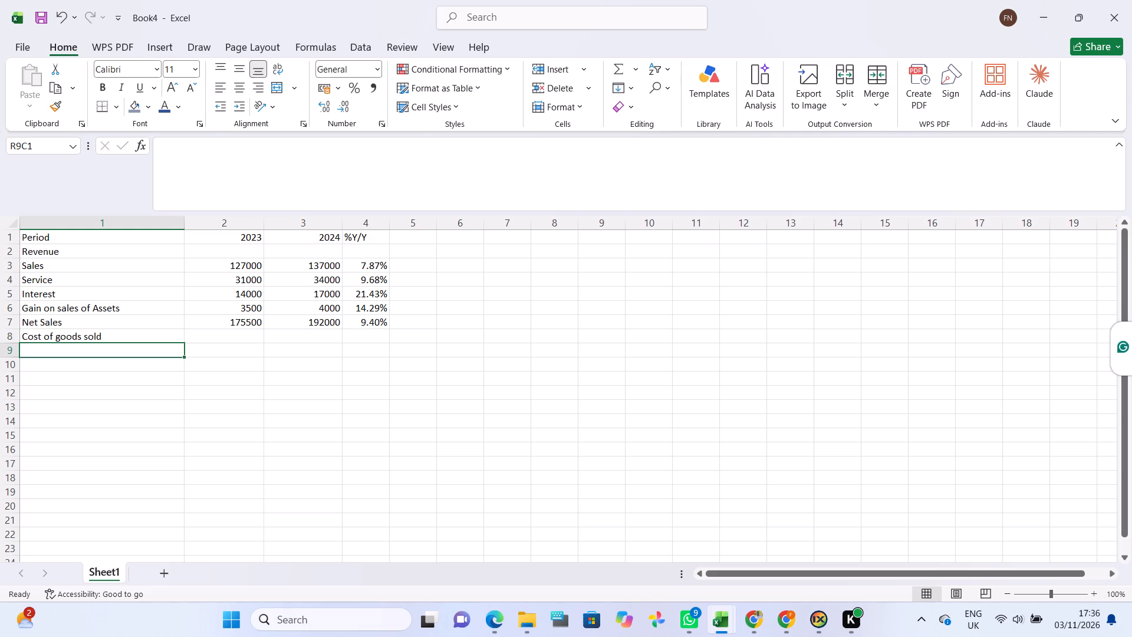
pyautogui.press('g')
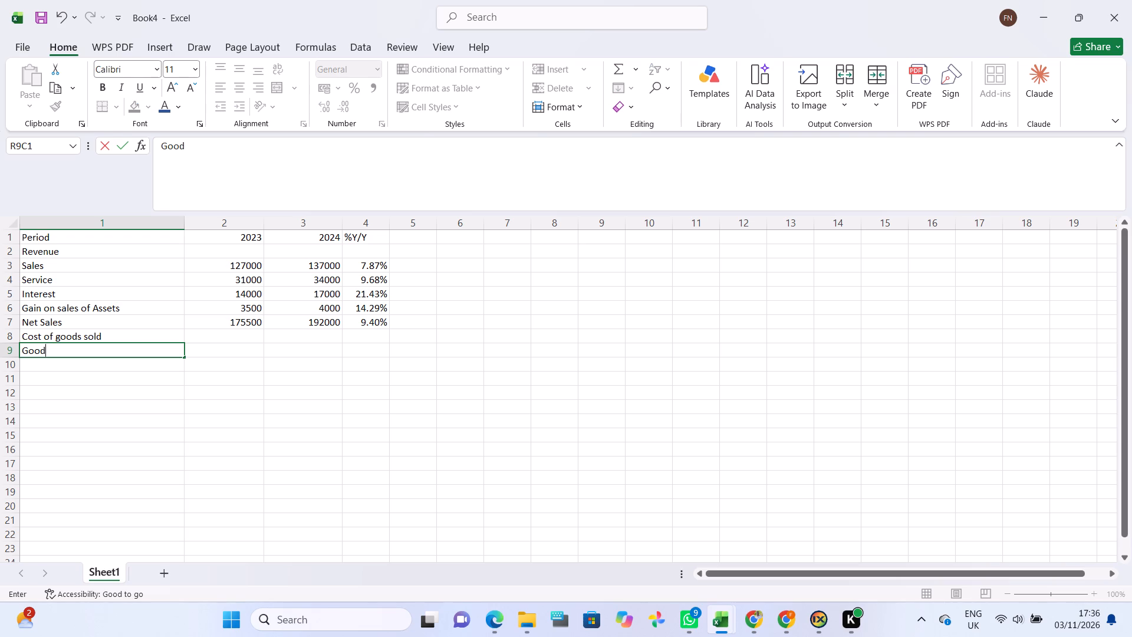
pyautogui.press('space')
pyautogui.write('1')
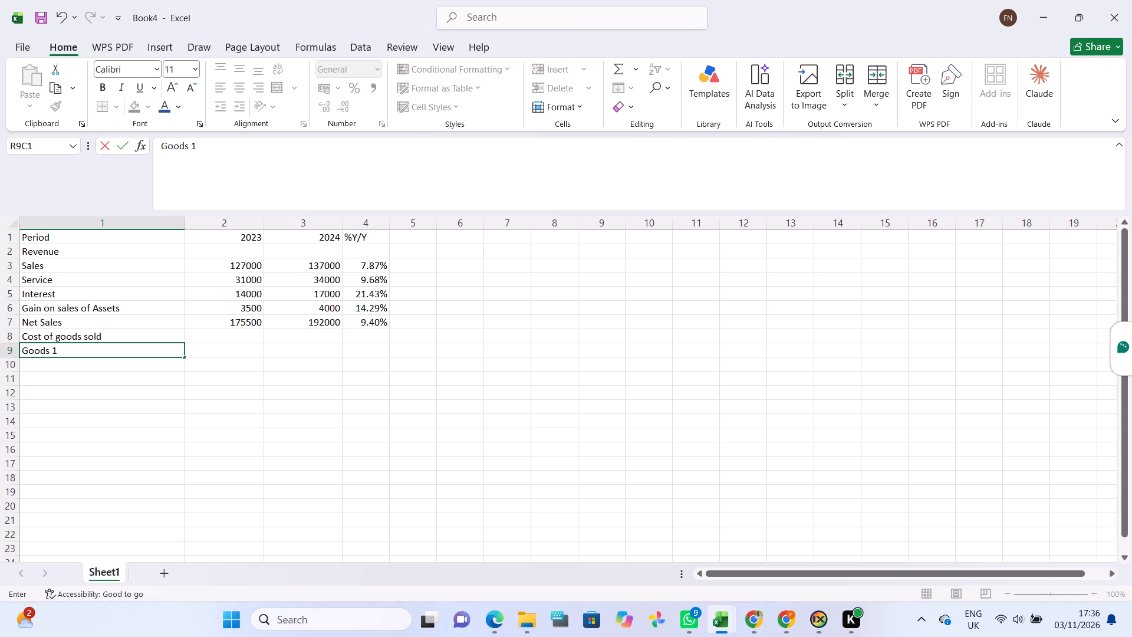
pyautogui.press('Return')
# Extend the Goods 1 label down as a series to add the row labels Goods 2 and Goods 3.
pyautogui.press('g')
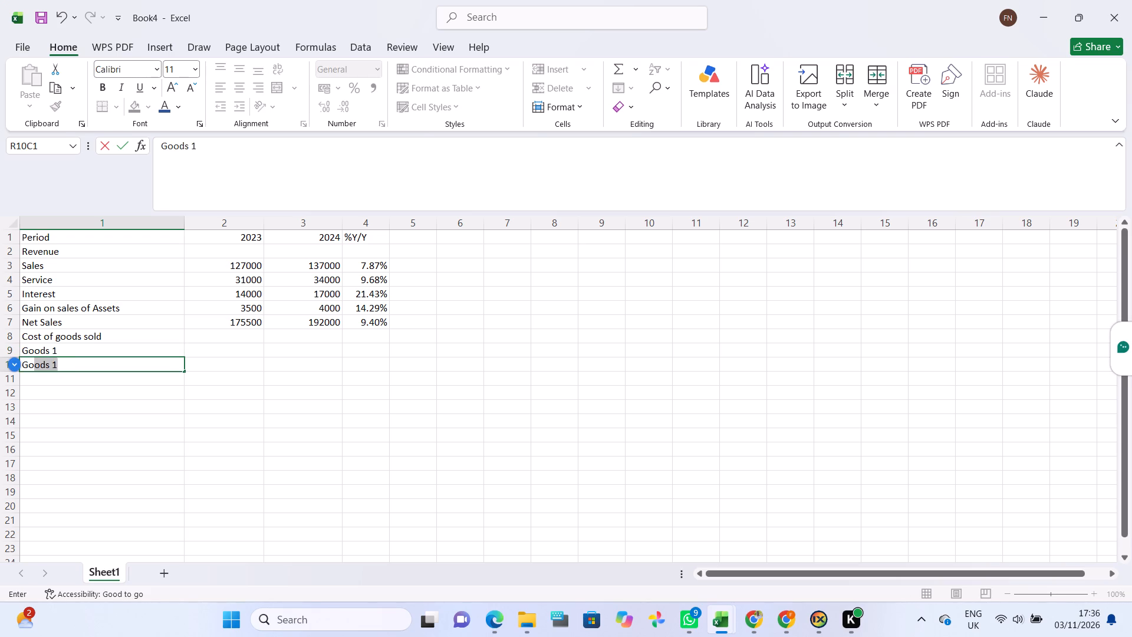
pyautogui.click(85, 342)
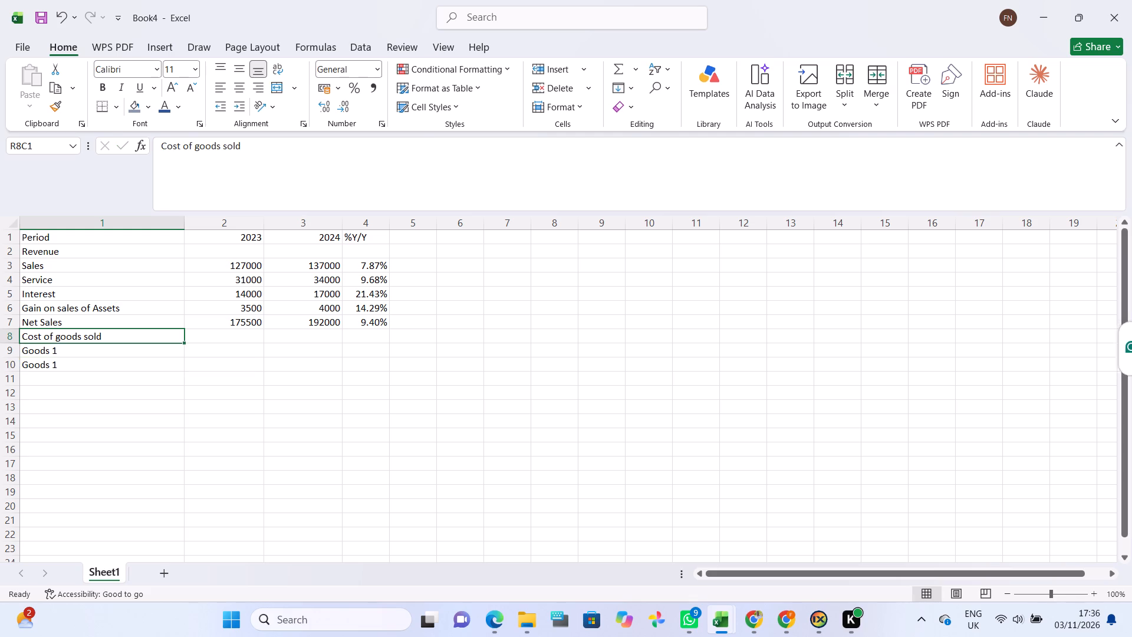
pyautogui.click(75, 360)
pyautogui.click(85, 352)
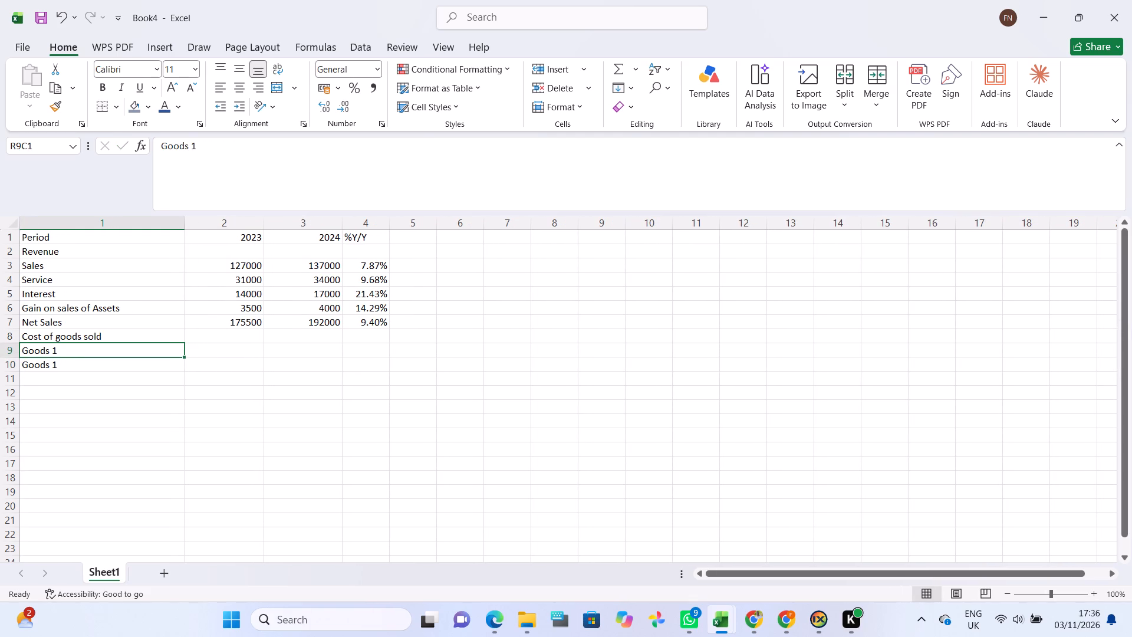
pyautogui.moveTo(180, 360); pyautogui.dragTo(179, 367)
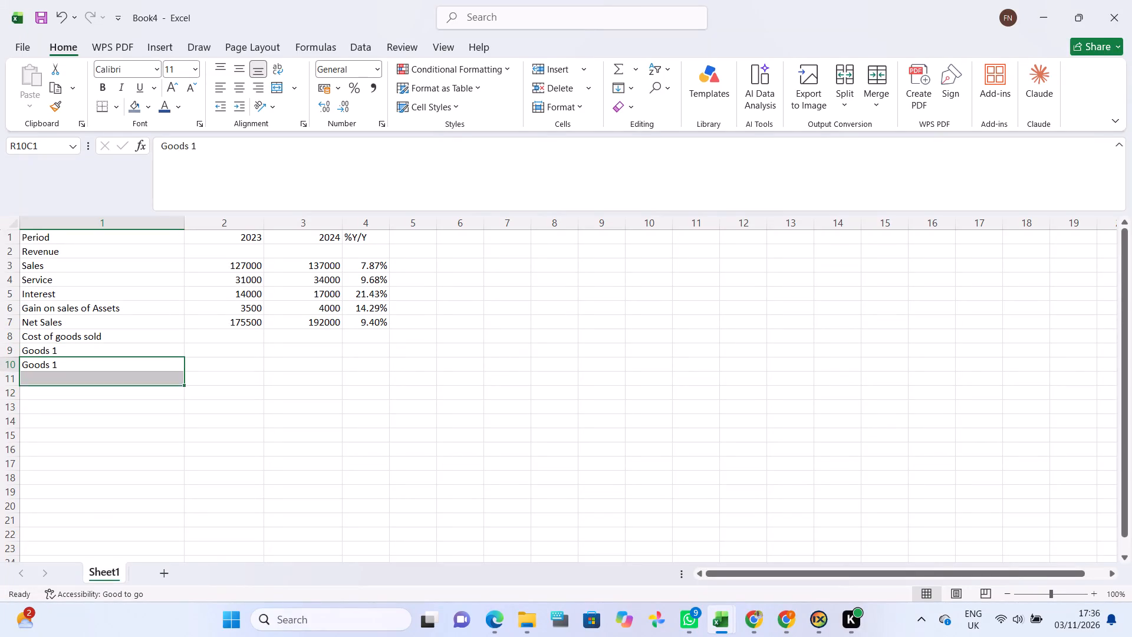
pyautogui.moveTo(179, 367); pyautogui.dragTo(179, 375)
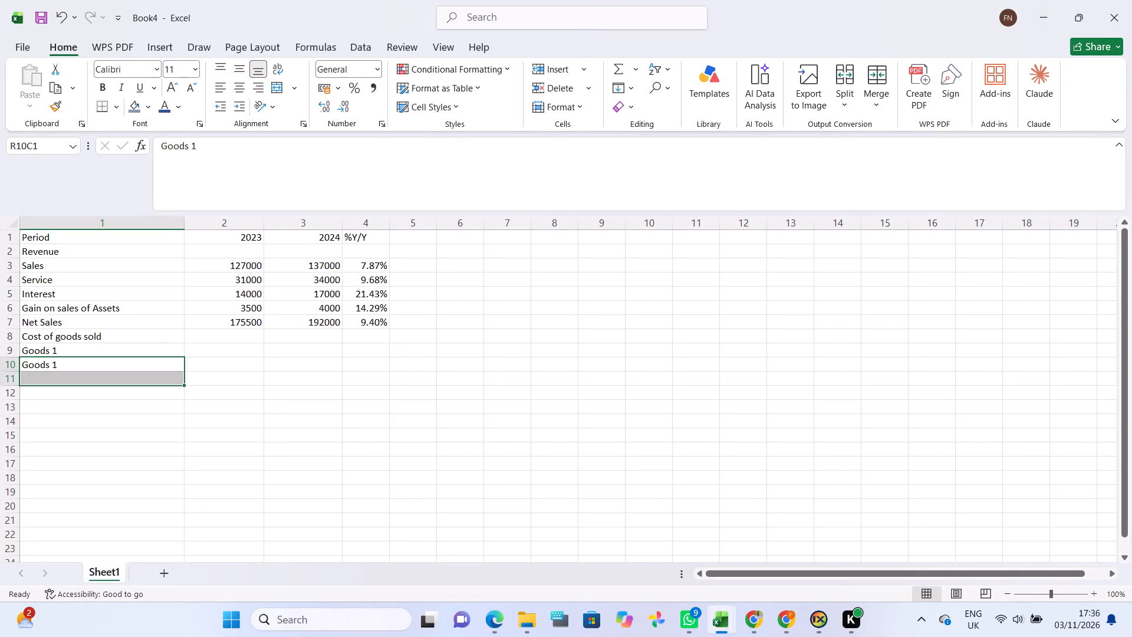
pyautogui.click(172, 373)
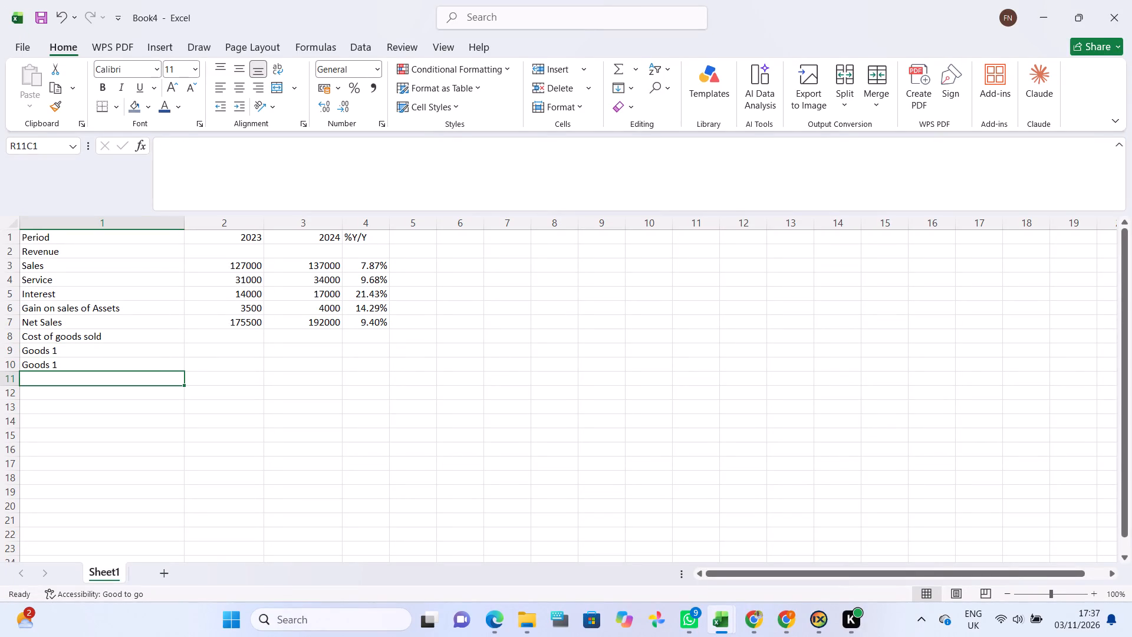
pyautogui.moveTo(166, 342); pyautogui.dragTo(159, 349)
pyautogui.click(159, 349)
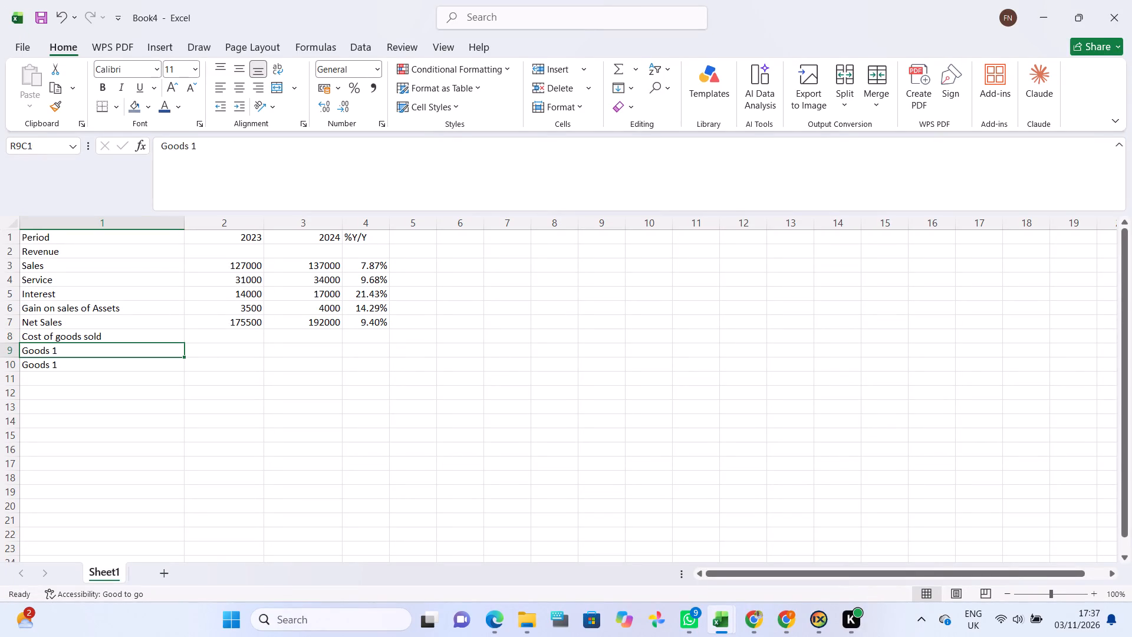
pyautogui.moveTo(185, 354); pyautogui.dragTo(185, 356)
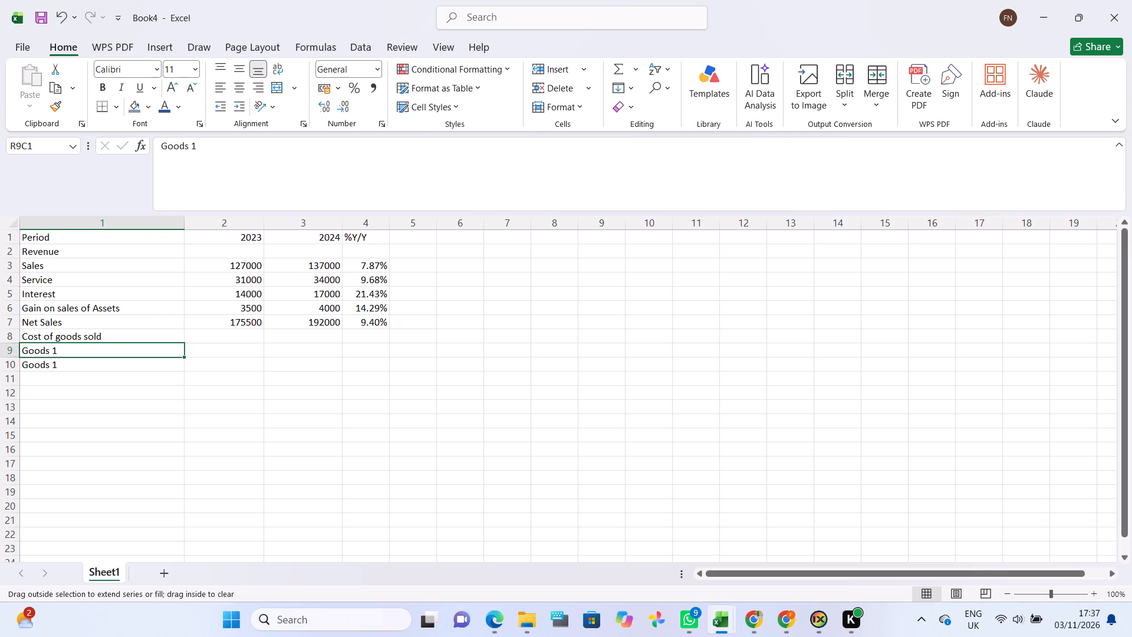
pyautogui.moveTo(185, 356); pyautogui.dragTo(178, 384)
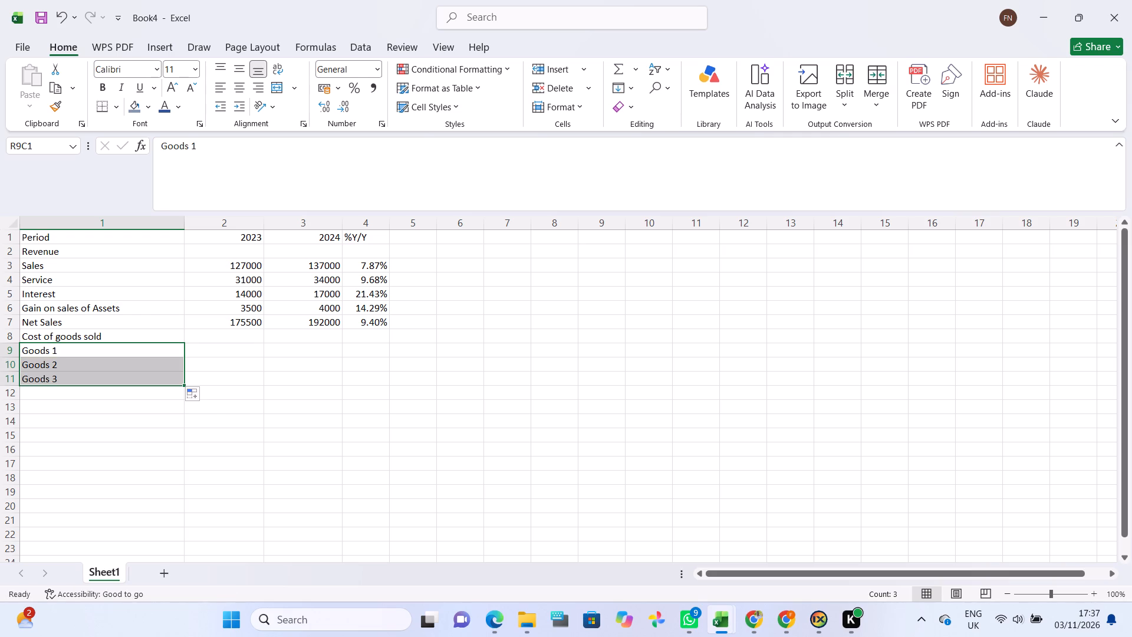
# Enter the 2023 costs 16000 for Goods 1, 12000 for Goods 2 and 5000 for Goods 3.
pyautogui.click(217, 354)
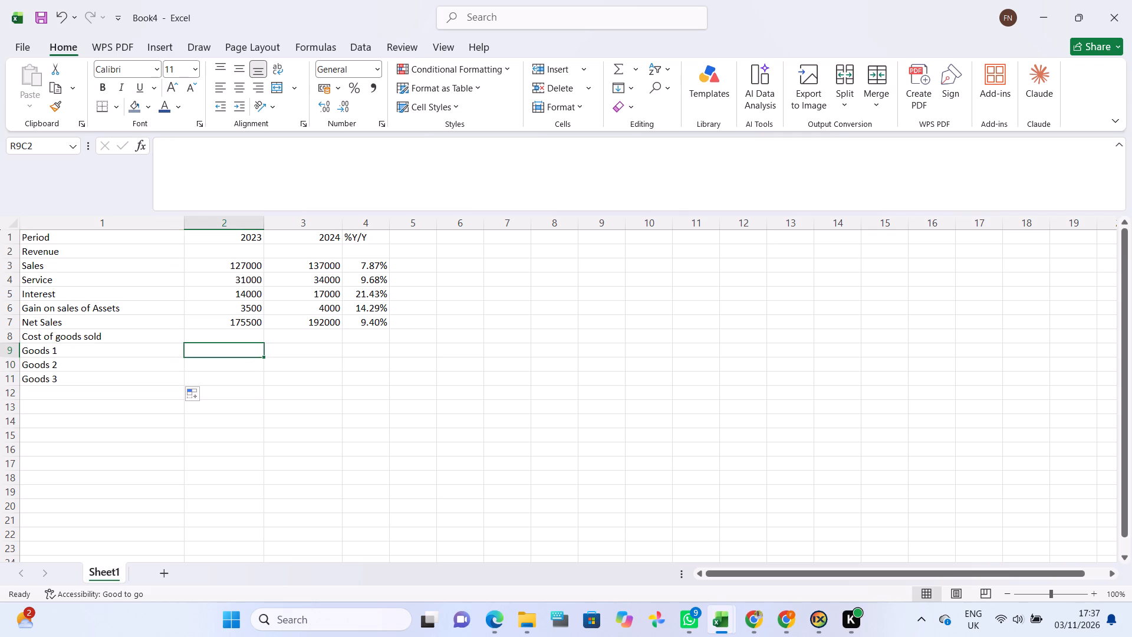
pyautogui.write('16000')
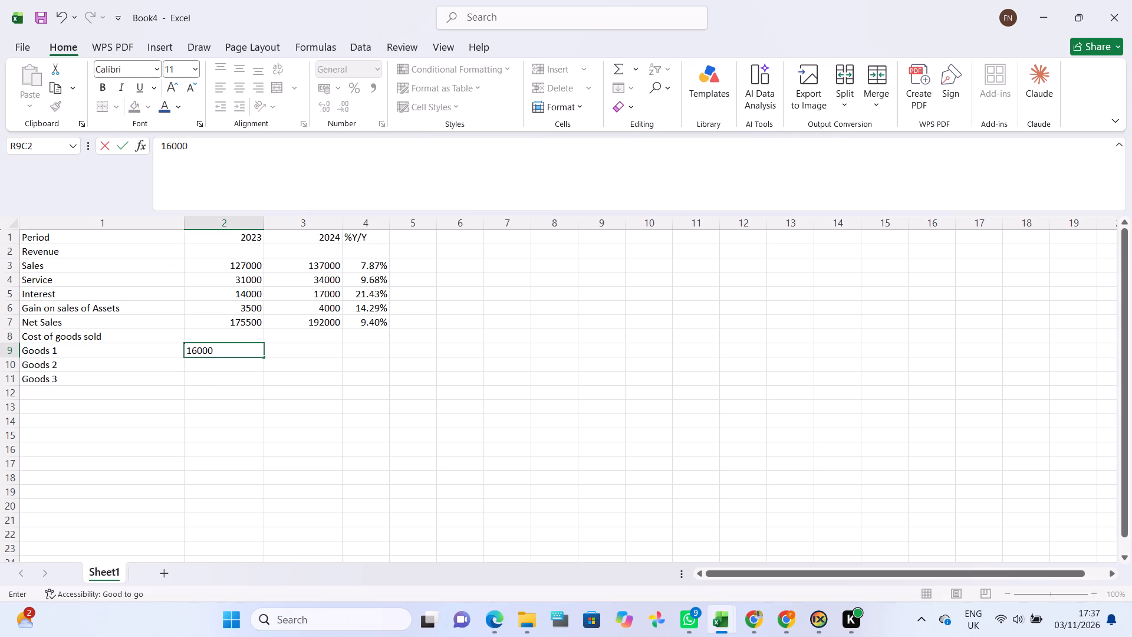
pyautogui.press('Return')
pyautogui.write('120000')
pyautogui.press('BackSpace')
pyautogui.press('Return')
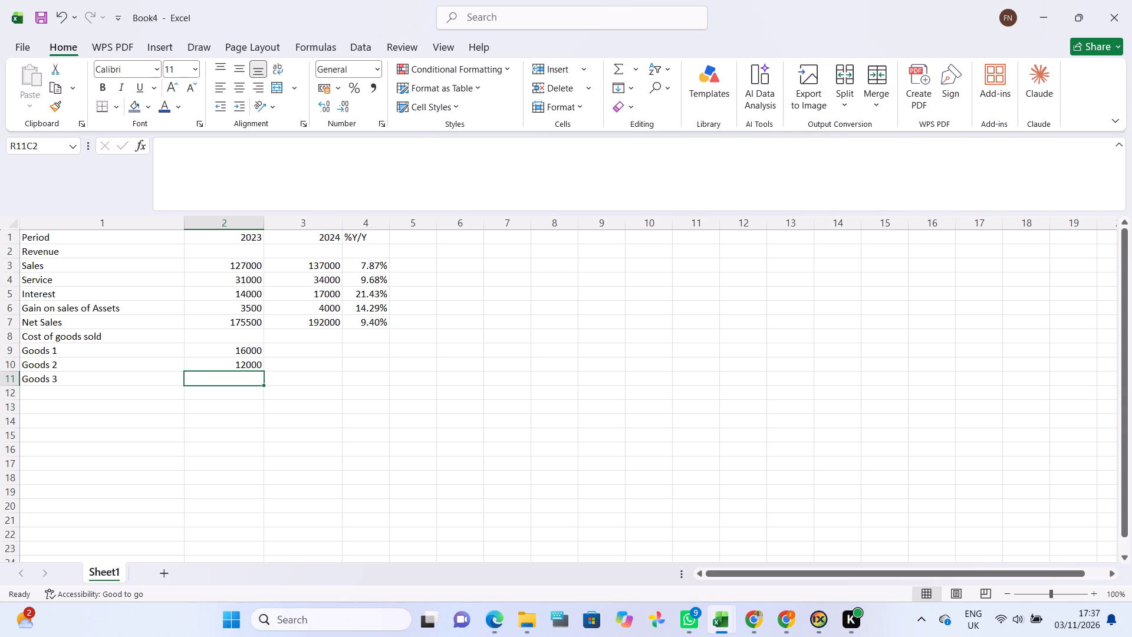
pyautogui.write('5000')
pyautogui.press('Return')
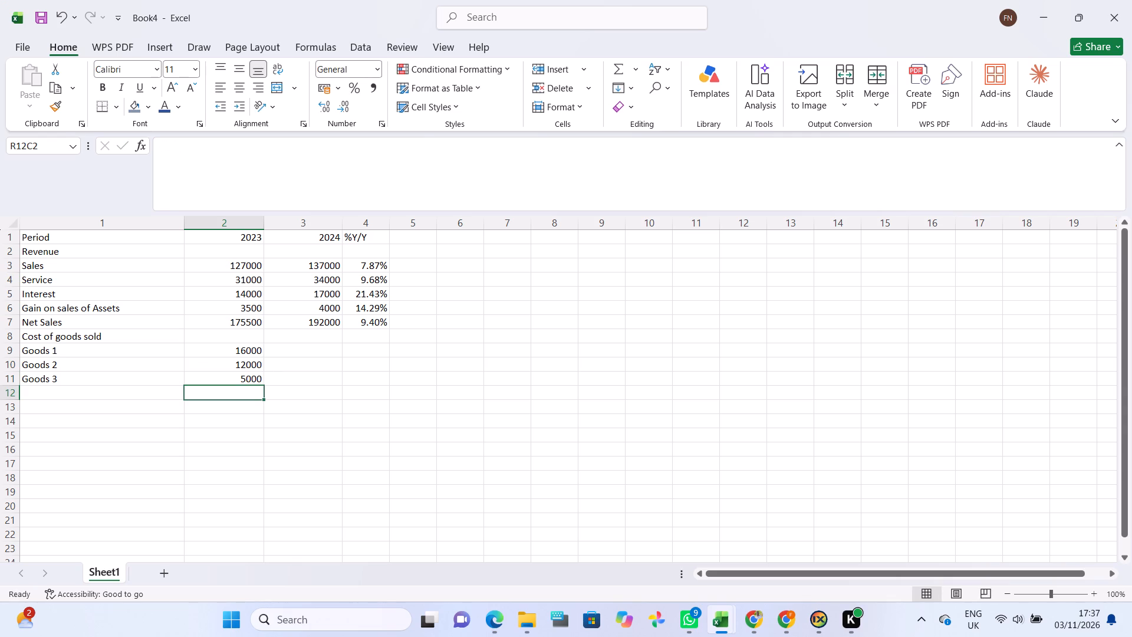
# Enter the 2024 costs 17000 for Goods 1, 15000 for Goods 2 and 4000 for Goods 3.
pyautogui.click(305, 347)
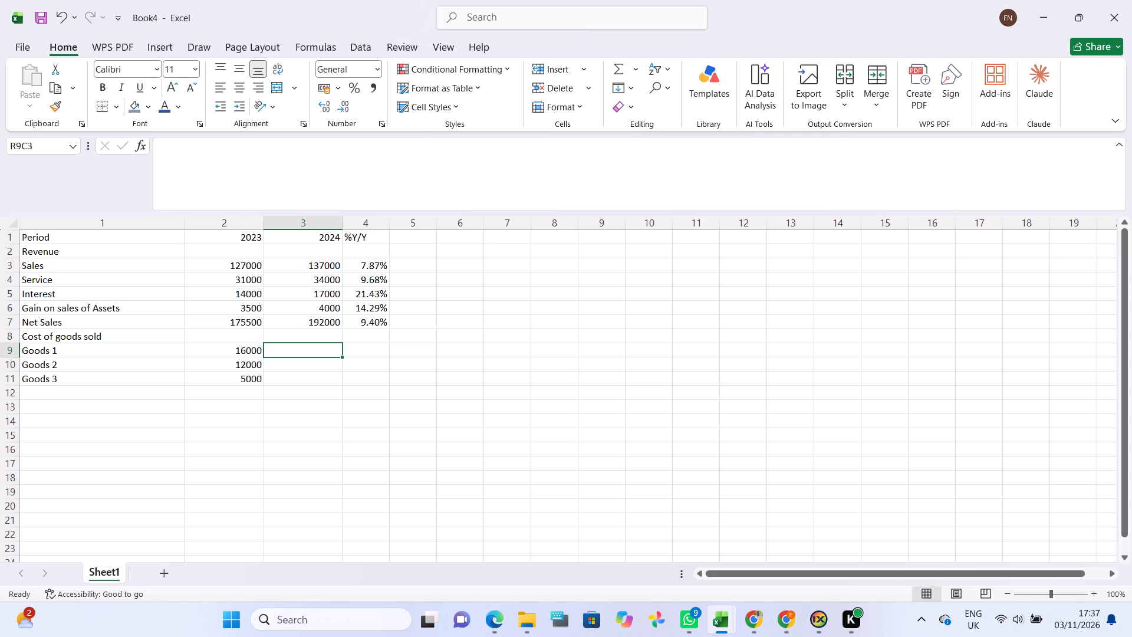
pyautogui.write('17000')
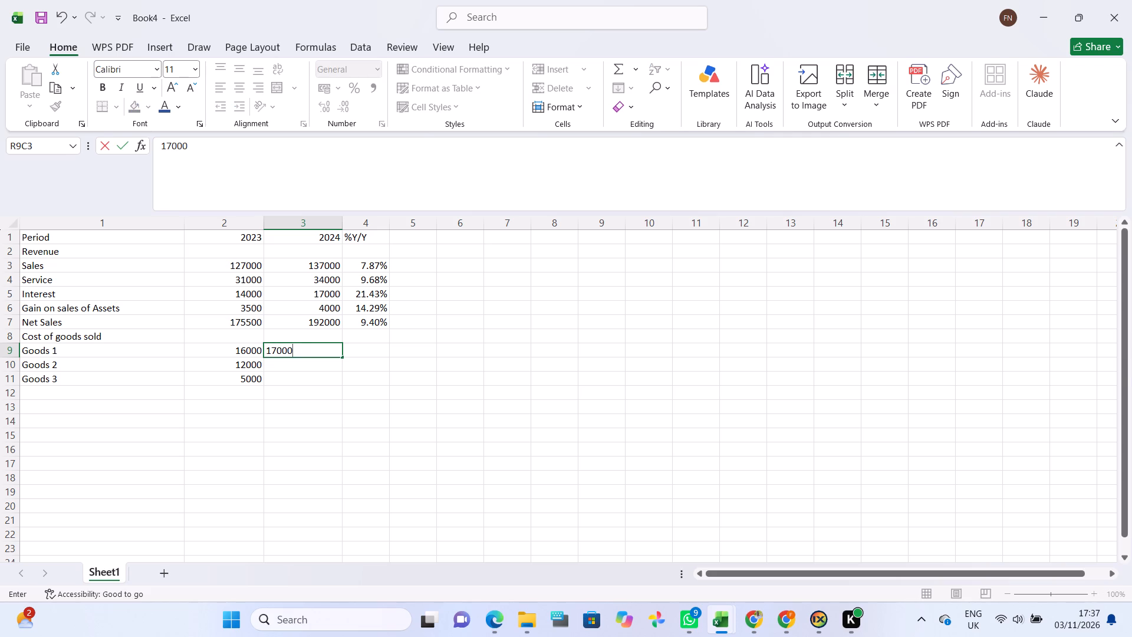
pyautogui.press('Return')
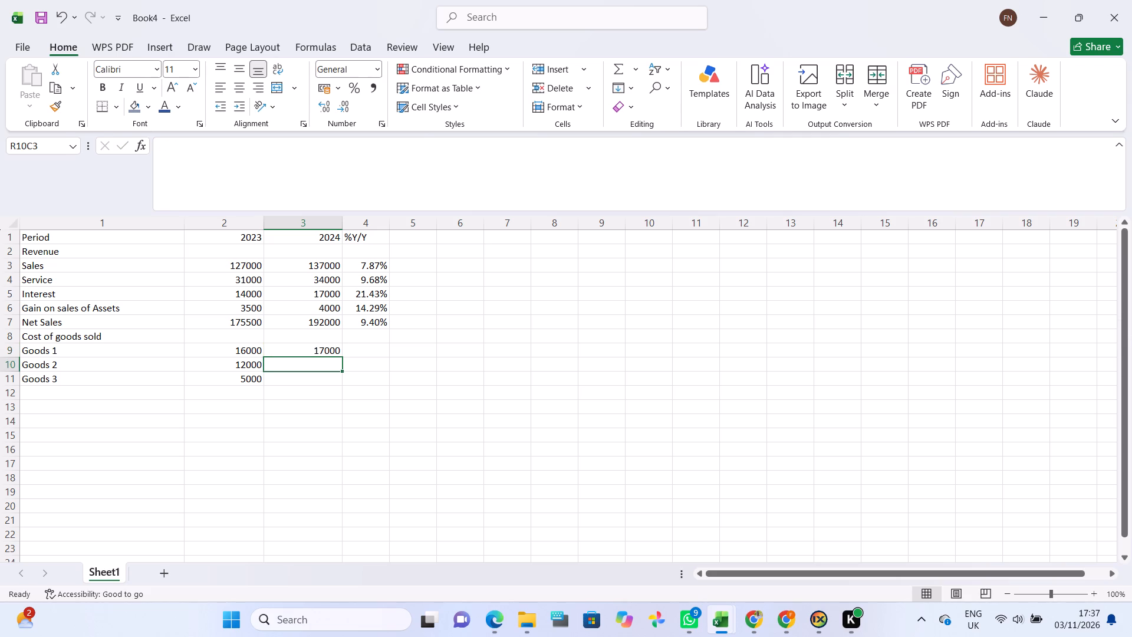
pyautogui.write('14')
pyautogui.press('BackSpace')
pyautogui.write('5000')
pyautogui.press('Return')
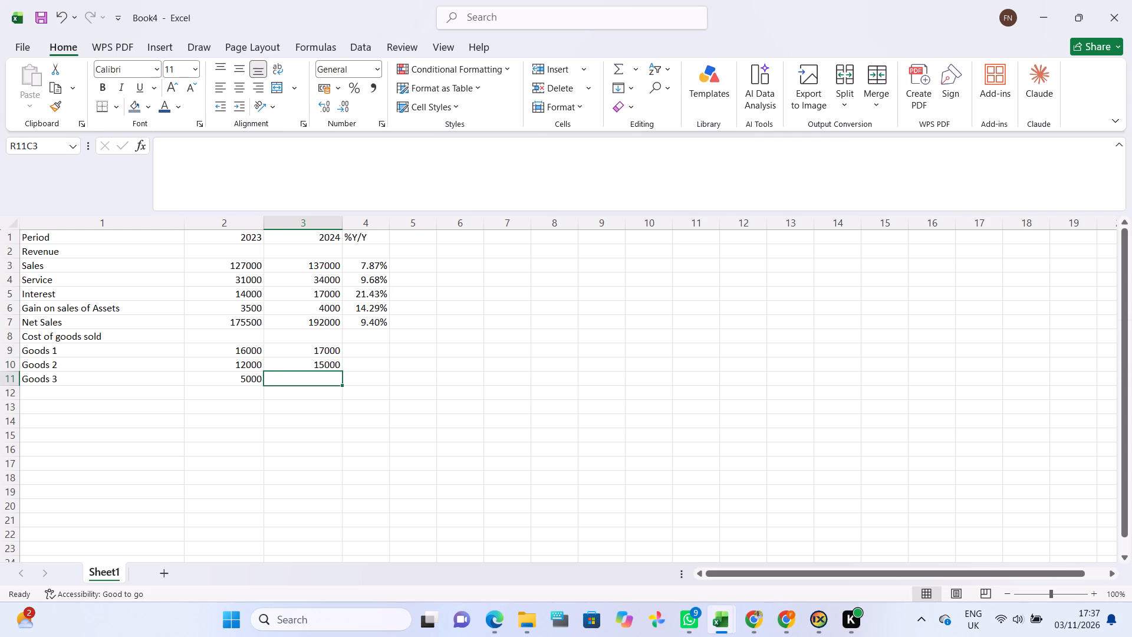
pyautogui.write('4000')
pyautogui.press('Return')
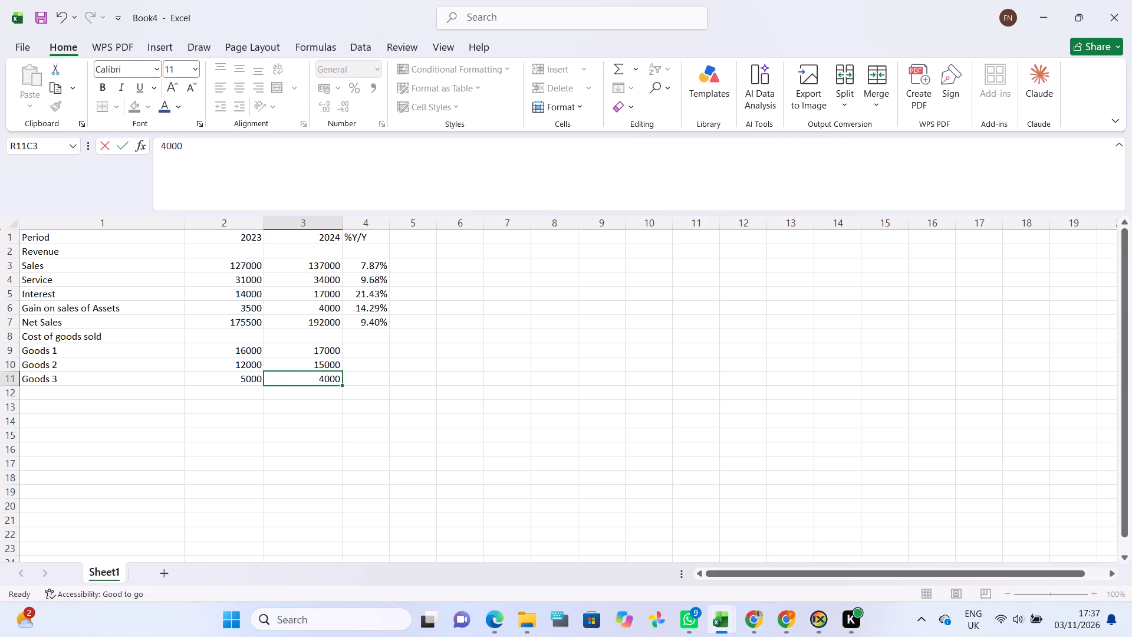
# Enter the %Y/Y changes 6.25% for Goods 1, 25% for Goods 2 and -20% for Goods 3.
pyautogui.click(383, 357)
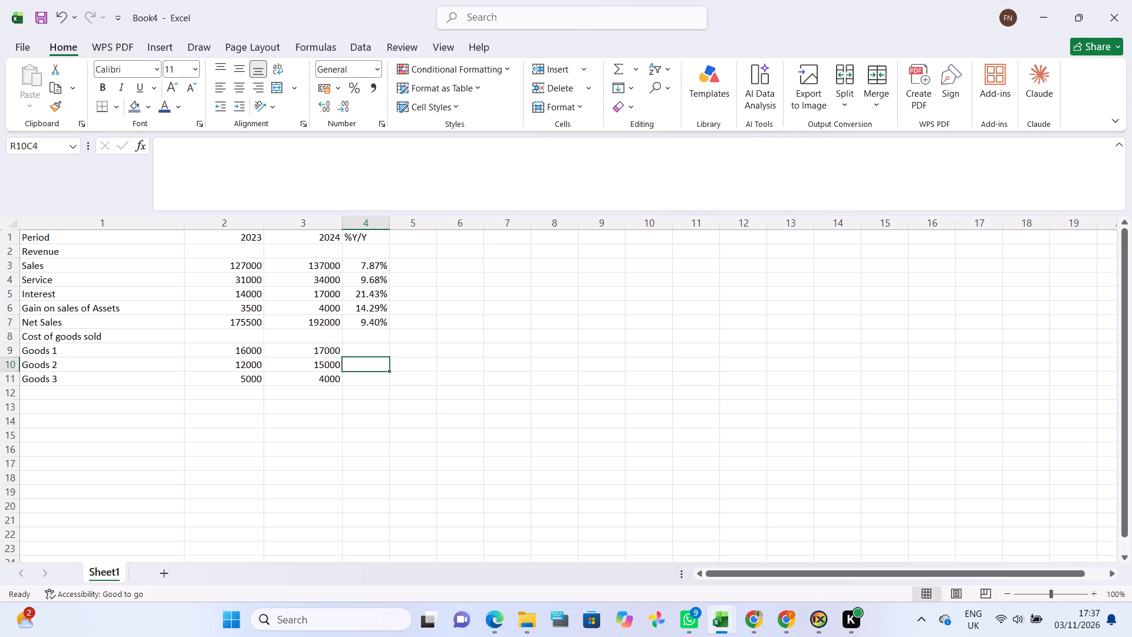
pyautogui.click(372, 354)
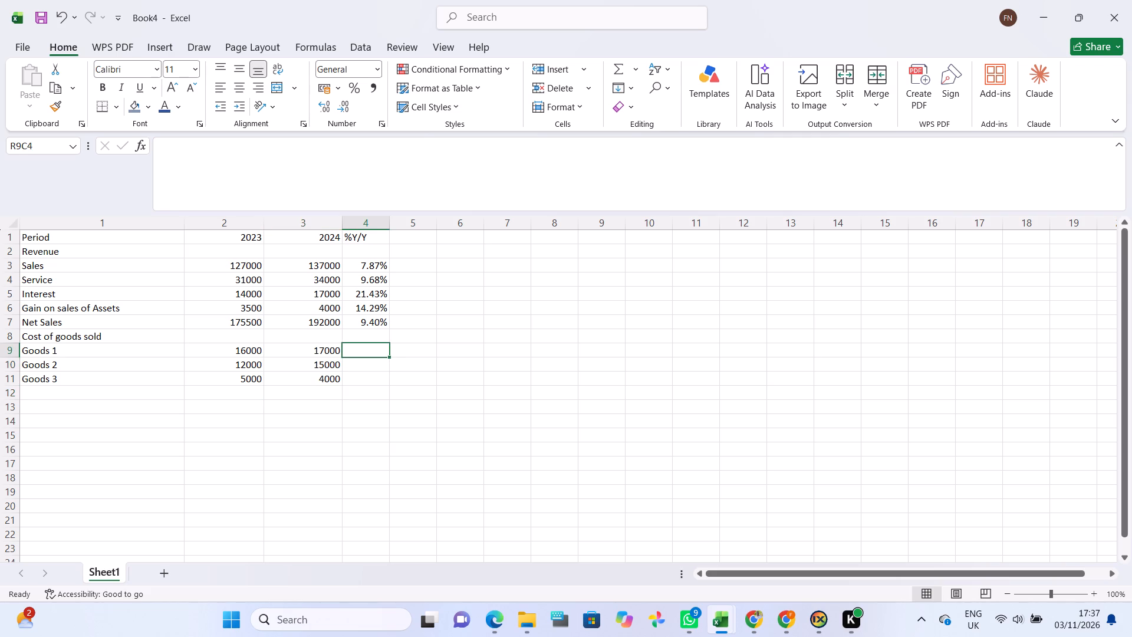
pyautogui.write('6.')
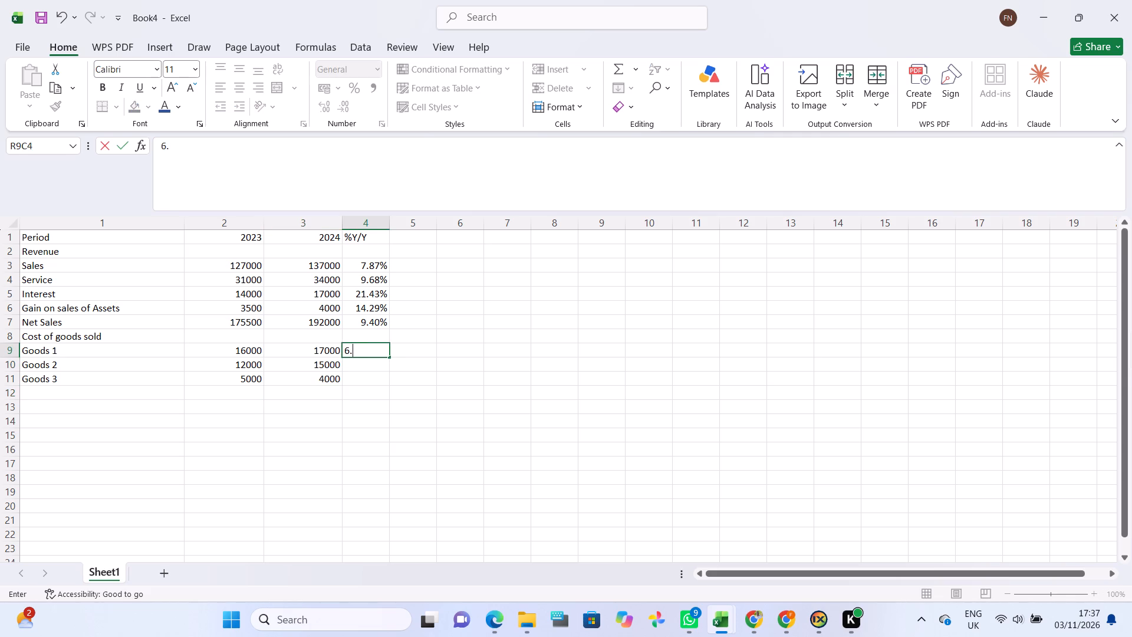
pyautogui.write('25')
pyautogui.hotkey('shift', '%')
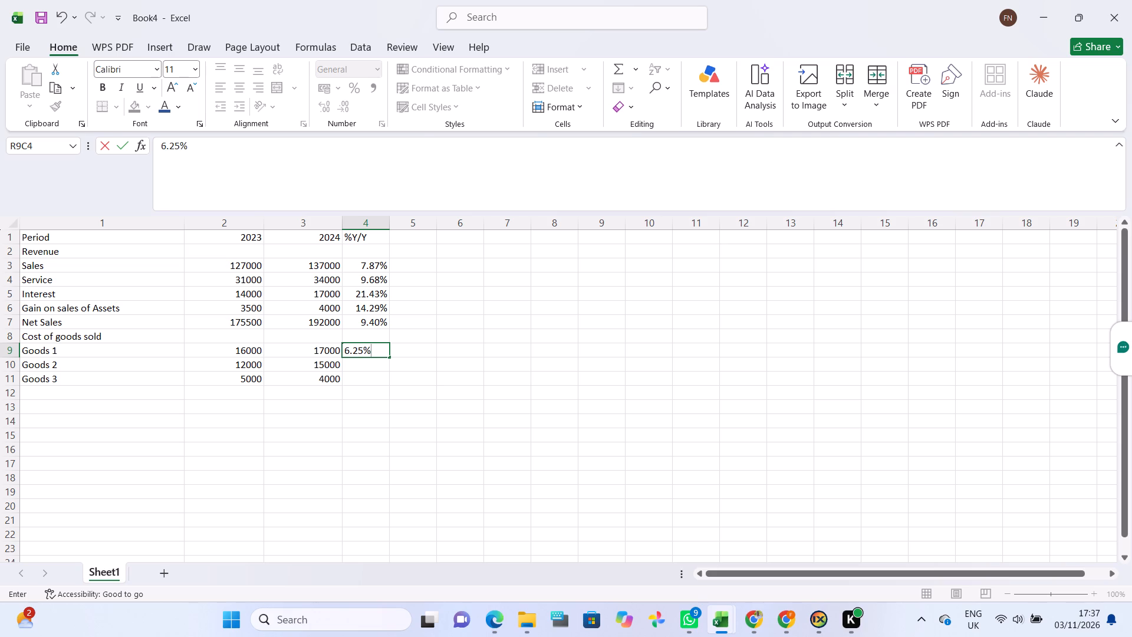
pyautogui.press('Return')
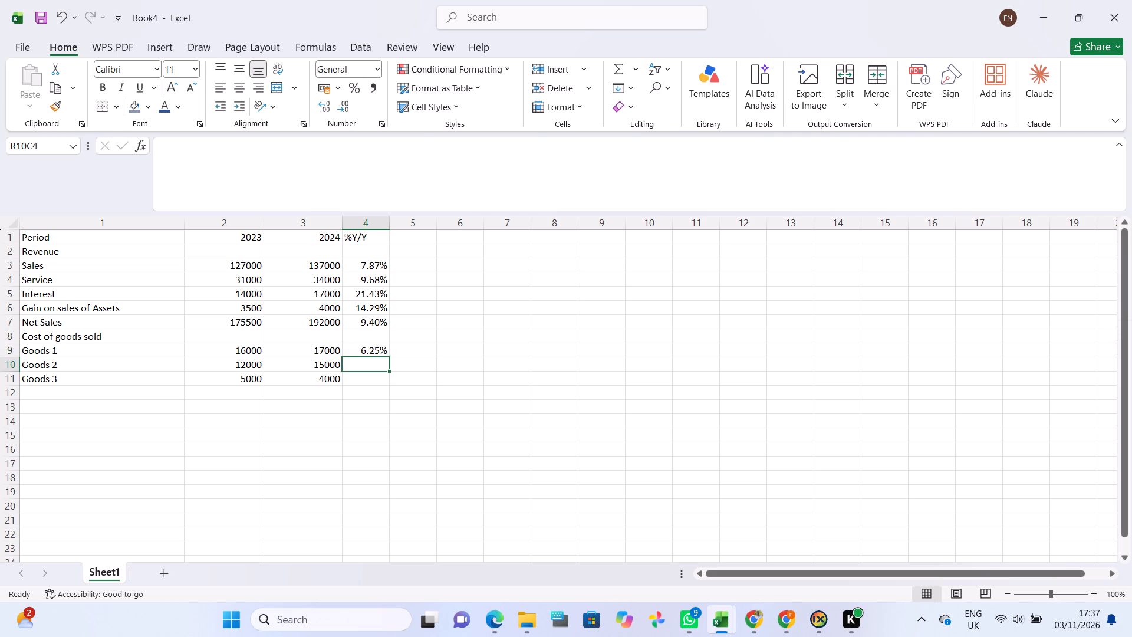
pyautogui.write('25')
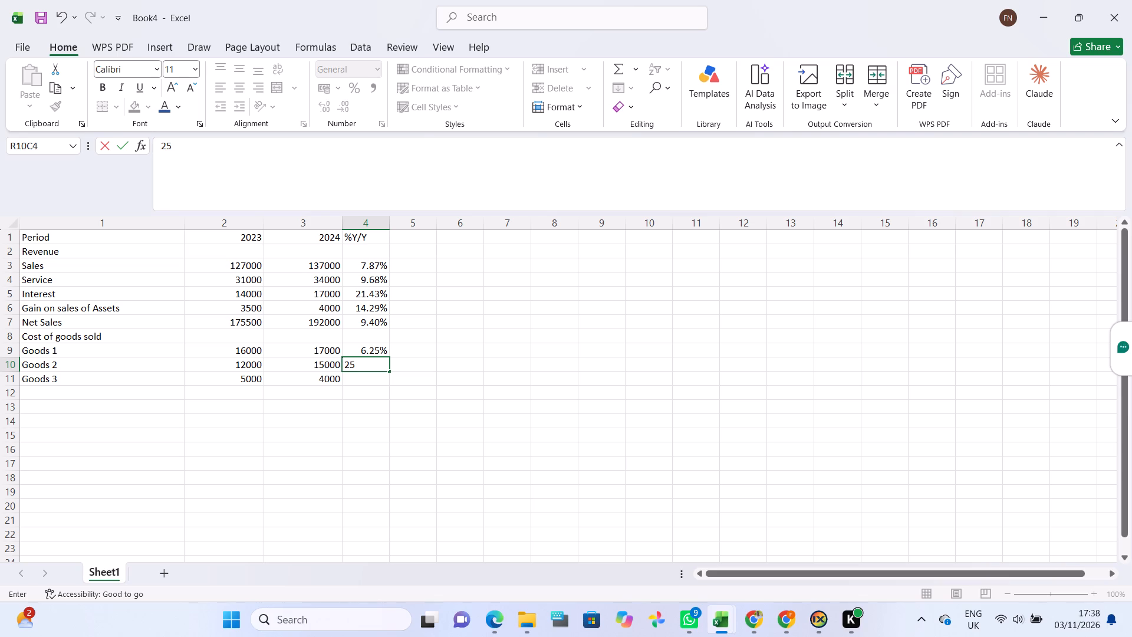
pyautogui.hotkey('shift', '%')
pyautogui.press('Return')
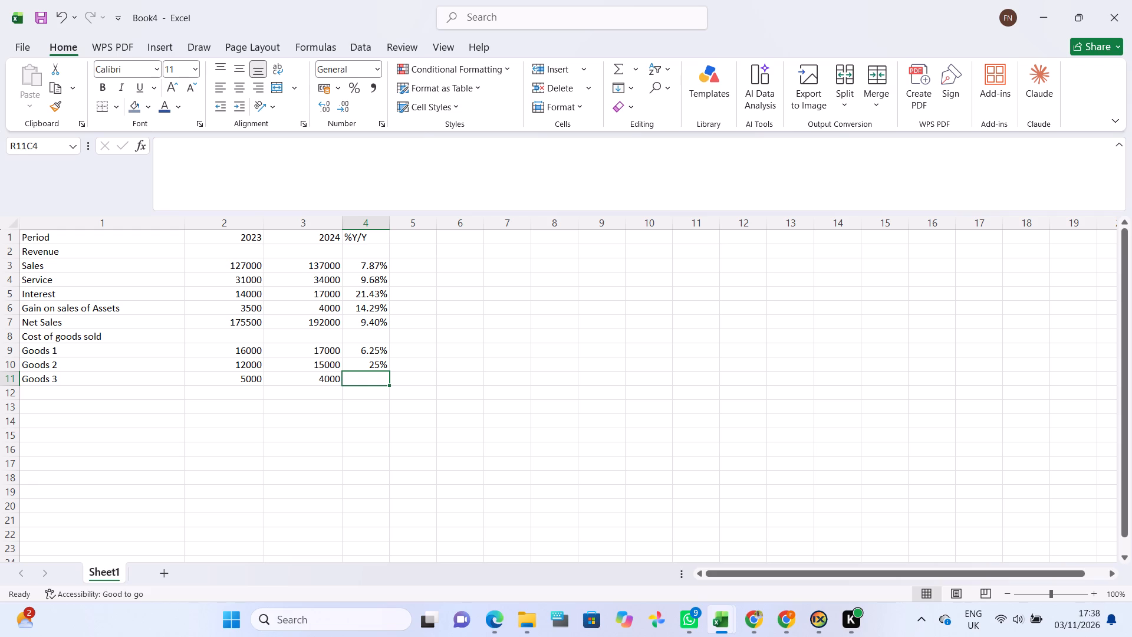
pyautogui.press('-')
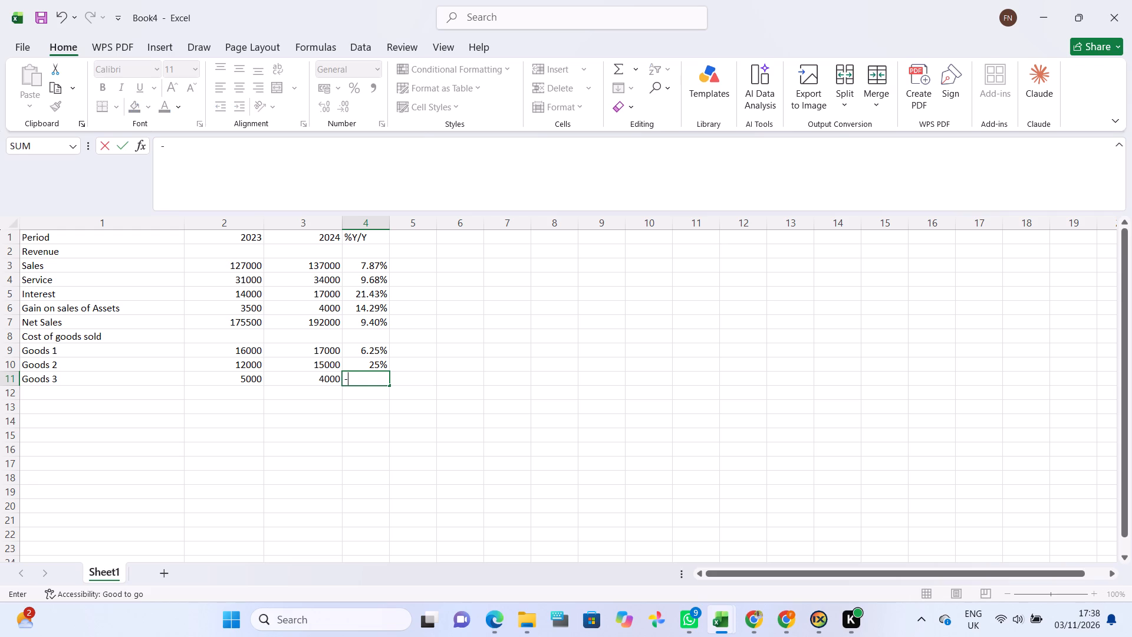
pyautogui.write('20')
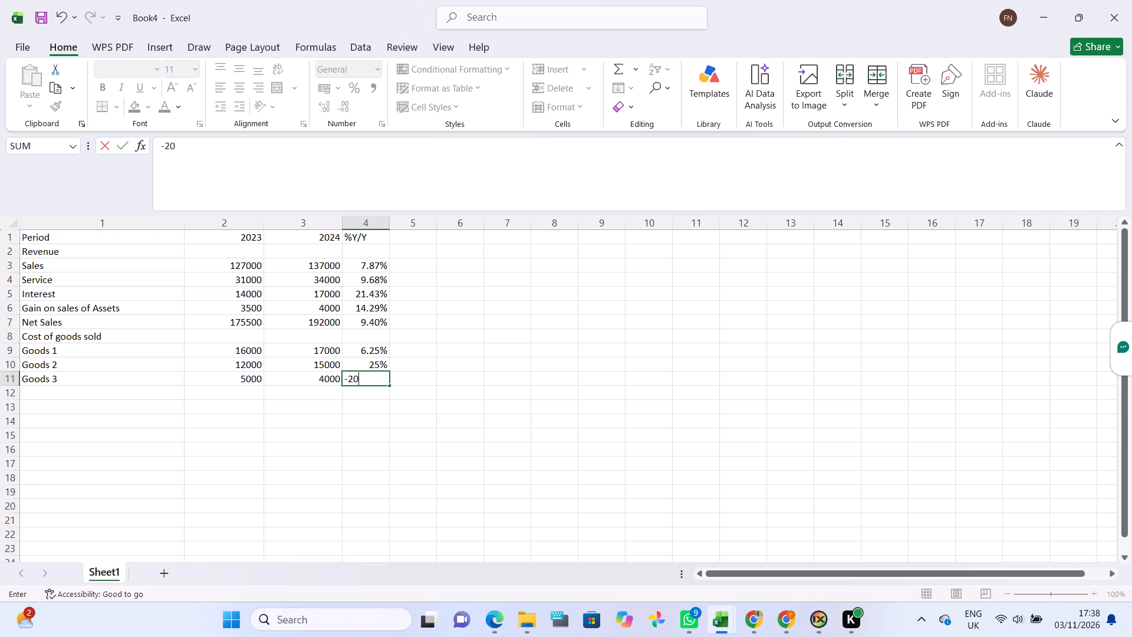
pyautogui.hotkey('shift', '%')
pyautogui.press('Return')
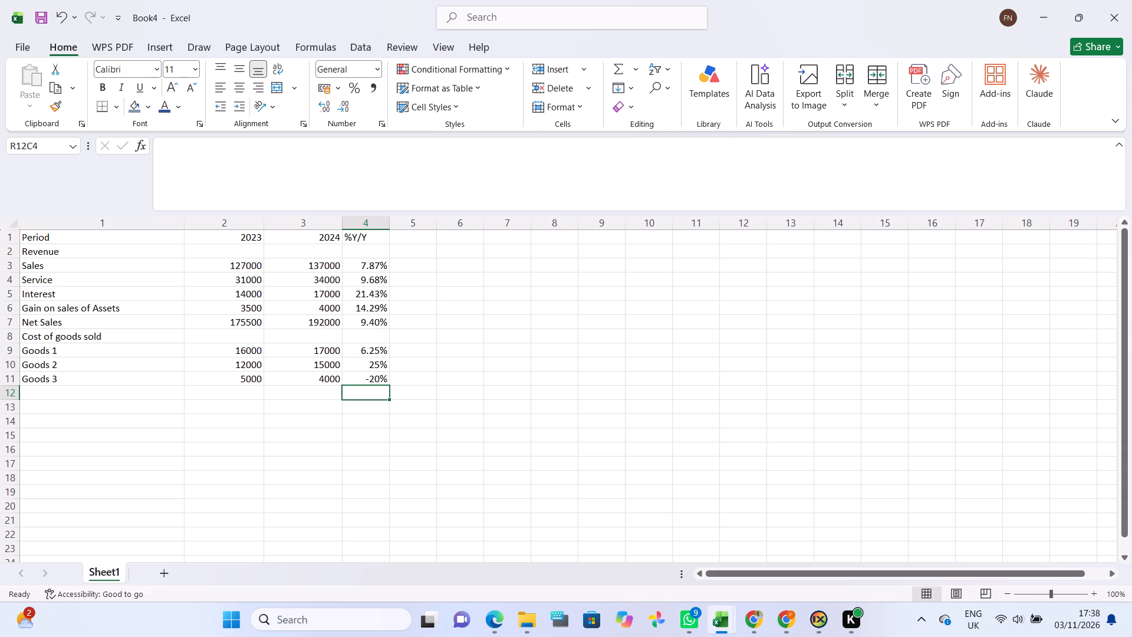
# Add the row label Total Cost of goods Sold below Goods 3.
pyautogui.click(123, 397)
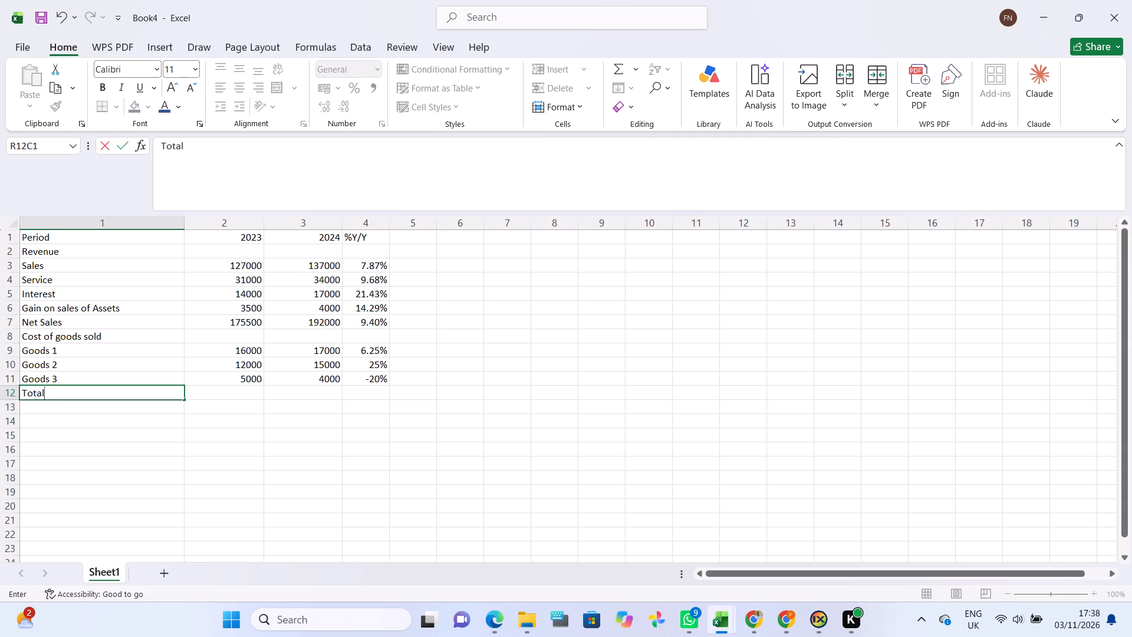
pyautogui.write('ost of goods')
pyautogui.press('space')
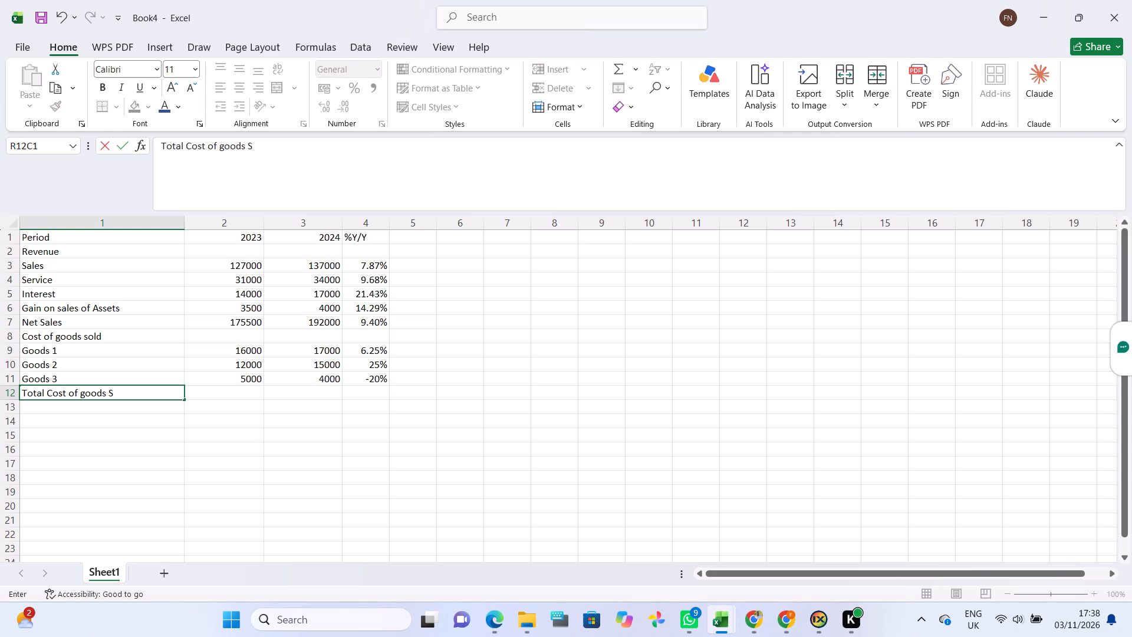
pyautogui.write('old')
pyautogui.press('Return')
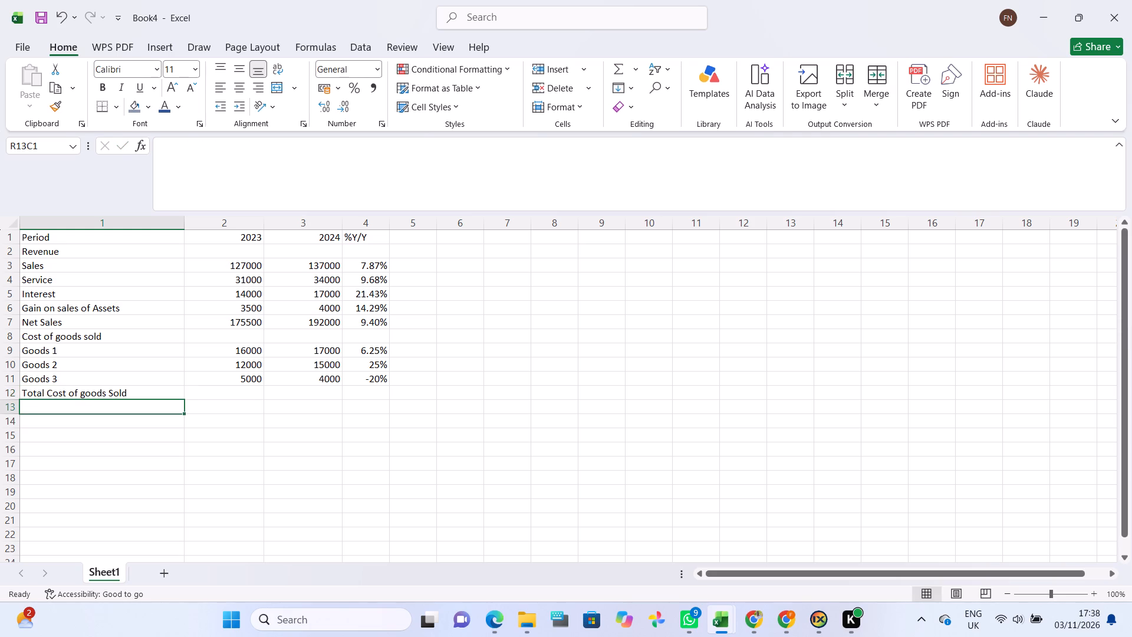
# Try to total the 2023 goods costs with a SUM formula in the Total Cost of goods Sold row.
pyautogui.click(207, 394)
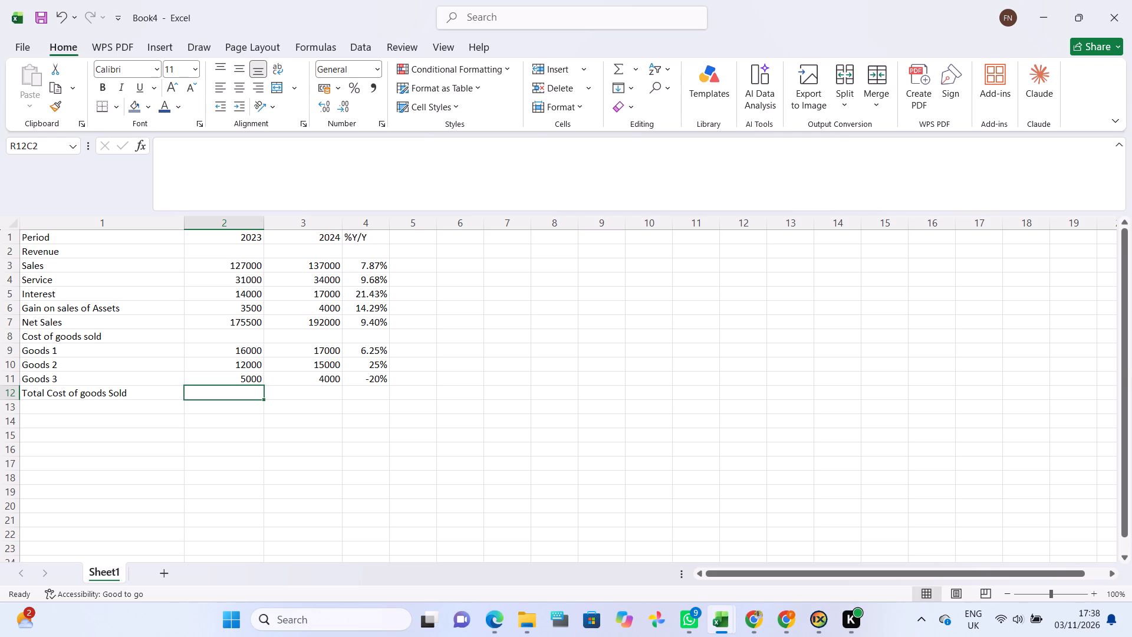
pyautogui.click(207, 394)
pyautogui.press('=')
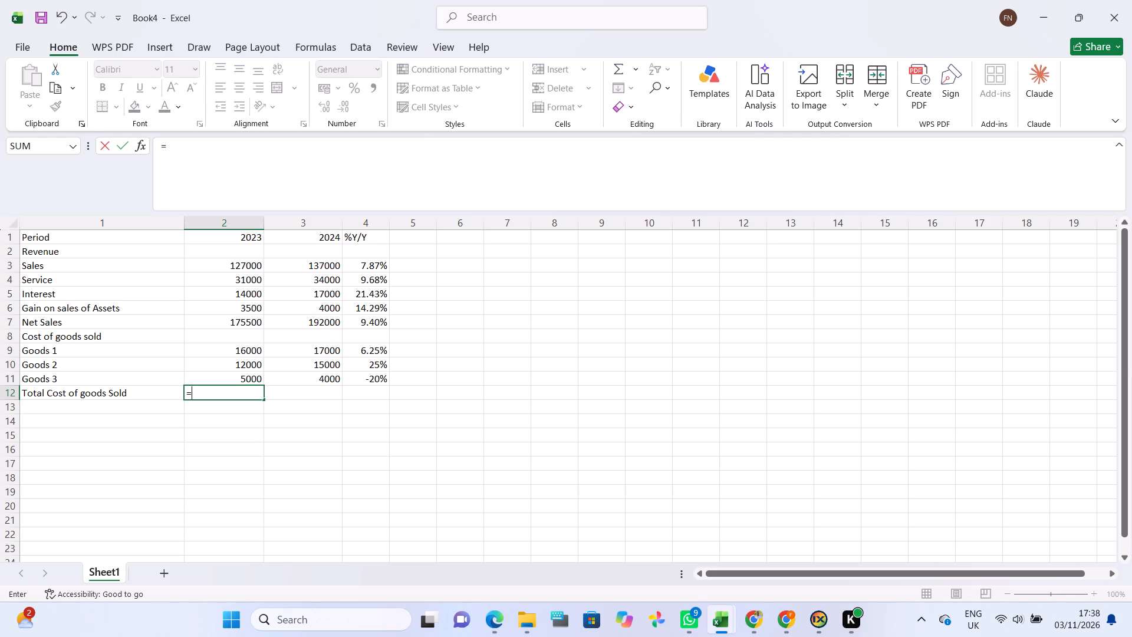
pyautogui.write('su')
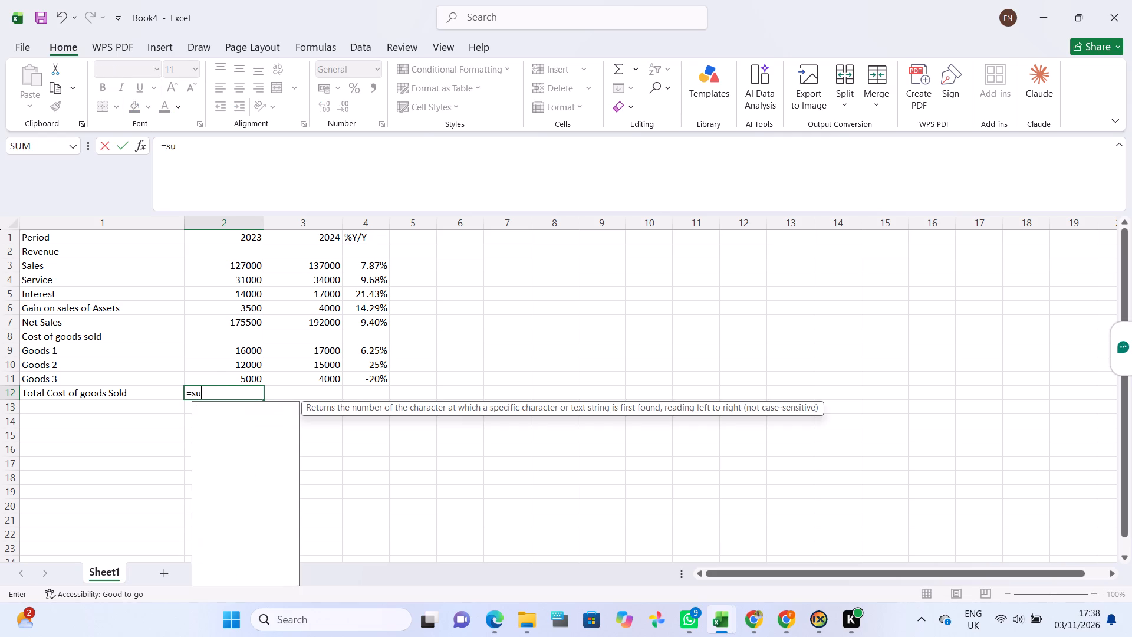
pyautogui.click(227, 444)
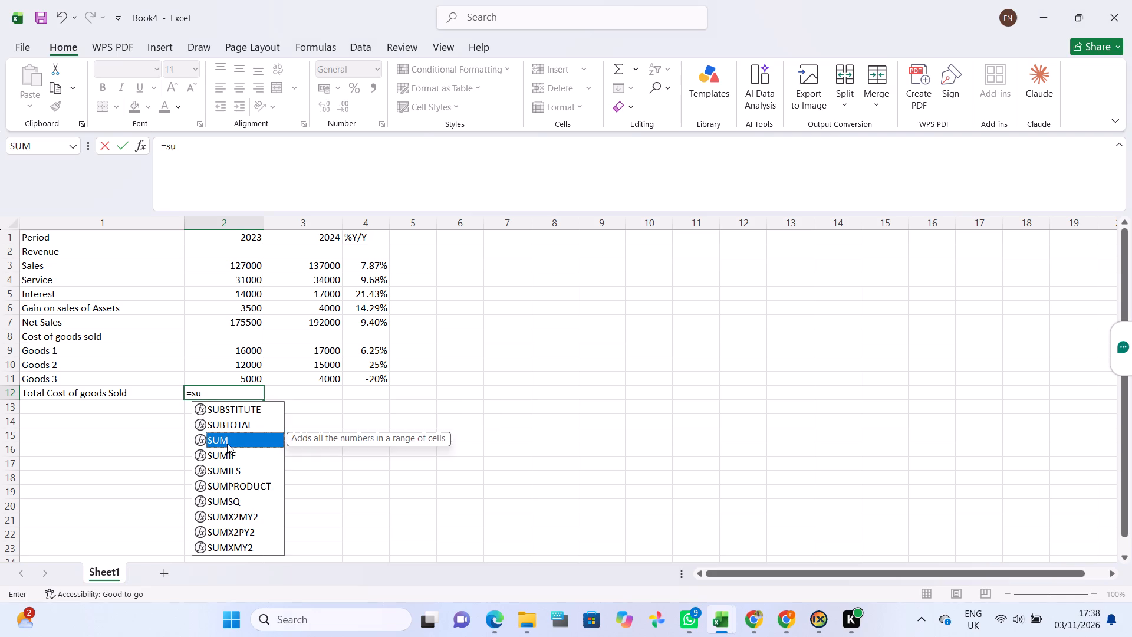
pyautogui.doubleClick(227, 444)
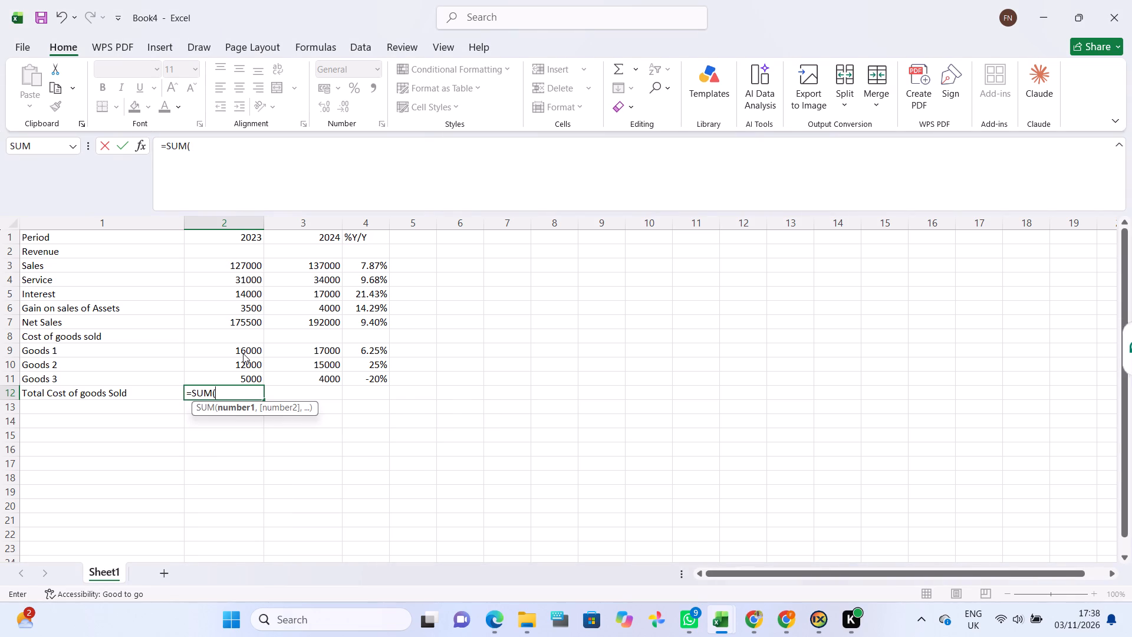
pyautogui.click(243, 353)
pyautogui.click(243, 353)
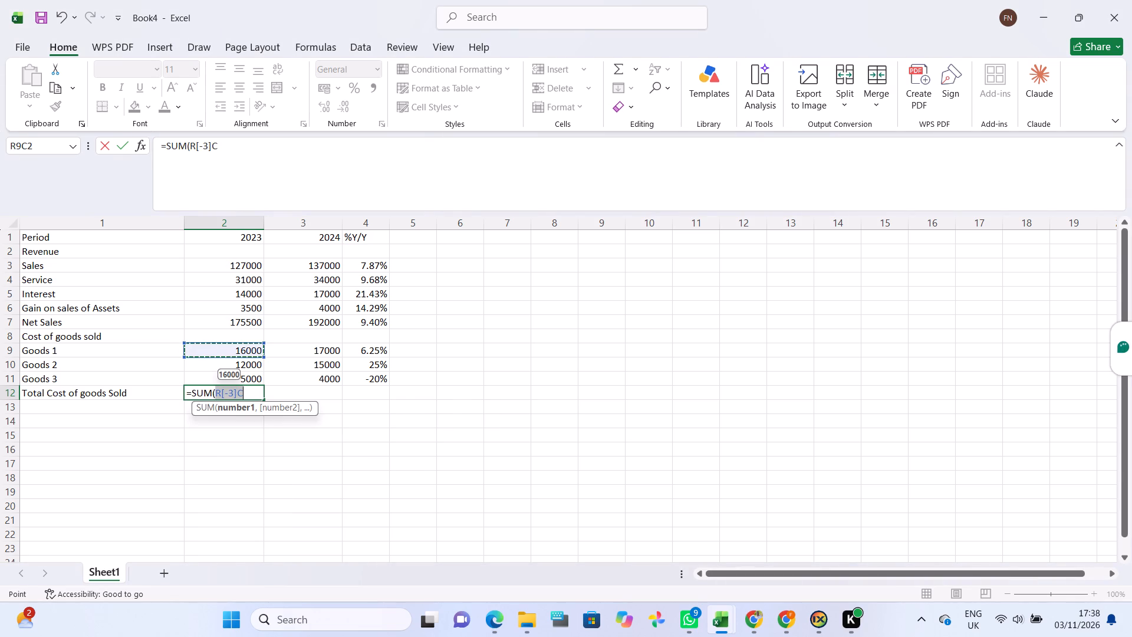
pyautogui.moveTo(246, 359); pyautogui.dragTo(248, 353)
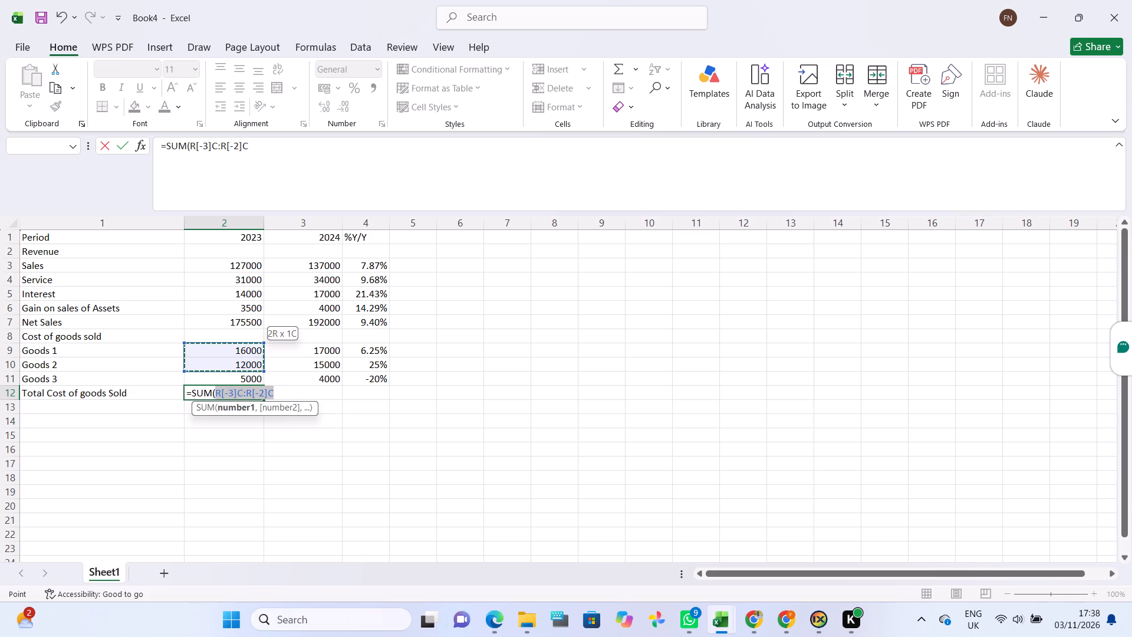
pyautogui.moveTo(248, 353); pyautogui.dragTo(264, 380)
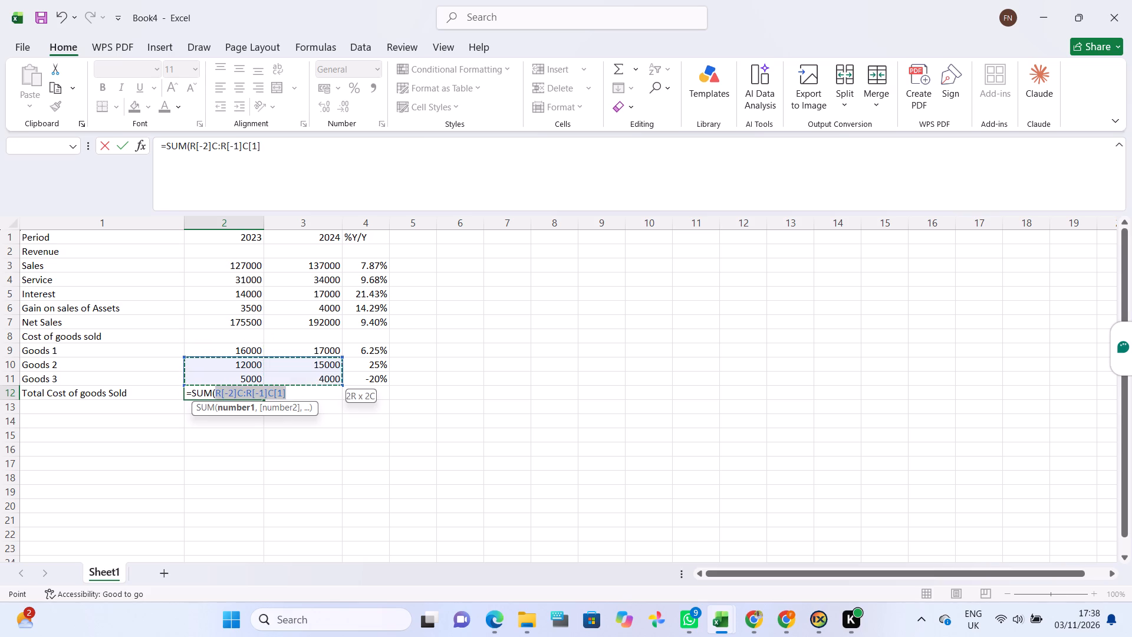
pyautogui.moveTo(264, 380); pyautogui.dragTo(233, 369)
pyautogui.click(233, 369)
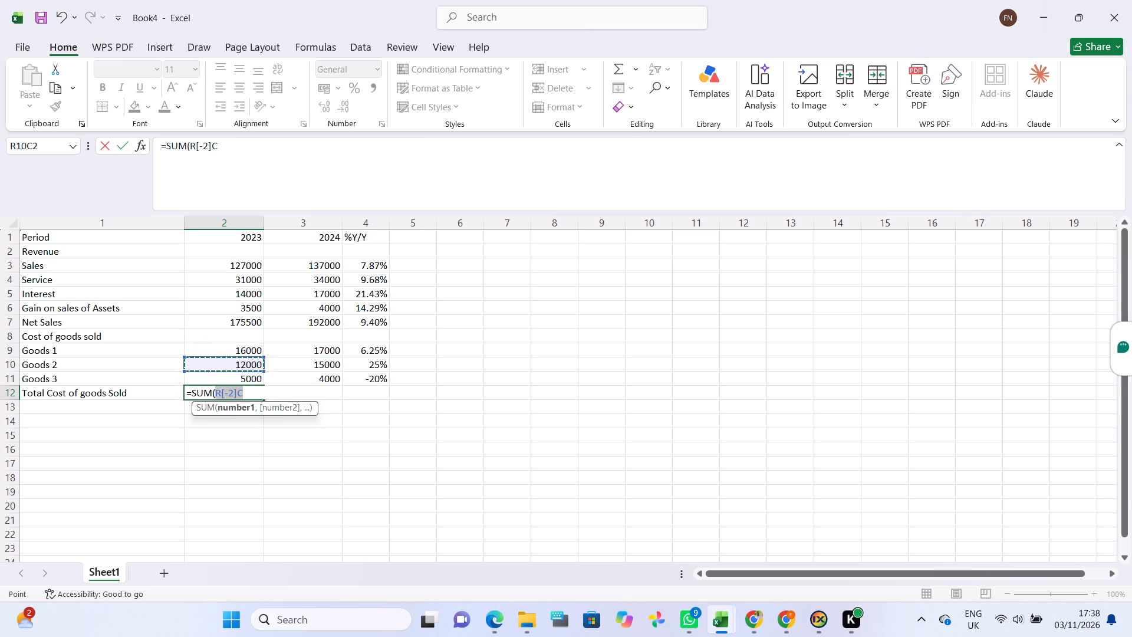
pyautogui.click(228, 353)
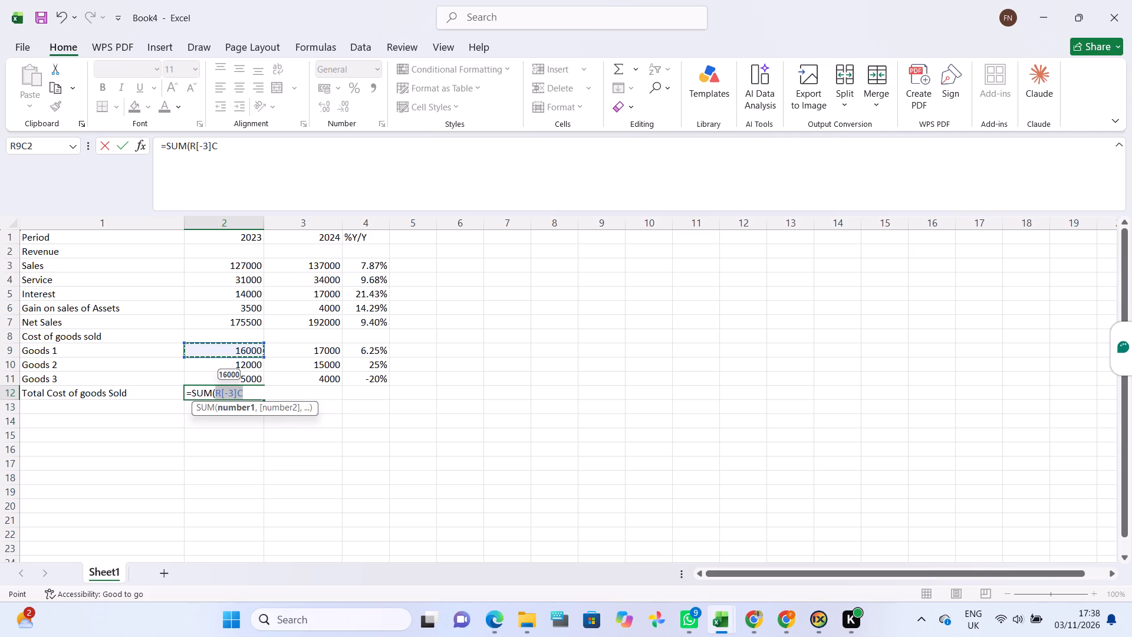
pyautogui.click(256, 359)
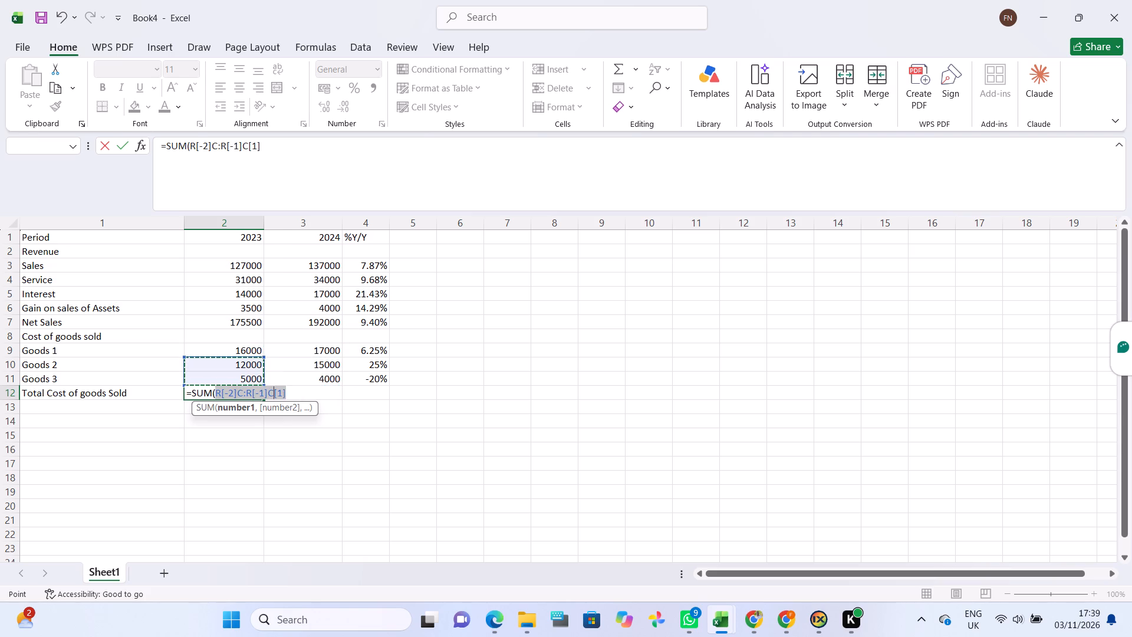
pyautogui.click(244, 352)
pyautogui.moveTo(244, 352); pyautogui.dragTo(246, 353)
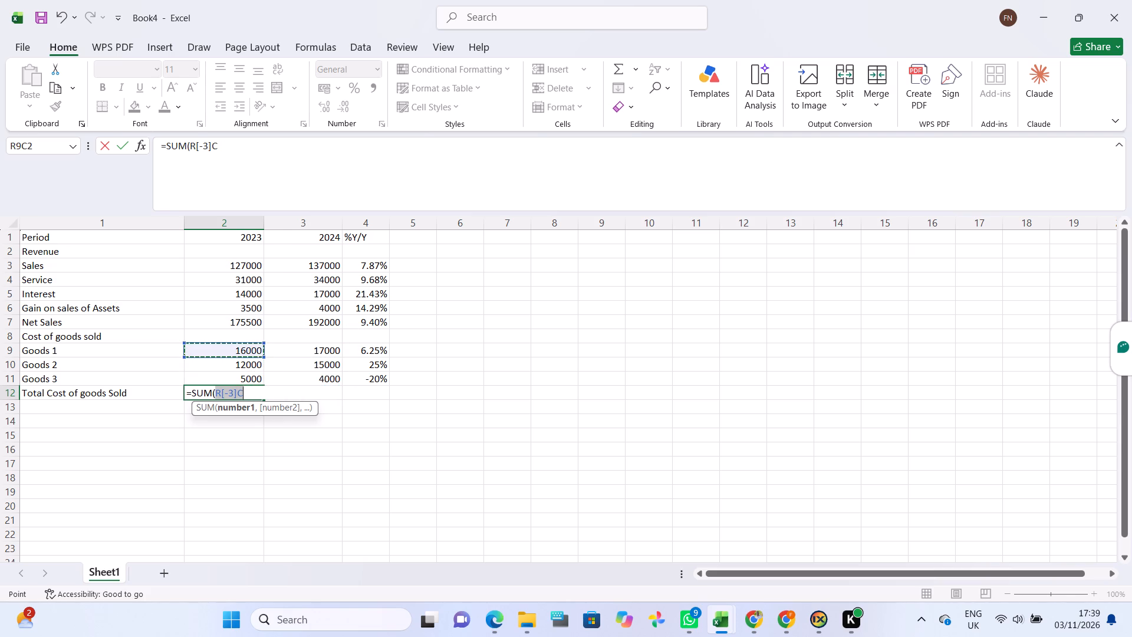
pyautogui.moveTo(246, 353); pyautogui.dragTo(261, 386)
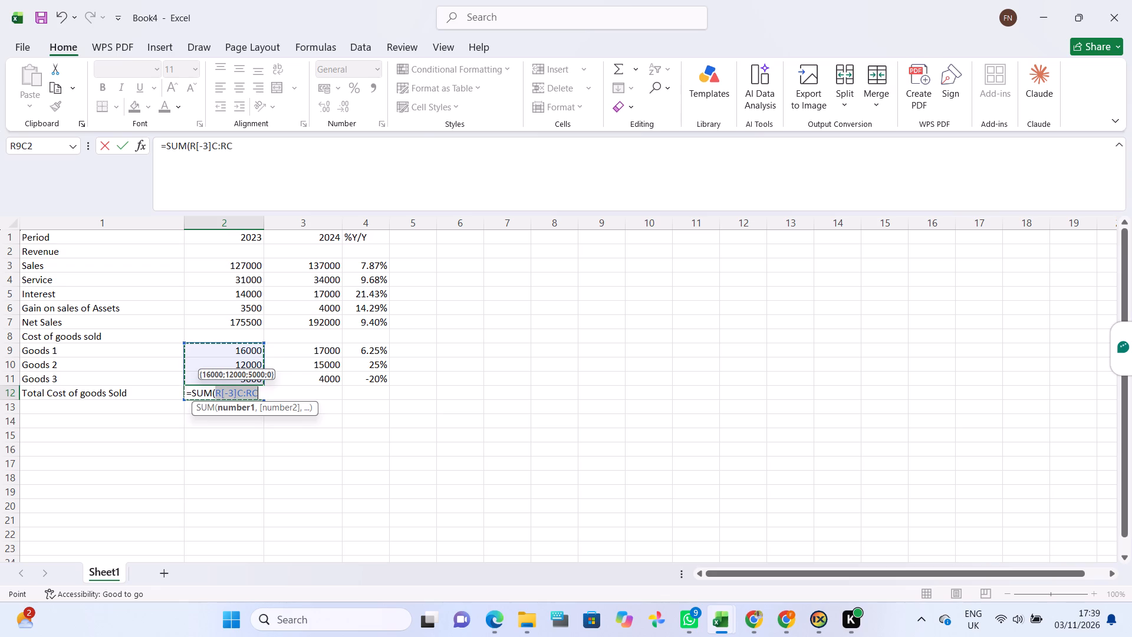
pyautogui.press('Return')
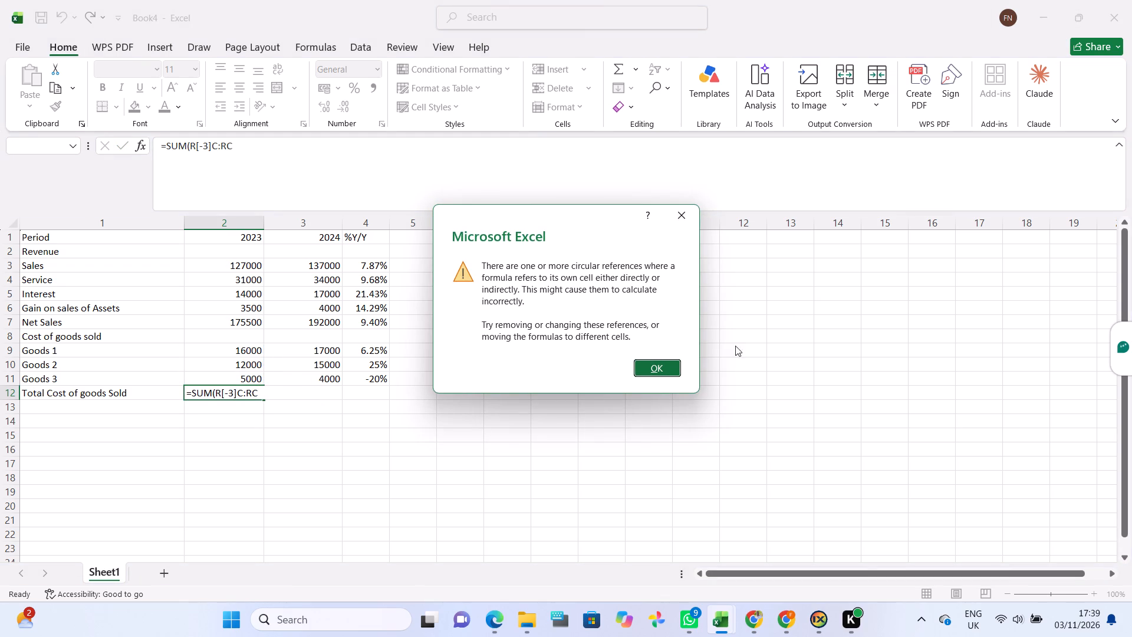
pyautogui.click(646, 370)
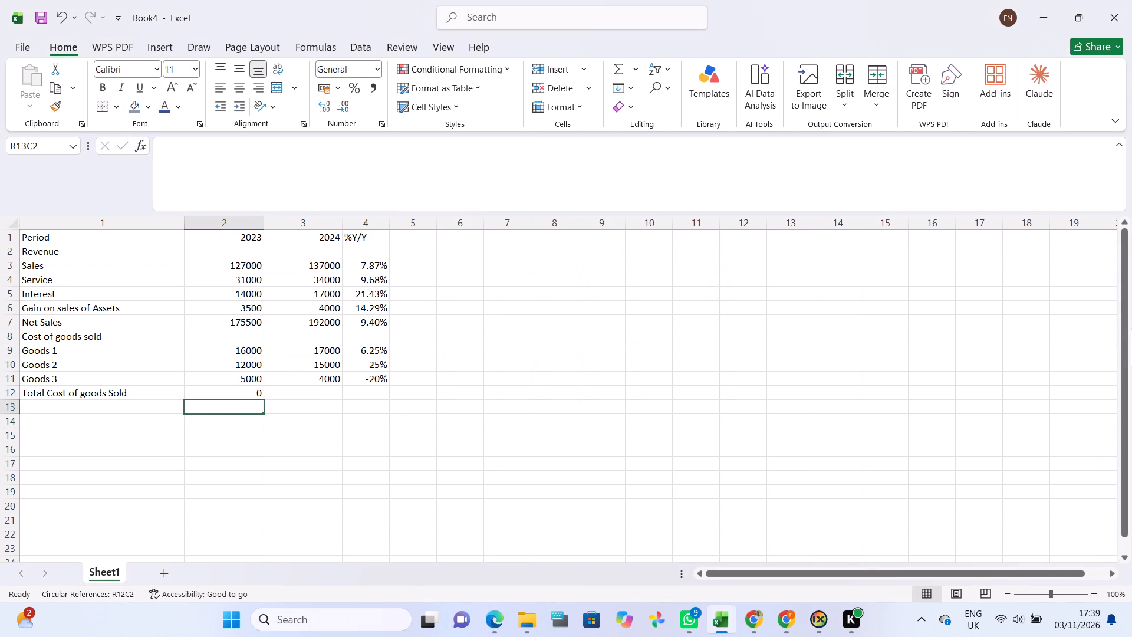
# Replace the 2023 Total Cost of goods Sold formula with a SUM of the 2023 costs for Goods 1 through Goods 3.
pyautogui.click(239, 392)
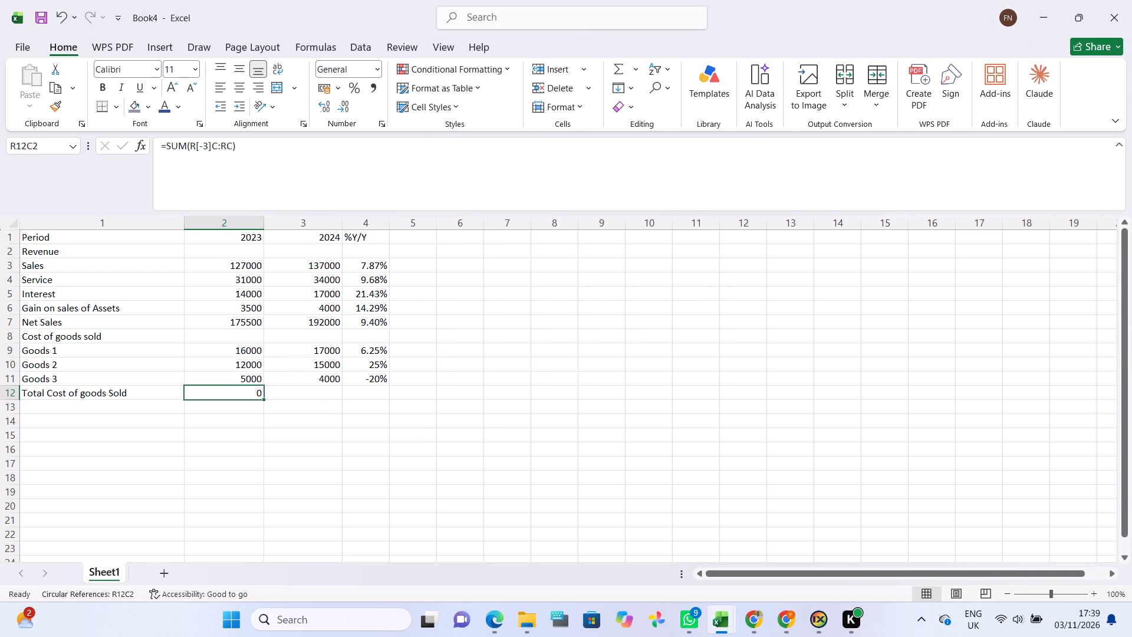
pyautogui.press('BackSpace')
pyautogui.press('=')
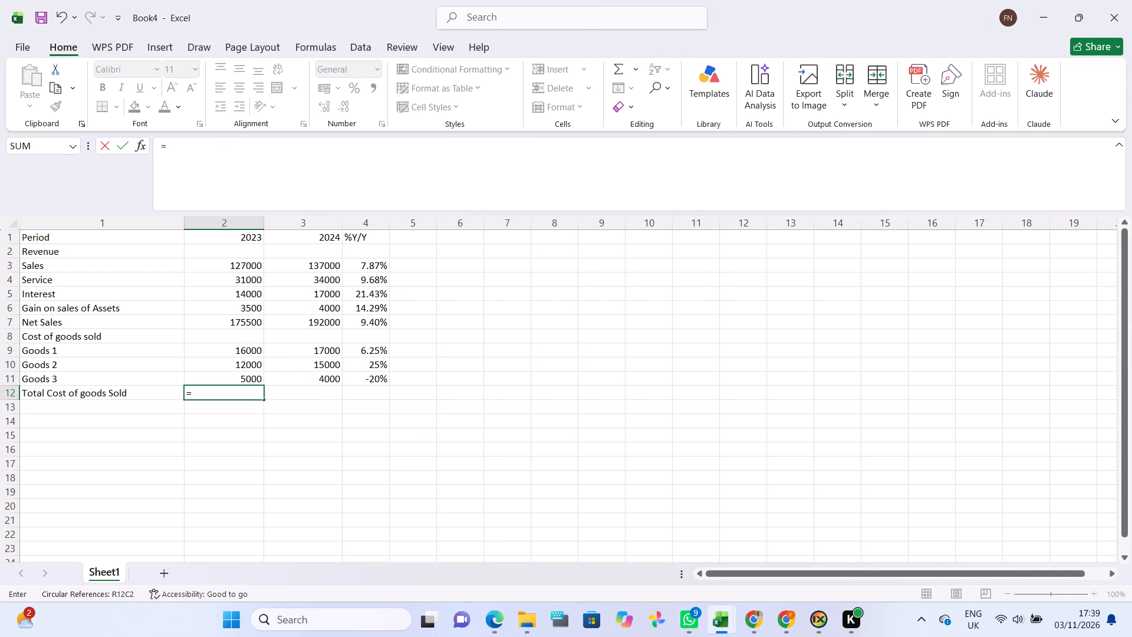
pyautogui.write('su')
pyautogui.press('m')
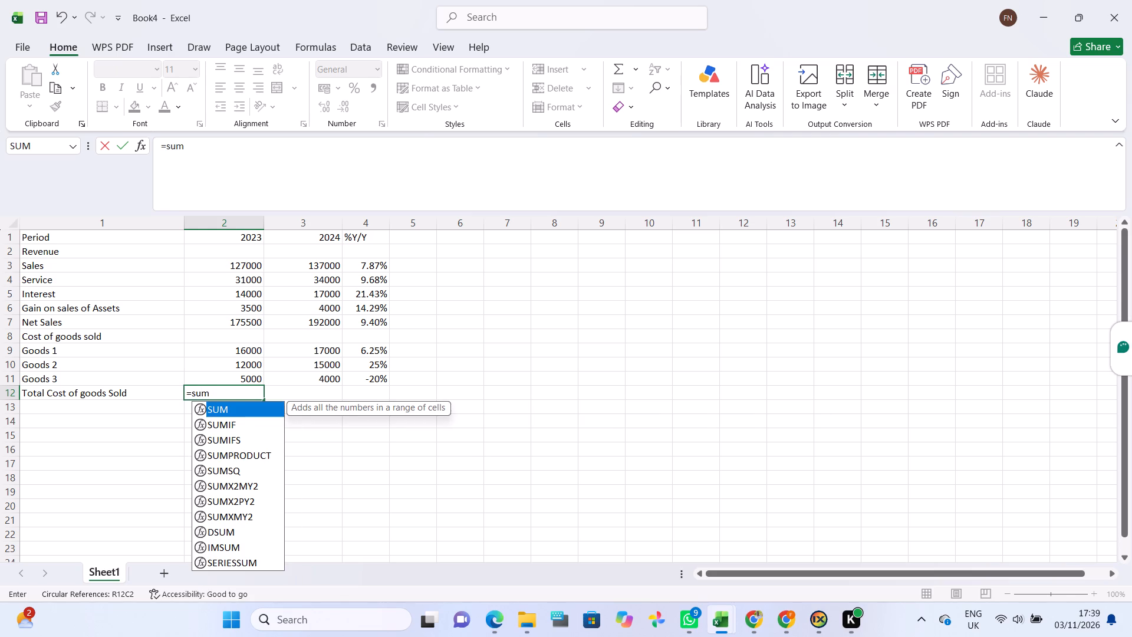
pyautogui.click(235, 403)
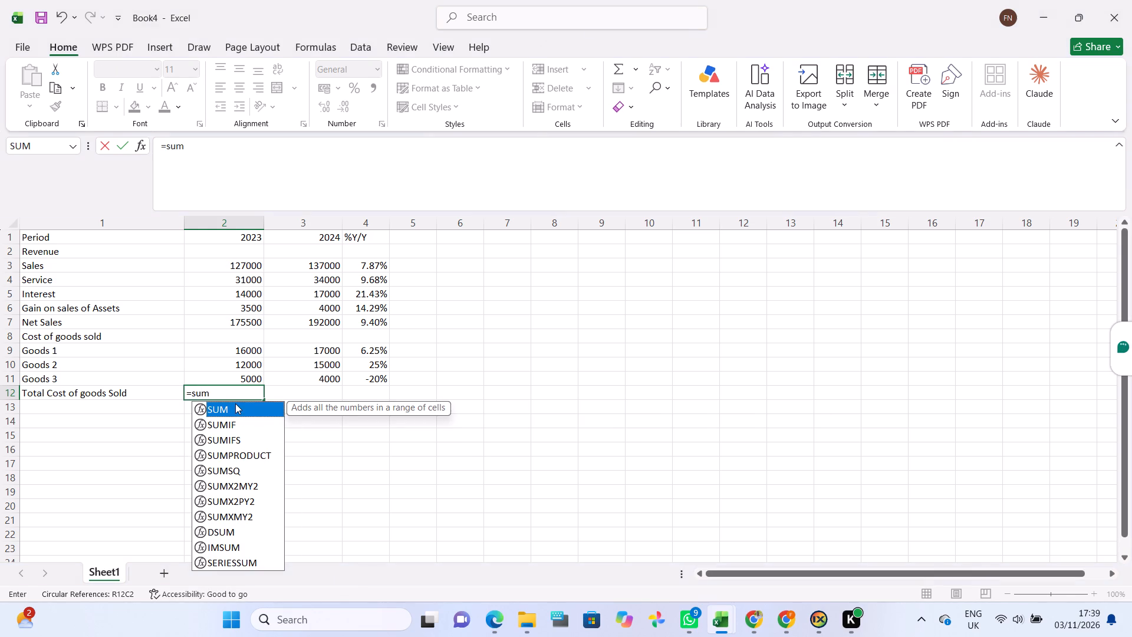
pyautogui.doubleClick(235, 403)
pyautogui.click(246, 353)
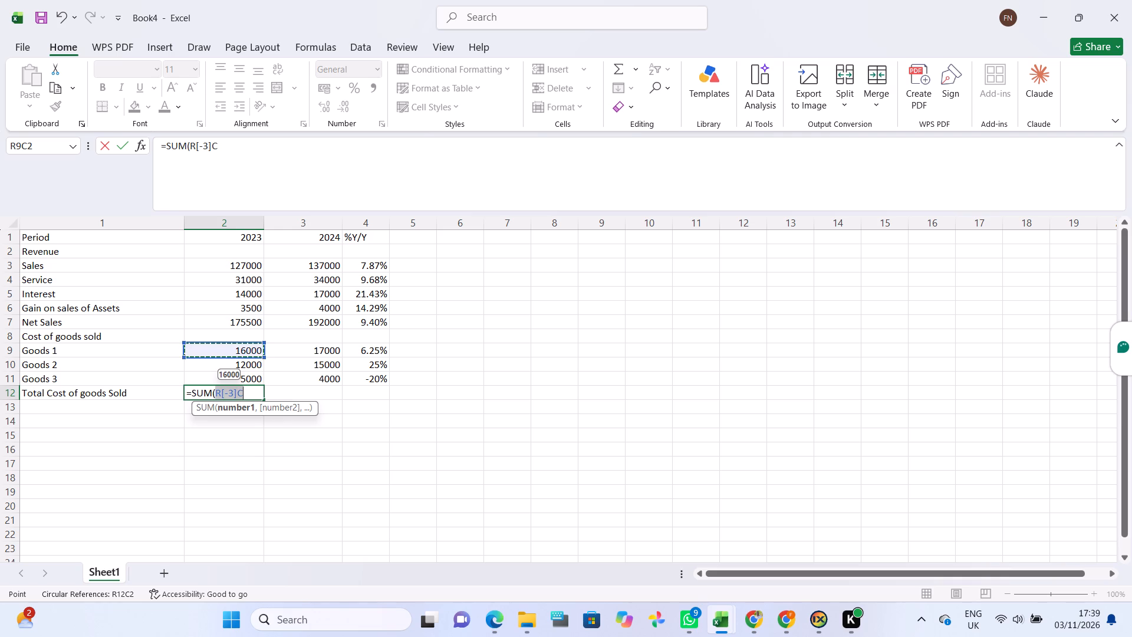
pyautogui.click(267, 356)
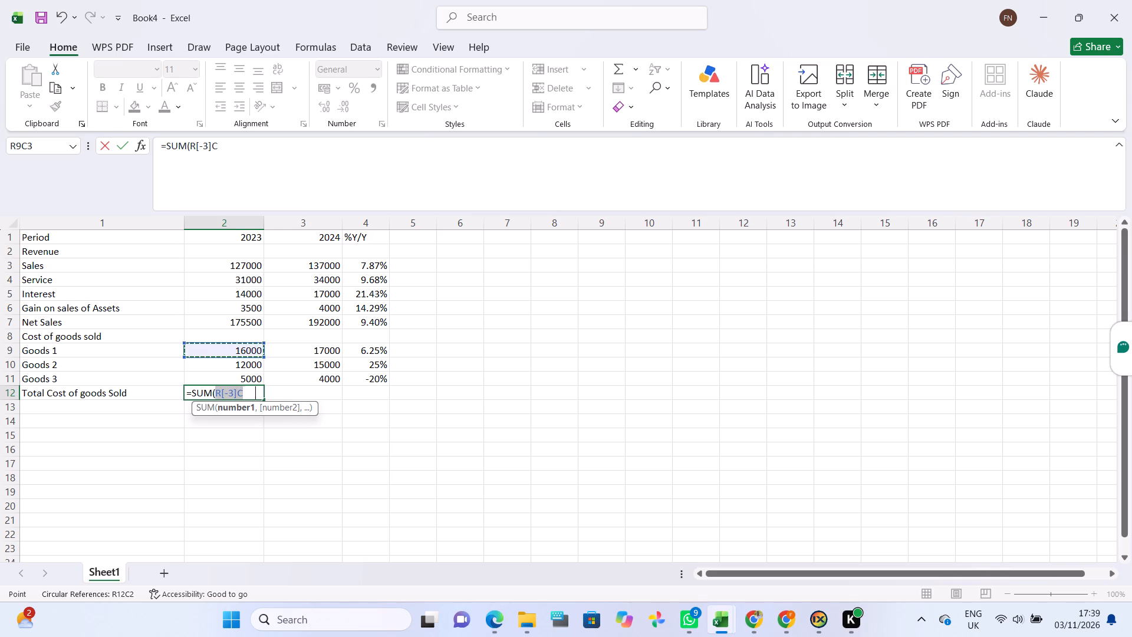
pyautogui.click(252, 354)
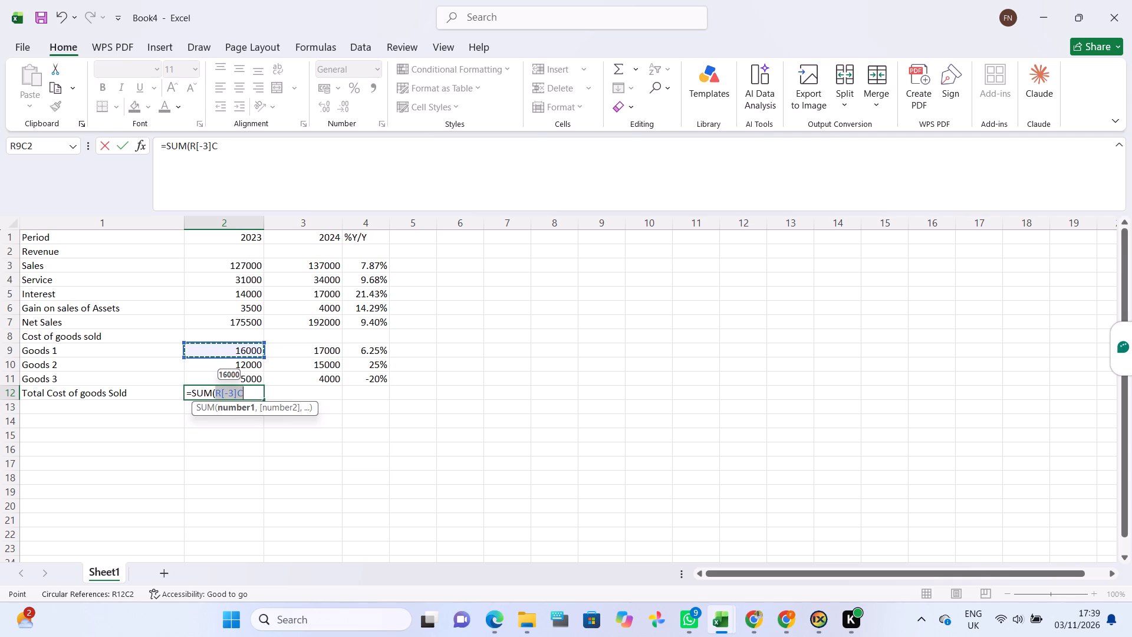
pyautogui.moveTo(258, 356); pyautogui.dragTo(251, 372)
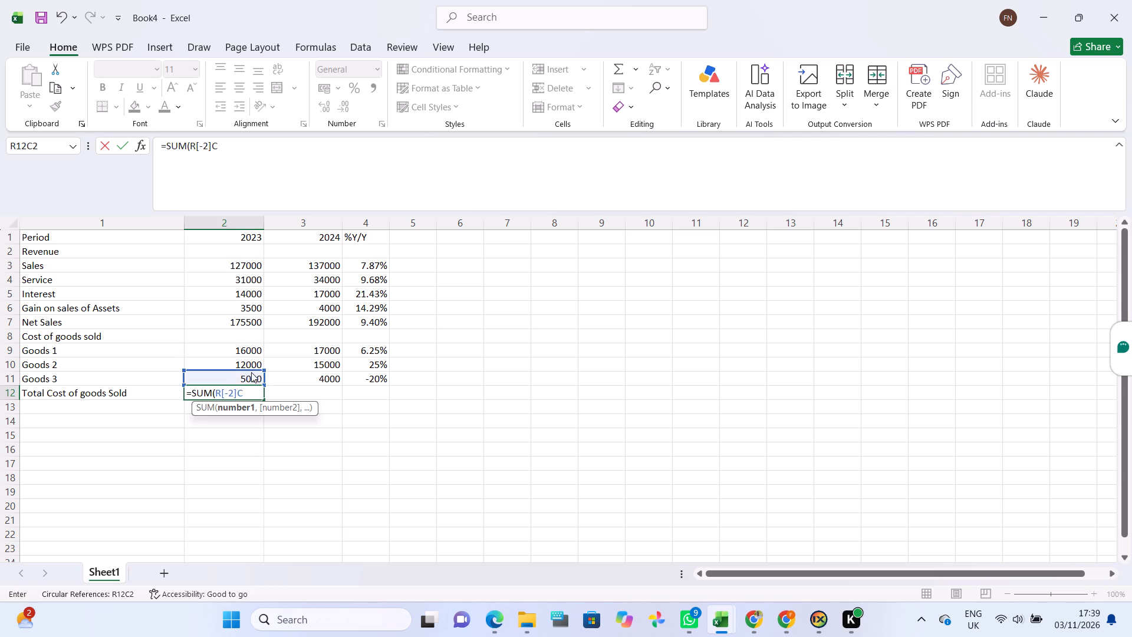
pyautogui.moveTo(251, 372); pyautogui.dragTo(276, 360)
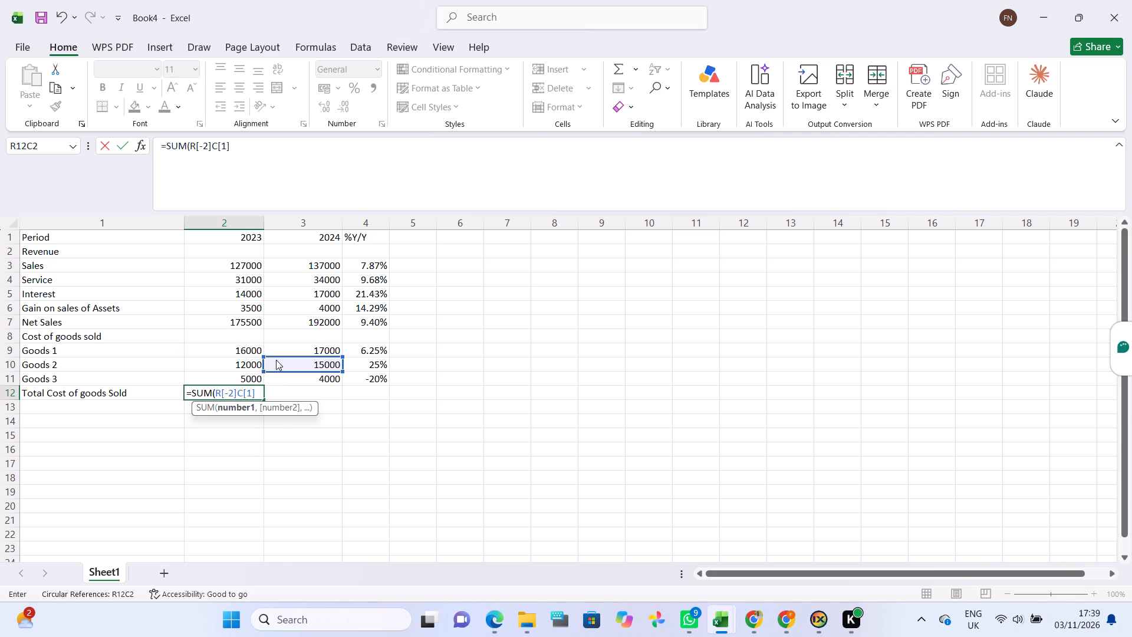
pyautogui.moveTo(276, 360); pyautogui.dragTo(235, 349)
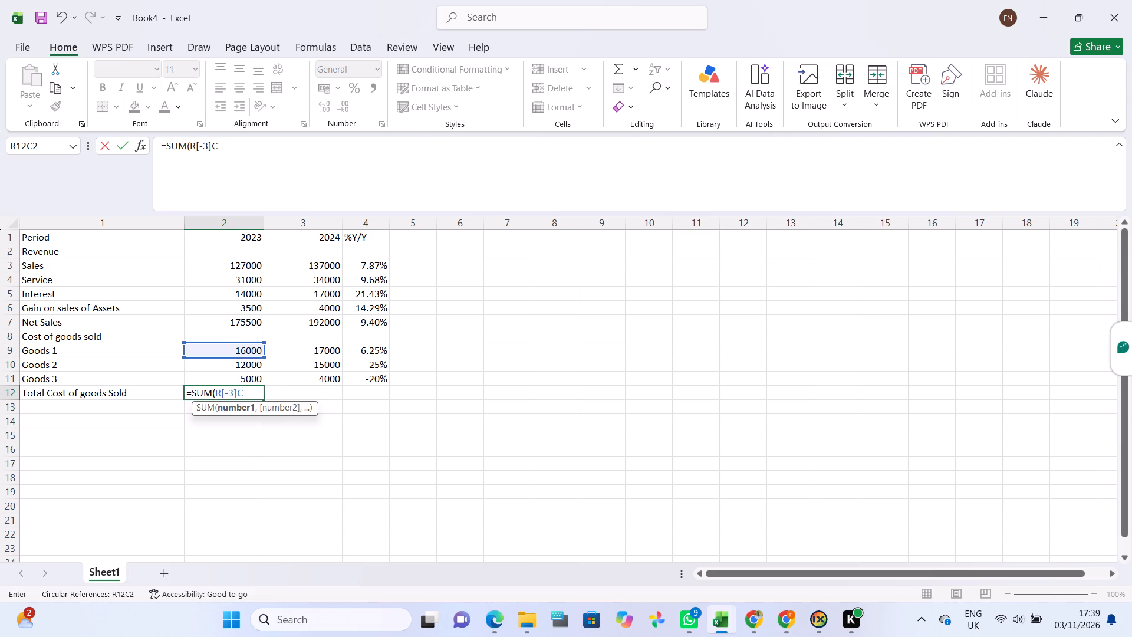
pyautogui.moveTo(263, 358); pyautogui.dragTo(263, 365)
pyautogui.moveTo(263, 365); pyautogui.dragTo(261, 387)
pyautogui.press('Return')
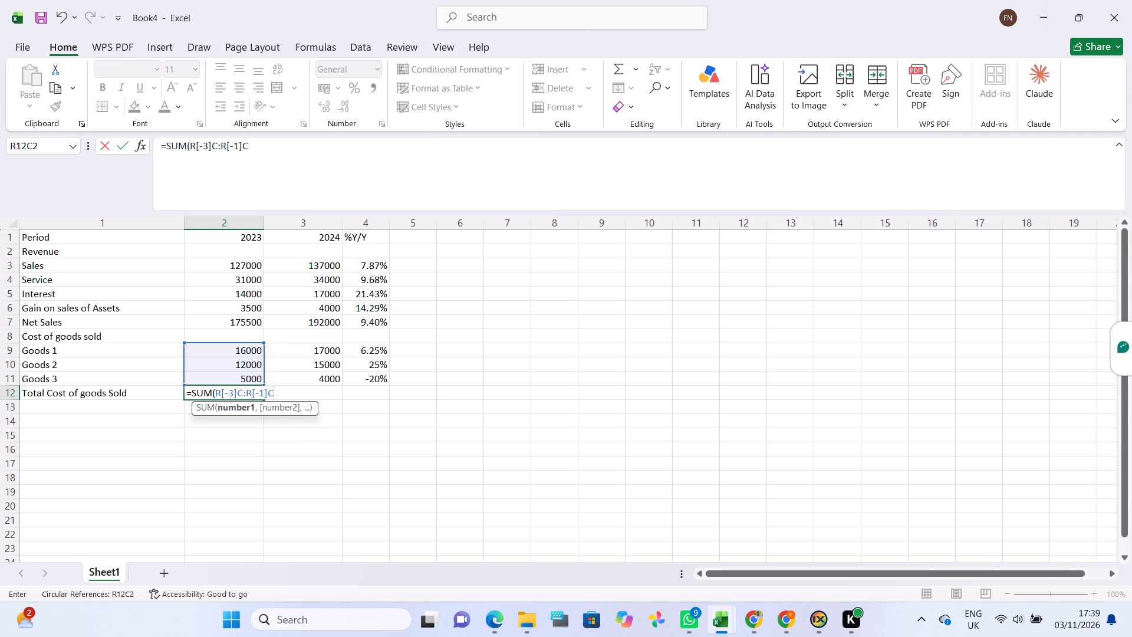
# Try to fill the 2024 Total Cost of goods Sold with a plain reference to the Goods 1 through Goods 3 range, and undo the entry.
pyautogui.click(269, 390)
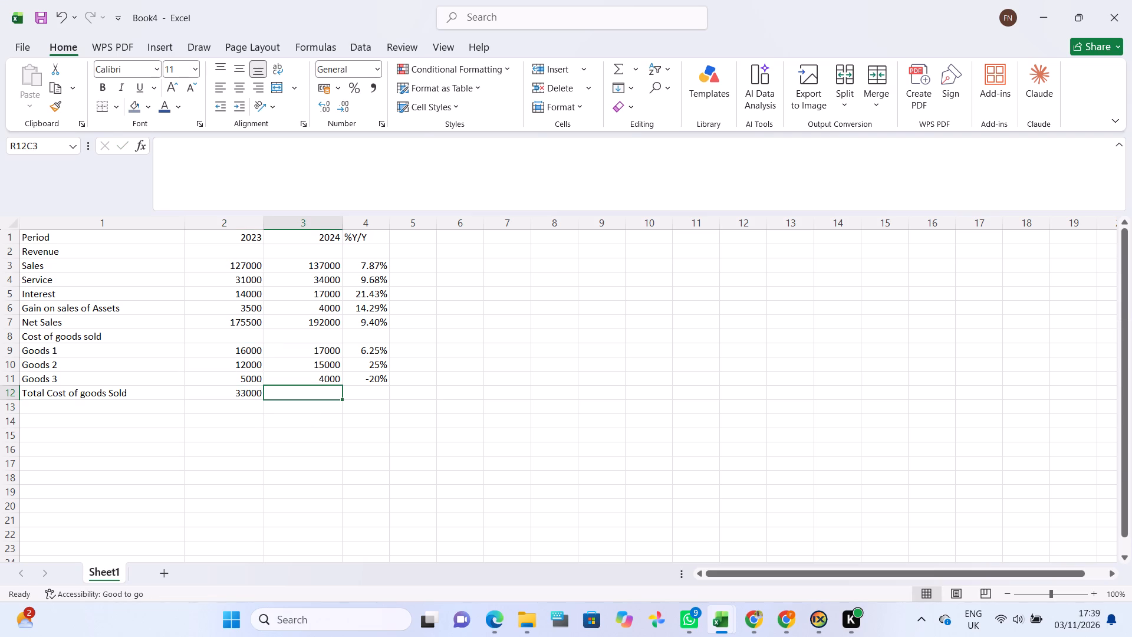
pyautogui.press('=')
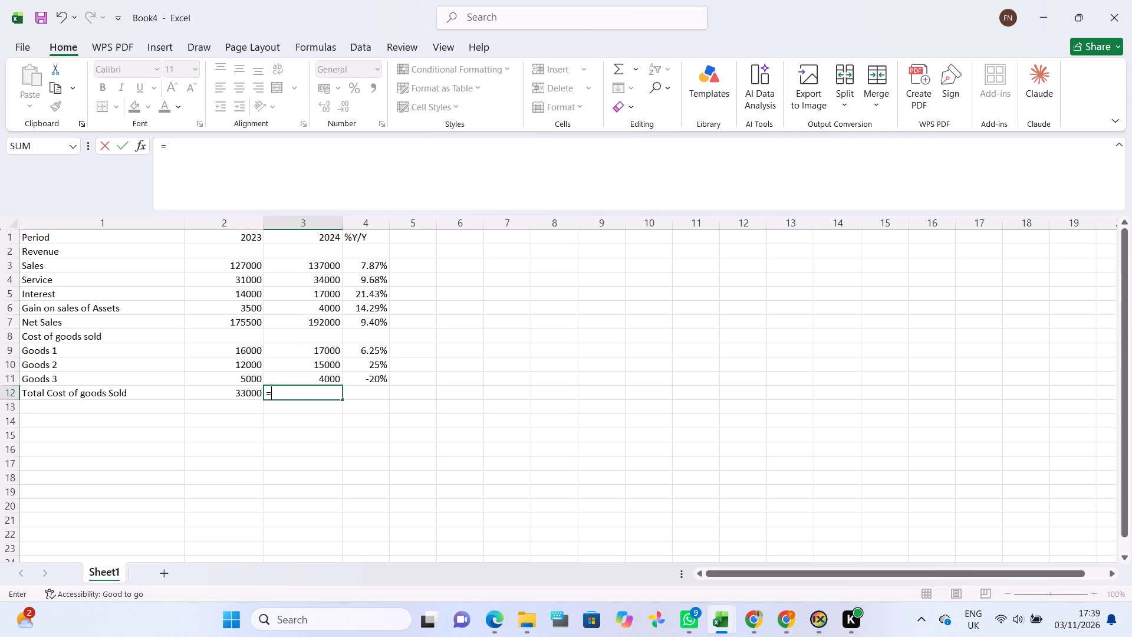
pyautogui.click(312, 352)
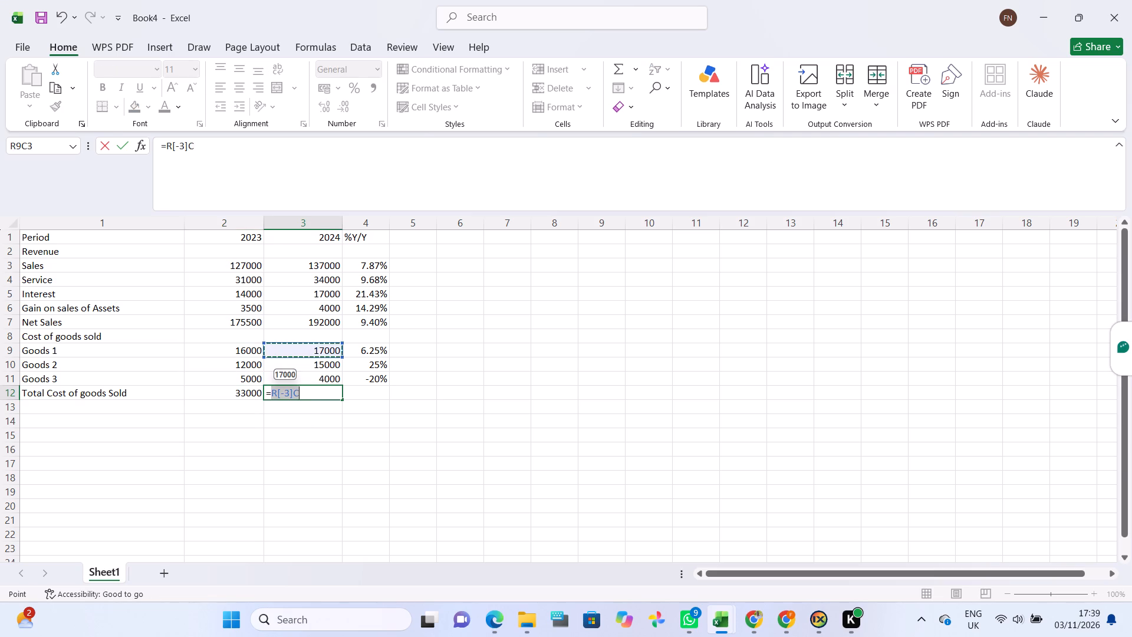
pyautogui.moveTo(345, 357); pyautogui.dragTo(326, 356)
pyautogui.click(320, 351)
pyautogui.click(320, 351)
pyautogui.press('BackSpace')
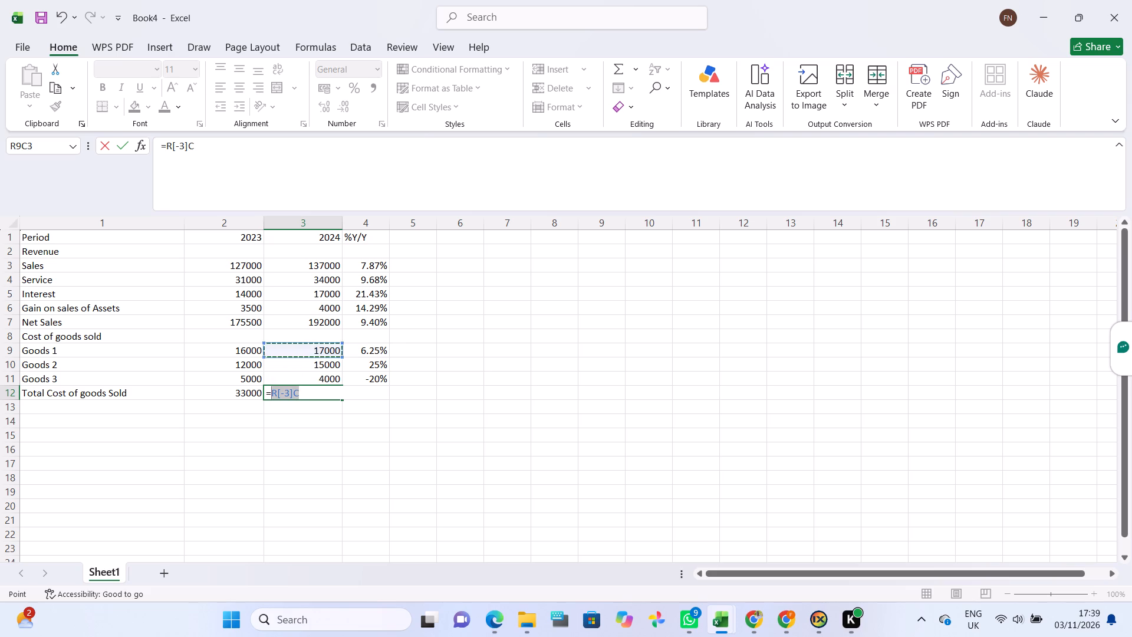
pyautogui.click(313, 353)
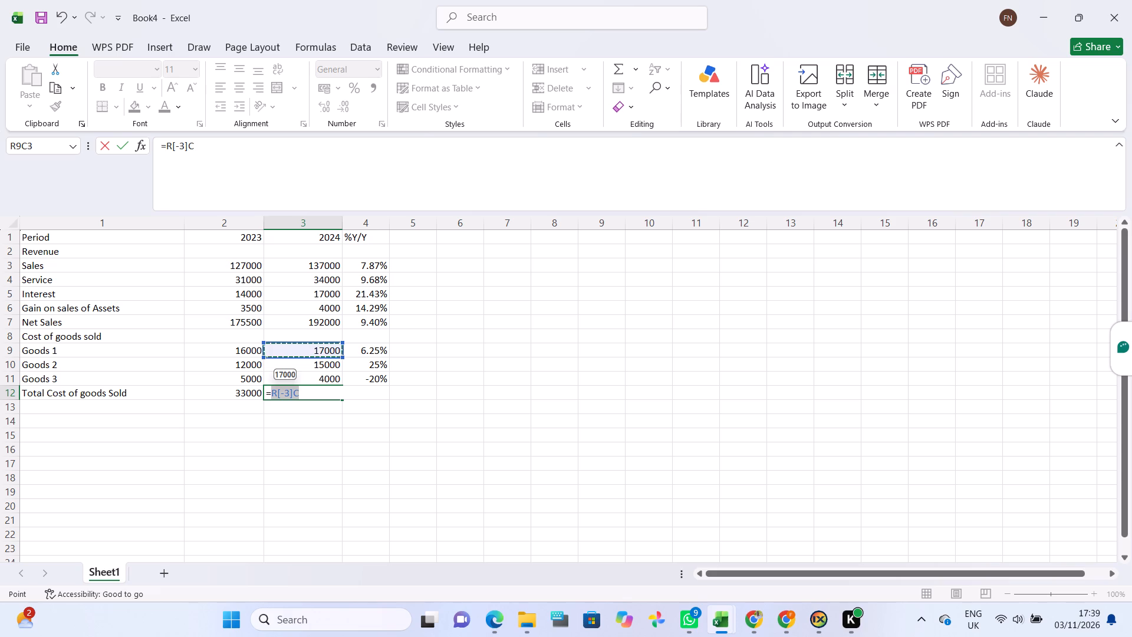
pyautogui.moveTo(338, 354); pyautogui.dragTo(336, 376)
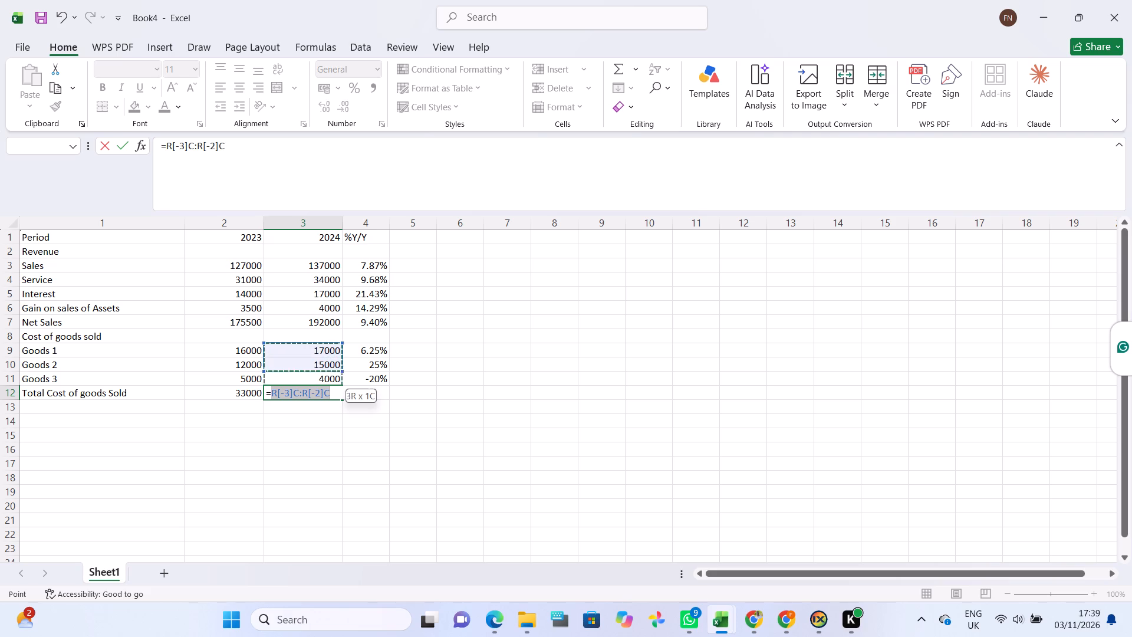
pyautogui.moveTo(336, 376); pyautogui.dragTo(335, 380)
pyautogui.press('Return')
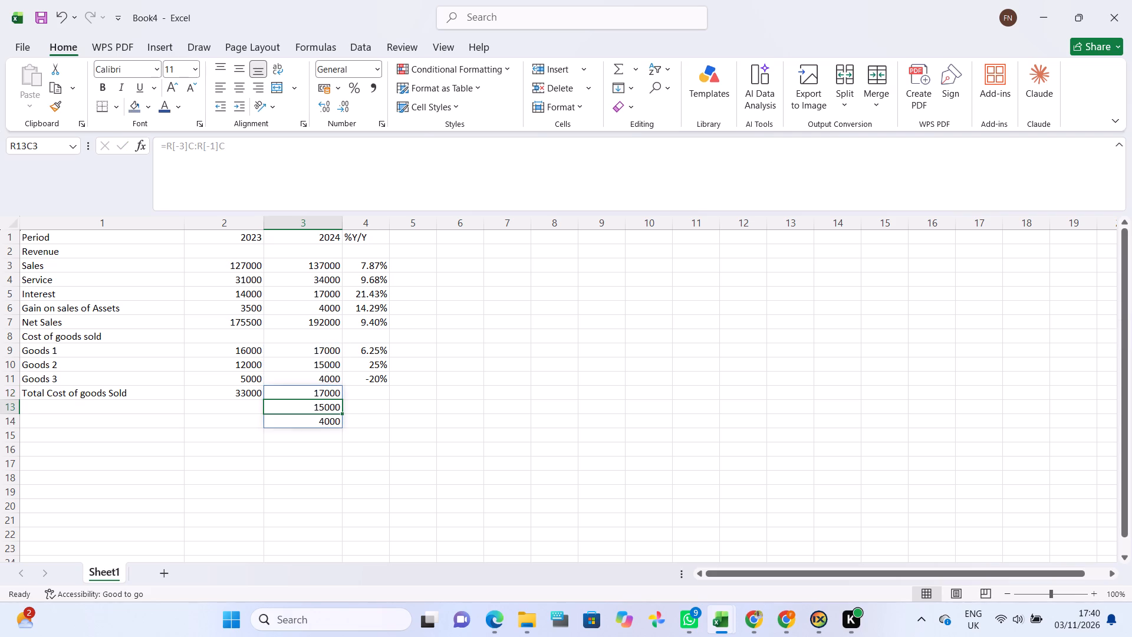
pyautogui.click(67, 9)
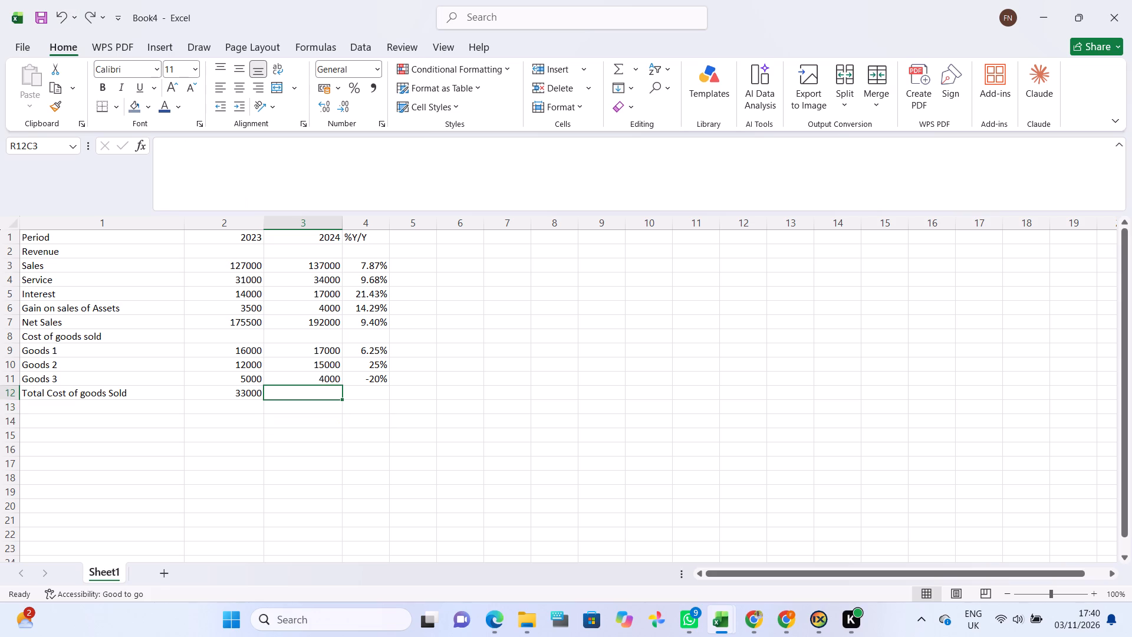
# Fill the 2024 Total Cost of goods Sold with a SUM formula adding the 2024 costs of Goods 1, Goods 2 and Goods 3.
pyautogui.press('=')
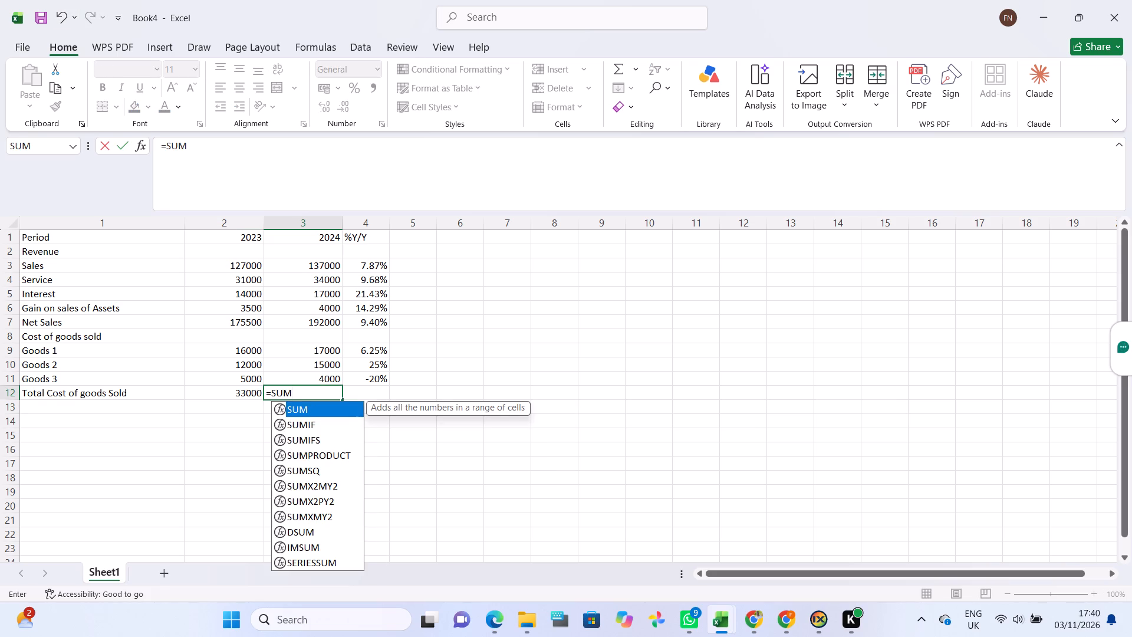
pyautogui.doubleClick(278, 406)
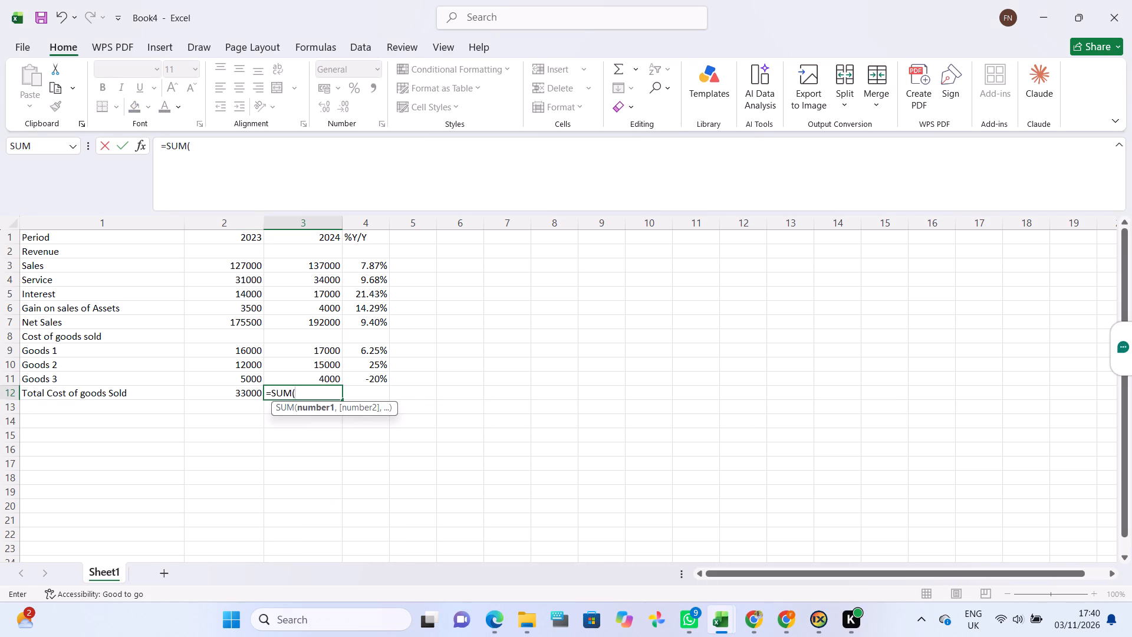
pyautogui.click(333, 346)
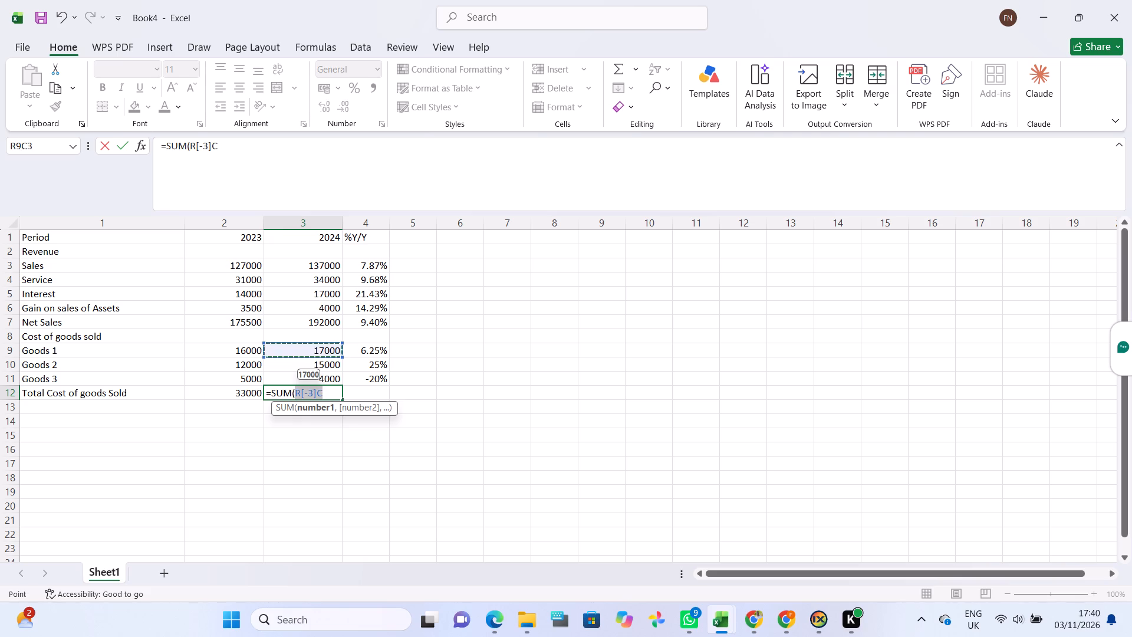
pyautogui.moveTo(341, 360); pyautogui.dragTo(327, 360)
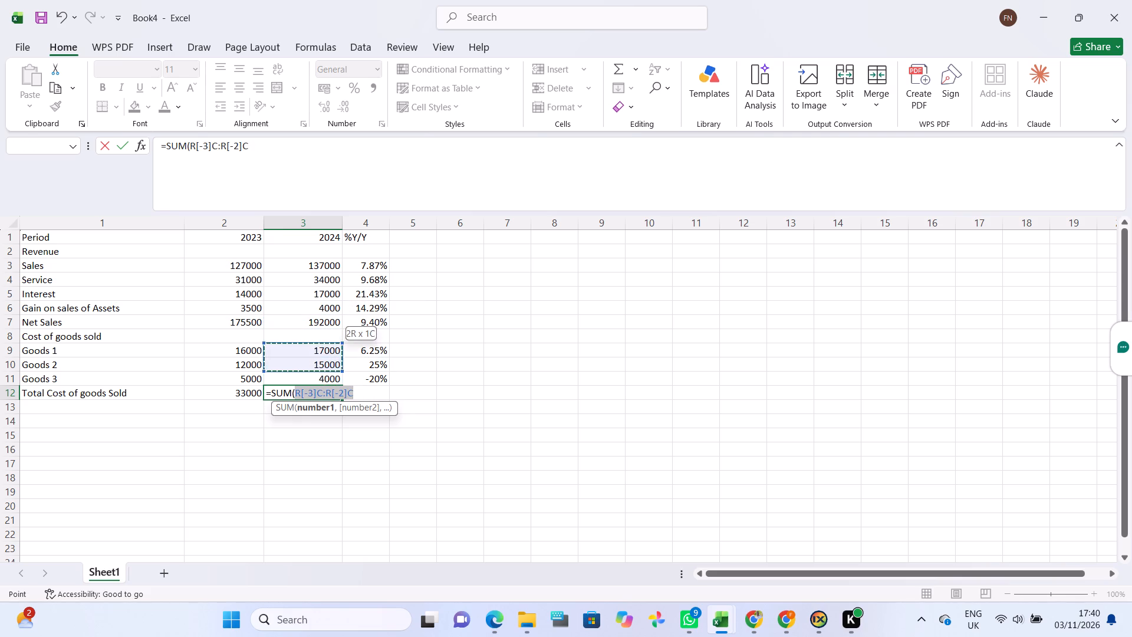
pyautogui.moveTo(327, 360); pyautogui.dragTo(327, 360)
pyautogui.click(325, 356)
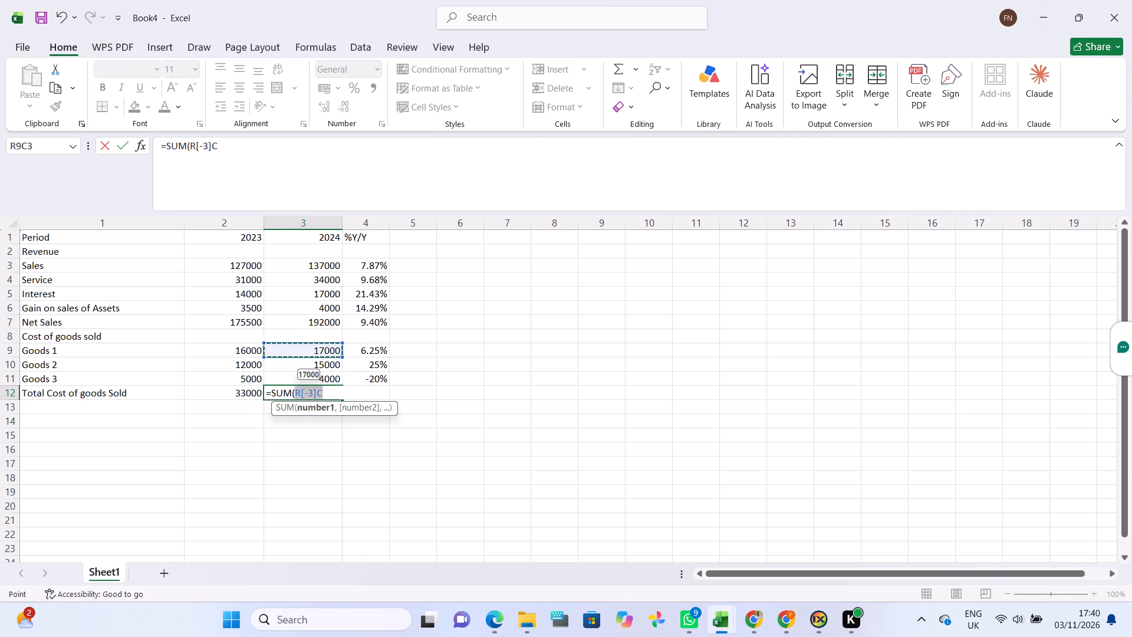
pyautogui.click(340, 357)
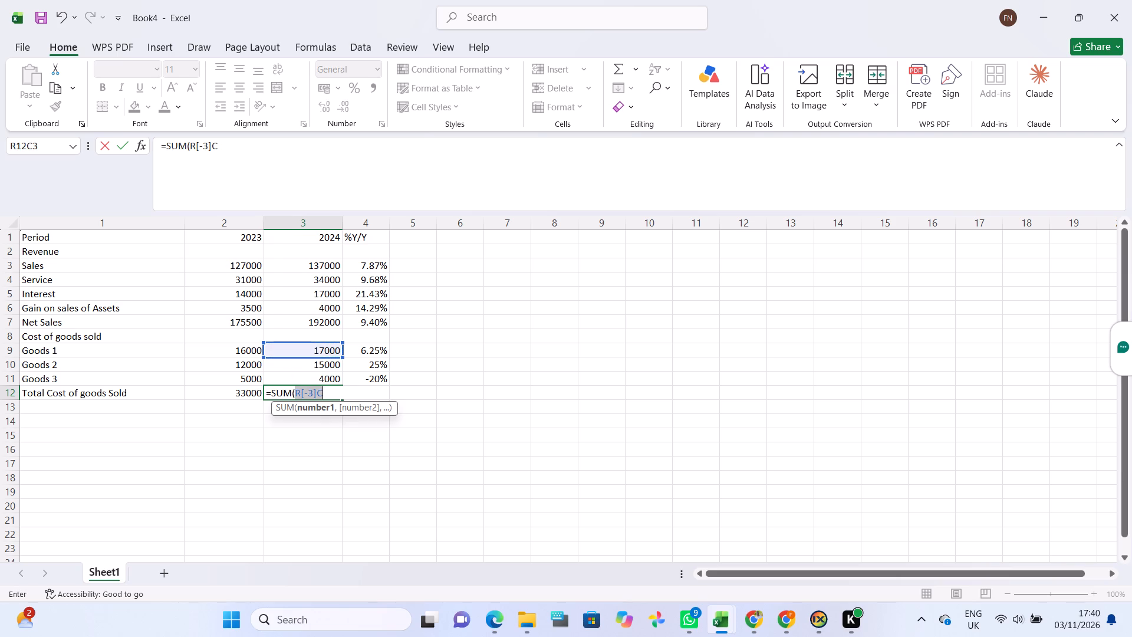
pyautogui.click(340, 359)
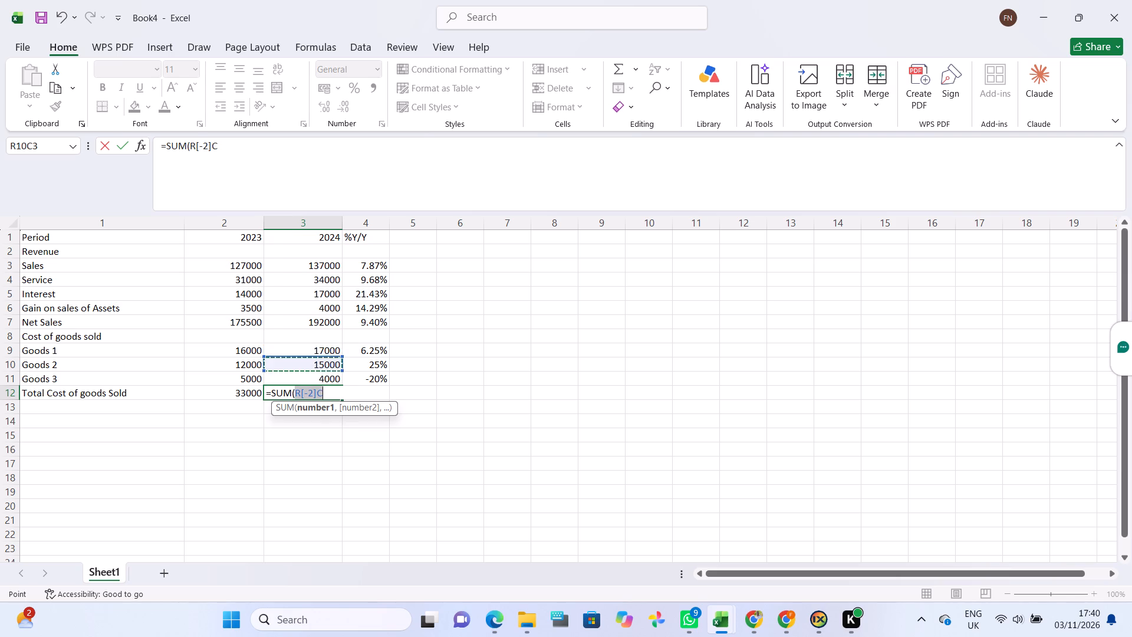
pyautogui.click(326, 354)
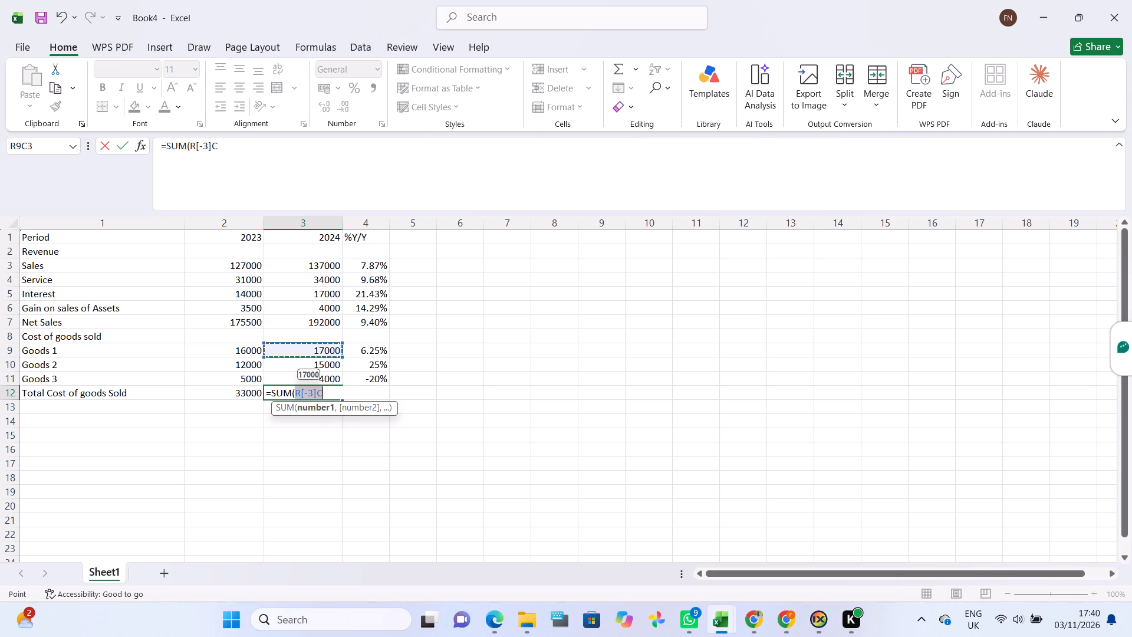
pyautogui.press('BackSpace')
pyautogui.press('BackSpace')
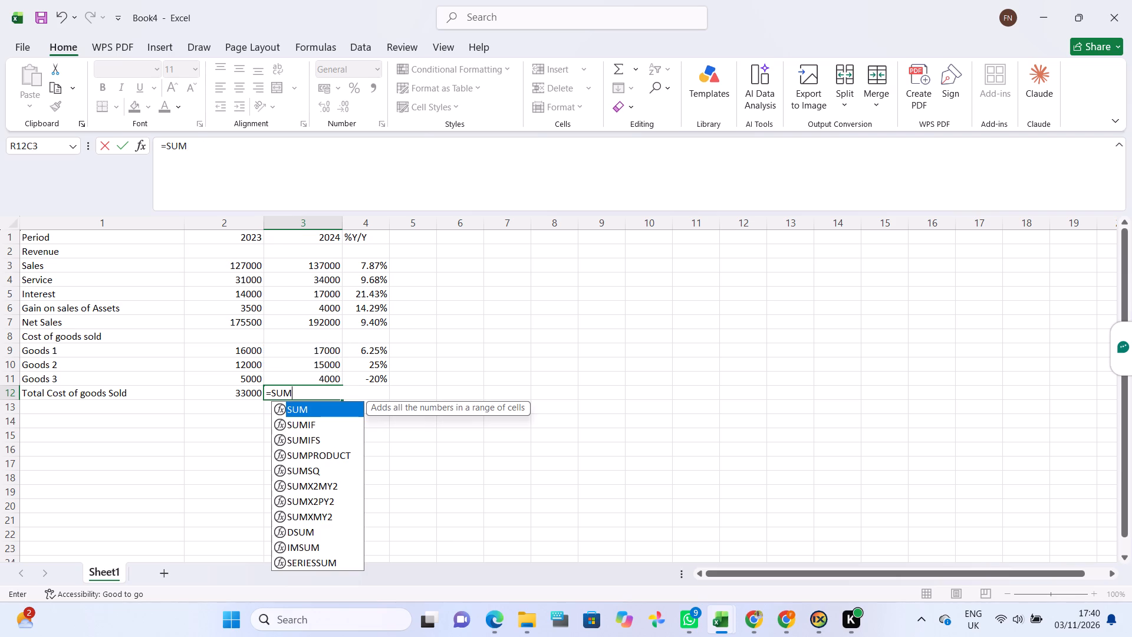
pyautogui.click(282, 413)
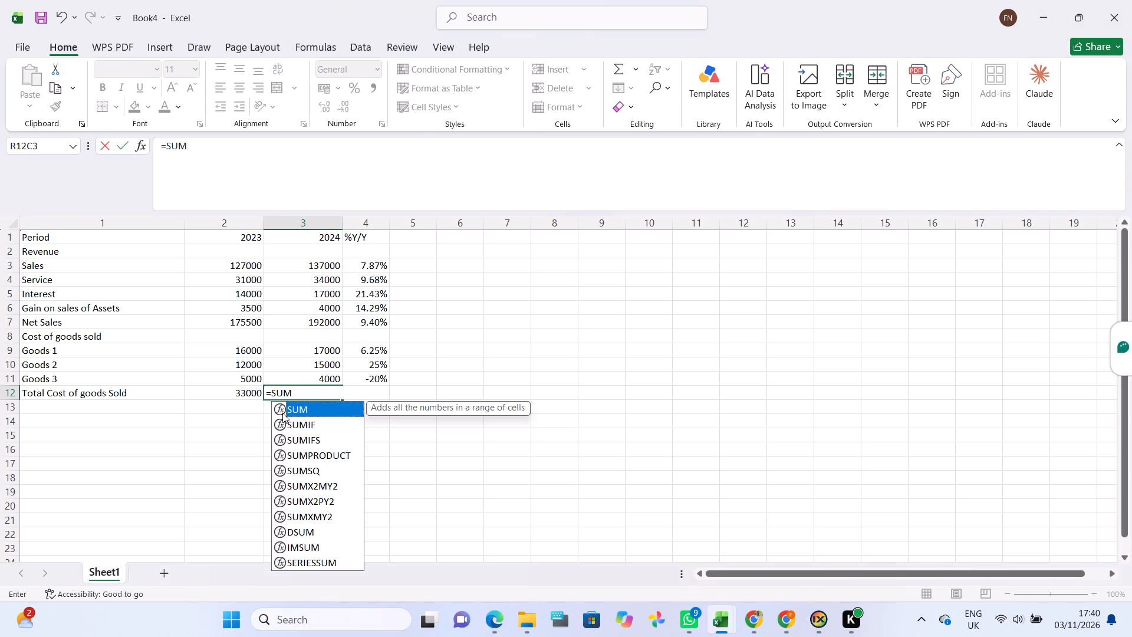
pyautogui.click(282, 413)
pyautogui.click(326, 352)
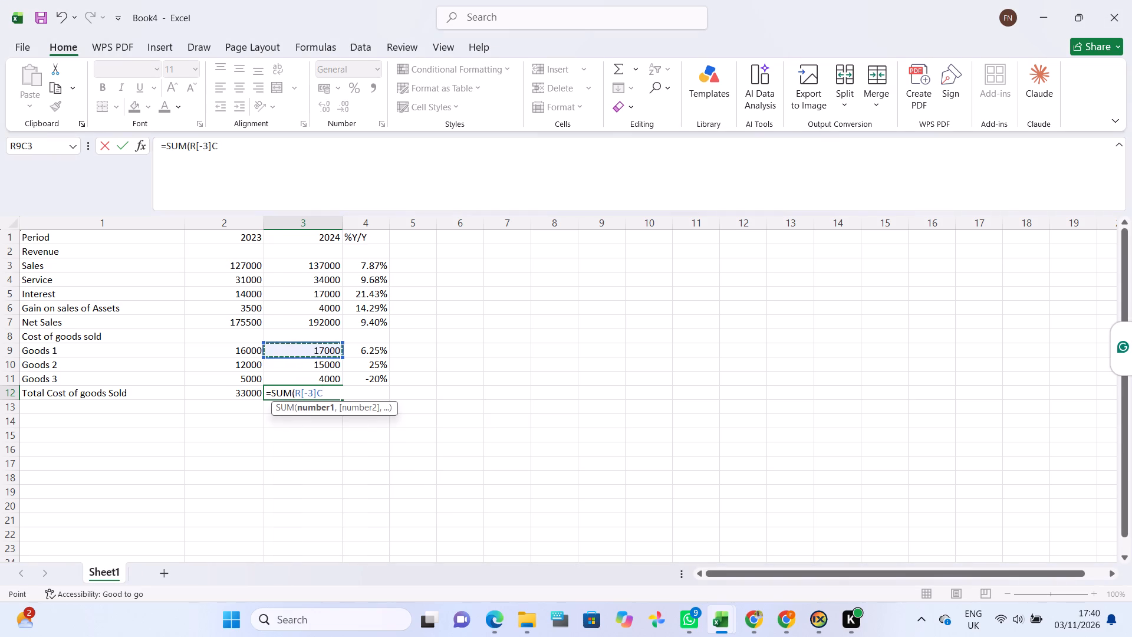
pyautogui.click(330, 349)
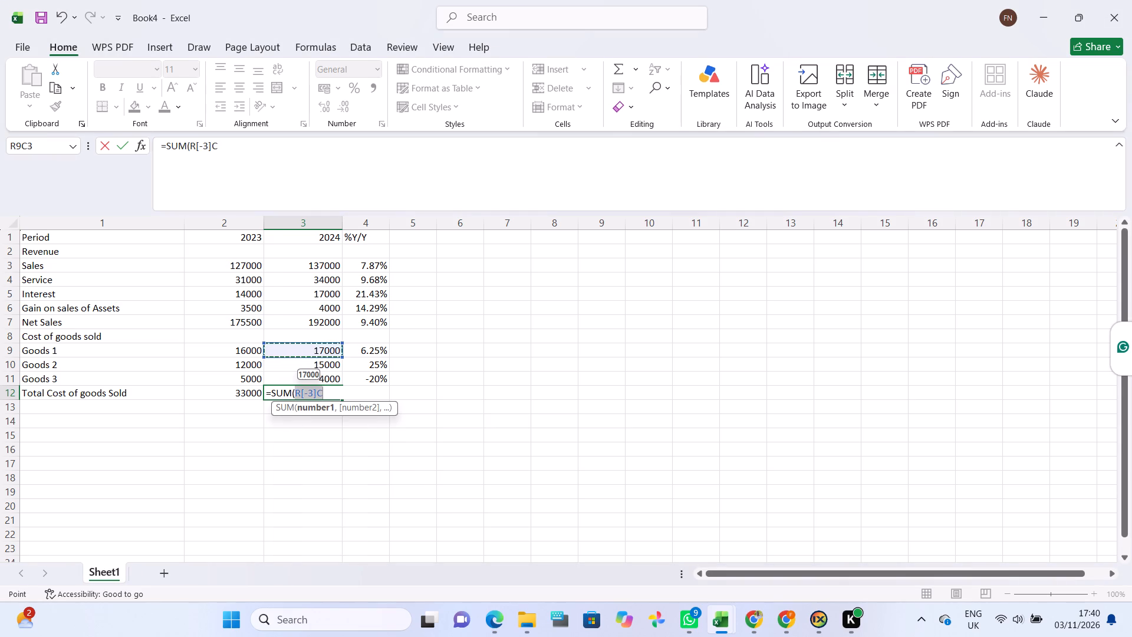
pyautogui.click(339, 356)
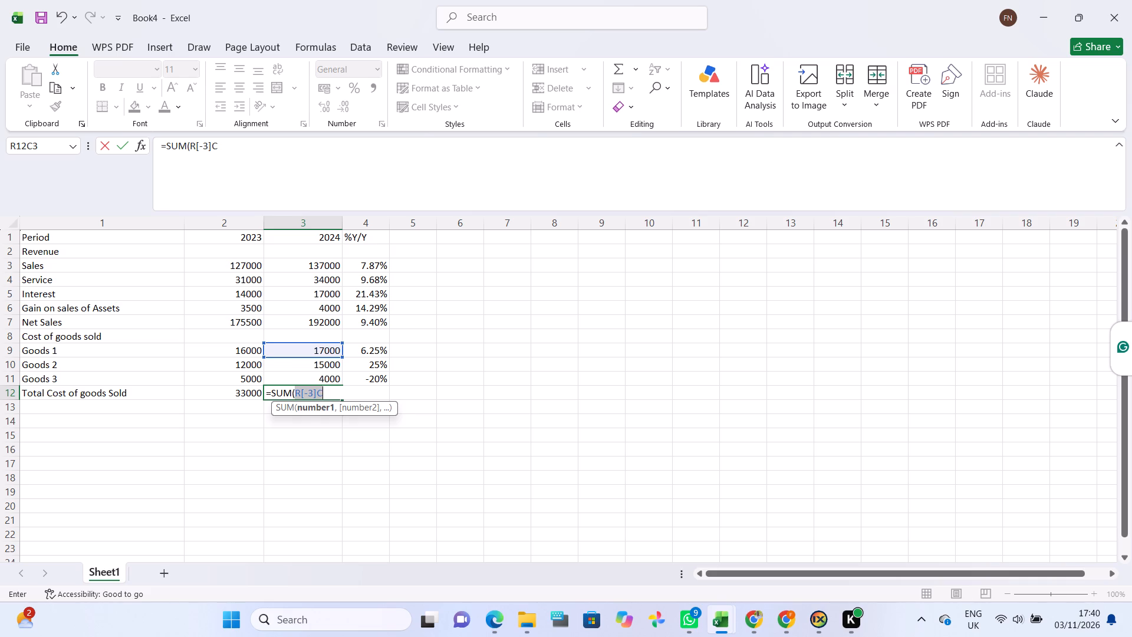
pyautogui.press('BackSpace')
pyautogui.click(335, 347)
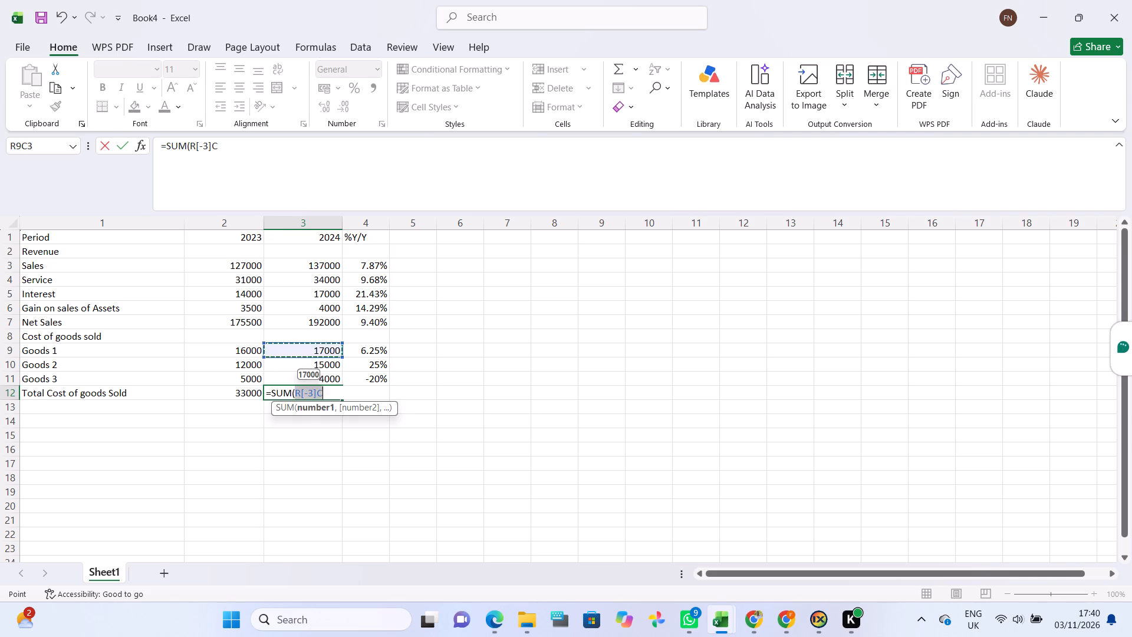
pyautogui.moveTo(337, 359); pyautogui.dragTo(333, 348)
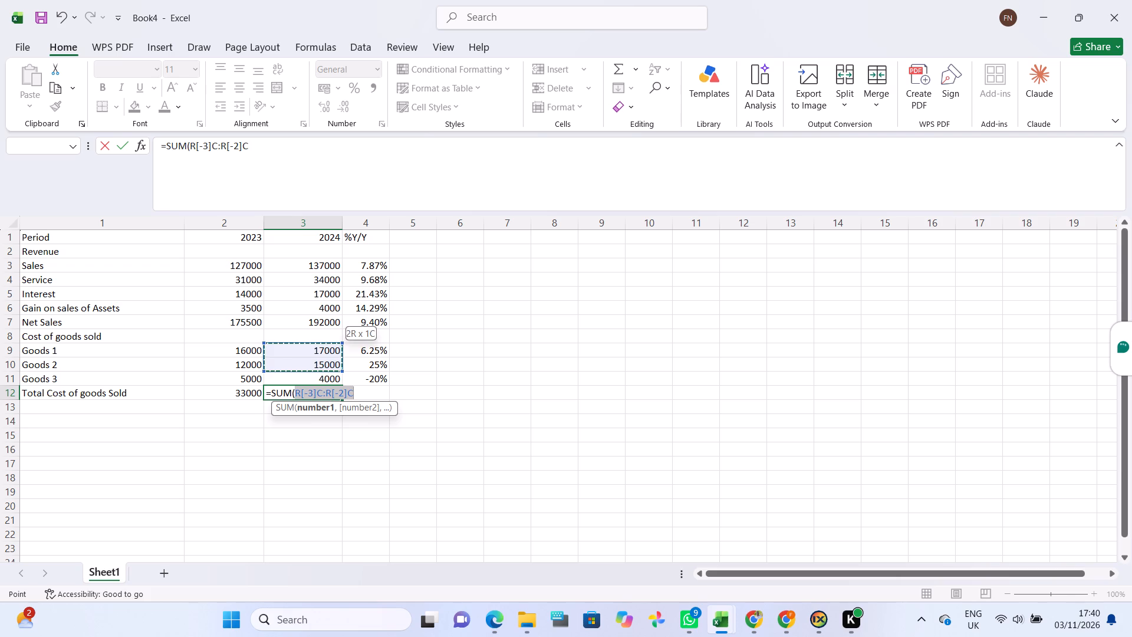
pyautogui.moveTo(333, 348); pyautogui.dragTo(325, 347)
pyautogui.doubleClick(325, 346)
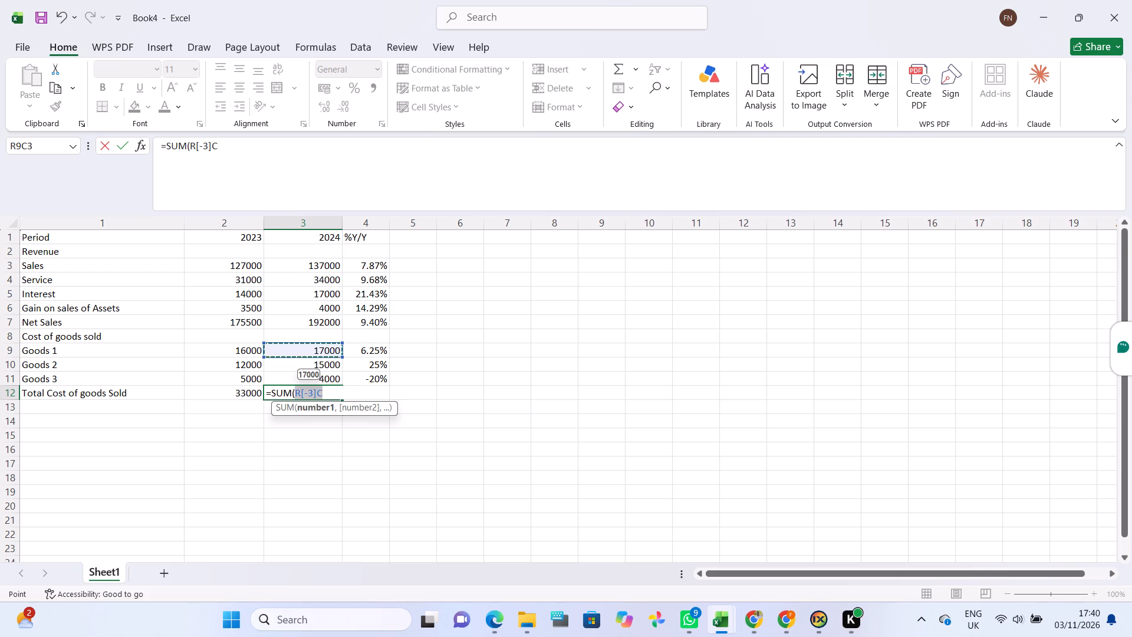
pyautogui.hotkey('shift', '+')
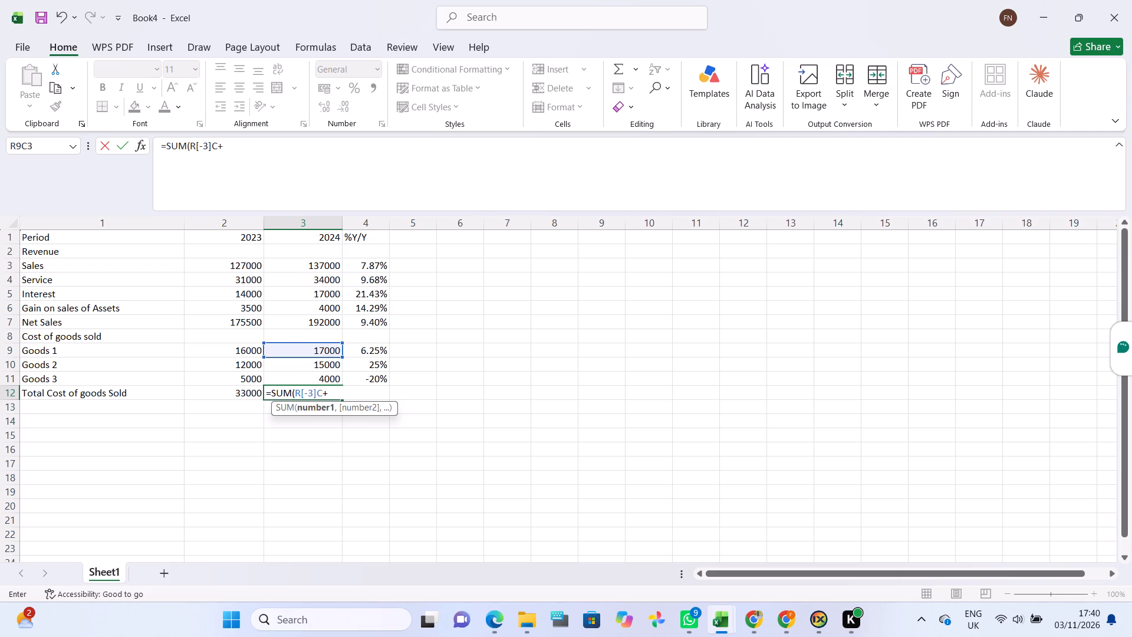
pyautogui.click(327, 363)
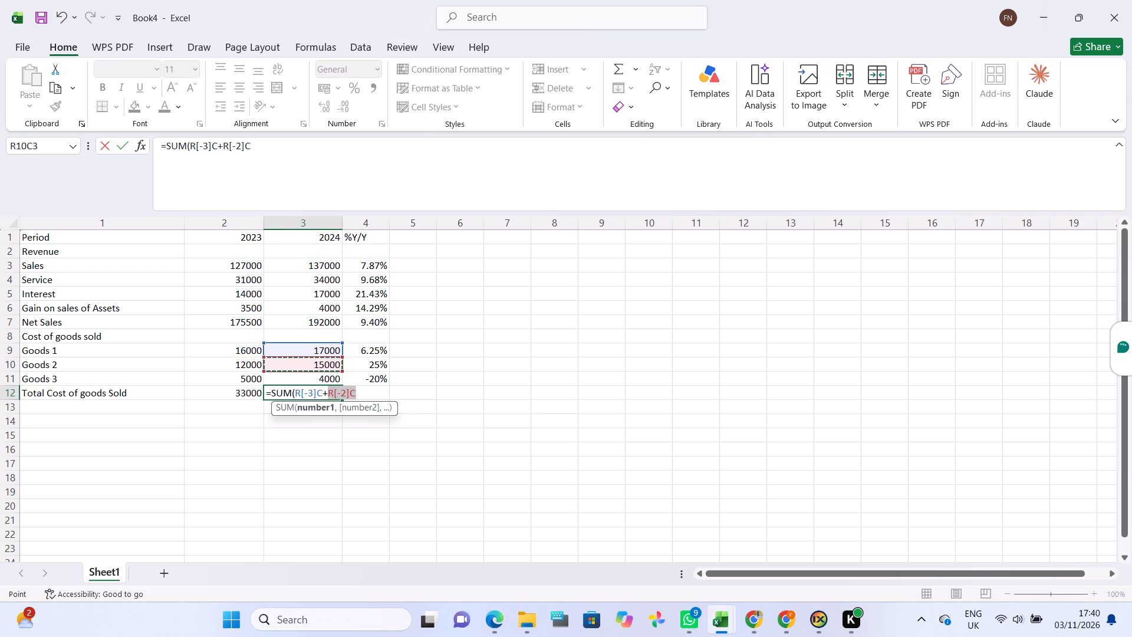
pyautogui.hotkey('shift', '+')
pyautogui.click(323, 378)
pyautogui.press('Return')
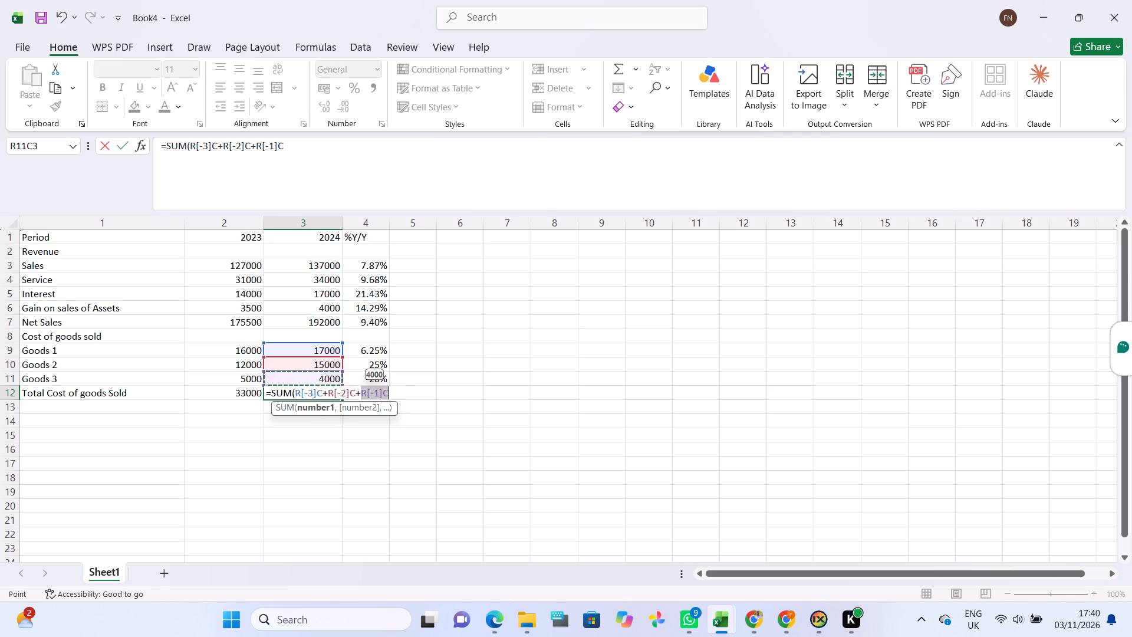
# Enter 9.09% as the %Y/Y change for Total Cost of goods Sold.
pyautogui.click(389, 390)
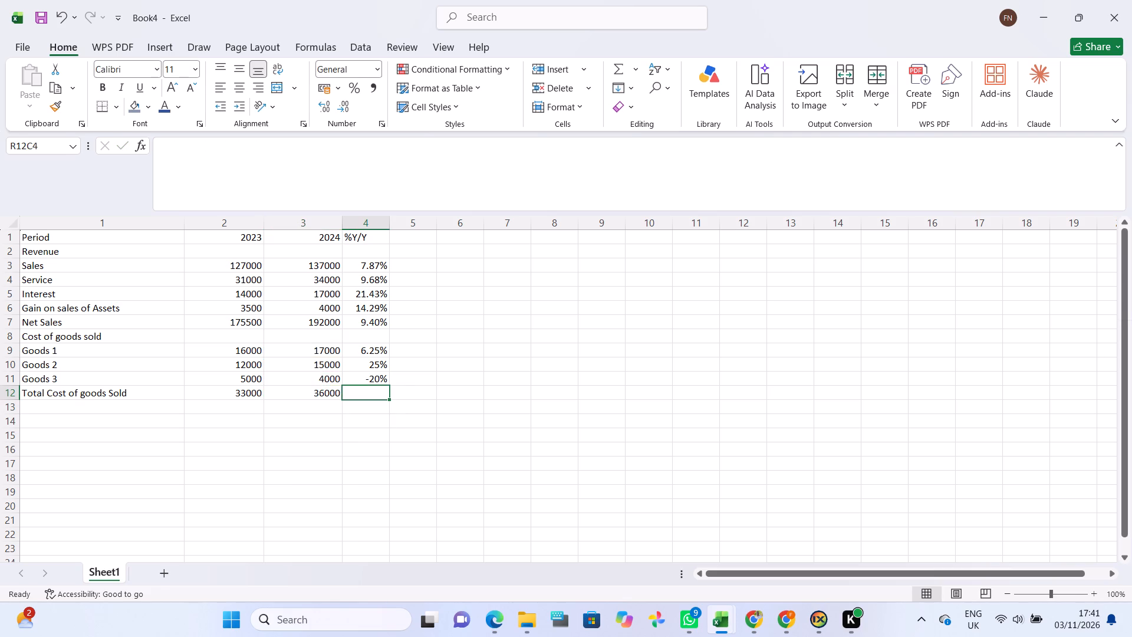
pyautogui.click(389, 390)
pyautogui.write('9.09')
pyautogui.hotkey('shift', '%')
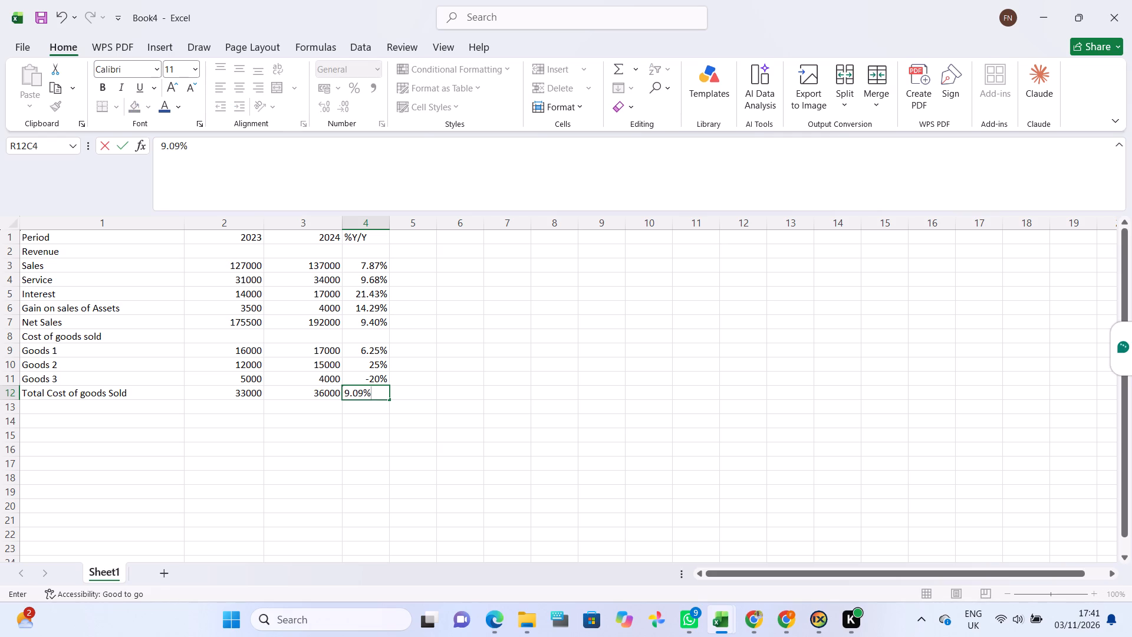
pyautogui.press('Return')
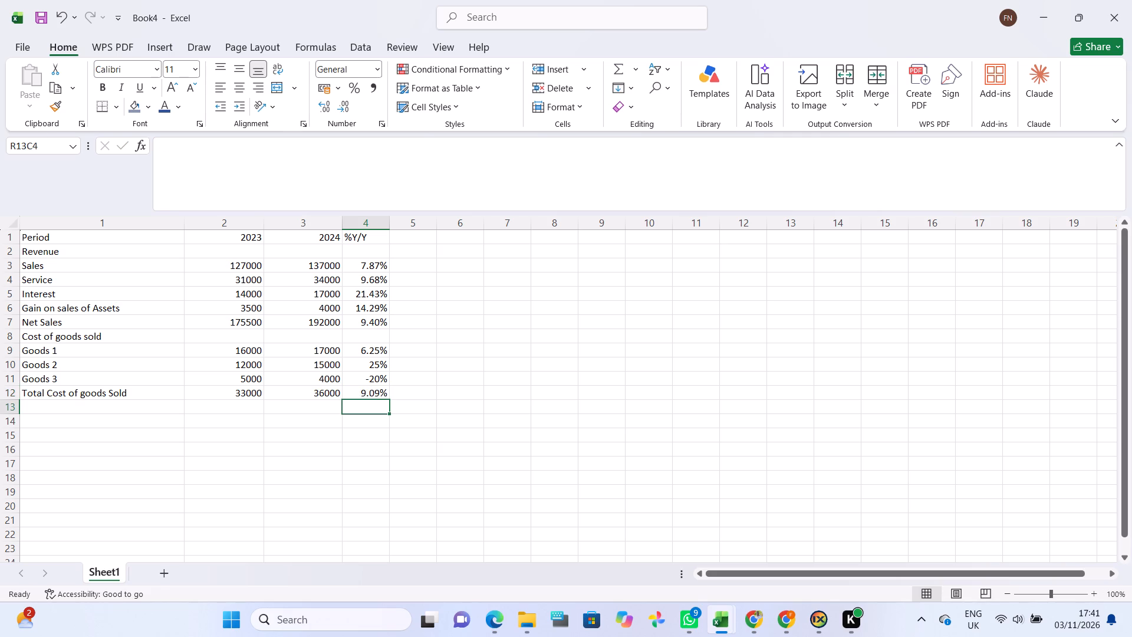
# Add the row label Operating expenses below Total Cost of goods Sold.
pyautogui.click(115, 411)
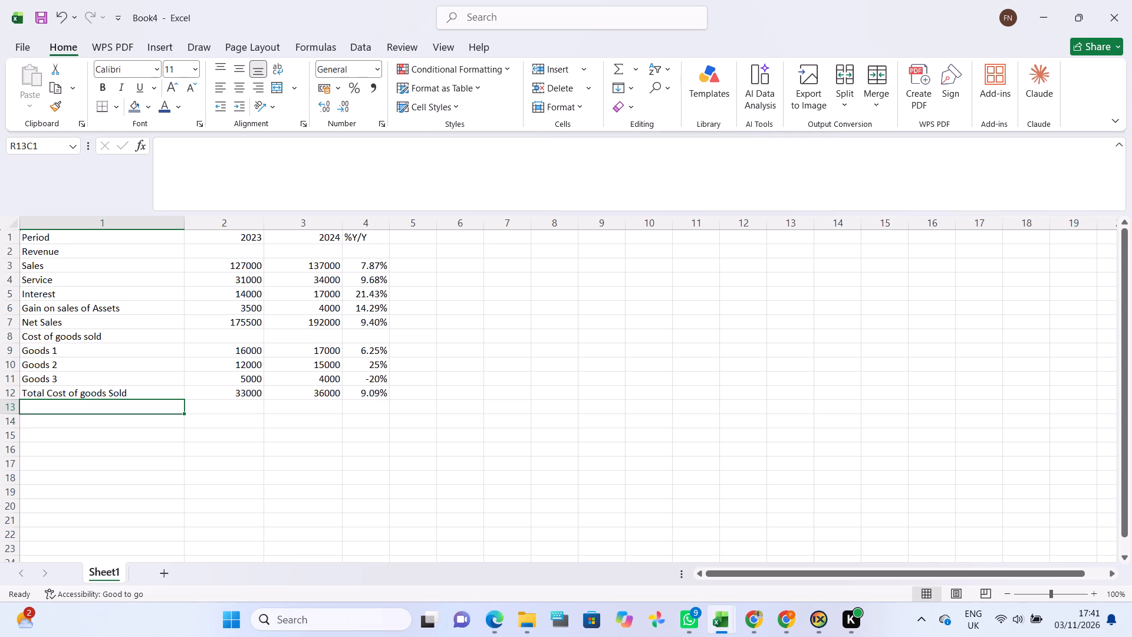
pyautogui.write('OPERATING')
pyautogui.press('space')
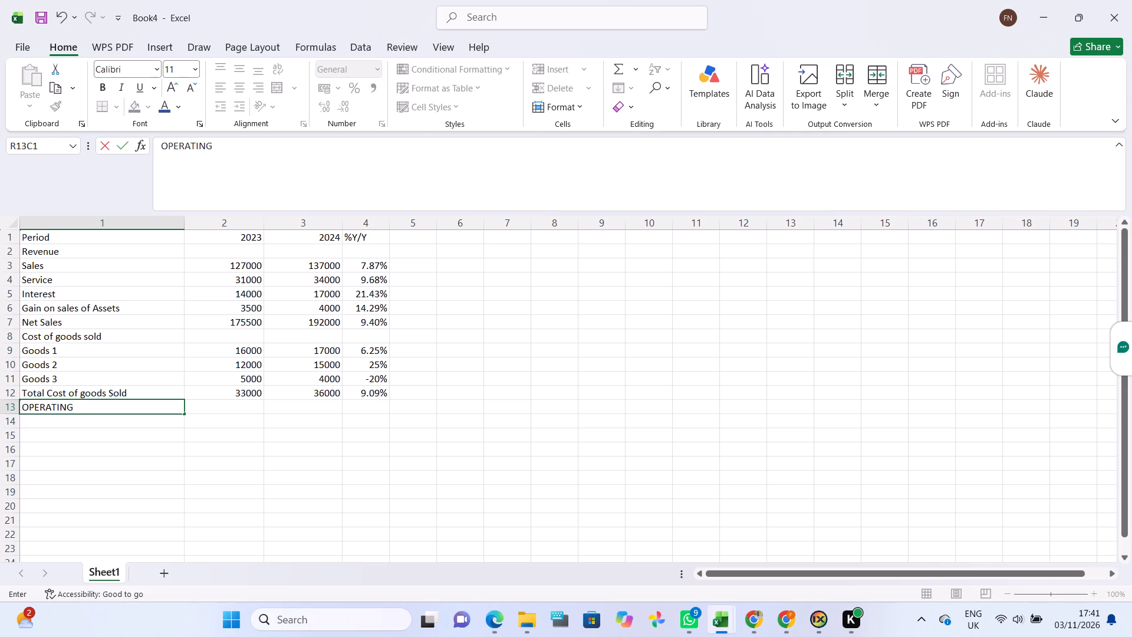
pyautogui.press('BackSpace')
pyautogui.press('BackSpace')
pyautogui.press('BackSpace')
pyautogui.press('BackSpace')
pyautogui.press('BackSpace')
pyautogui.press('BackSpace')
pyautogui.press('BackSpace')
pyautogui.press('BackSpace')
pyautogui.write('per')
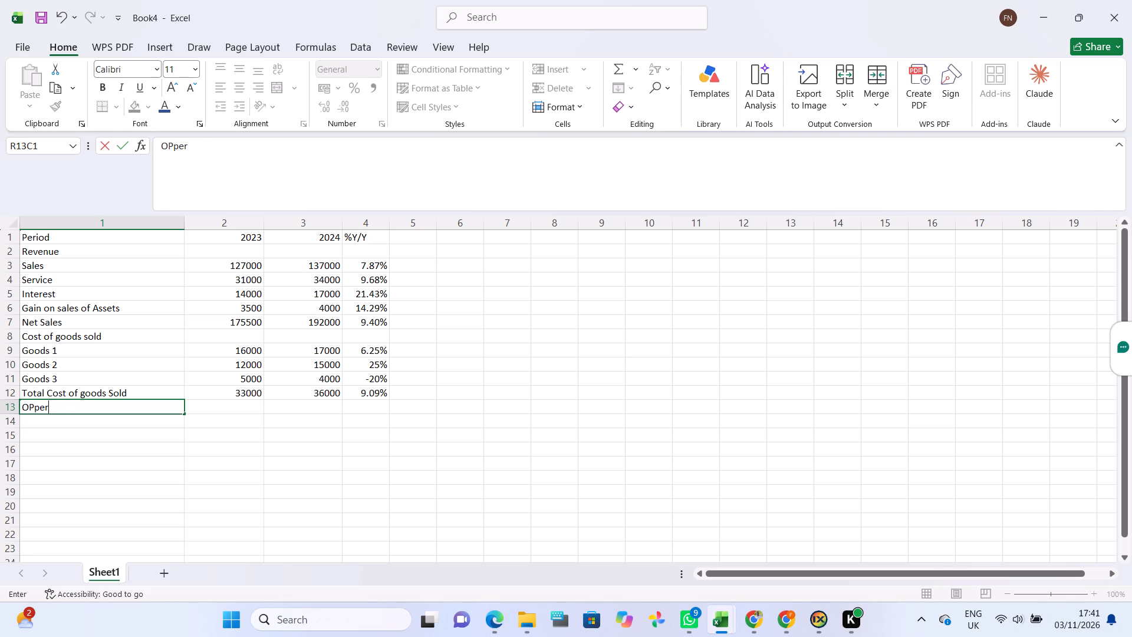
pyautogui.press('BackSpace')
pyautogui.press('BackSpace')
pyautogui.press('BackSpace')
pyautogui.press('BackSpace')
pyautogui.write('perating expenses')
pyautogui.press('Return')
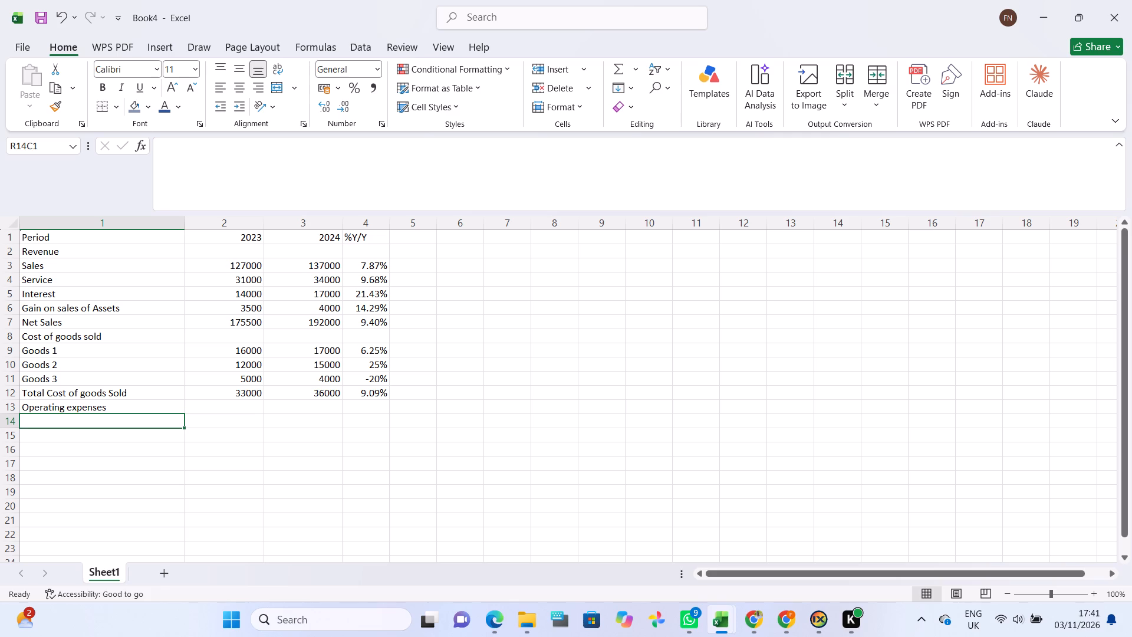
# Enter Expense 1 below Operating expenses and extend the series down through Expense 3.
pyautogui.press('e')
pyautogui.write('xpense 1')
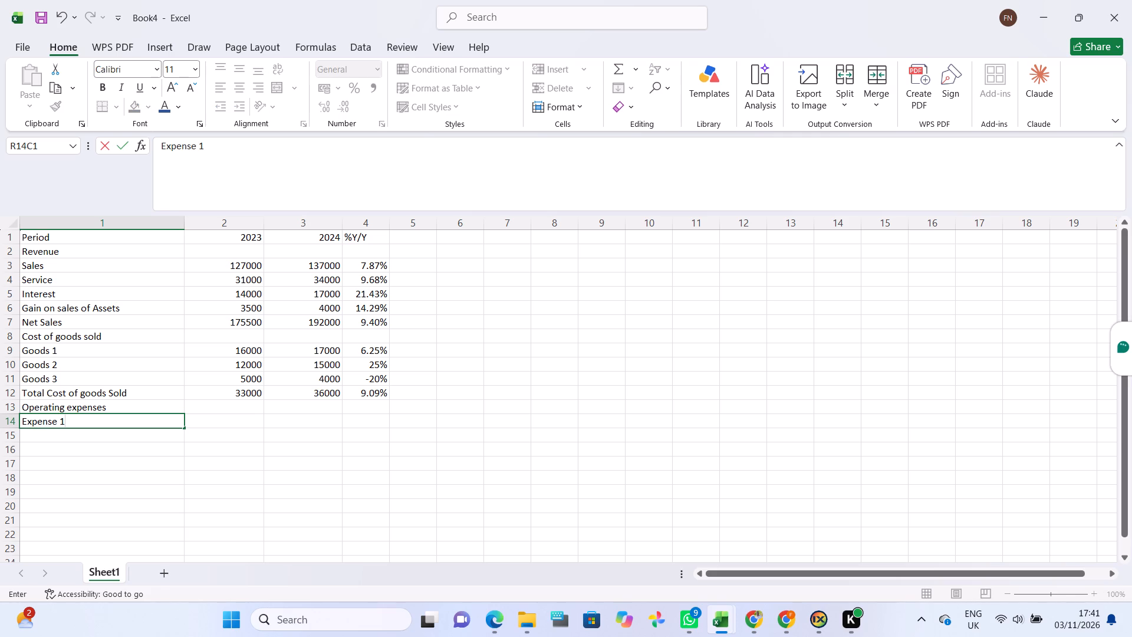
pyautogui.click(184, 429)
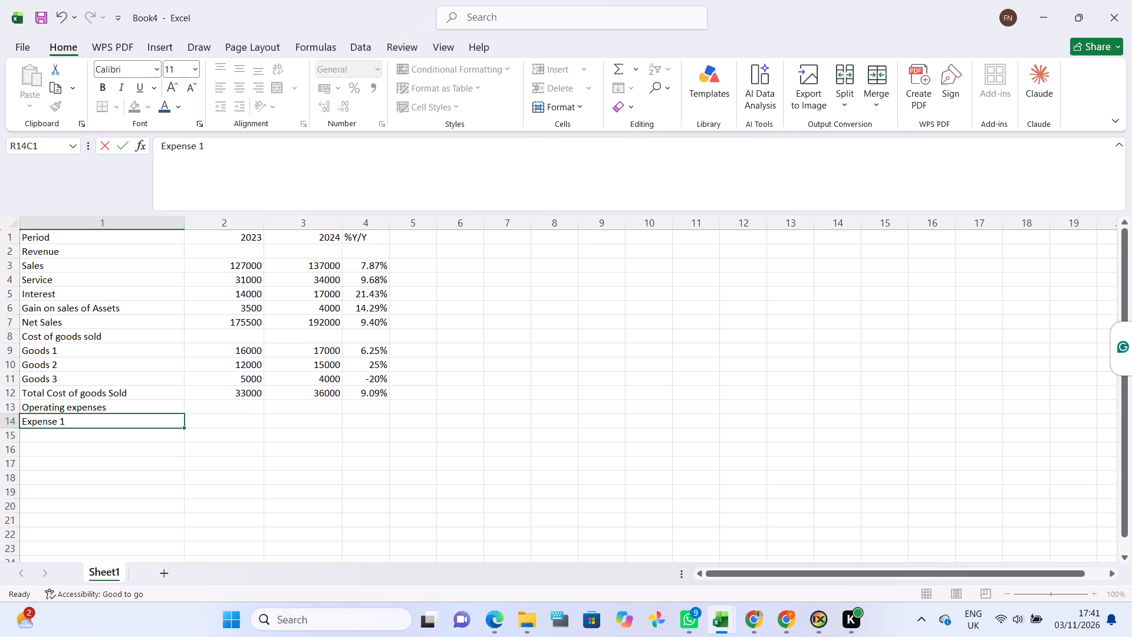
pyautogui.click(184, 429)
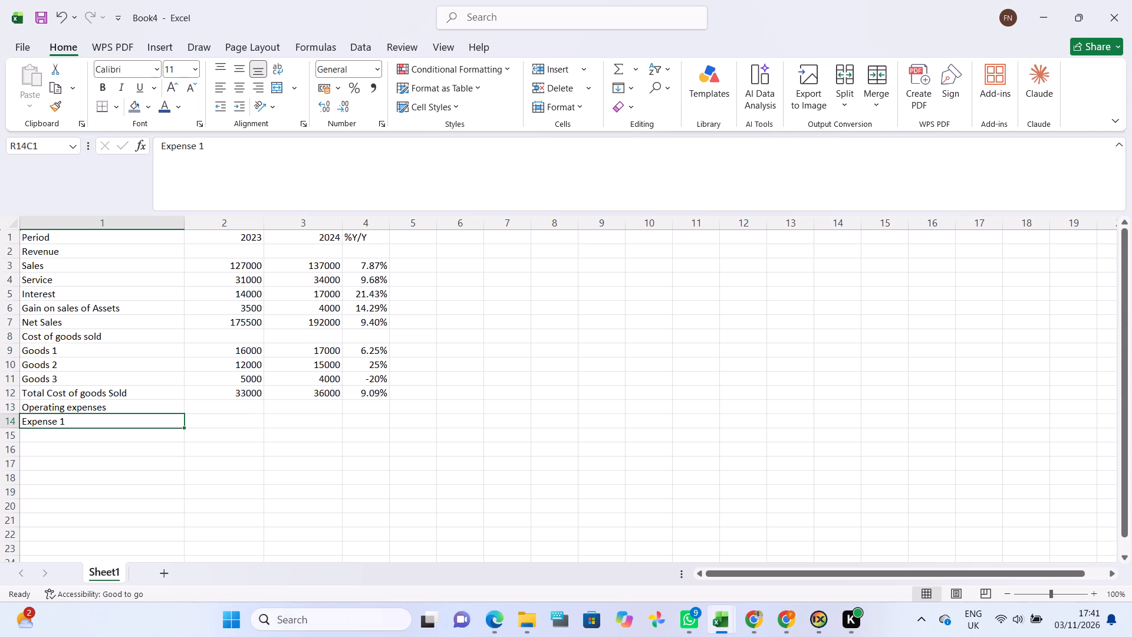
pyautogui.moveTo(184, 425); pyautogui.dragTo(183, 447)
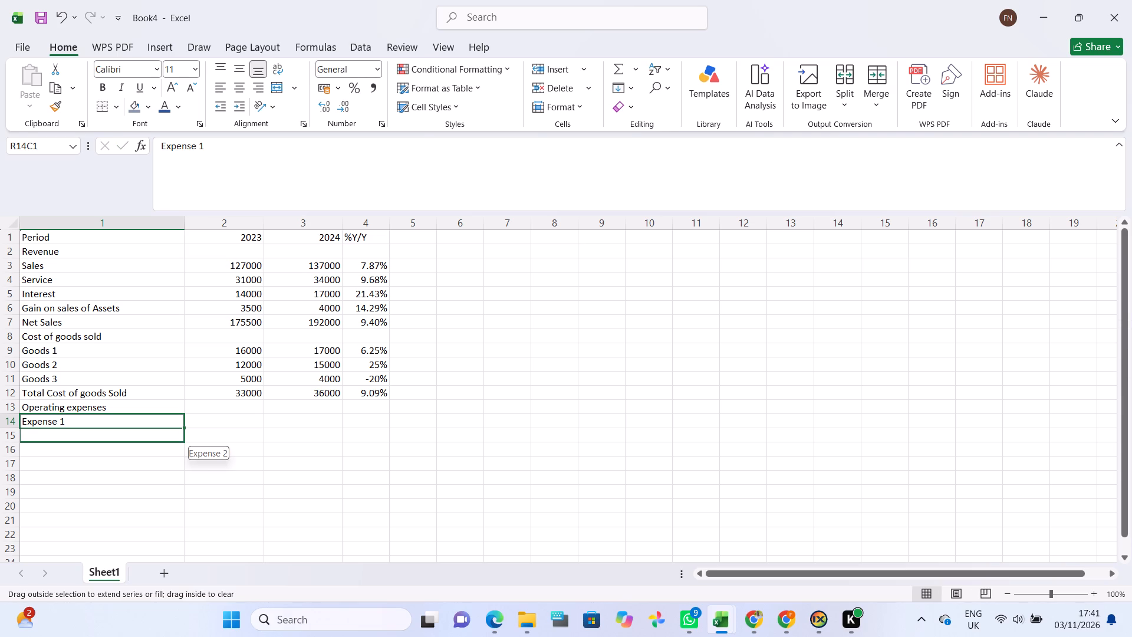
pyautogui.moveTo(183, 447); pyautogui.dragTo(183, 453)
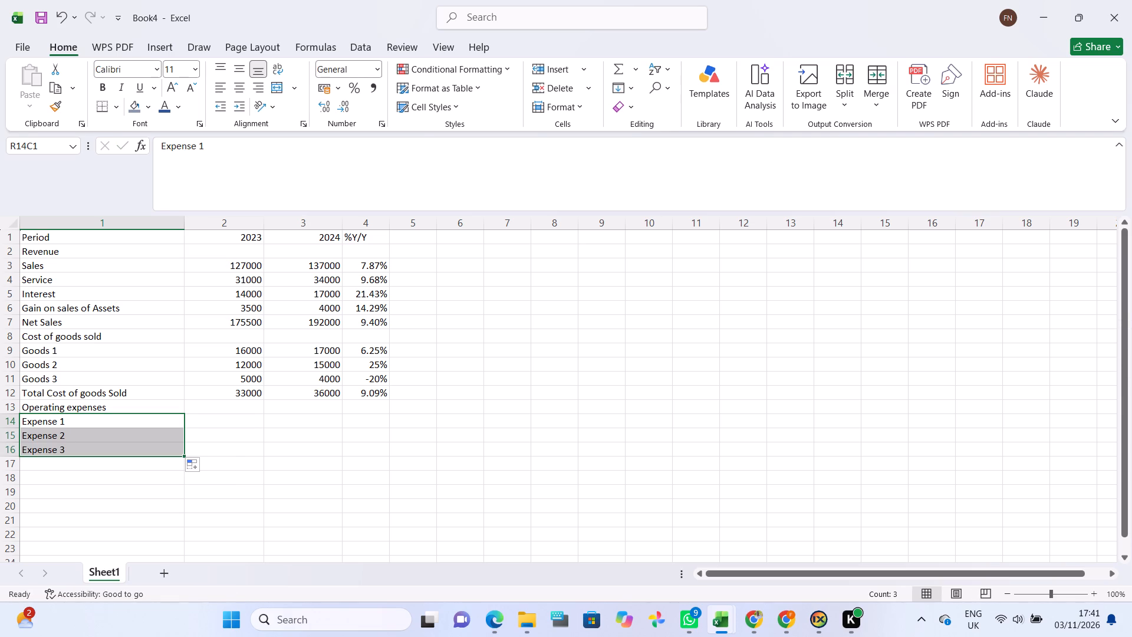
# Enter the 2023 amounts for Expense 1, Expense 2 and Expense 3 as 18000, 9000 and 120.
pyautogui.click(242, 412)
pyautogui.click(229, 423)
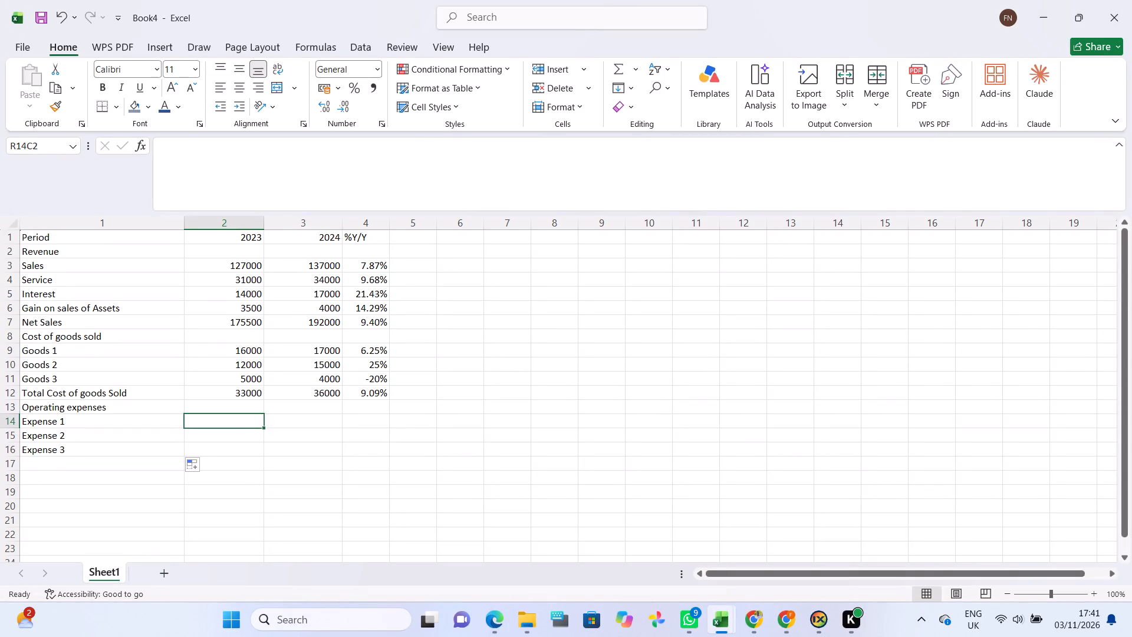
pyautogui.write('18000')
pyautogui.press('Return')
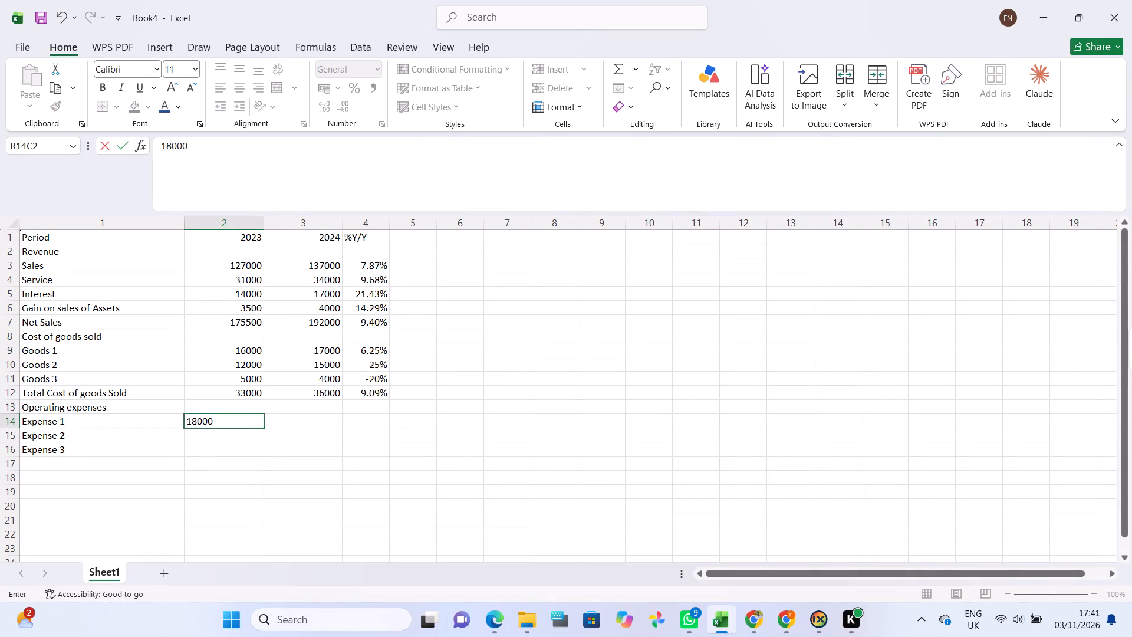
pyautogui.write('9000')
pyautogui.press('Return')
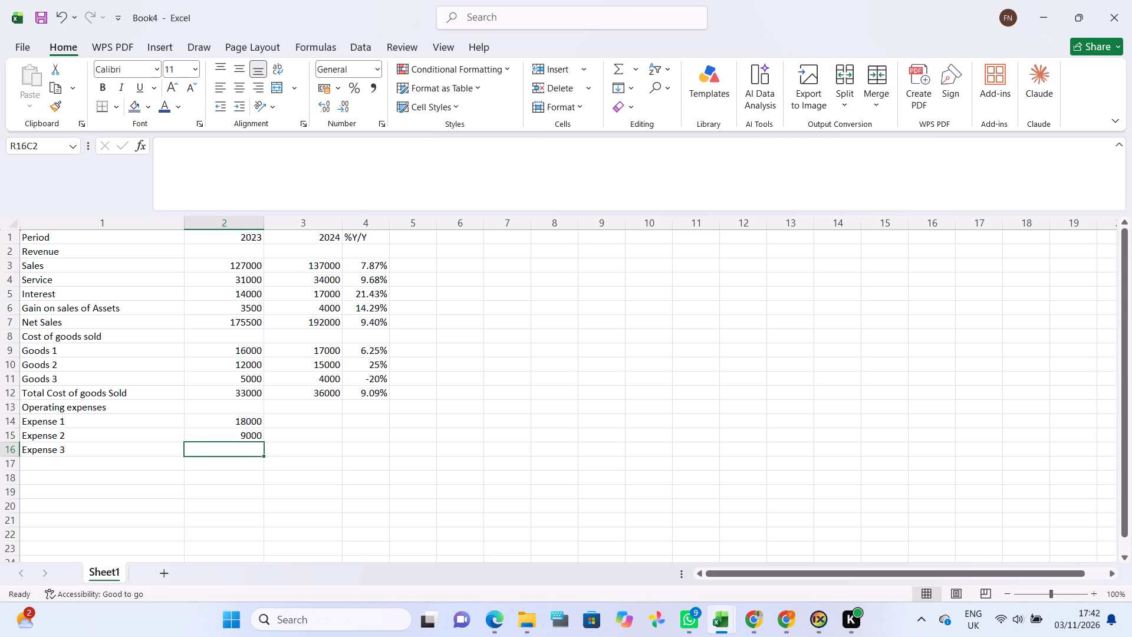
pyautogui.write('120')
pyautogui.press('Return')
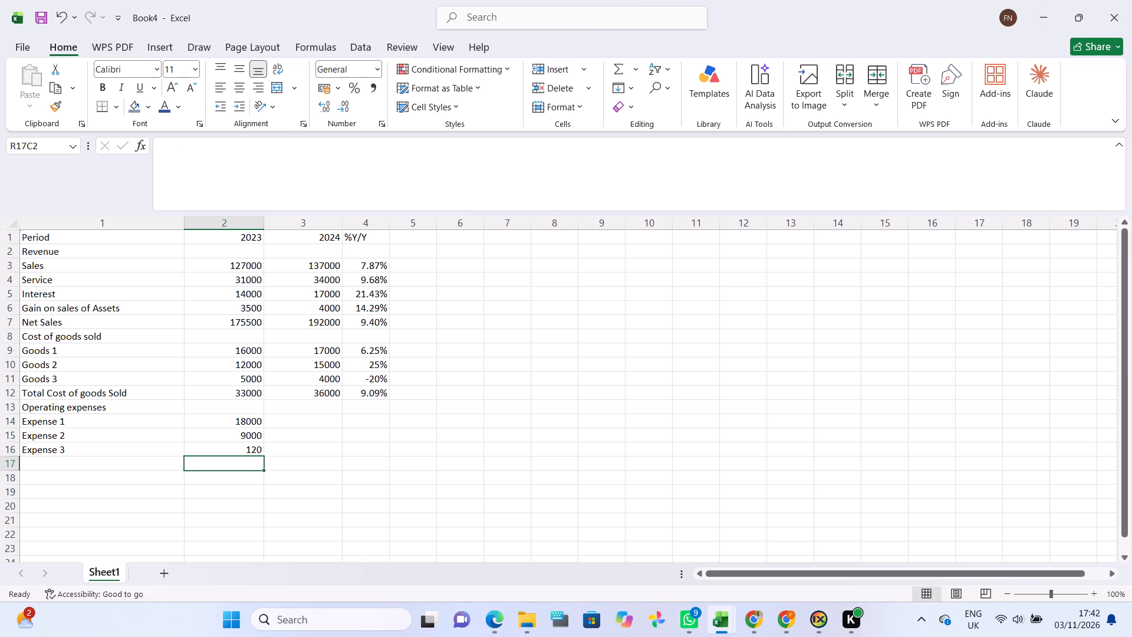
# Enter the 2024 amounts for Expense 1, Expense 2 and Expense 3 as 16000, 10000 and 100.
pyautogui.moveTo(284, 413); pyautogui.dragTo(281, 422)
pyautogui.click(281, 422)
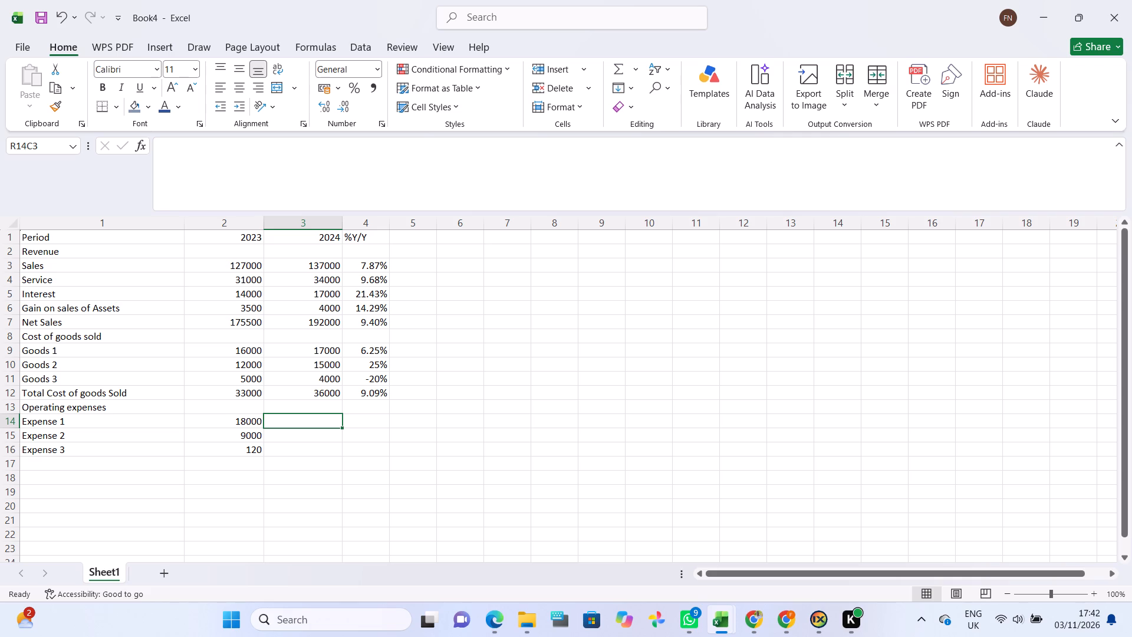
pyautogui.write('16000')
pyautogui.press('Return')
pyautogui.write('10000')
pyautogui.press('Return')
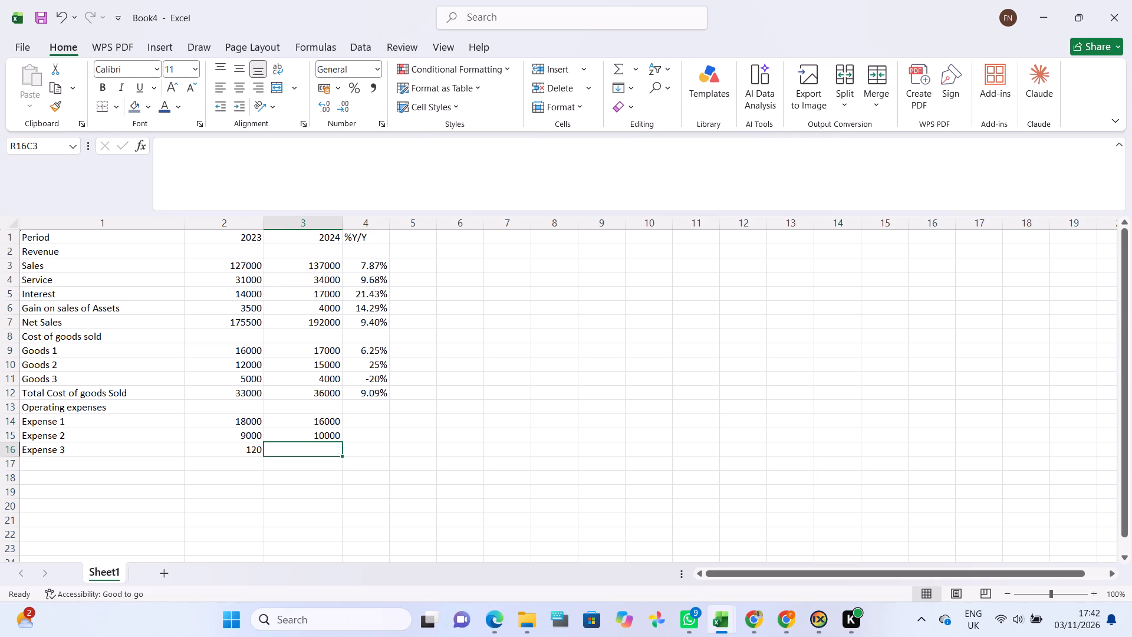
pyautogui.press('2')
pyautogui.press('BackSpace')
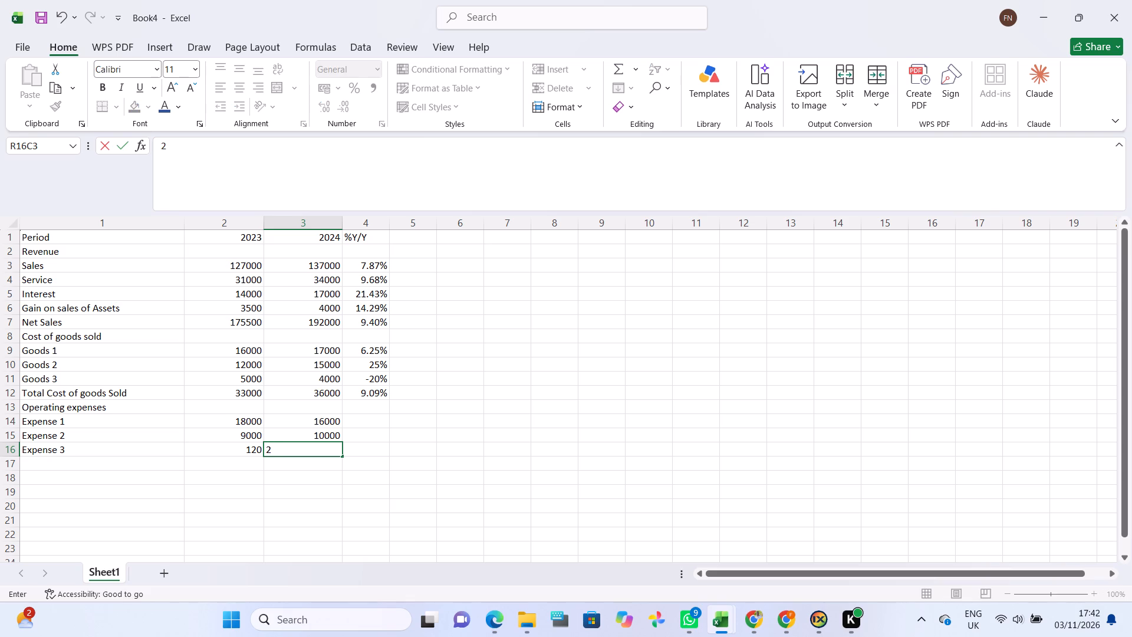
pyautogui.write('100')
pyautogui.press('Return')
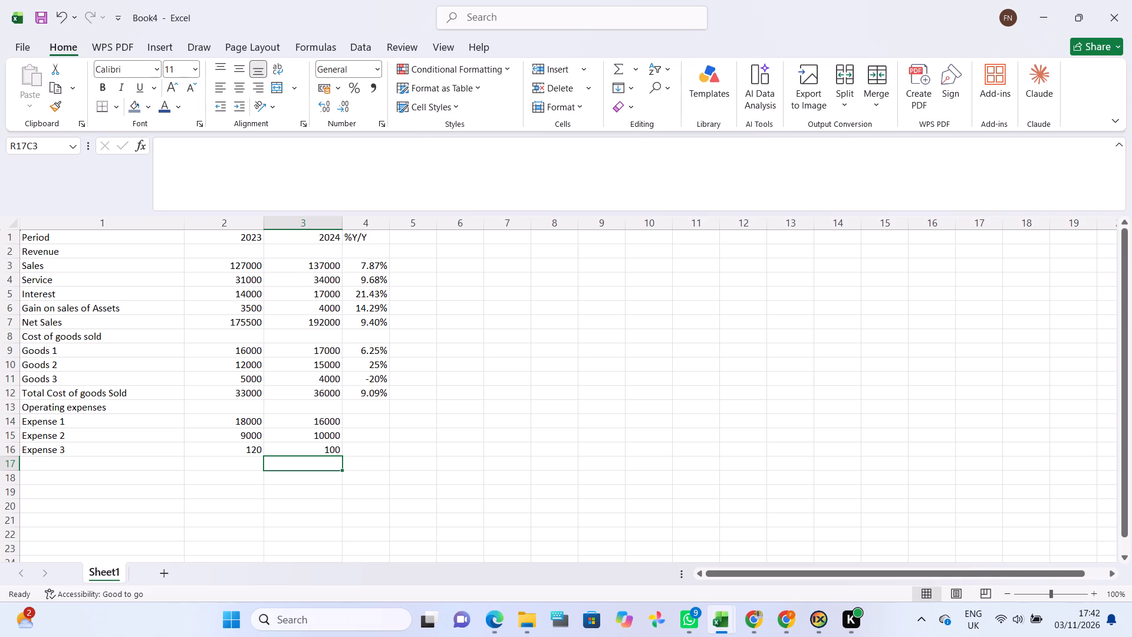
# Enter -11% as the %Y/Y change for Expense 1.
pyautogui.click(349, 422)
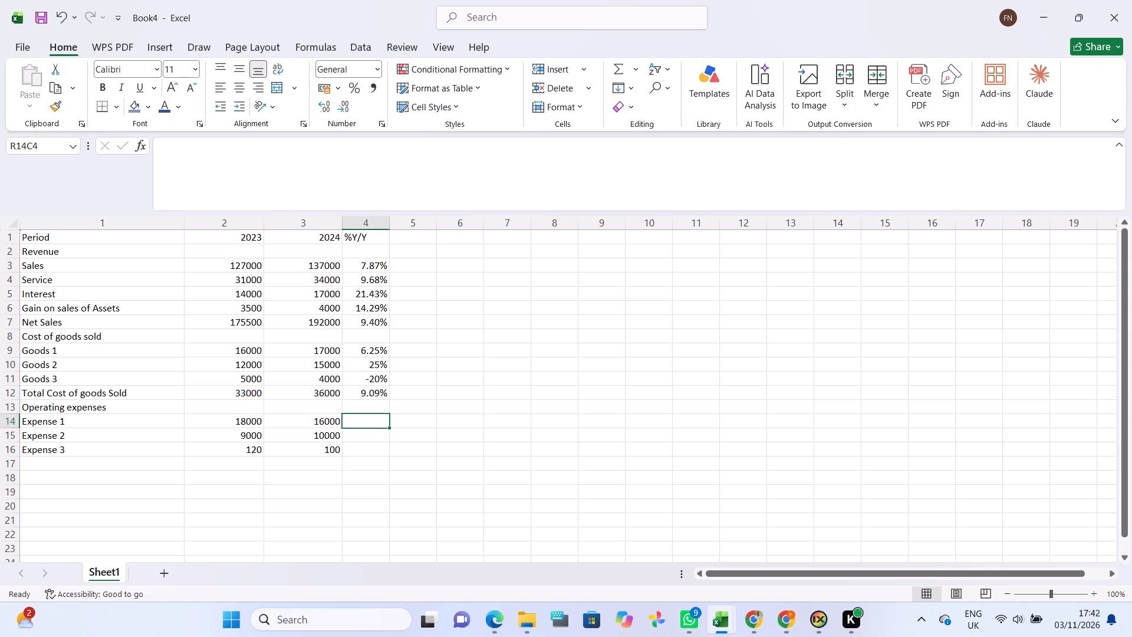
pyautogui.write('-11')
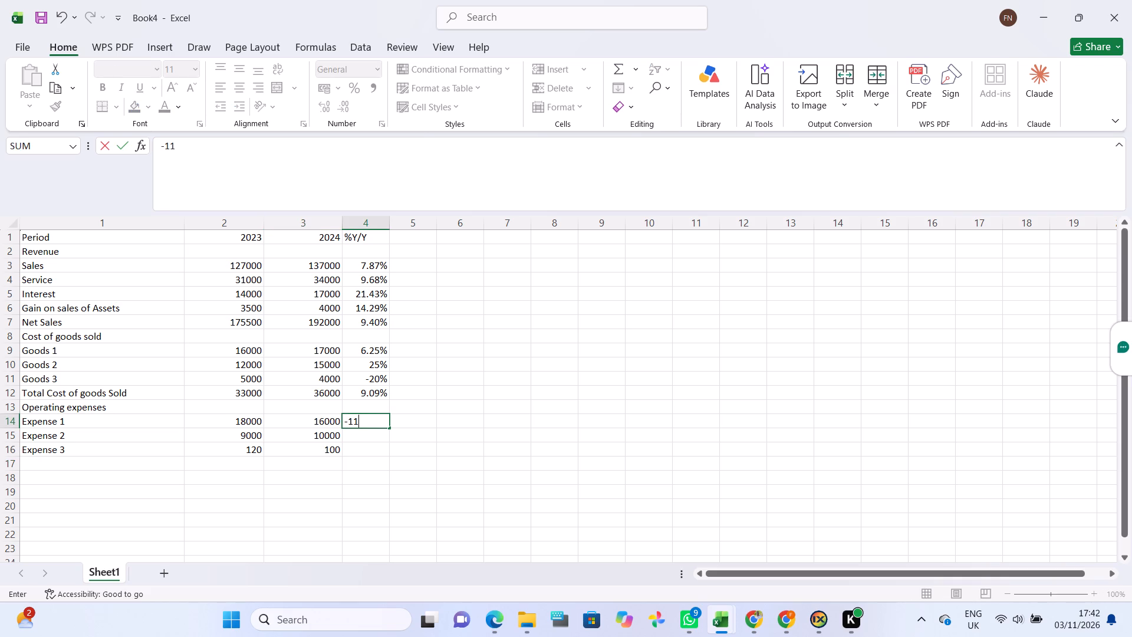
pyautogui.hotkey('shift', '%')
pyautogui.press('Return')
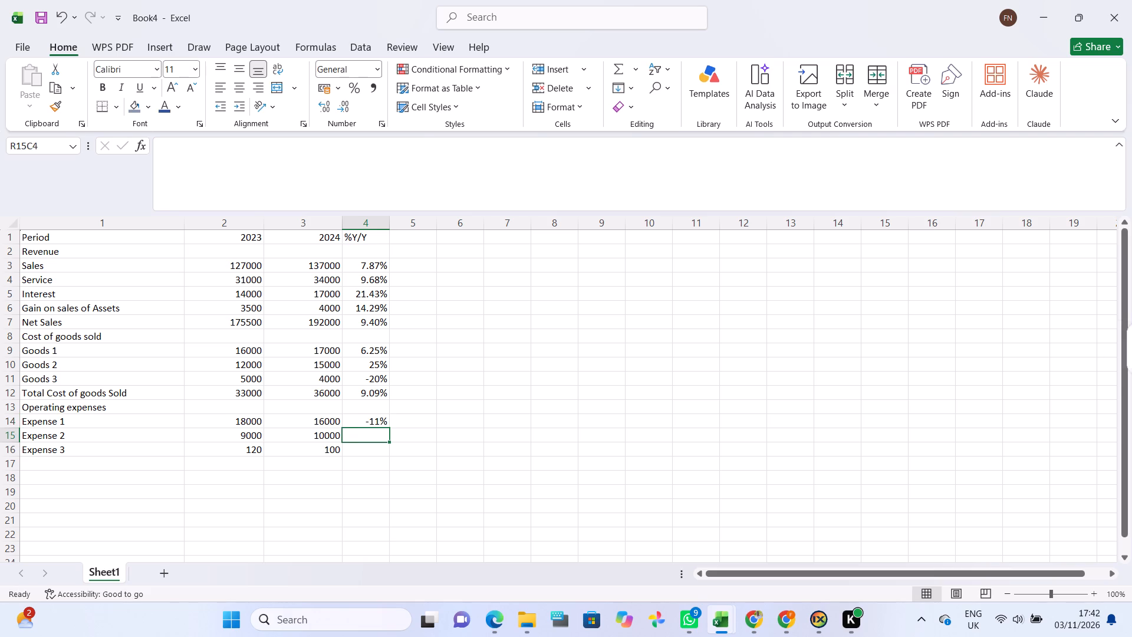
# Enter 11.11% as the %Y/Y change for Expense 2.
pyautogui.press('-')
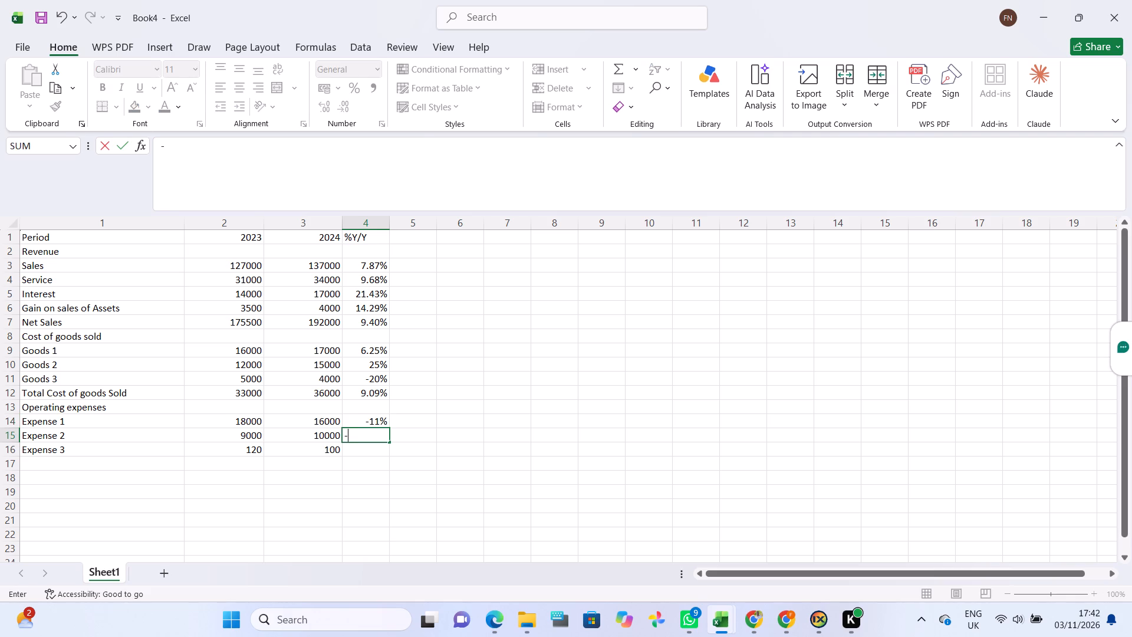
pyautogui.press('BackSpace')
pyautogui.write('11')
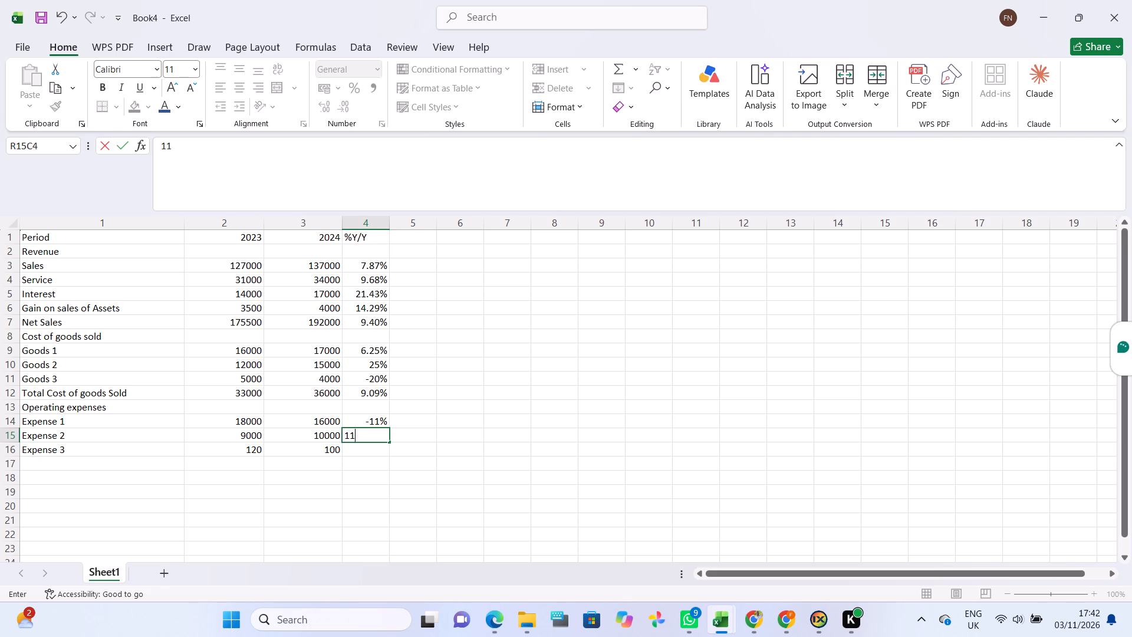
pyautogui.press('.')
pyautogui.write('11')
pyautogui.hotkey('shift', '%')
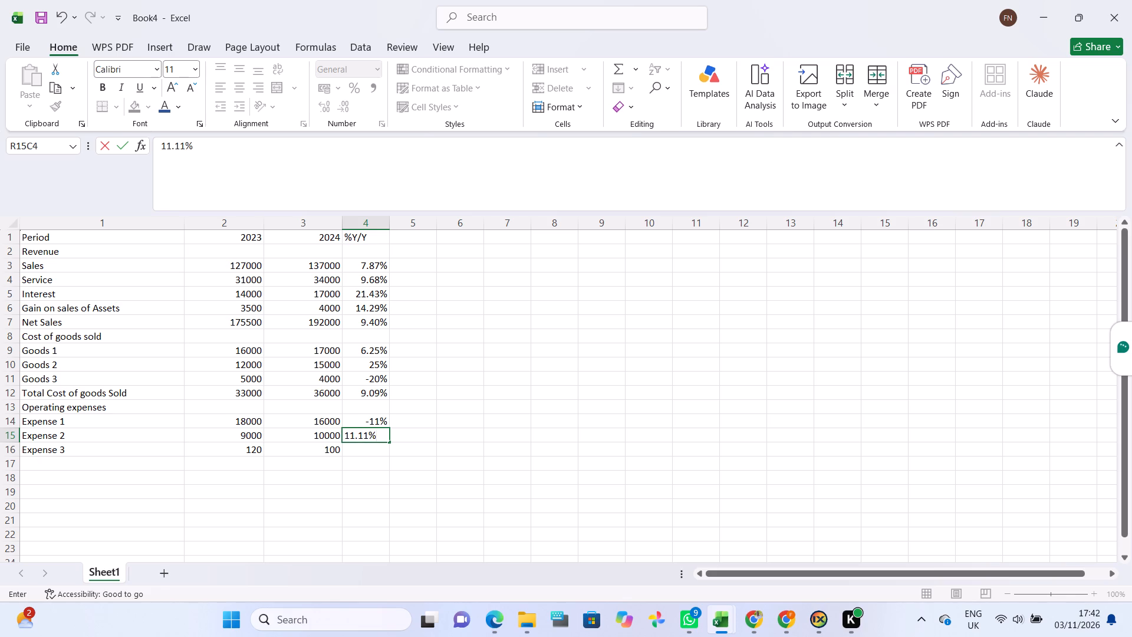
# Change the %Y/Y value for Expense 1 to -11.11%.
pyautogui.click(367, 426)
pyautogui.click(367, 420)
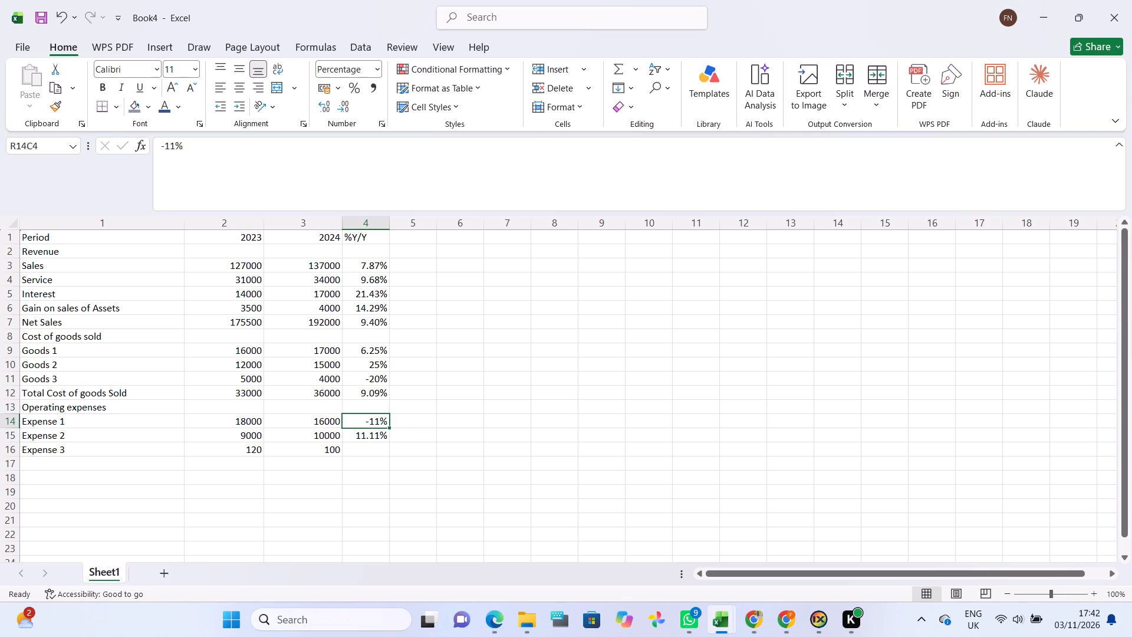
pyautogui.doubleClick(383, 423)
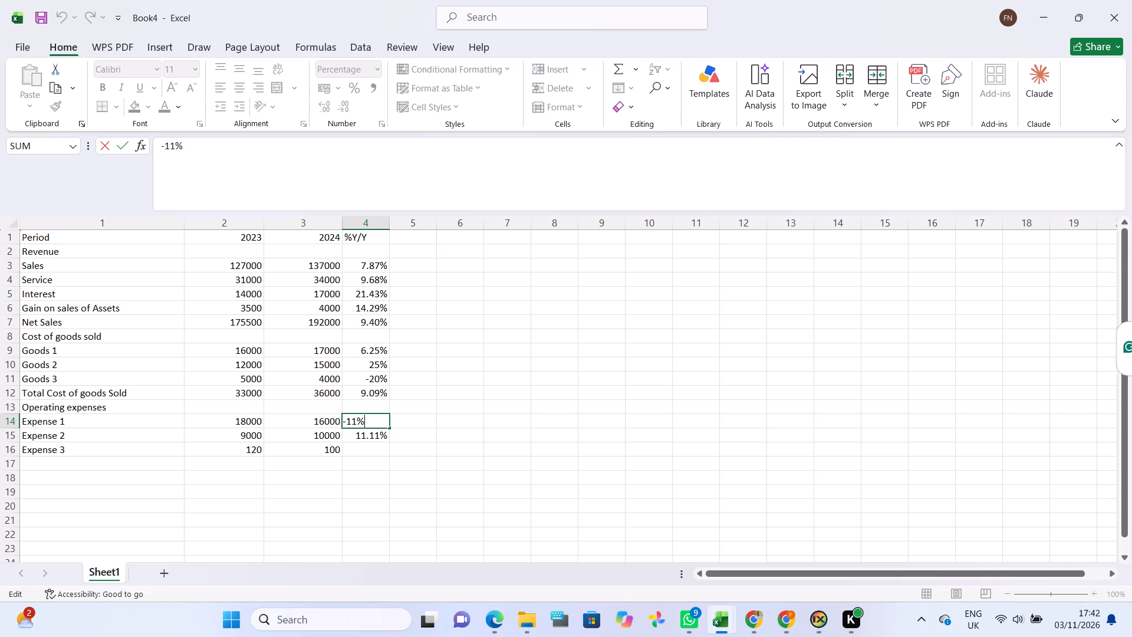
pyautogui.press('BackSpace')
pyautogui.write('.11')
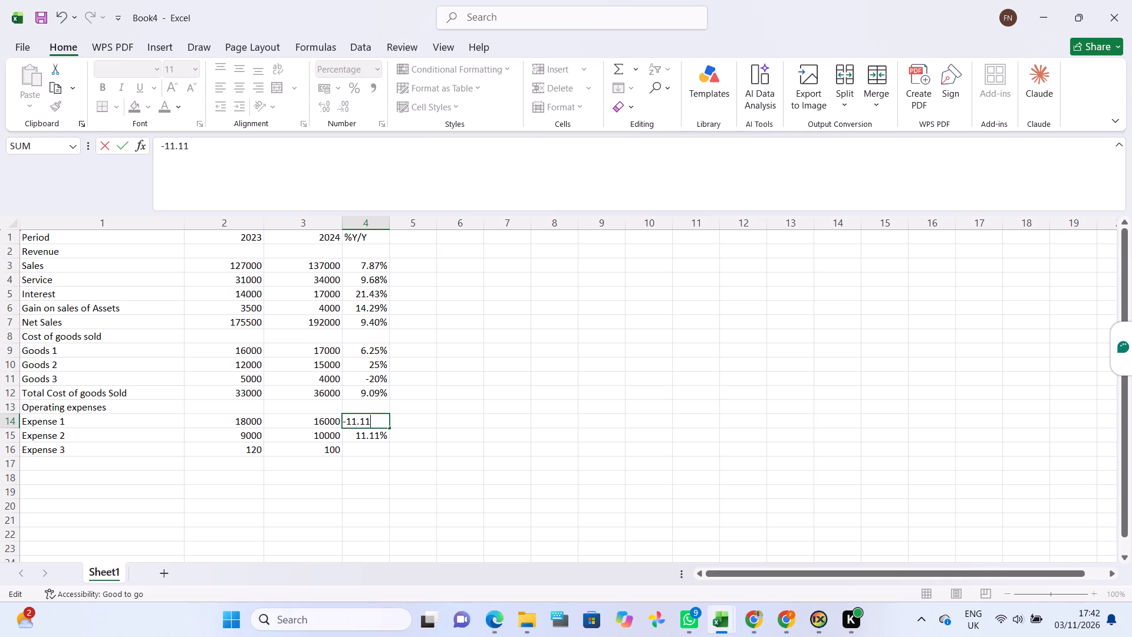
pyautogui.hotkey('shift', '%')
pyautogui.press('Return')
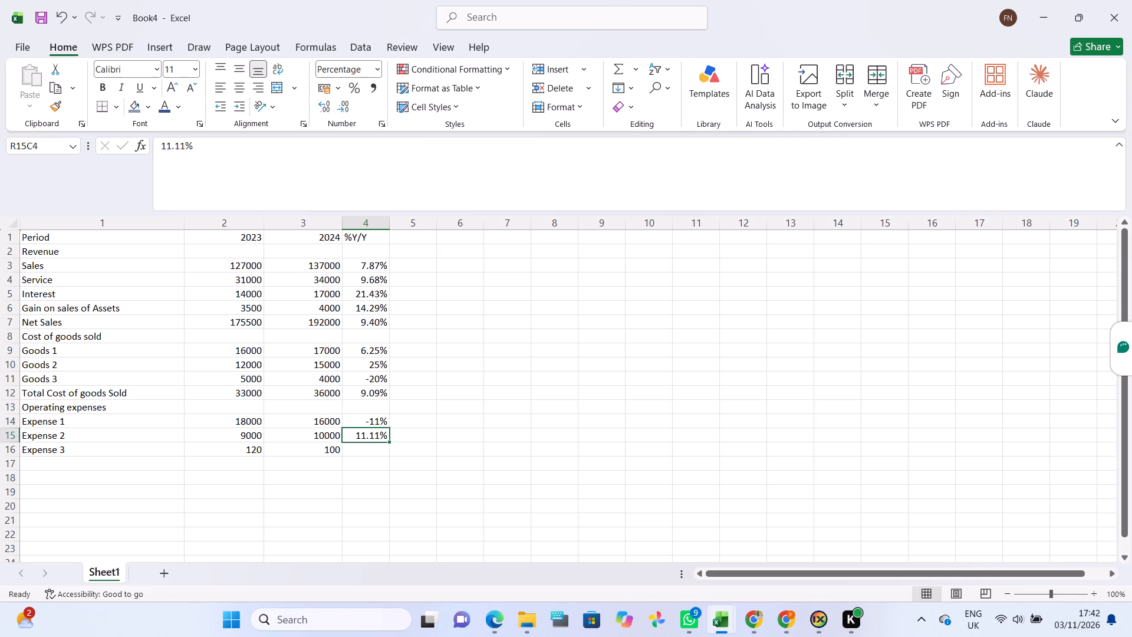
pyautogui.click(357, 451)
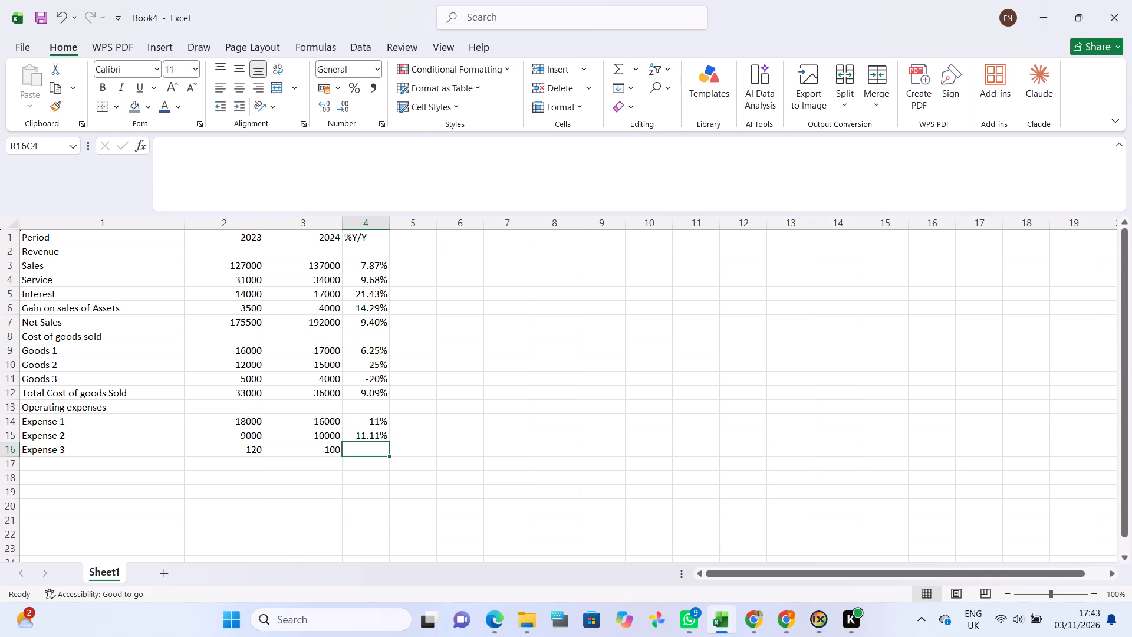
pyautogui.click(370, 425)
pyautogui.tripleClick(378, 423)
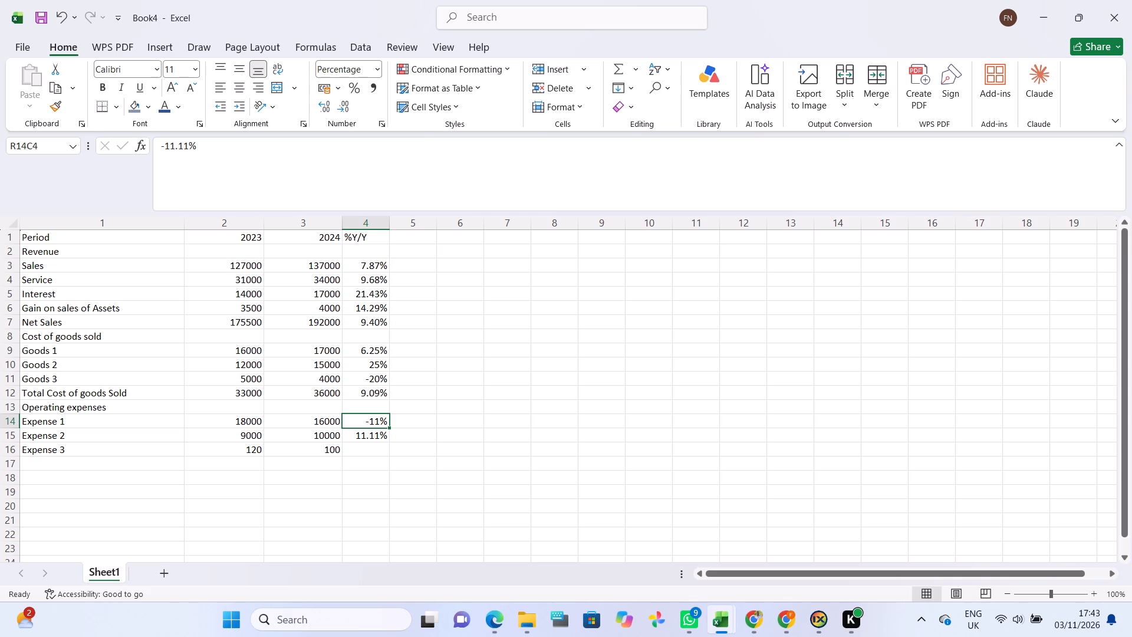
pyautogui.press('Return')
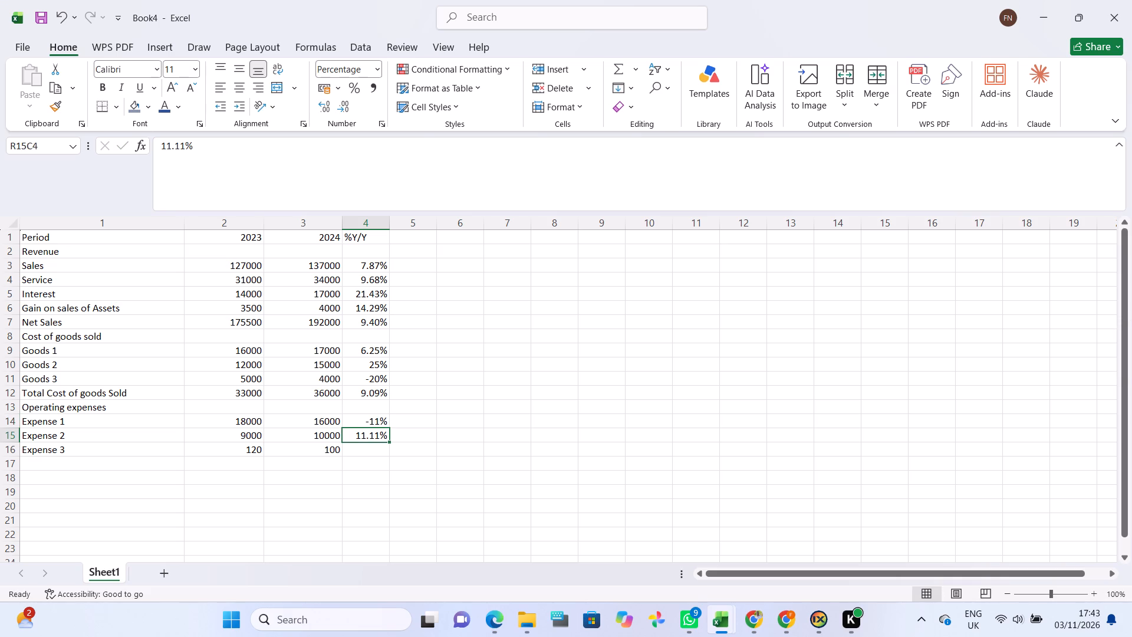
# Widen the %Y/Y column slightly.
pyautogui.moveTo(391, 228); pyautogui.dragTo(406, 228)
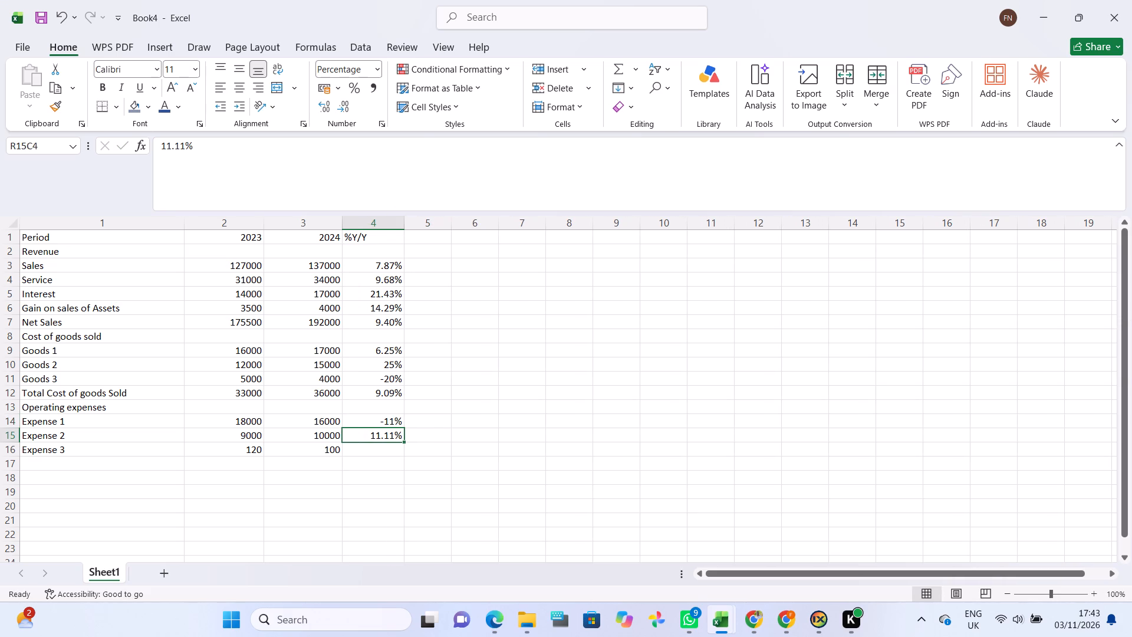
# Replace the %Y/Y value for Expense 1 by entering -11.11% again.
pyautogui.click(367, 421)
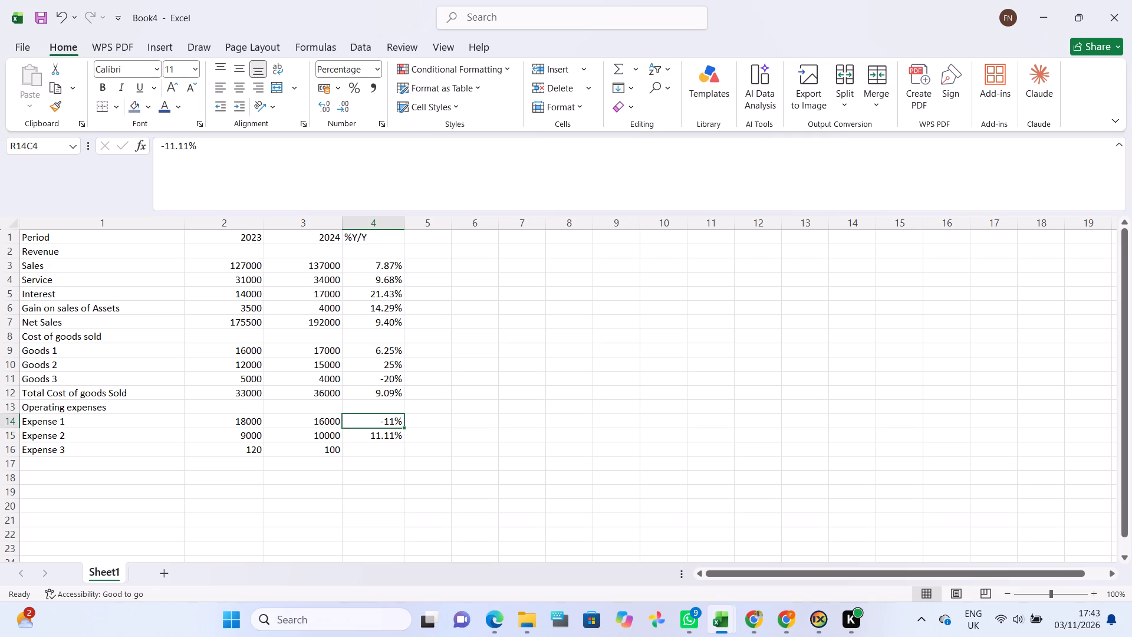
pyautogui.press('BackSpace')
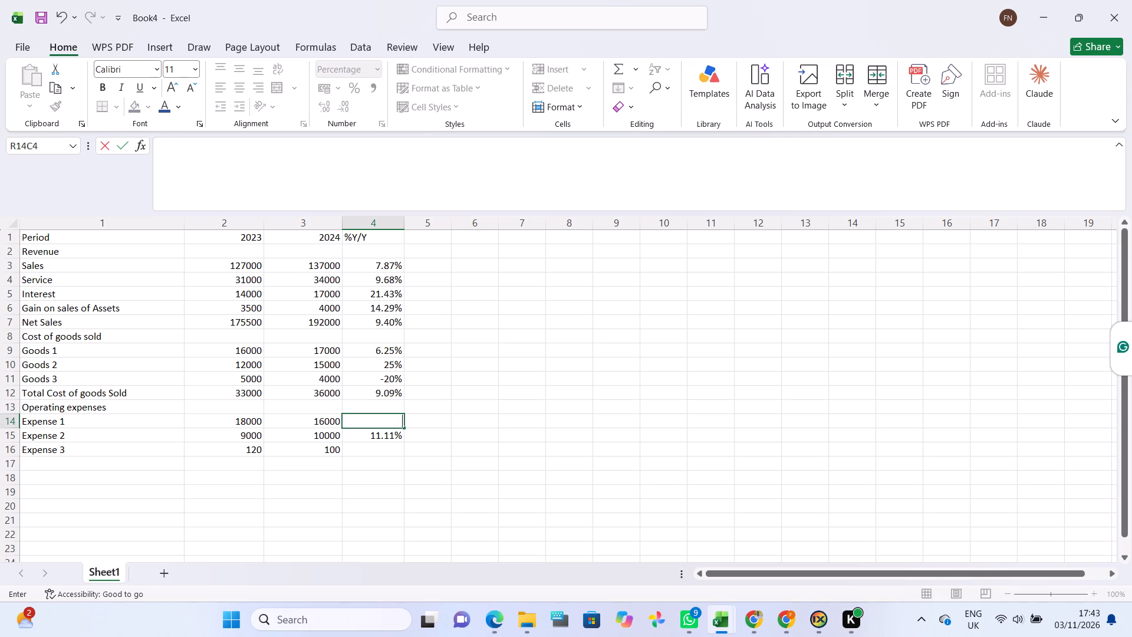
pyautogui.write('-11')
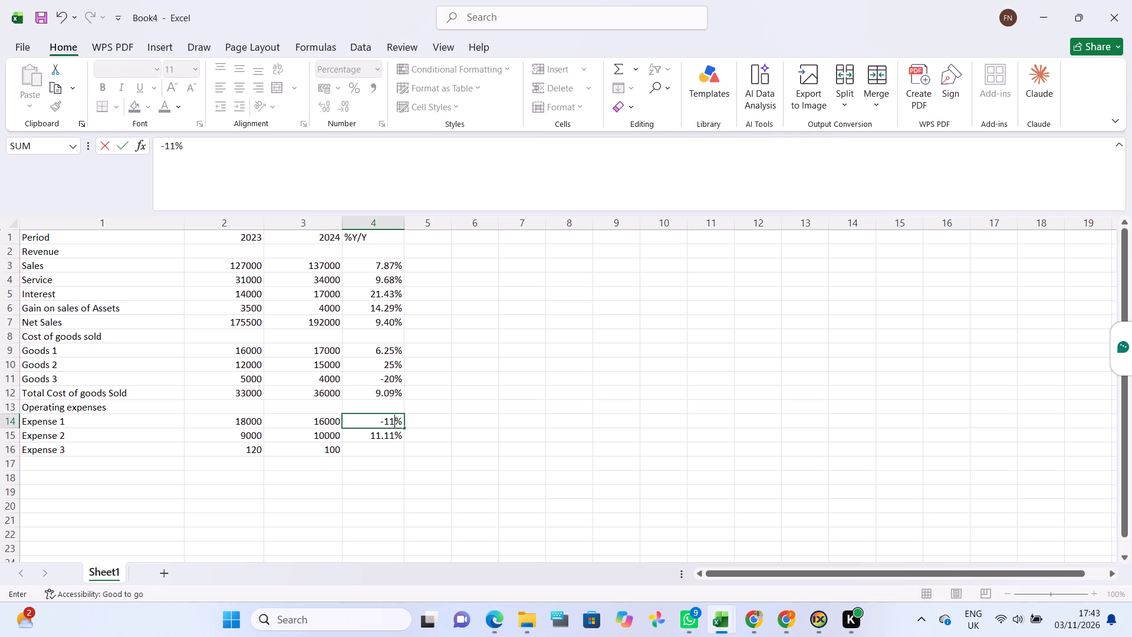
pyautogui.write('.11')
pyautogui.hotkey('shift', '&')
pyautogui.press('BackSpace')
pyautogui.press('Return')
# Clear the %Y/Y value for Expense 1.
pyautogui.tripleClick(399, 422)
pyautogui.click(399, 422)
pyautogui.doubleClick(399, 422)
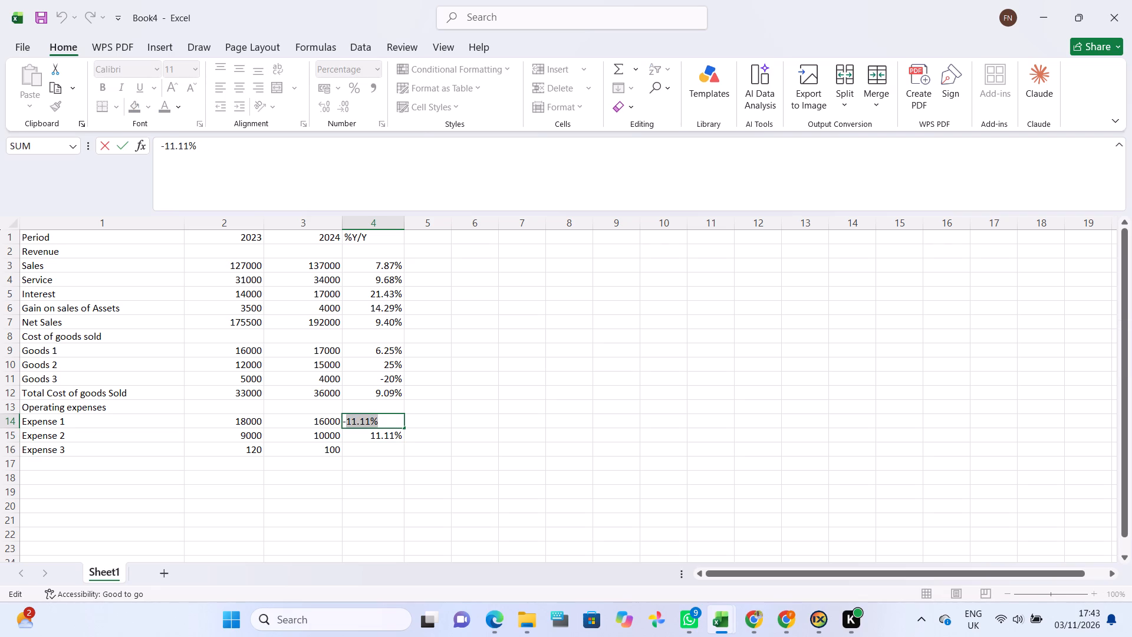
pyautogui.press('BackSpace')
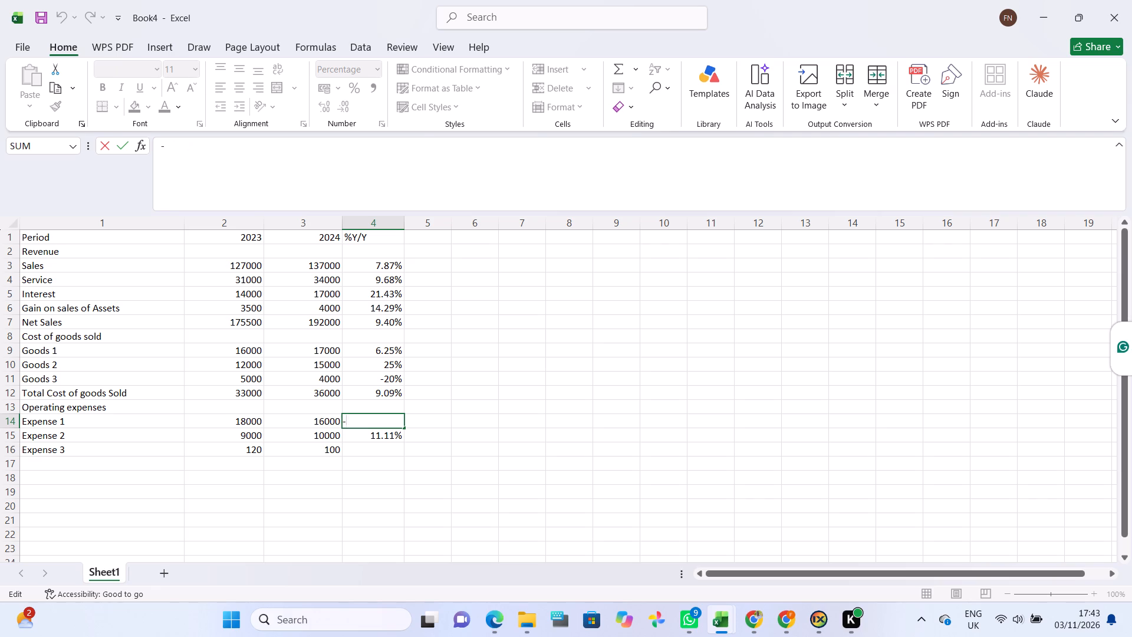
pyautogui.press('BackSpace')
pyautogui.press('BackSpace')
# Enter -16.67% as the %Y/Y change for Expense 3.
pyautogui.click(396, 446)
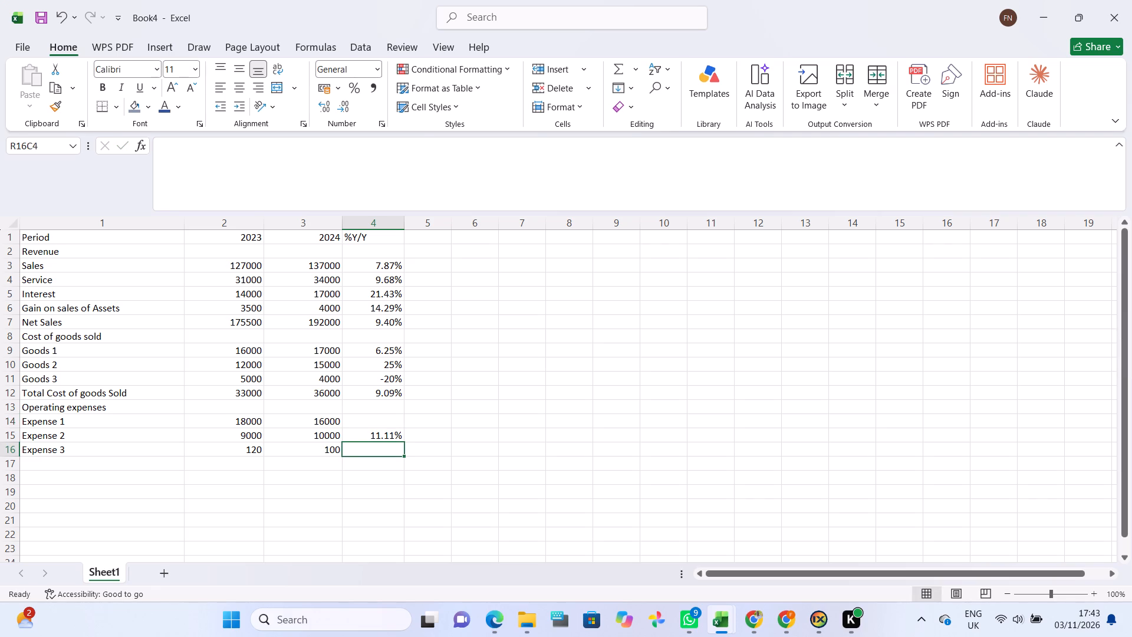
pyautogui.write('-16')
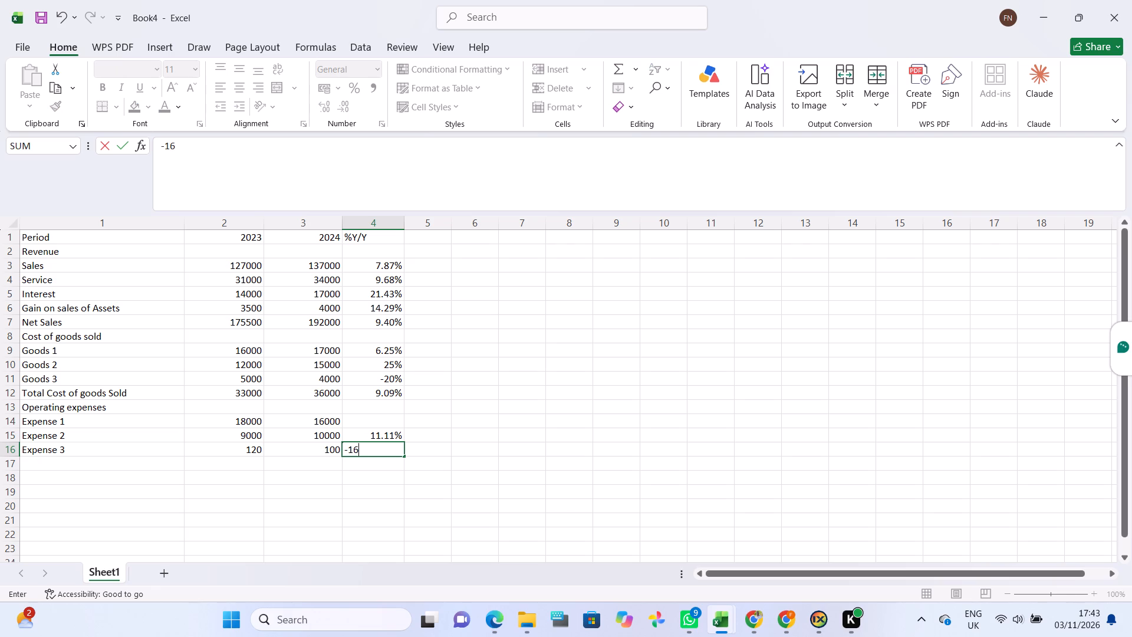
pyautogui.write('.67')
pyautogui.hotkey('shift', '%')
pyautogui.press('Return')
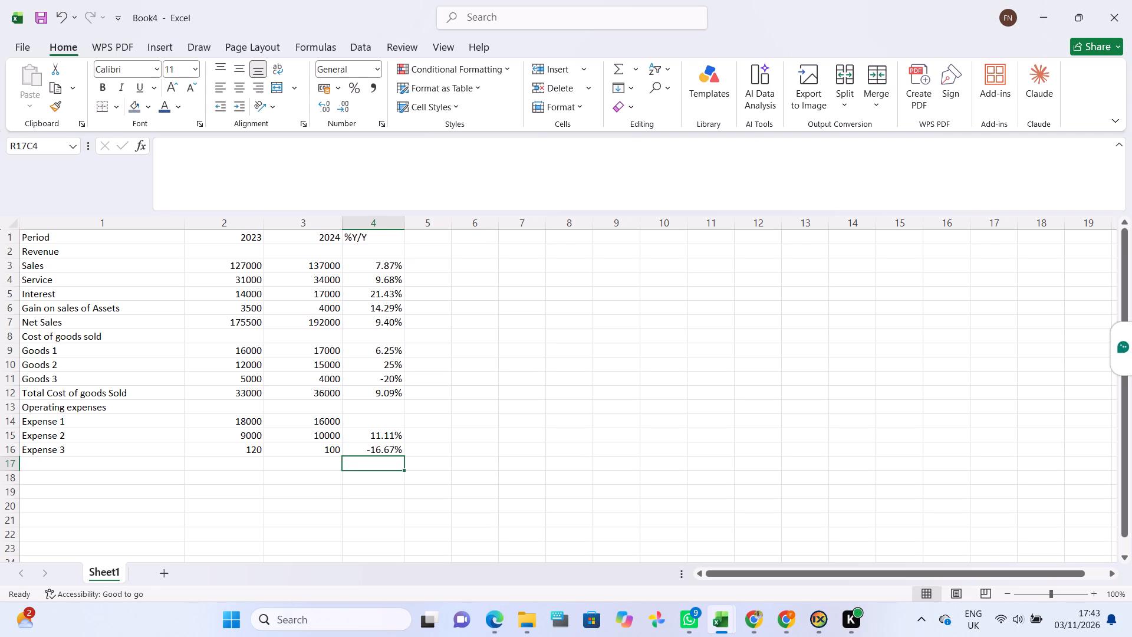
# Enter -11.11% as the %Y/Y change for Expense 1.
pyautogui.click(377, 423)
pyautogui.press('-')
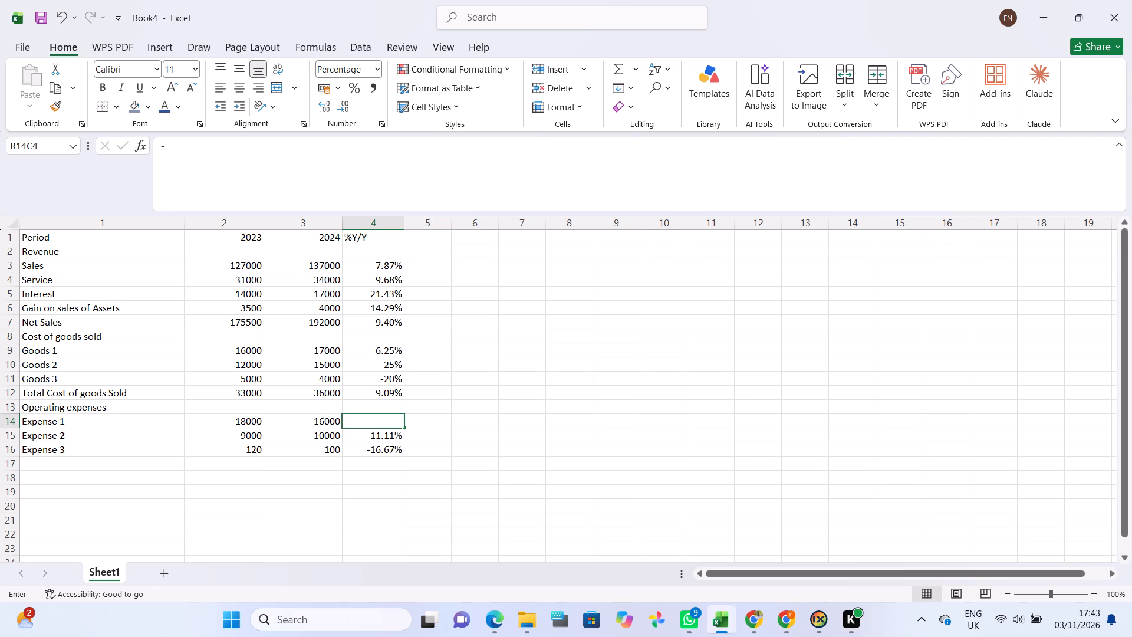
pyautogui.write('11')
pyautogui.write('.11')
pyautogui.hotkey('shift', '%')
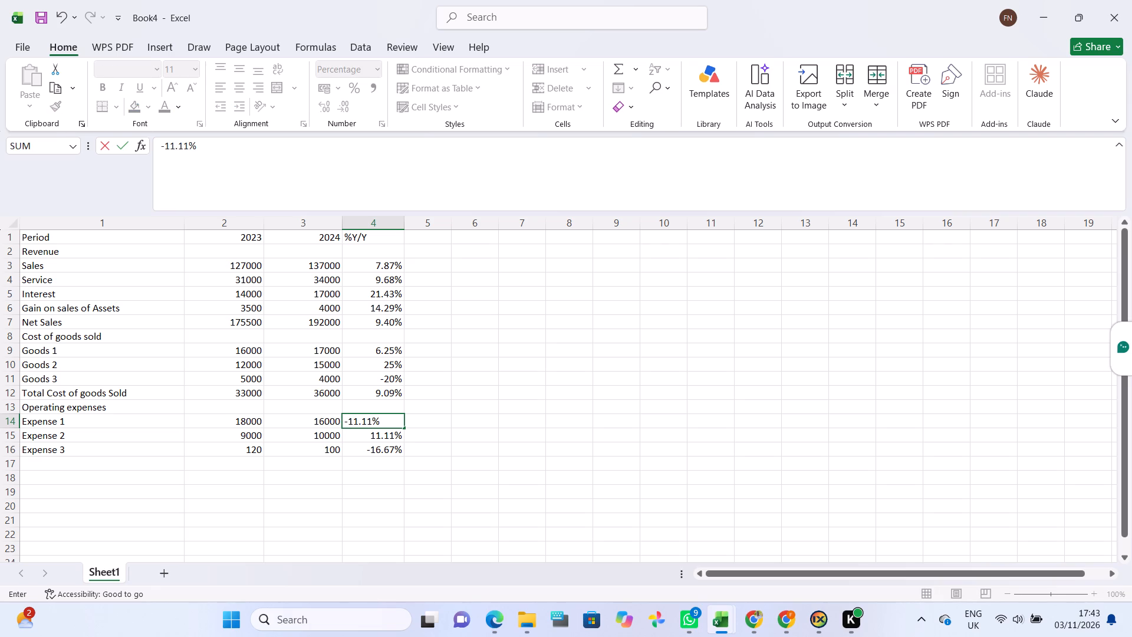
pyautogui.press('Return')
pyautogui.click(367, 470)
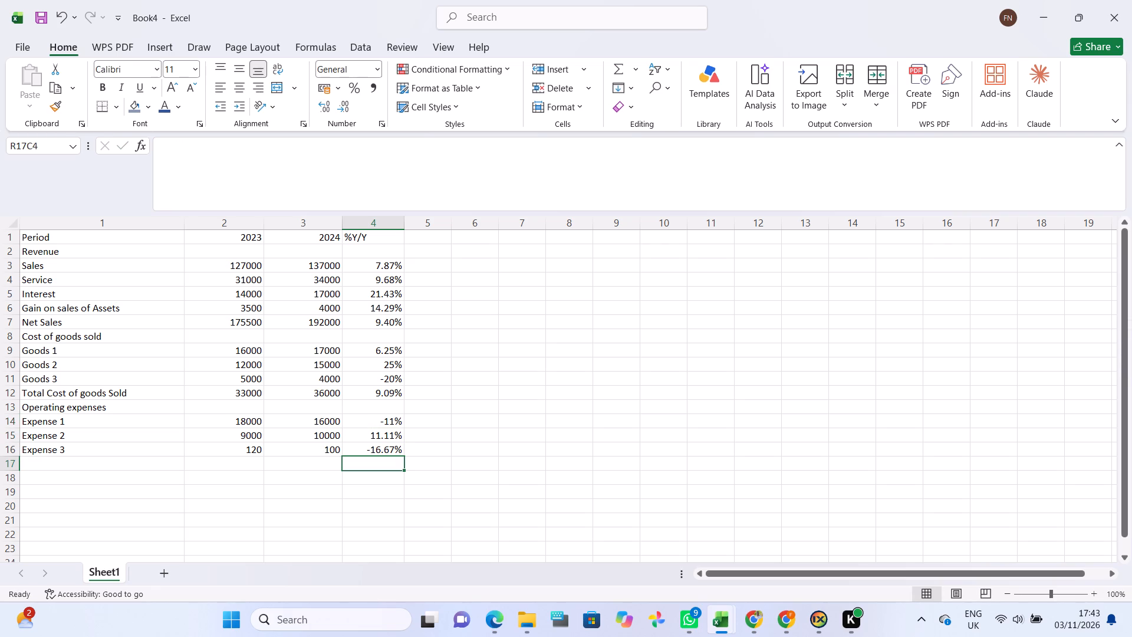
pyautogui.click(359, 423)
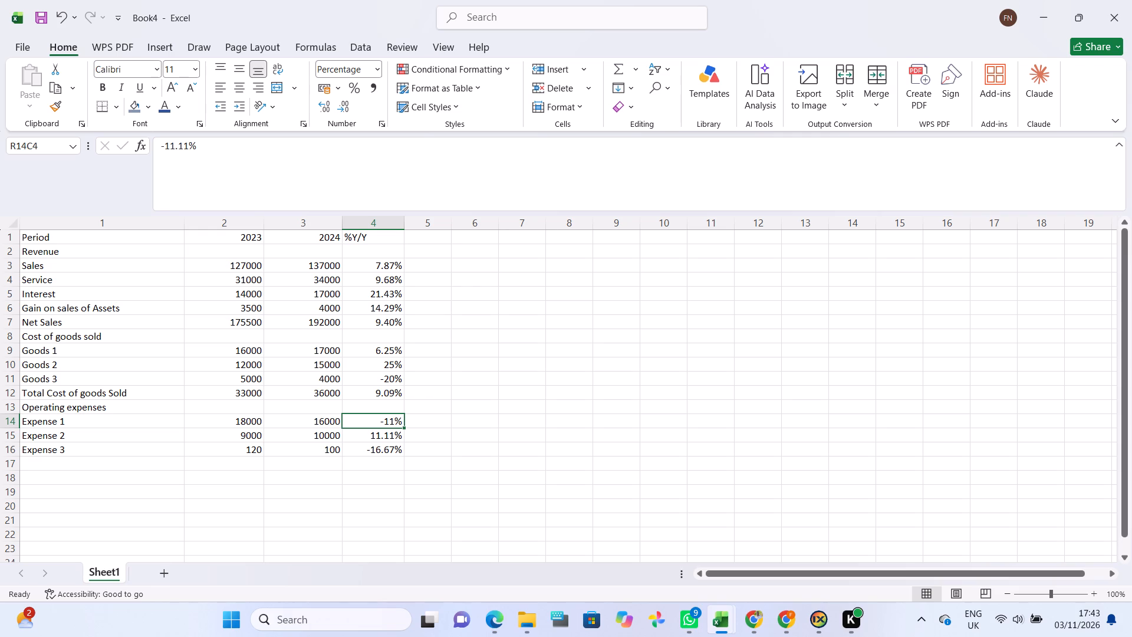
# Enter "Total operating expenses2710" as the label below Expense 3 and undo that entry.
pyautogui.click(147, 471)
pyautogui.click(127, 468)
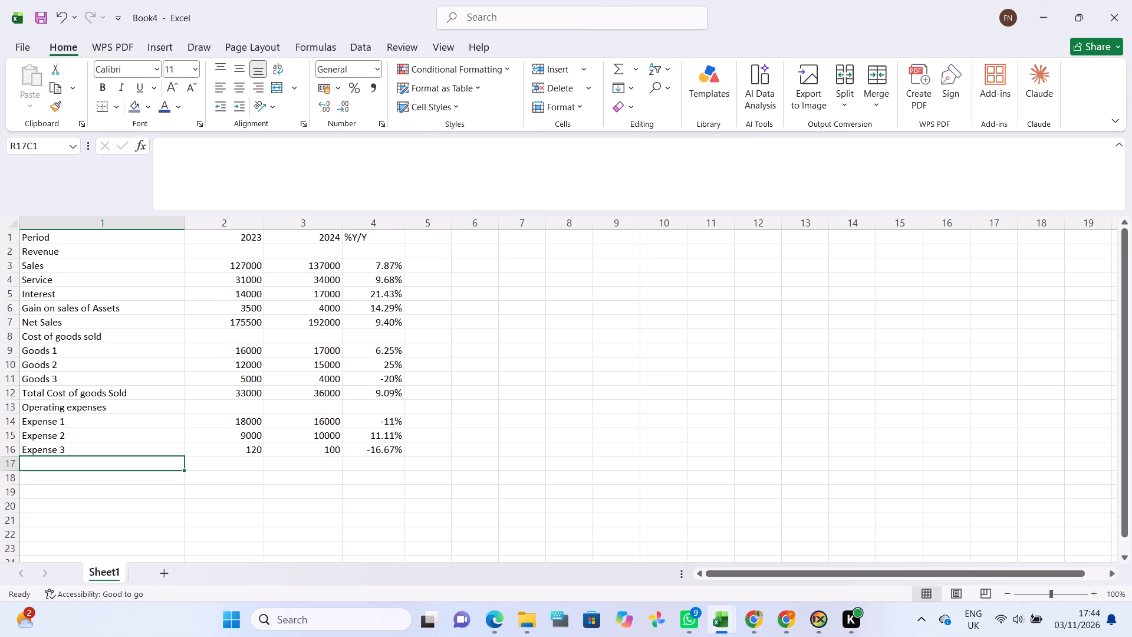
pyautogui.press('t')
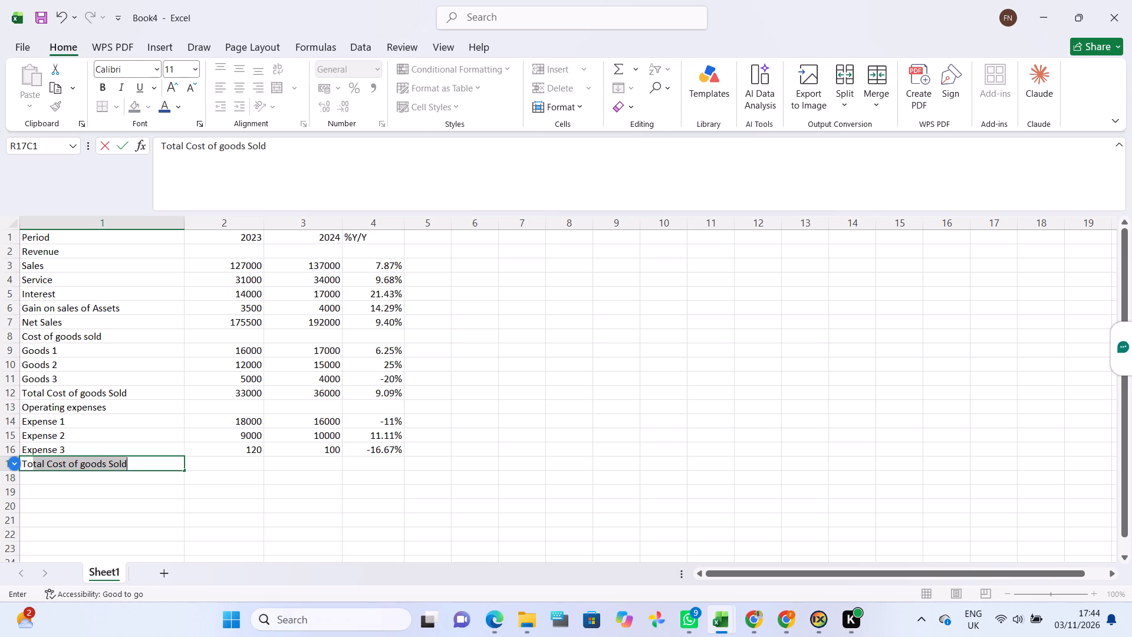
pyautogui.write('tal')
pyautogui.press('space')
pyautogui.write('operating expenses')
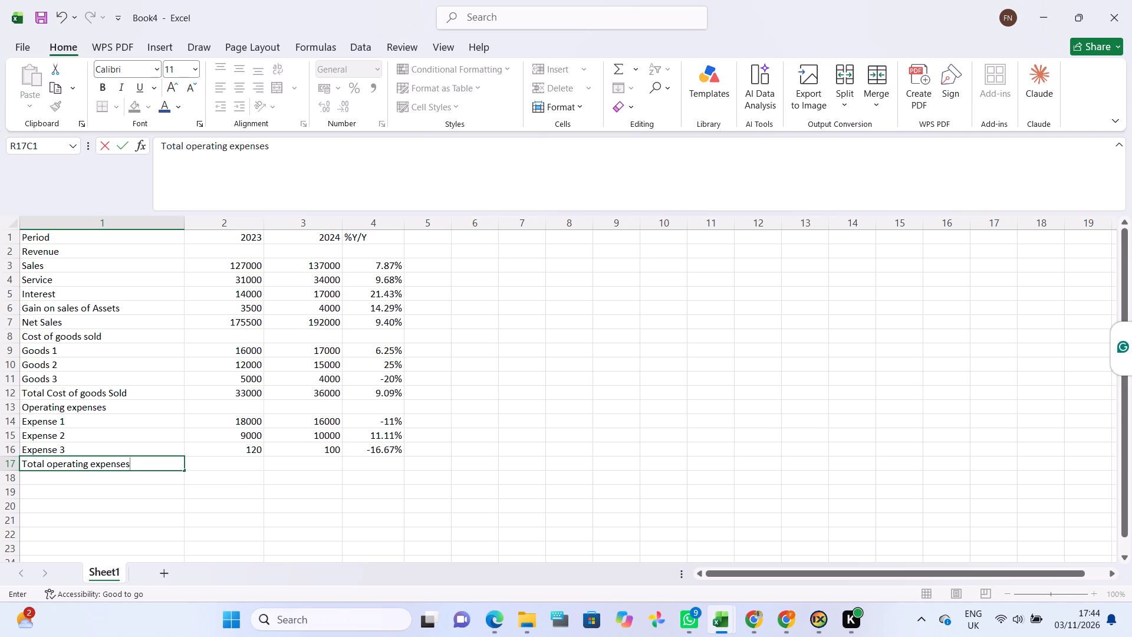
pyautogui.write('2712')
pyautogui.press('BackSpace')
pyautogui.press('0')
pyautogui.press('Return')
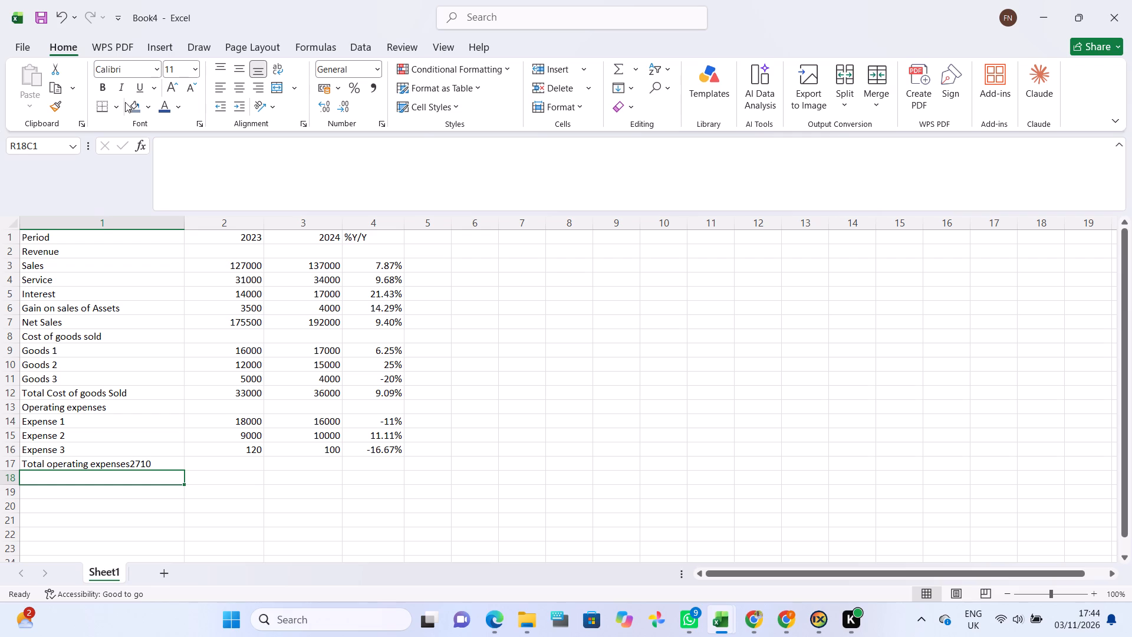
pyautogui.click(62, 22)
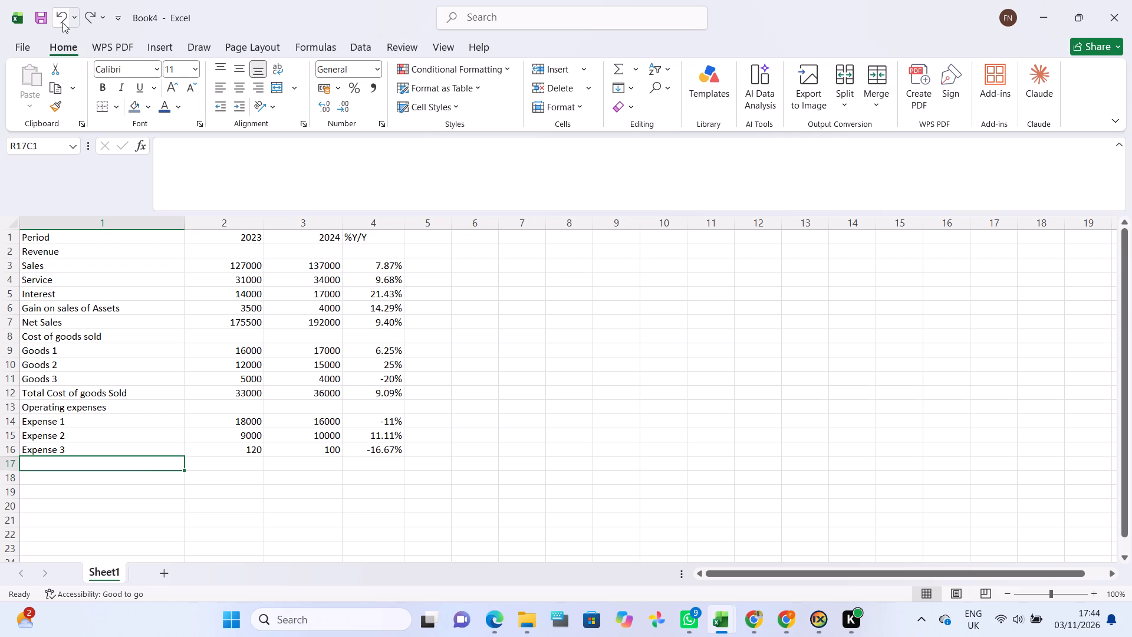
# Label the row below Expense 3 as "Total operating expenses".
pyautogui.click(92, 459)
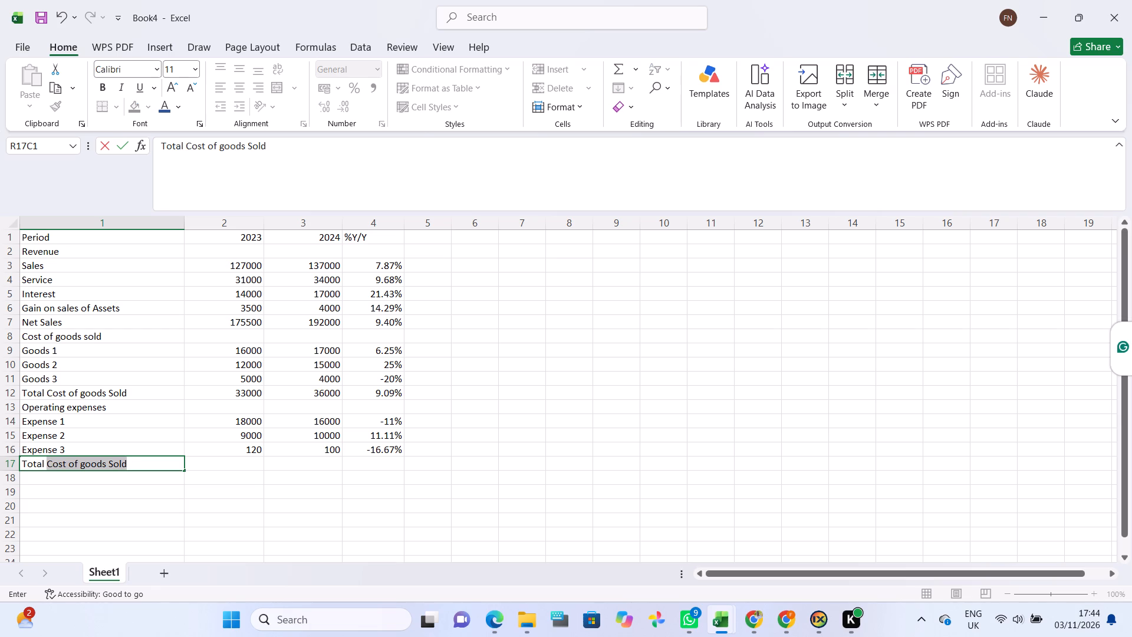
pyautogui.write('operating expenses')
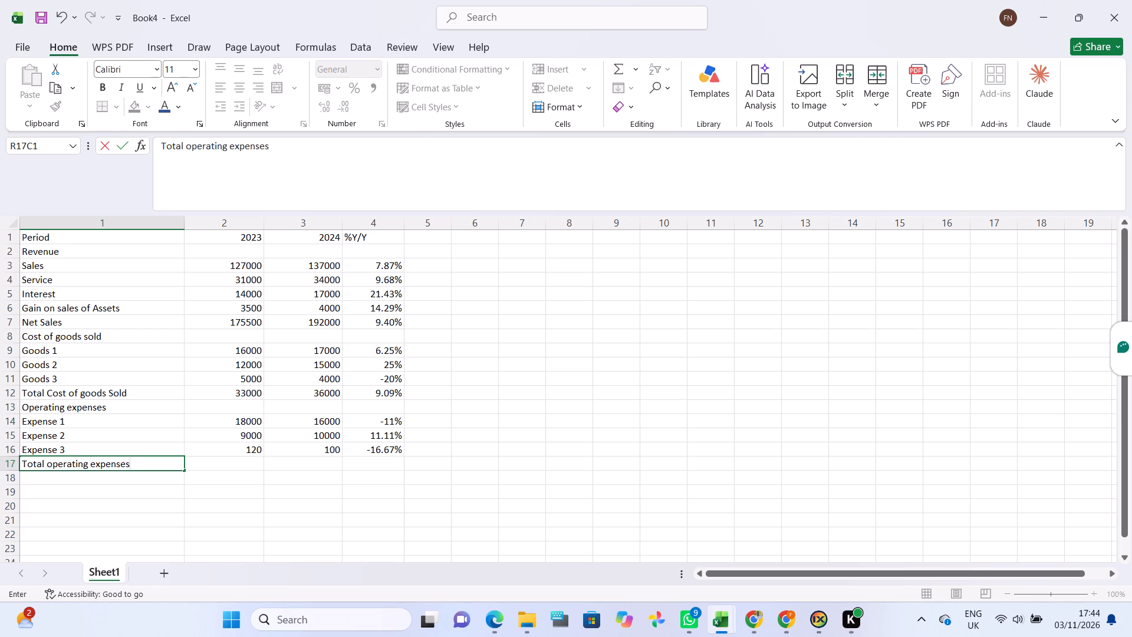
# Enter total operating expenses of 27120 for 2023 and 26100 for 2024.
pyautogui.click(194, 469)
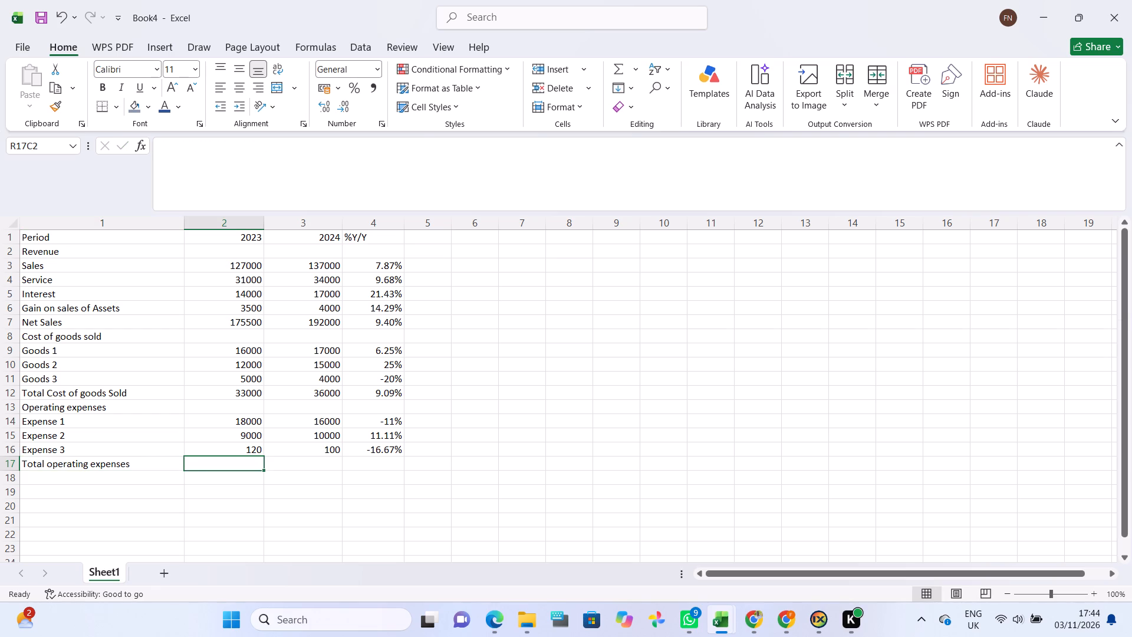
pyautogui.write('2712')
pyautogui.press('0')
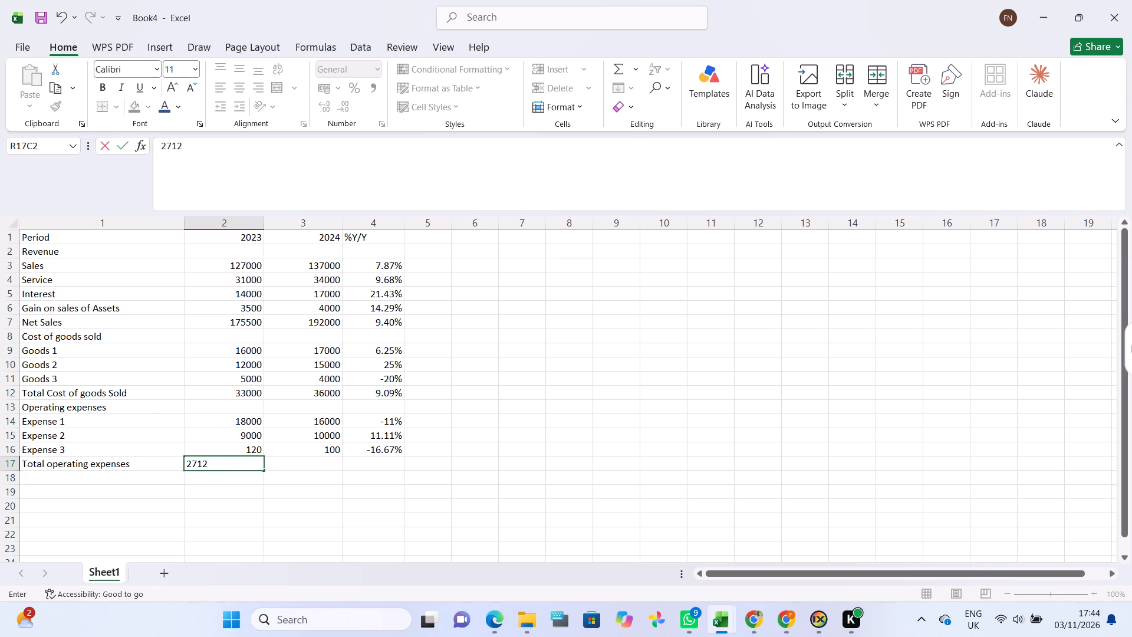
pyautogui.press('Return')
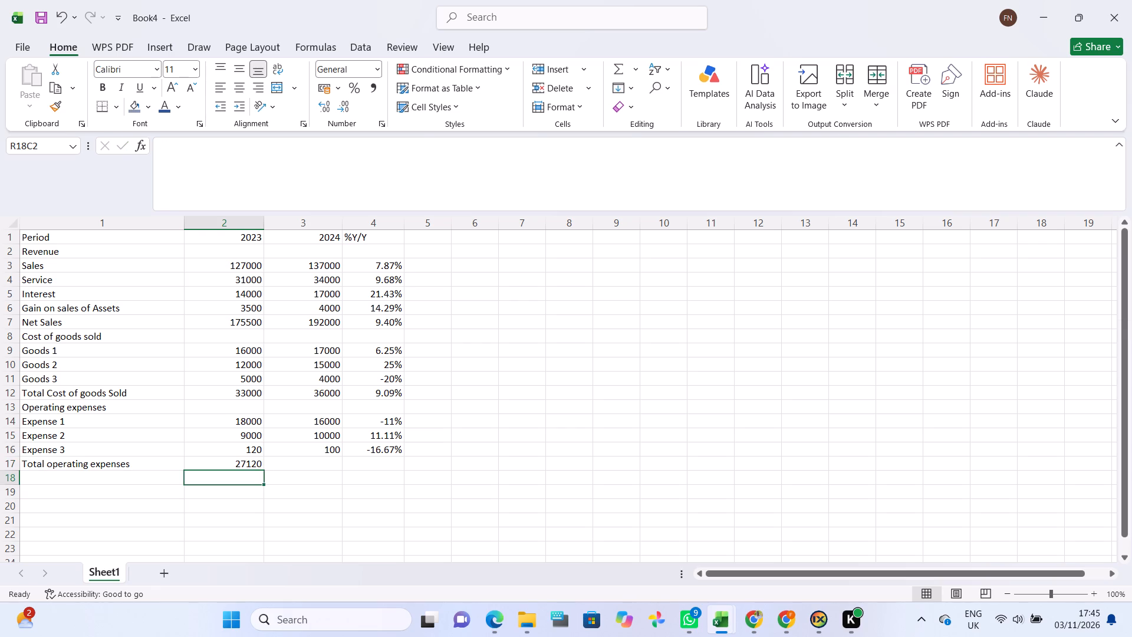
pyautogui.click(277, 465)
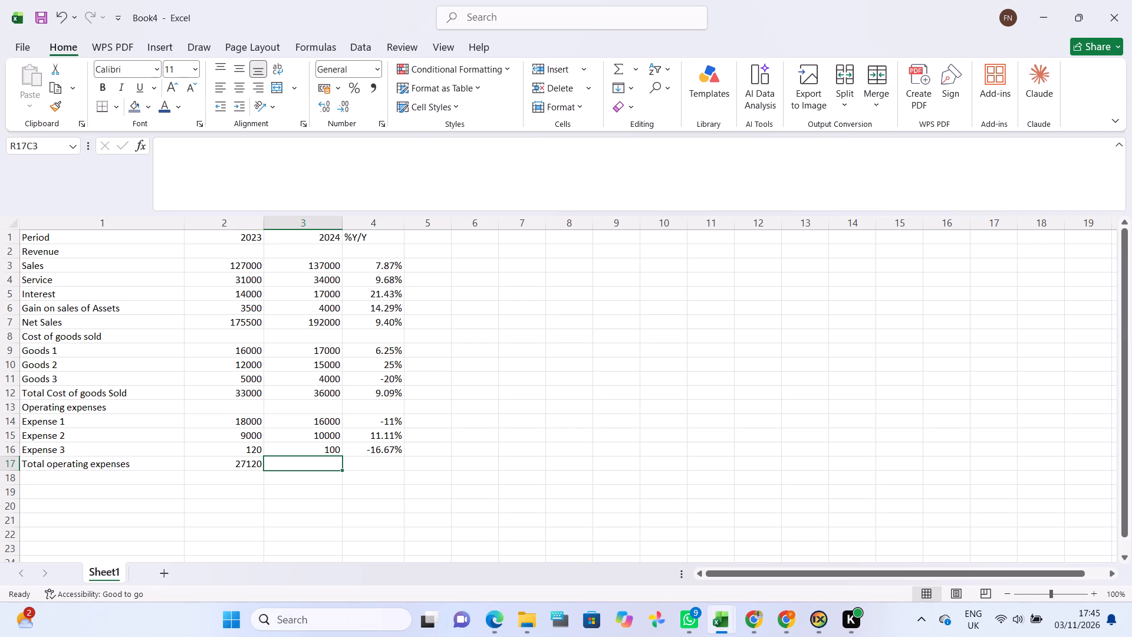
pyautogui.press('2')
pyautogui.write('6100')
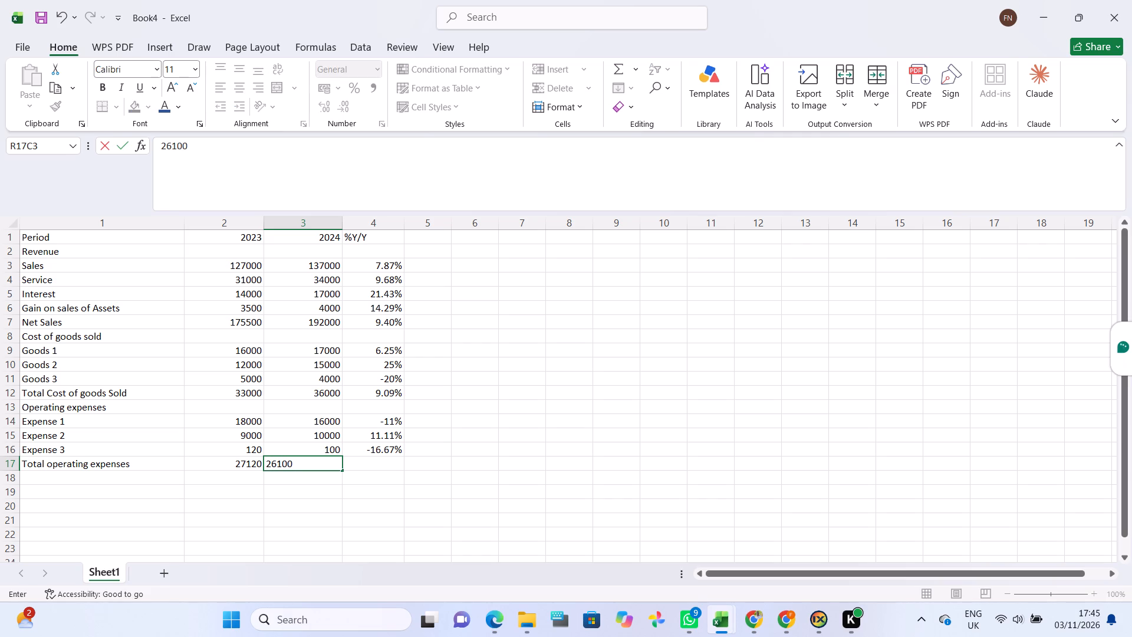
# Enter -3.76% as the %Y/Y change for Total operating expenses.
pyautogui.click(361, 462)
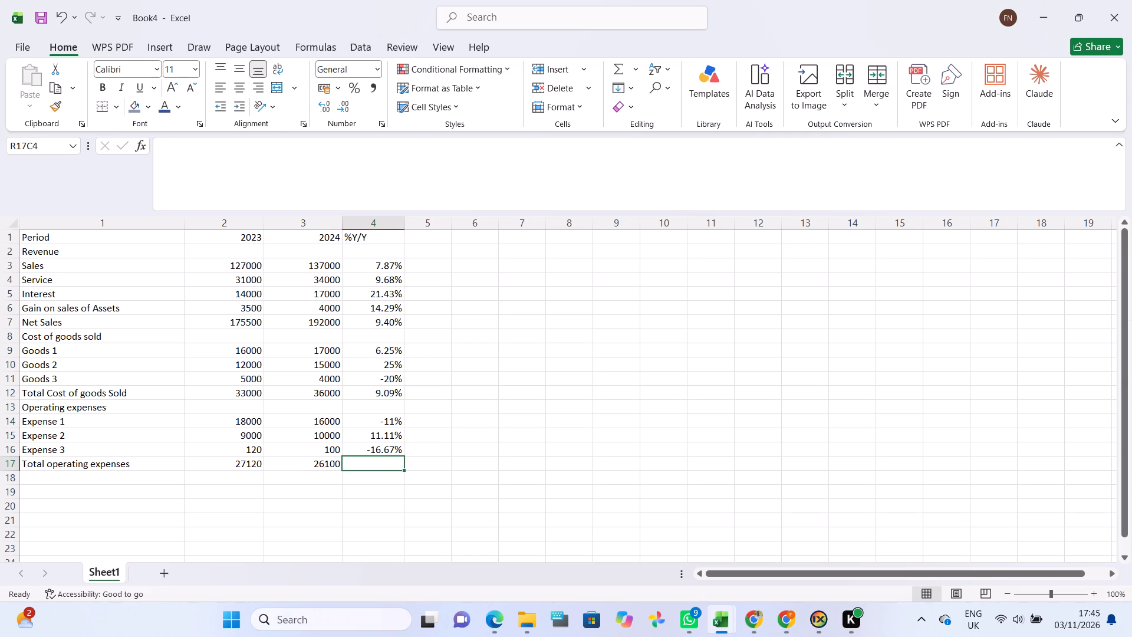
pyautogui.press('-')
pyautogui.press('3')
pyautogui.press('.')
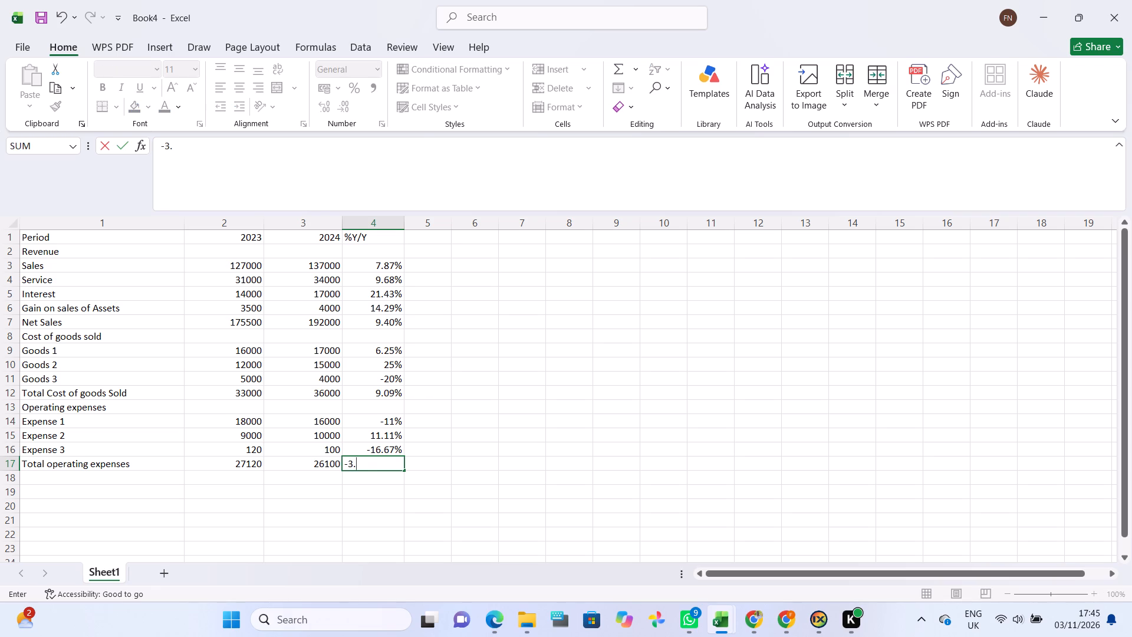
pyautogui.write('76')
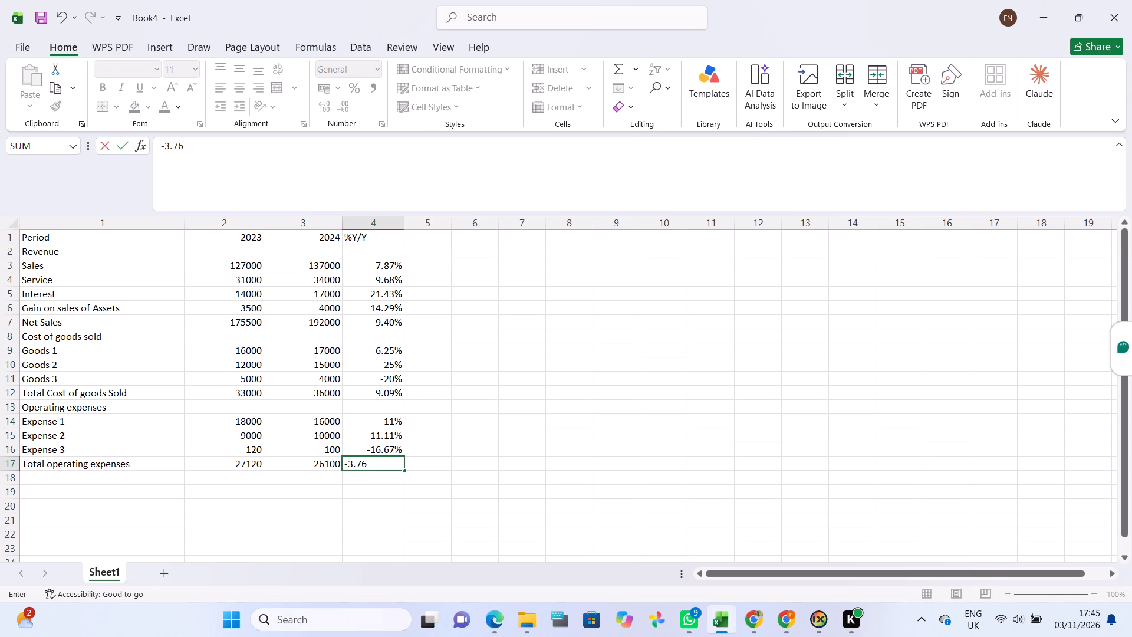
pyautogui.hotkey('shift', '%')
pyautogui.press('Return')
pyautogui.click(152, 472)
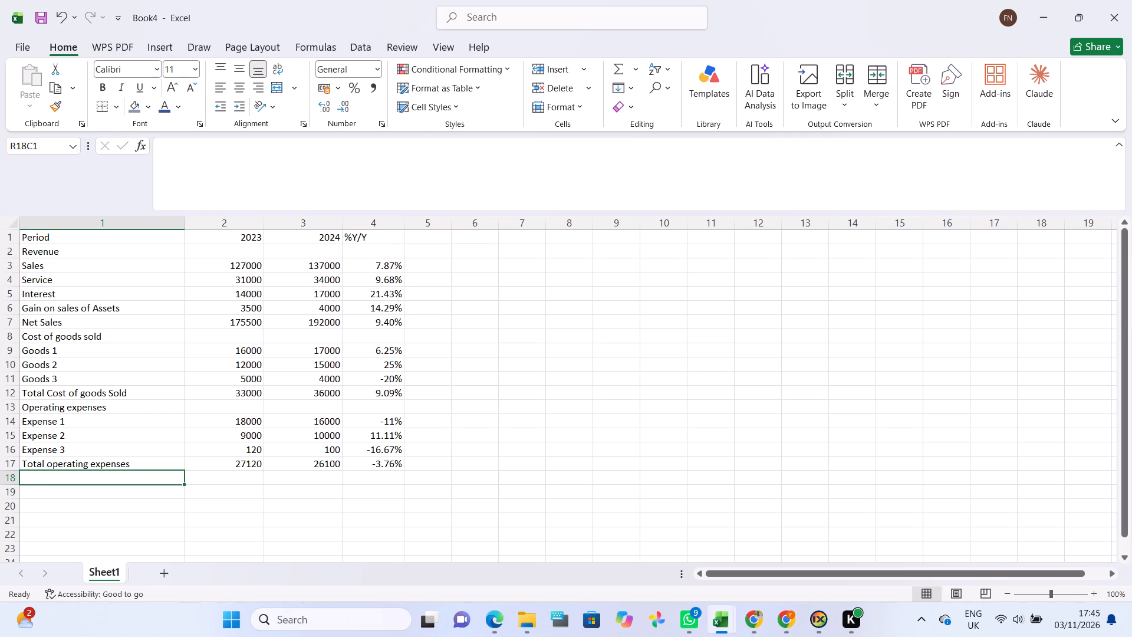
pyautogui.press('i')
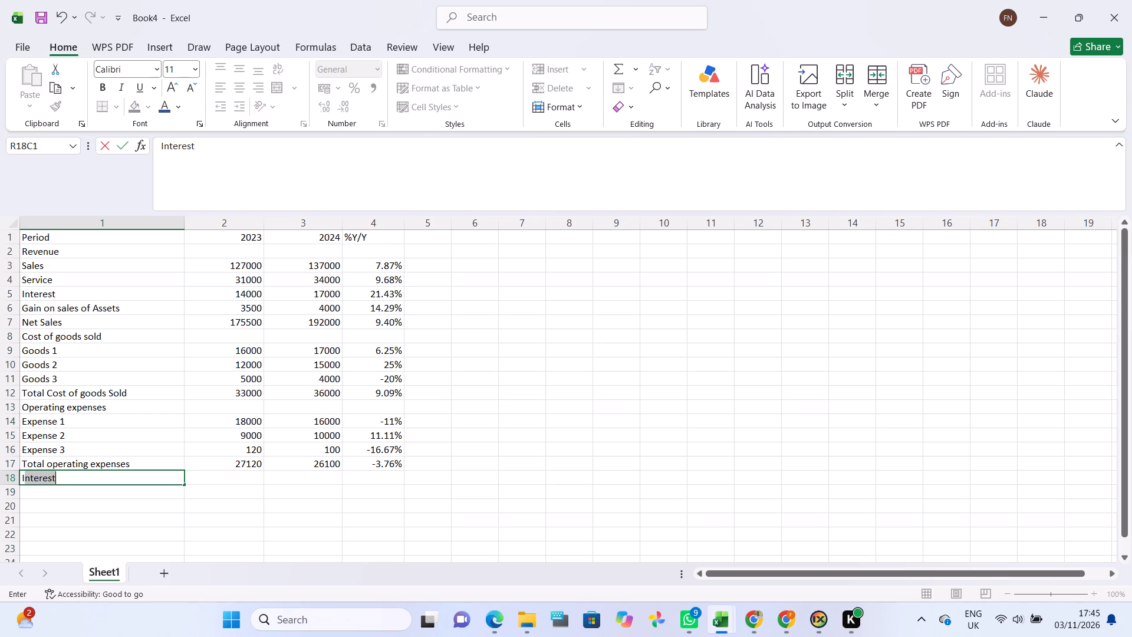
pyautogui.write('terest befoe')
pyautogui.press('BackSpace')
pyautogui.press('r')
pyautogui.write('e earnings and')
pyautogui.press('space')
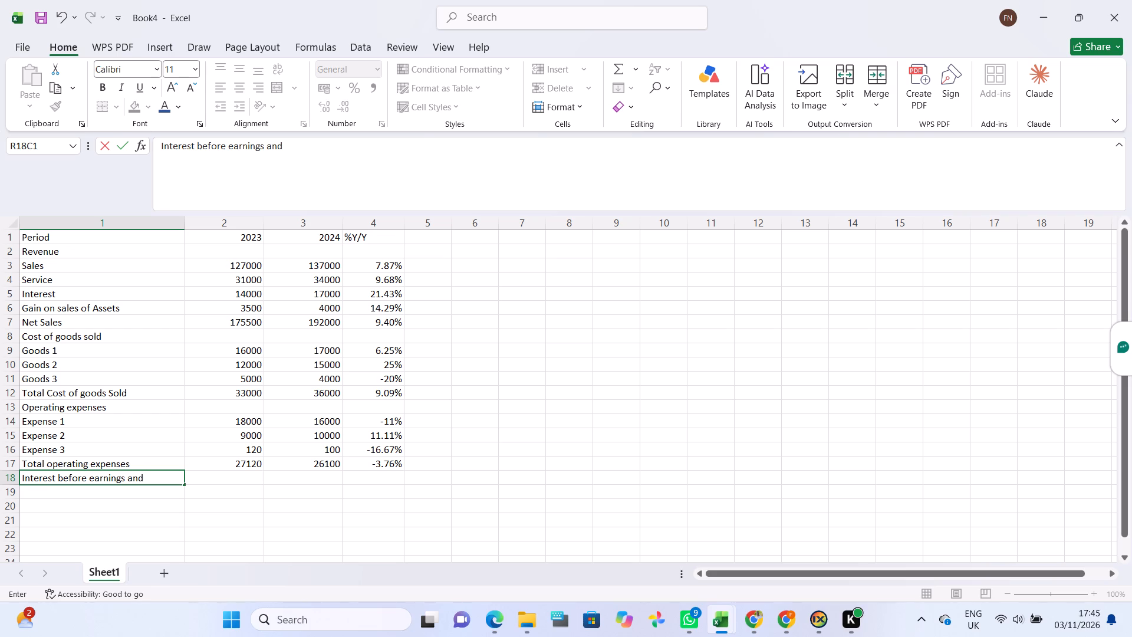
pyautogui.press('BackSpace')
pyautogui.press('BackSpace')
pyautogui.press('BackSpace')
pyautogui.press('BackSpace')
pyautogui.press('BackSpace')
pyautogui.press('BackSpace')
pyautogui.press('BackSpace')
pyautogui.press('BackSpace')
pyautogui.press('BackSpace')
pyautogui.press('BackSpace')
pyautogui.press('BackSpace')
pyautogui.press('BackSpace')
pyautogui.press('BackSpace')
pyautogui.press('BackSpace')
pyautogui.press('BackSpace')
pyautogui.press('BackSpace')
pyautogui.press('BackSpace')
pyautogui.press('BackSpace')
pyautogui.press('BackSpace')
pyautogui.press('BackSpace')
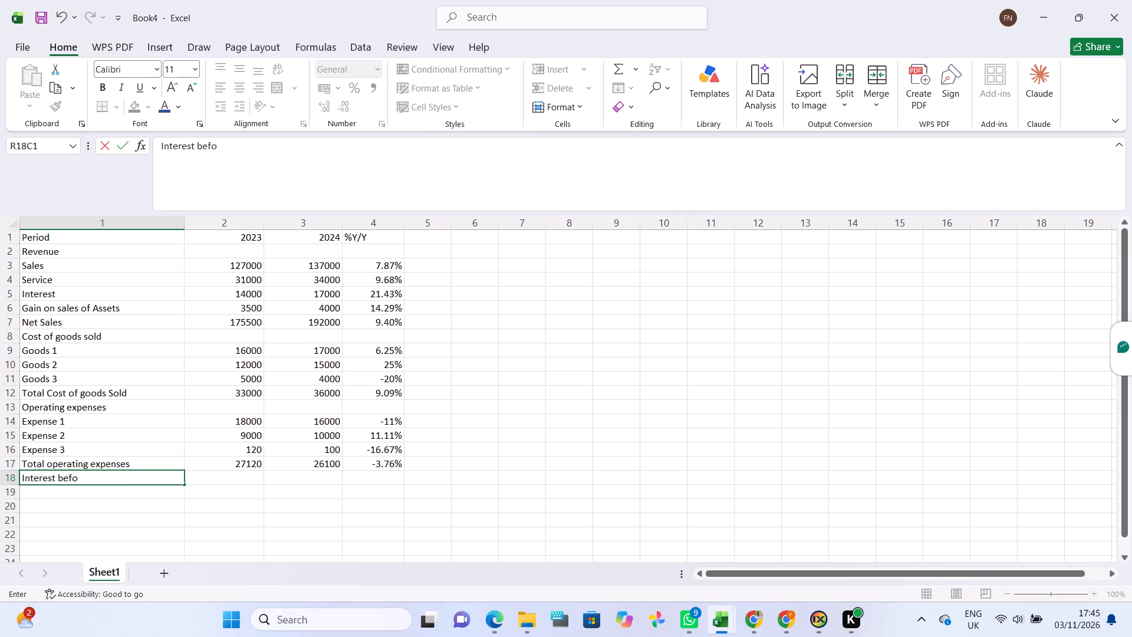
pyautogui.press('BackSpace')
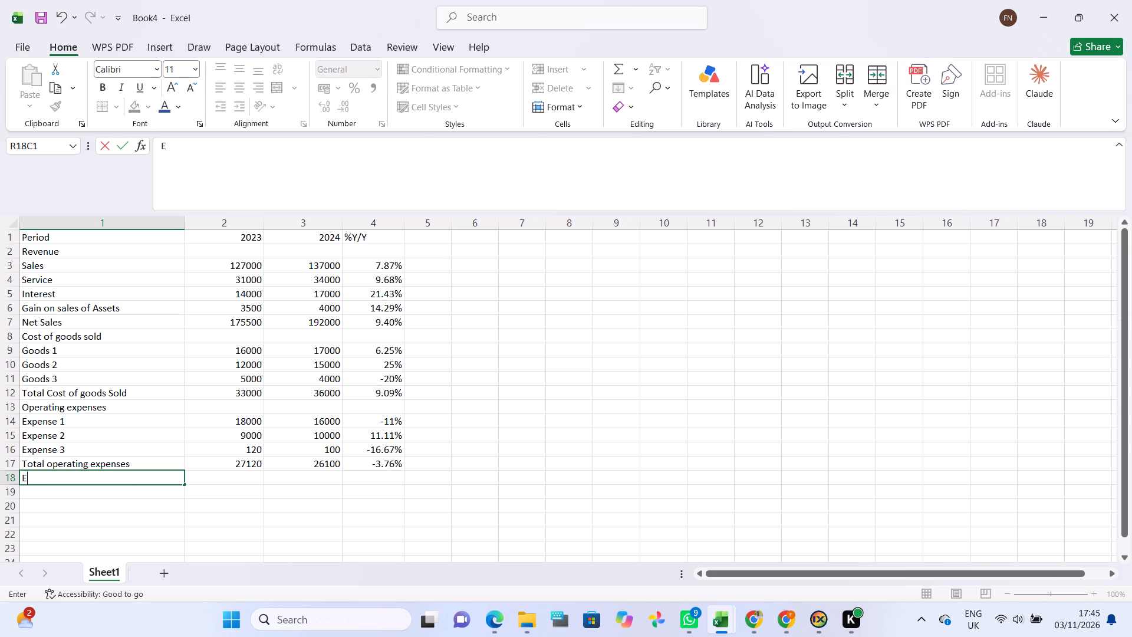
# Label the row below Total operating expenses as "Earnings before Interest and taxes".
pyautogui.write('nings before')
pyautogui.press('space')
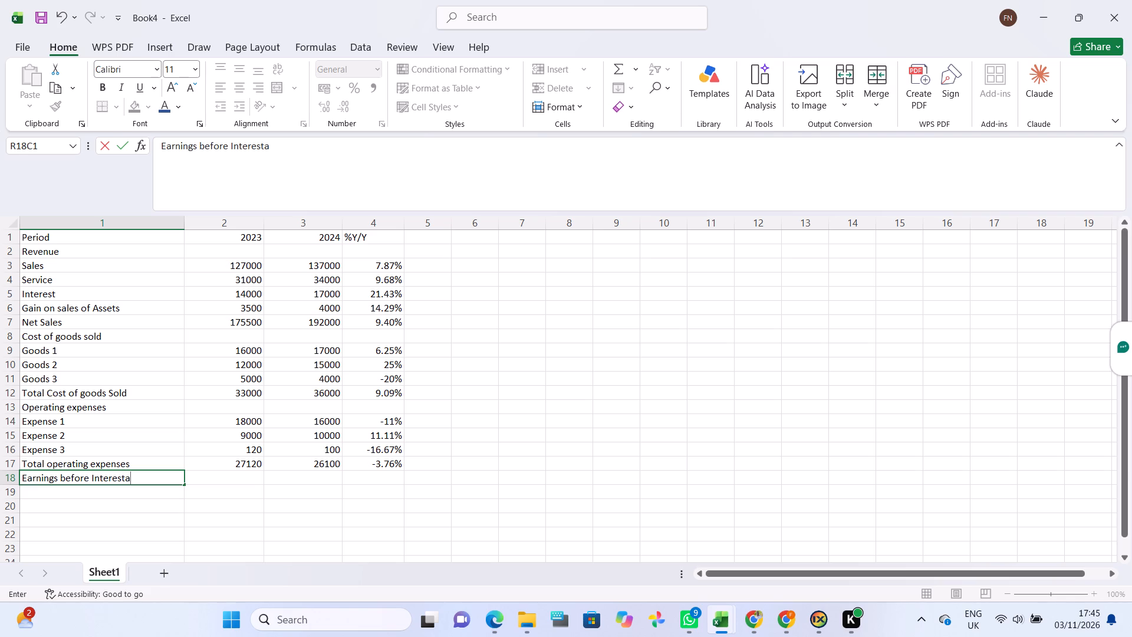
pyautogui.press('BackSpace')
pyautogui.press('space')
pyautogui.write('and')
pyautogui.press('space')
pyautogui.write('taxes')
pyautogui.press('Return')
# Fill the Earnings before Interest and taxes row with 115380 for 2023, 129900 for 2024 and 12.58% for %Y/Y.
pyautogui.click(198, 475)
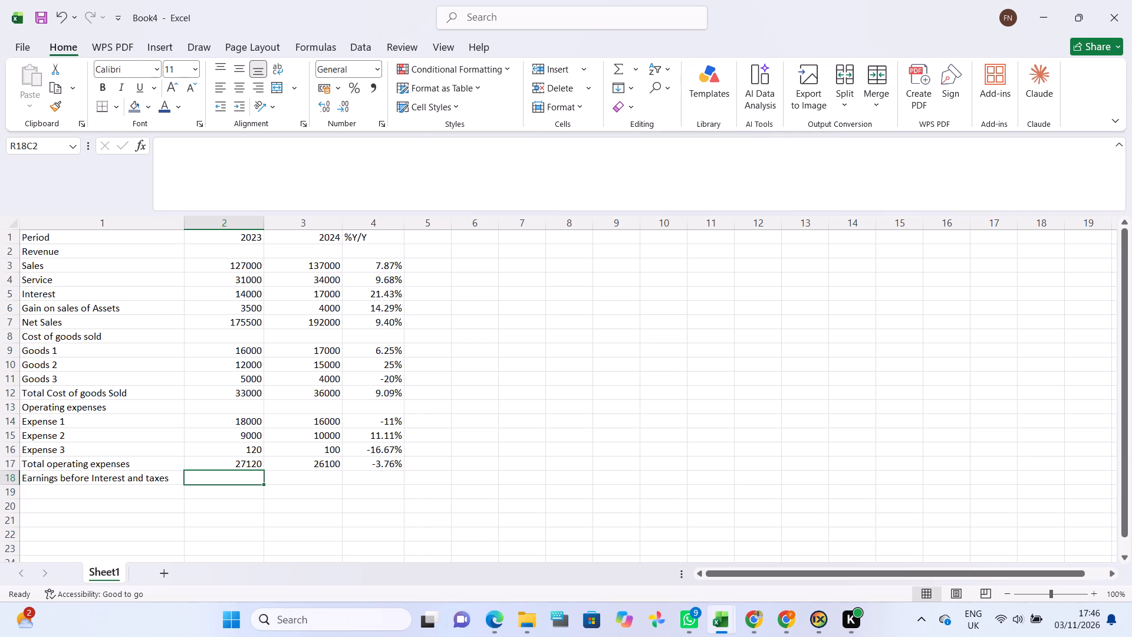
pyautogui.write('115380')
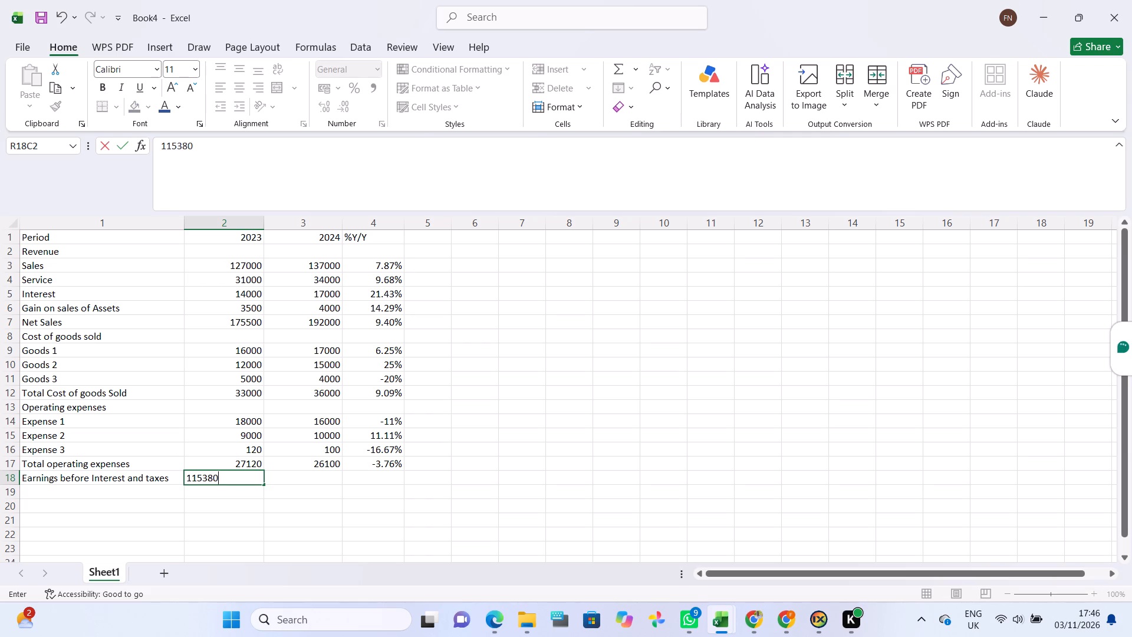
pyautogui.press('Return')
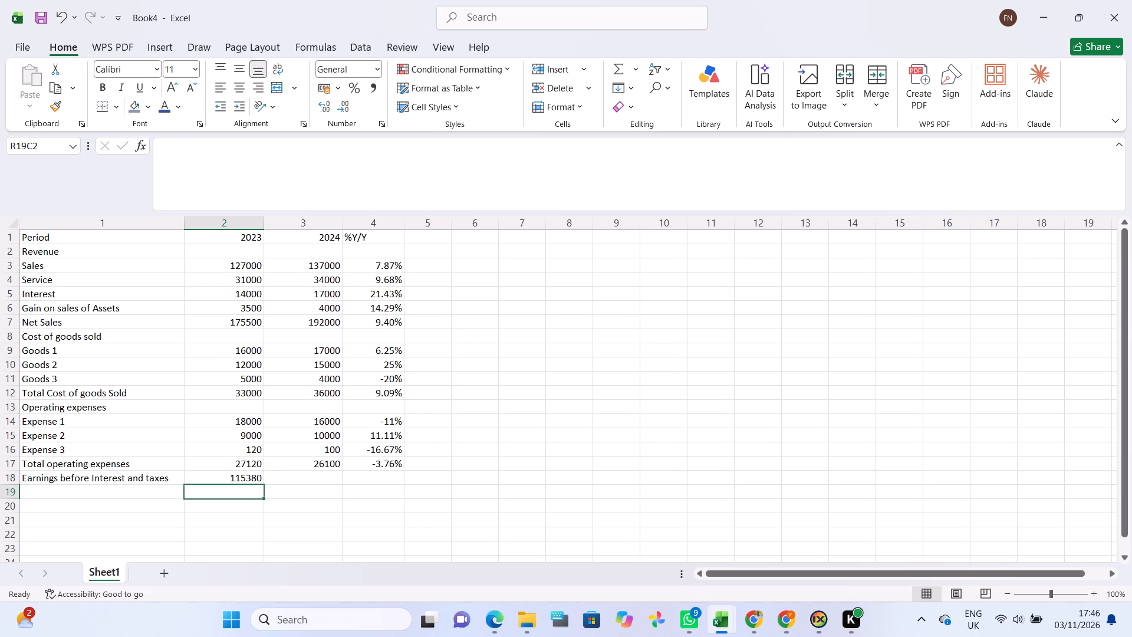
pyautogui.click(305, 478)
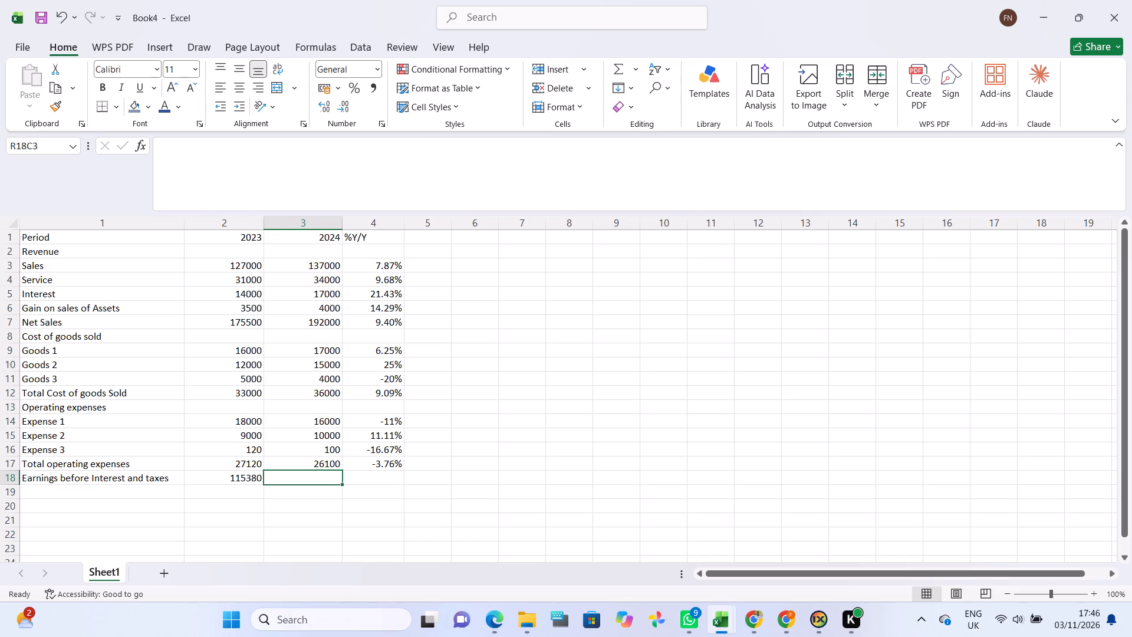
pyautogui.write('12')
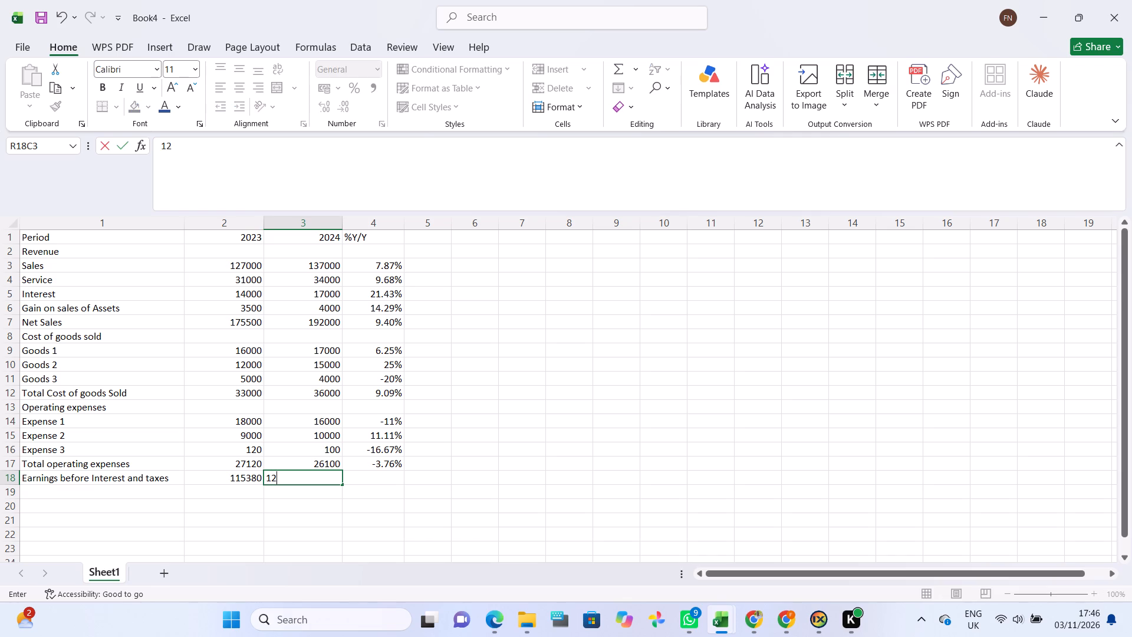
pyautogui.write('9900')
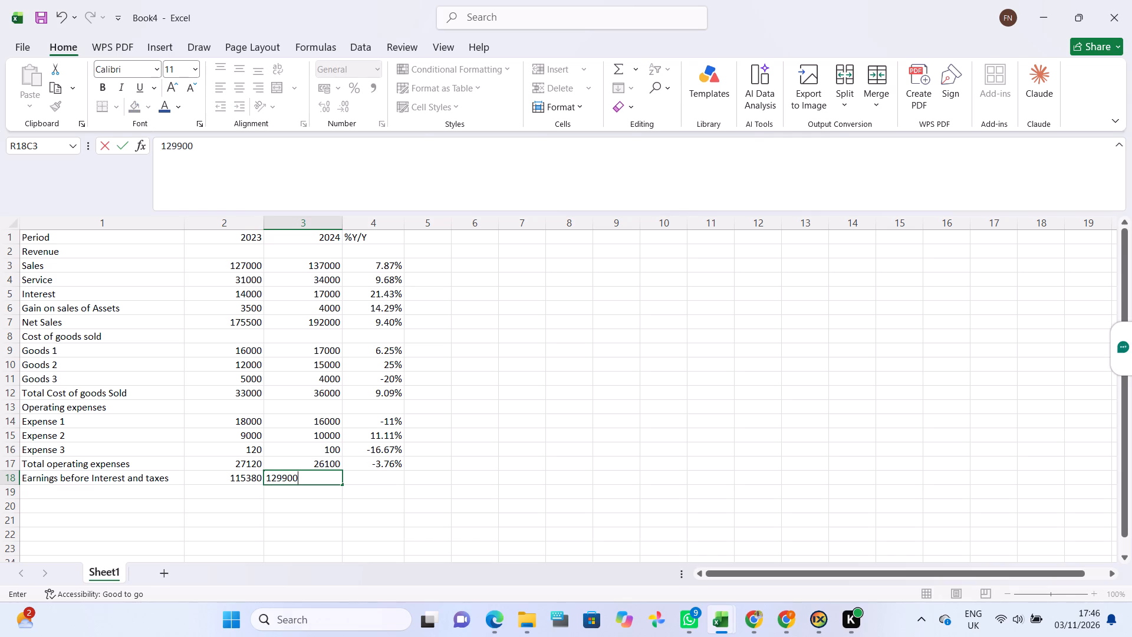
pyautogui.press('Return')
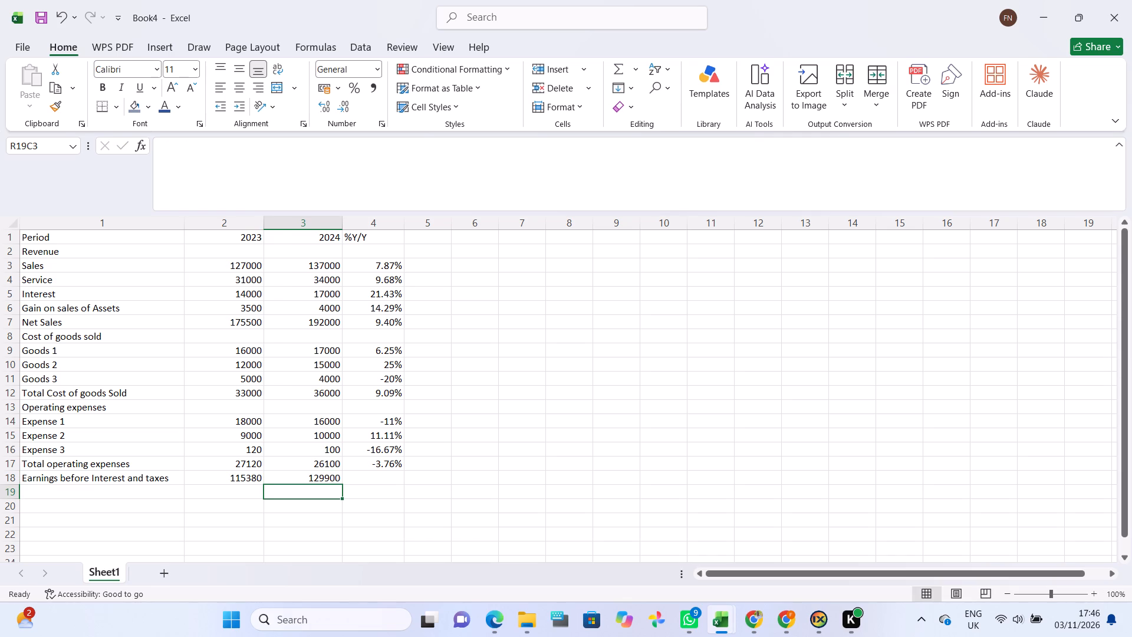
pyautogui.click(370, 478)
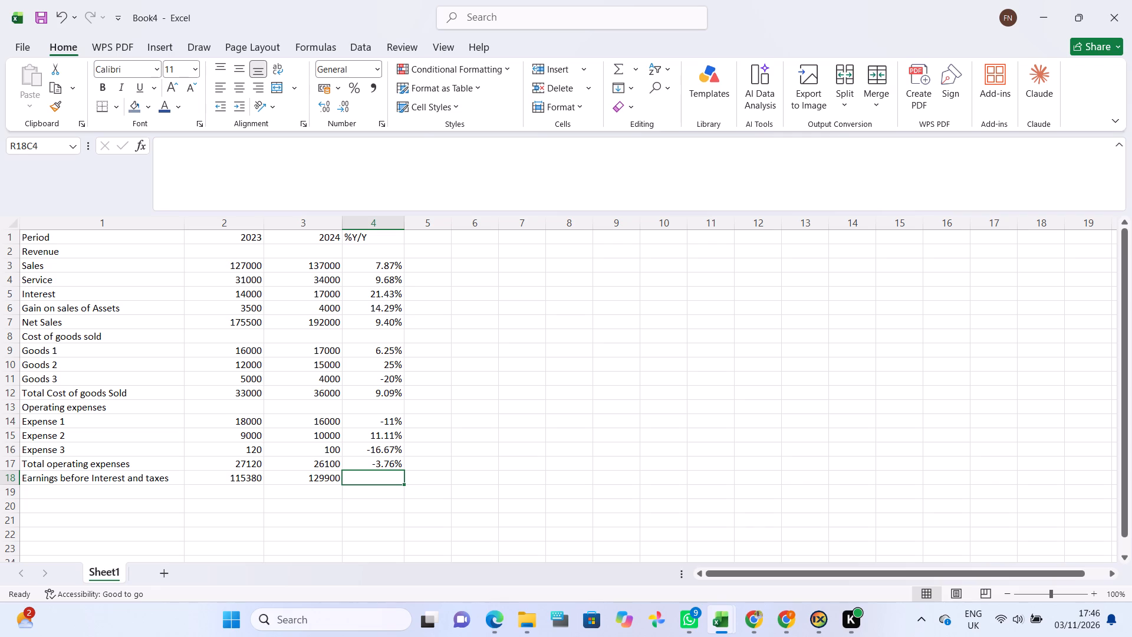
pyautogui.write('12.58')
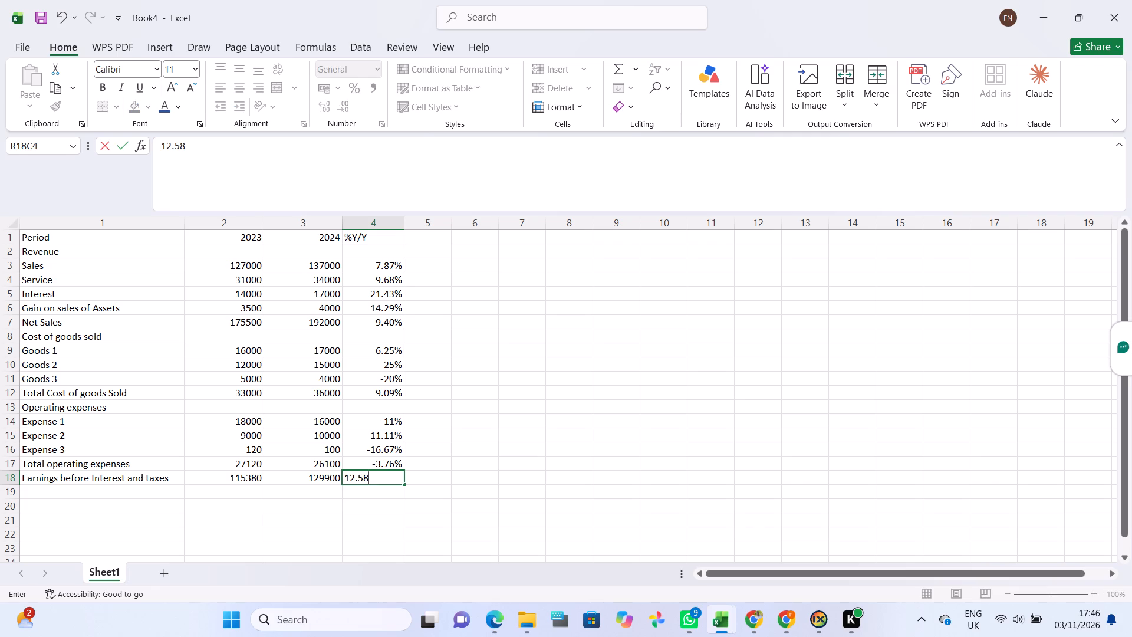
pyautogui.hotkey('shift', '%')
pyautogui.press('Return')
# Label the row below Earnings before Interest and taxes as "Interest Expense".
pyautogui.click(145, 494)
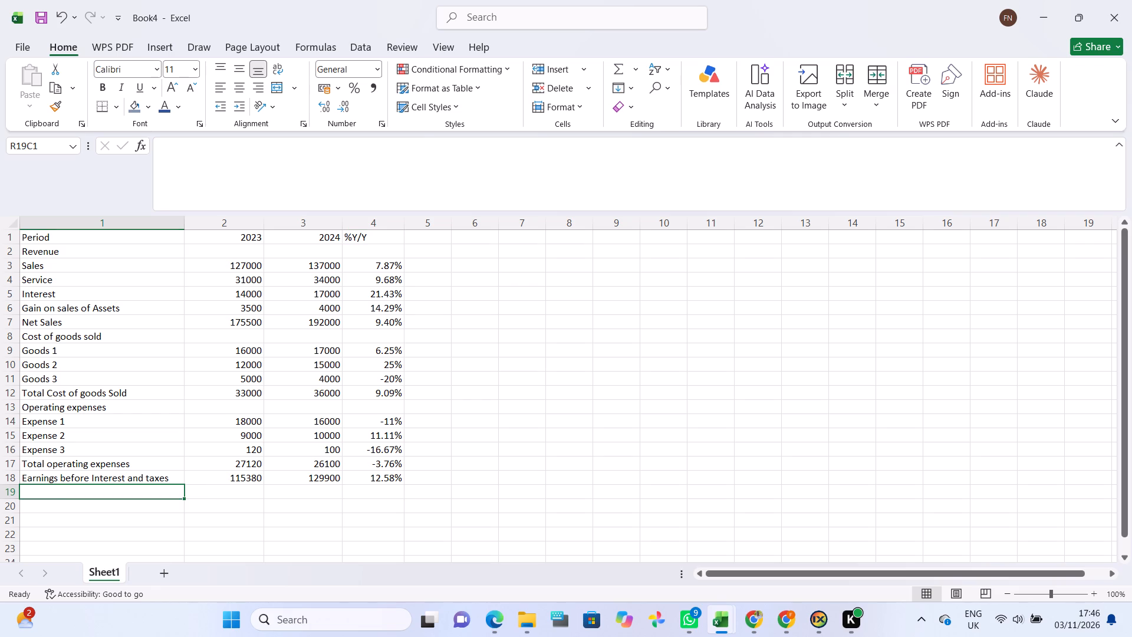
pyautogui.press('i')
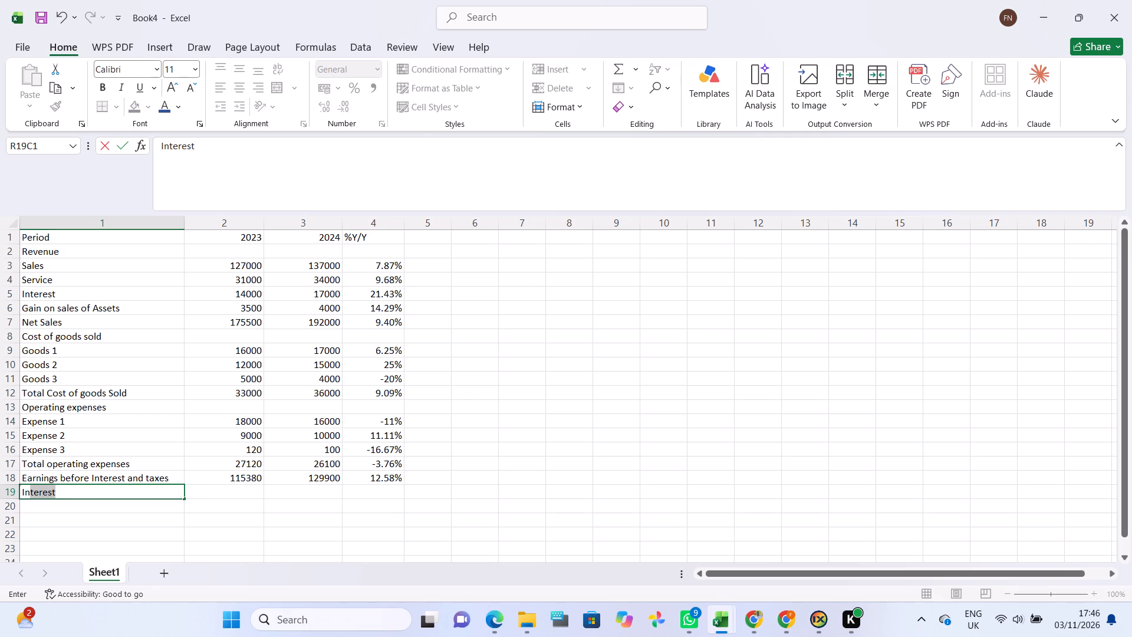
pyautogui.write('ere')
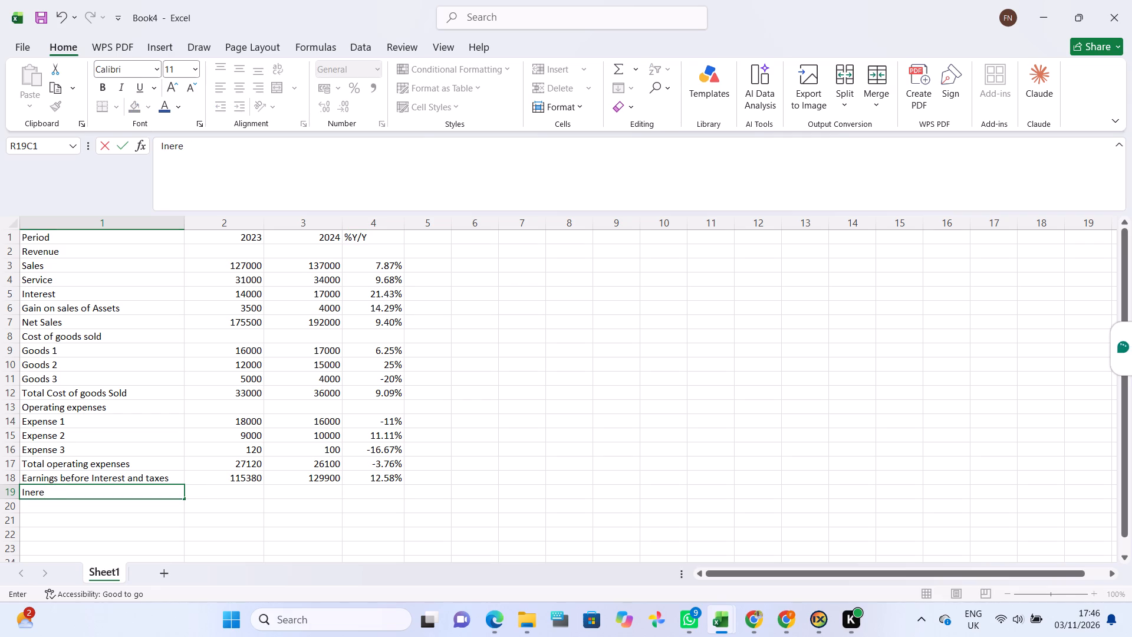
pyautogui.press('BackSpace')
pyautogui.press('BackSpace')
pyautogui.press('BackSpace')
pyautogui.write('terest')
pyautogui.press('space')
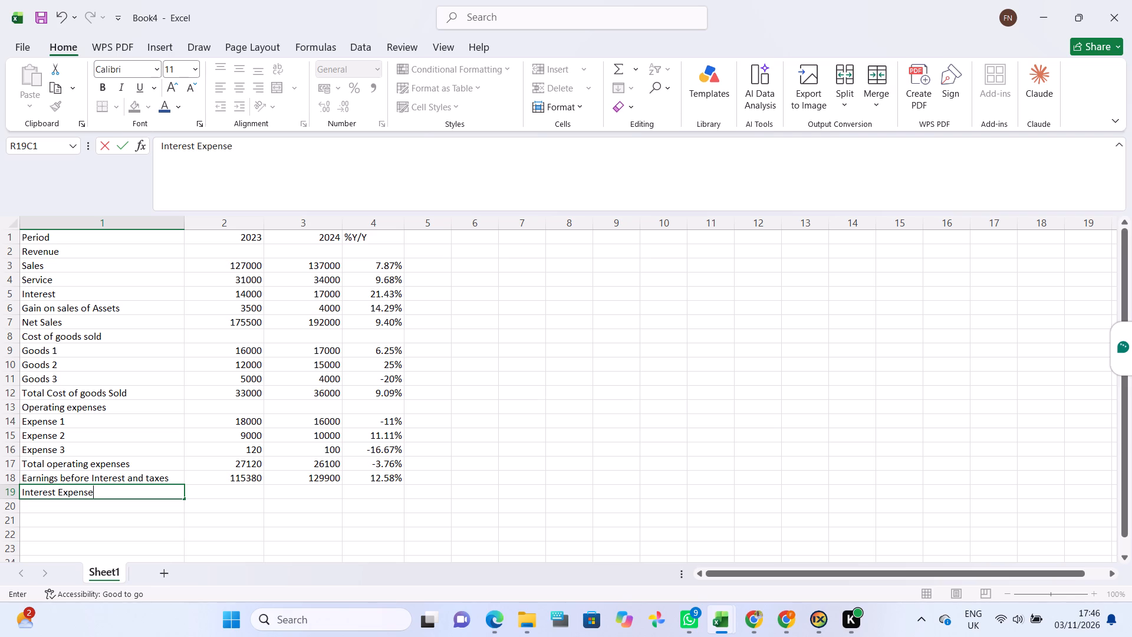
pyautogui.press('Right')
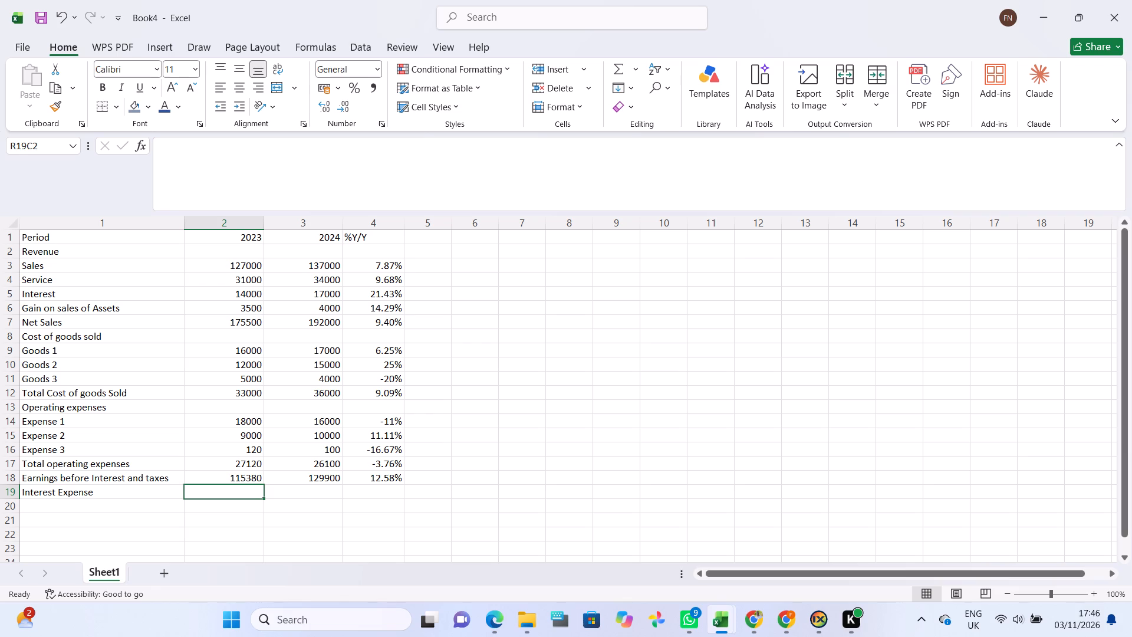
# Fill the Interest Expense row with 5000 for 2023, 4000 for 2024 and -20% for %Y/Y.
pyautogui.write('5000')
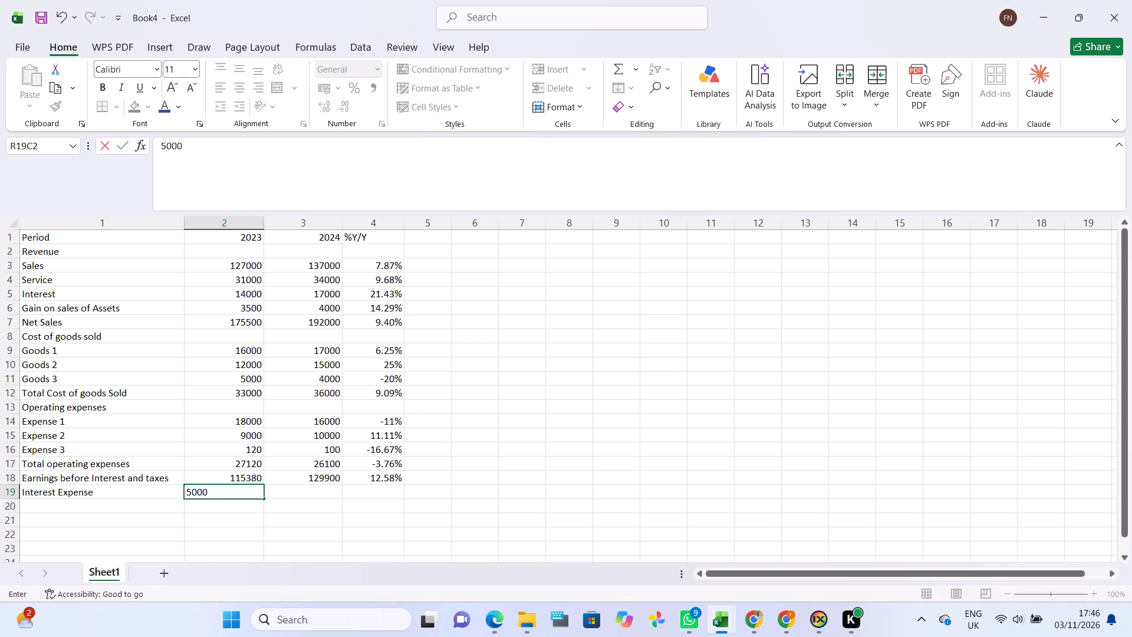
pyautogui.press('Right')
pyautogui.write('4000')
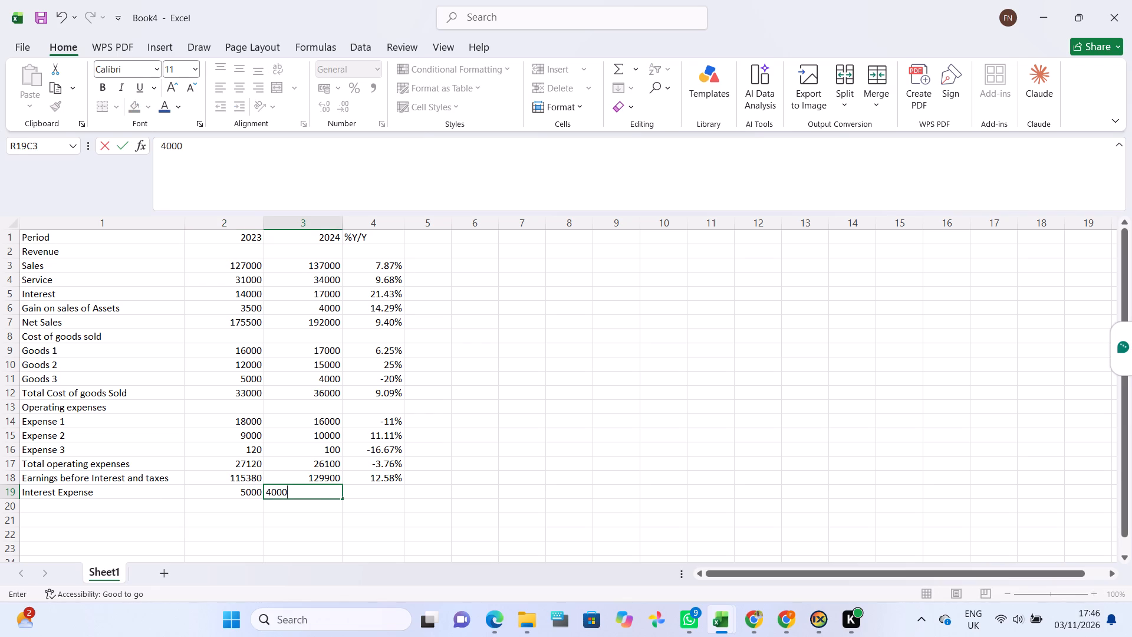
pyautogui.press('Right')
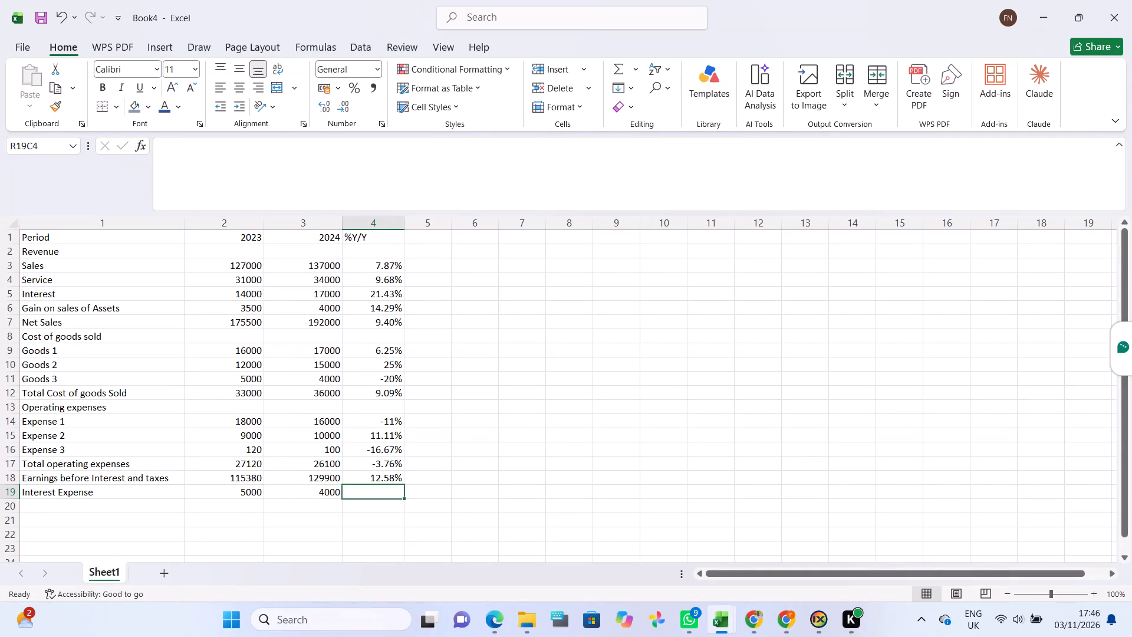
pyautogui.write('-20')
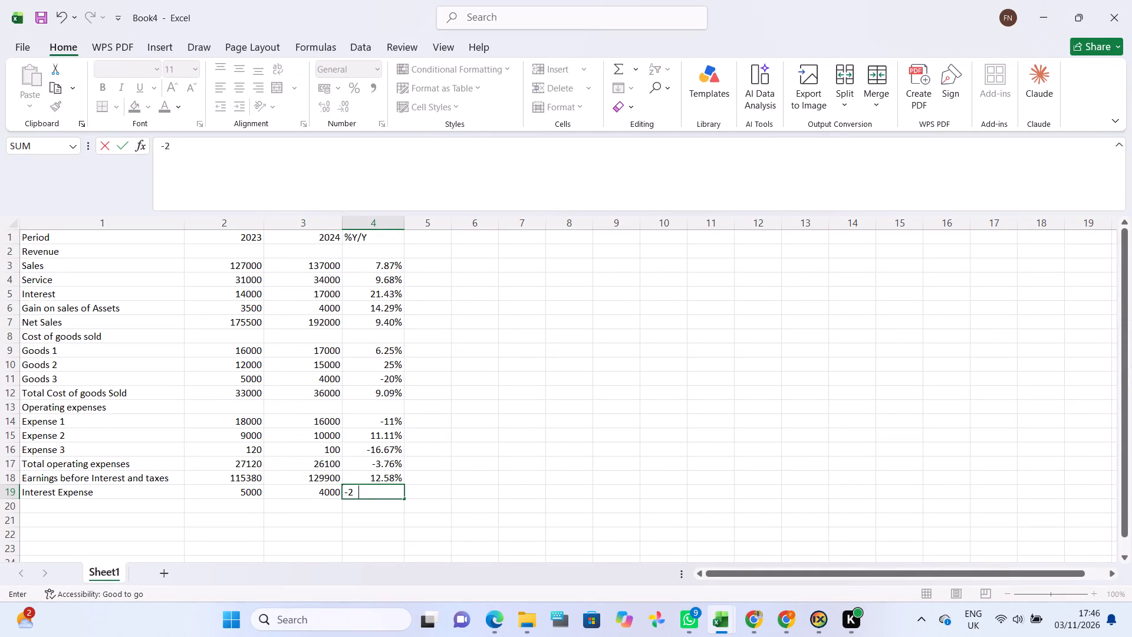
pyautogui.hotkey('shift', '%')
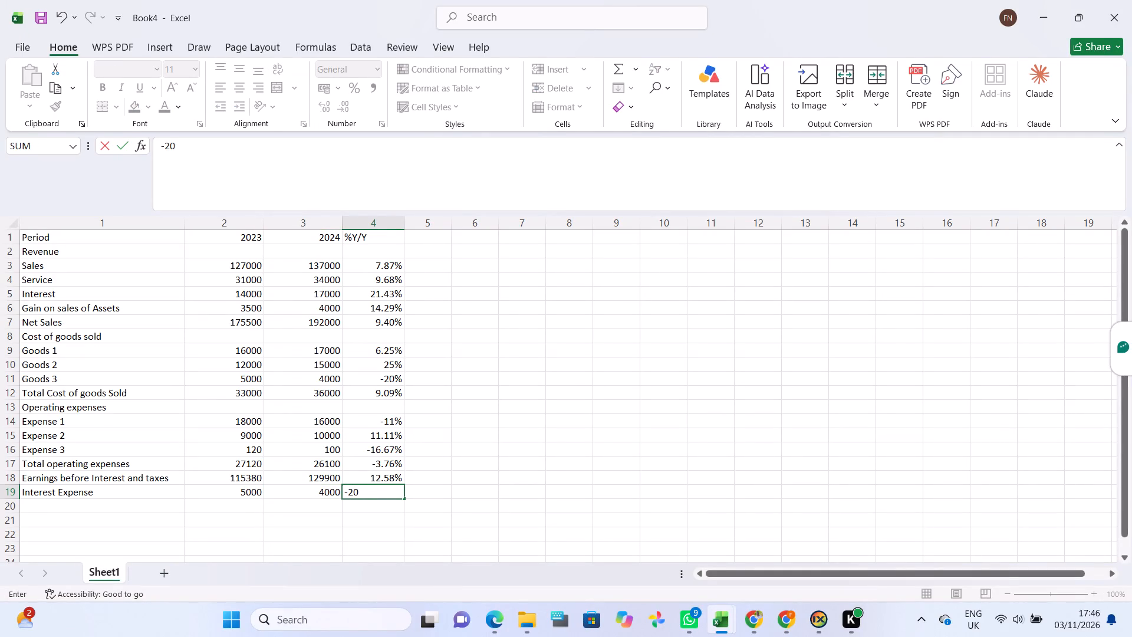
pyautogui.press('Return')
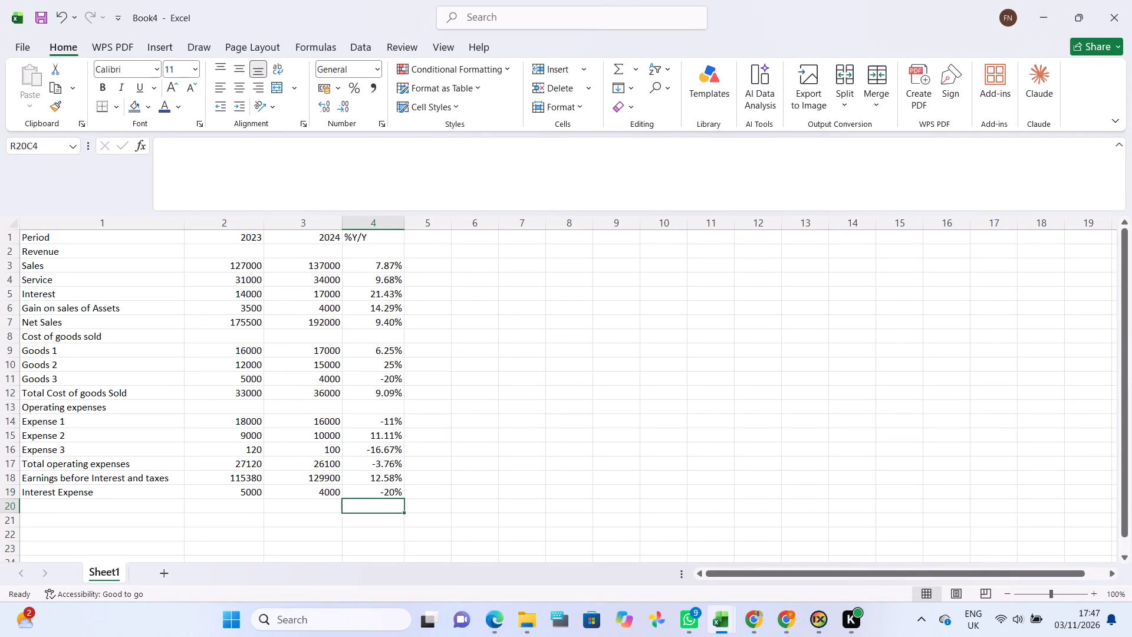
# Label the row below Interest Expense as "Interest Income".
pyautogui.click(42, 507)
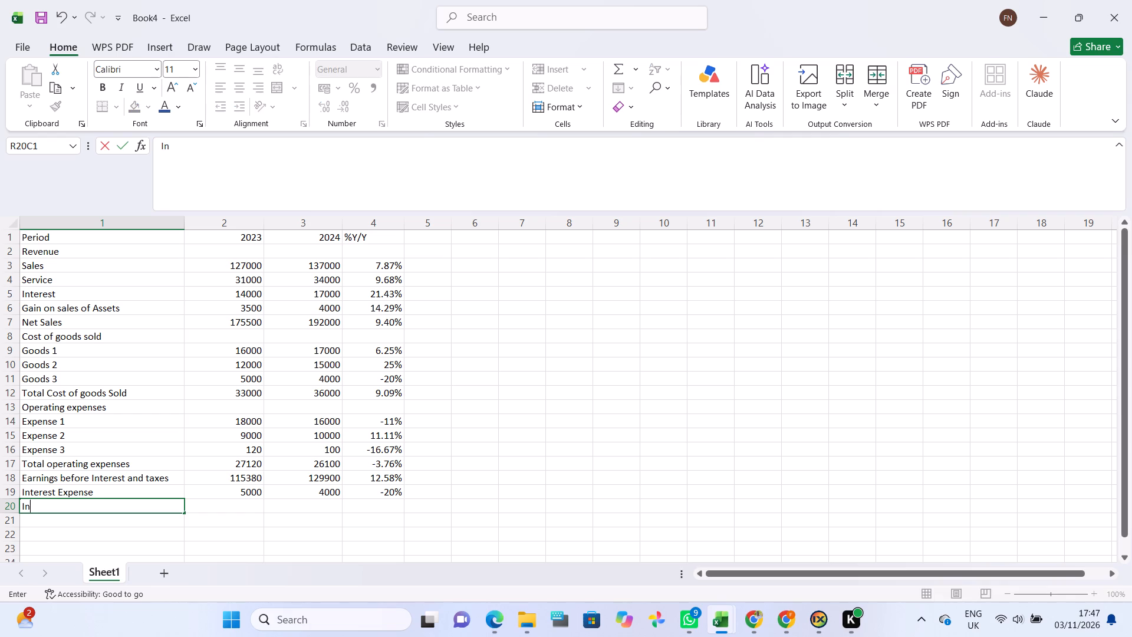
pyautogui.press('s')
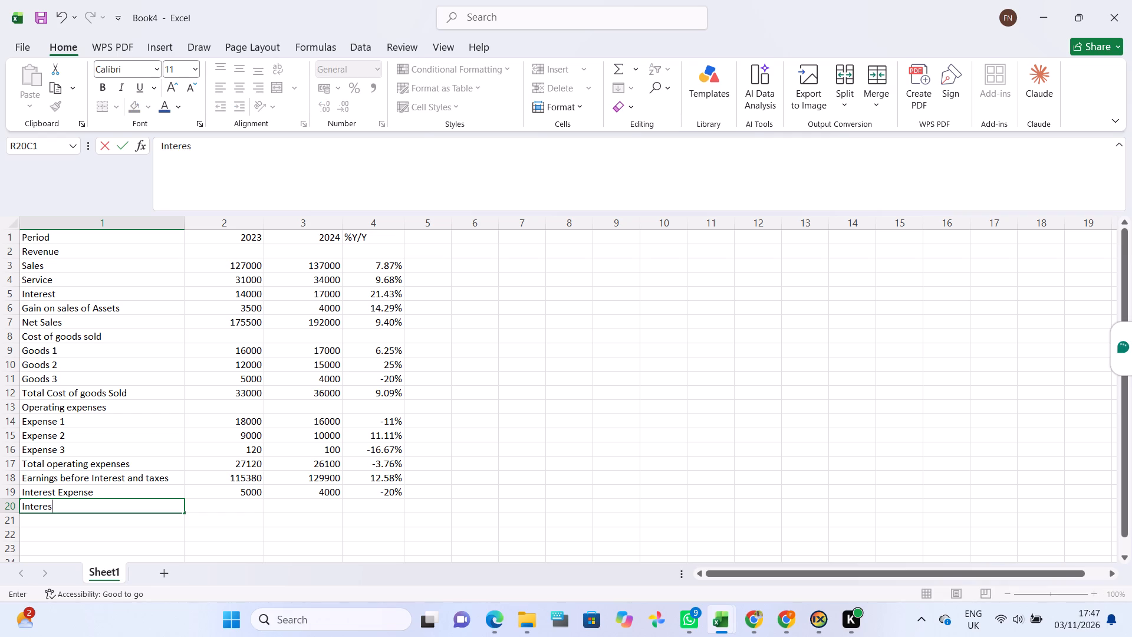
pyautogui.write('t')
pyautogui.press('space')
# Fill the Interest Income row with 2500 for 2023, 3000 for 2024 and 20% for %Y/Y.
pyautogui.click(216, 504)
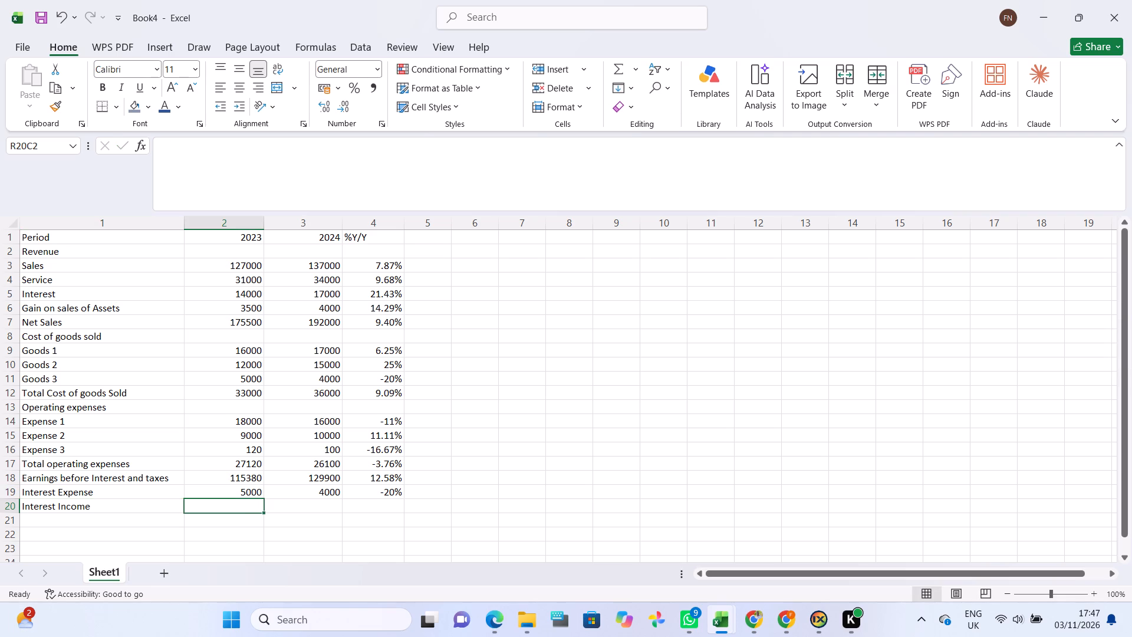
pyautogui.press('2')
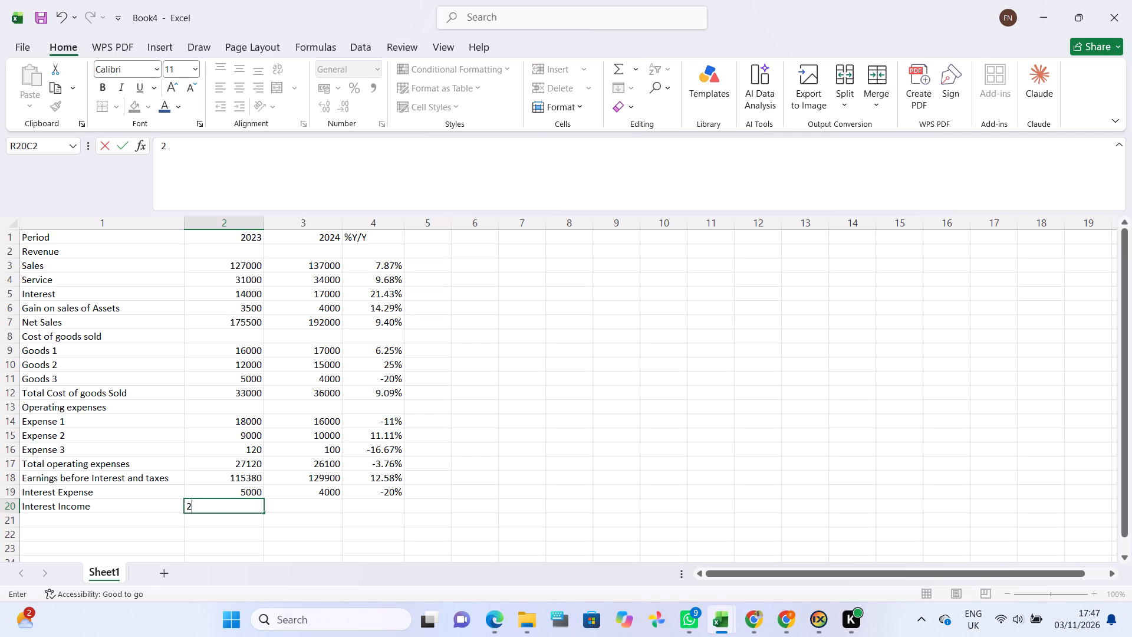
pyautogui.write('500')
pyautogui.press('Right')
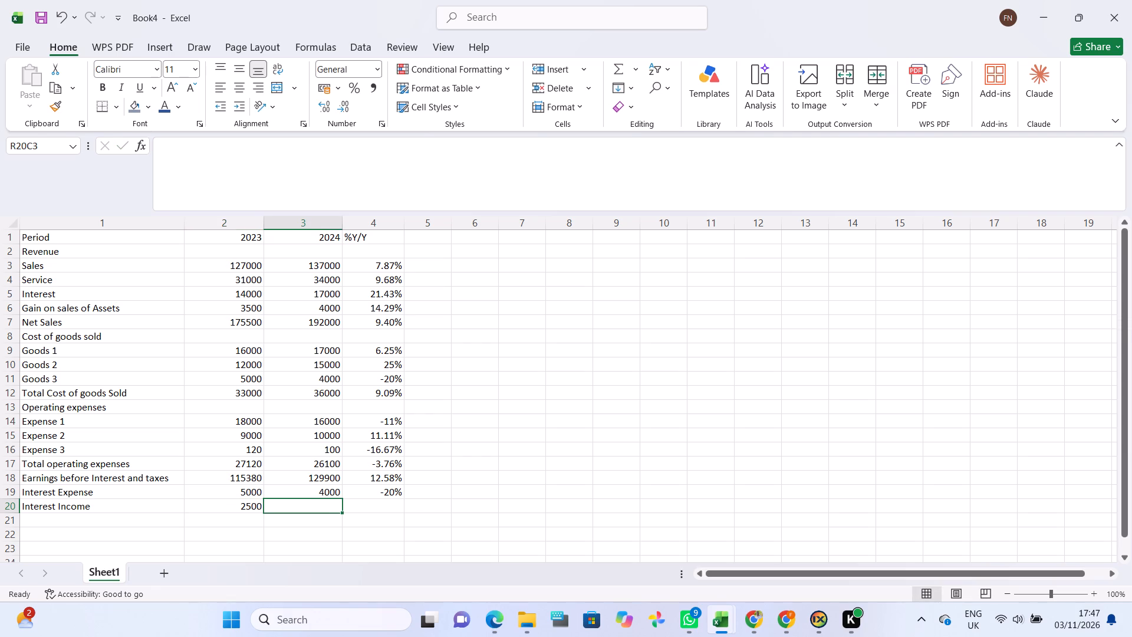
pyautogui.write('3000')
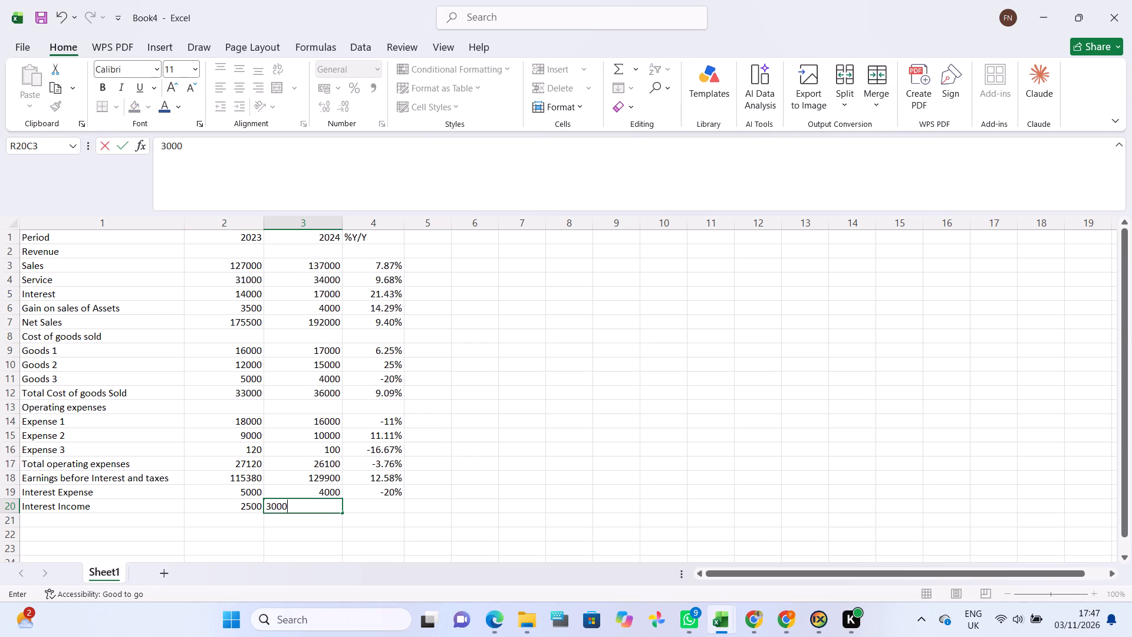
pyautogui.press('Right')
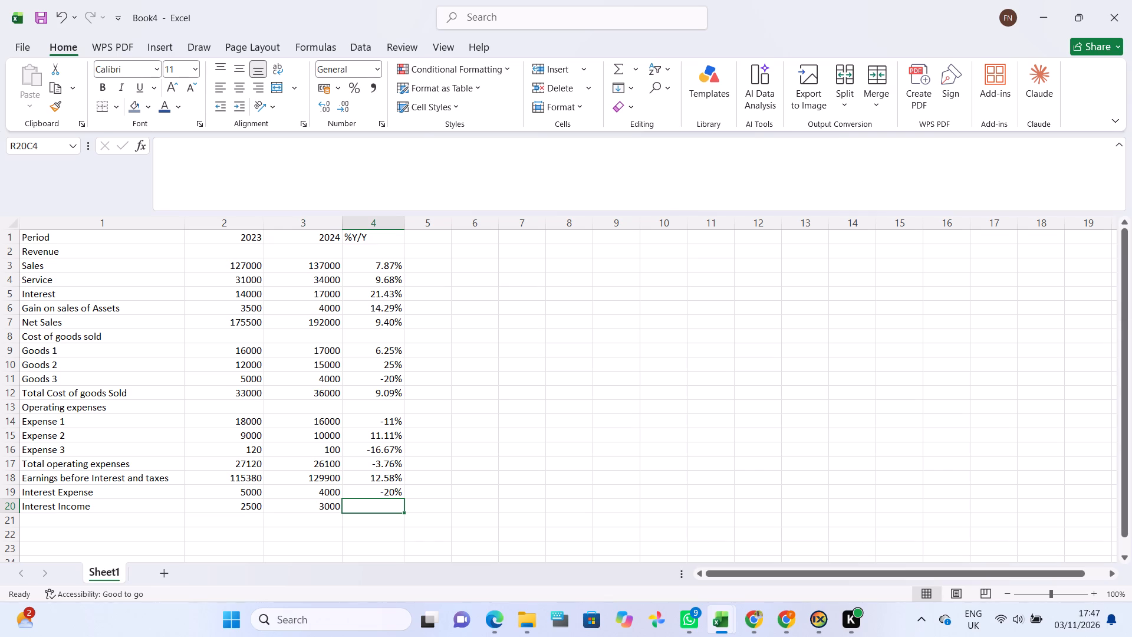
pyautogui.write('20')
pyautogui.hotkey('shift', '%')
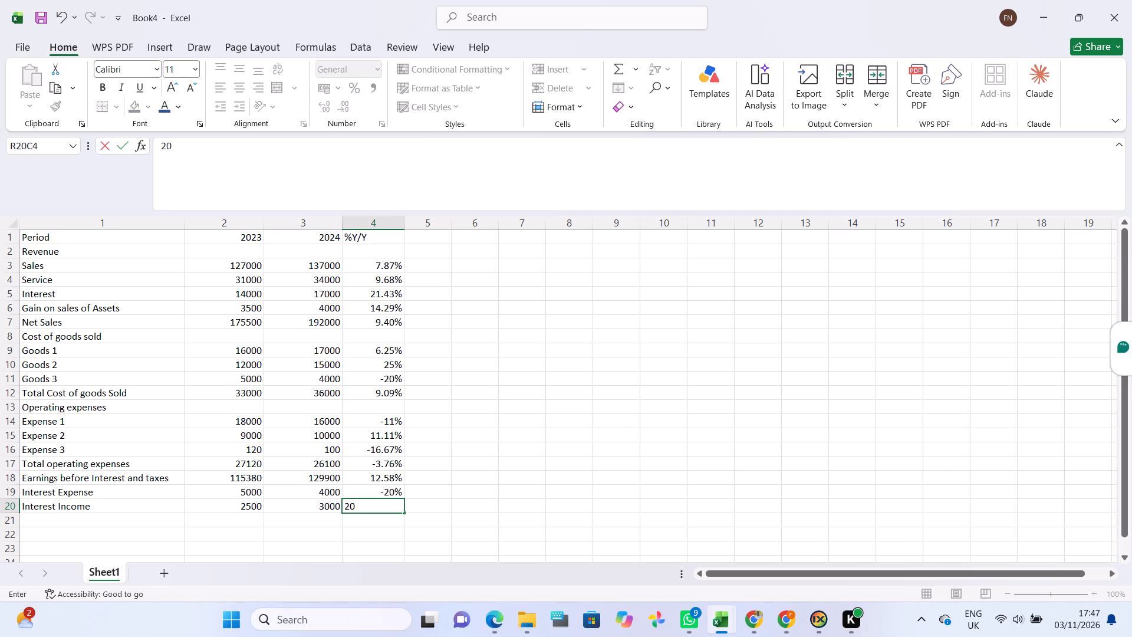
pyautogui.press('Return')
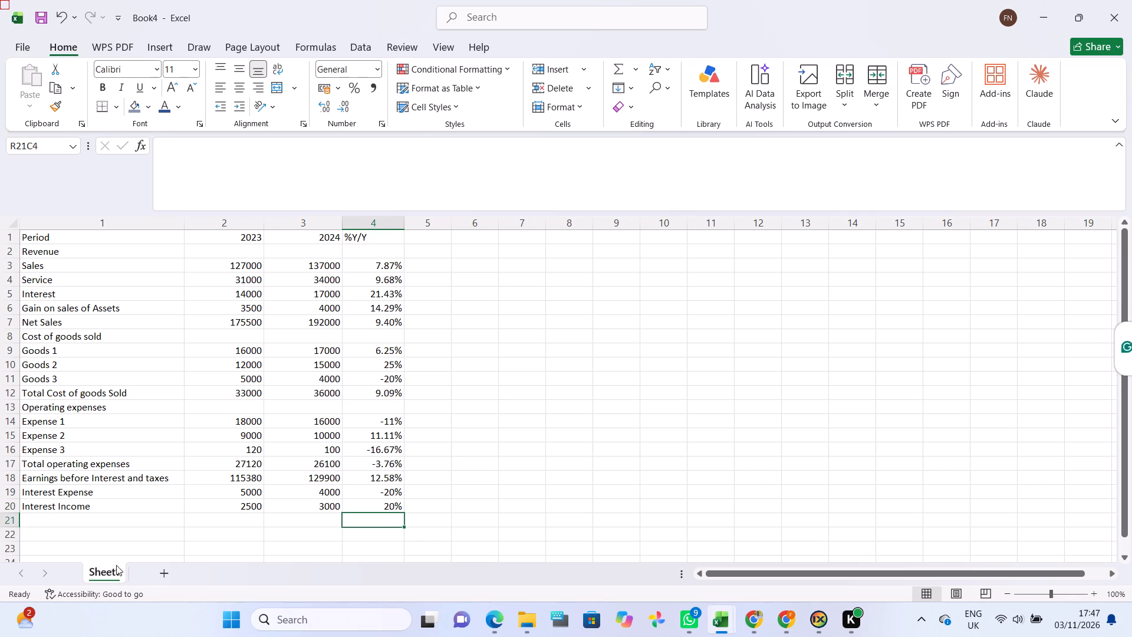
# Label the row below Interest Income as "Earnings before taxes".
pyautogui.click(102, 517)
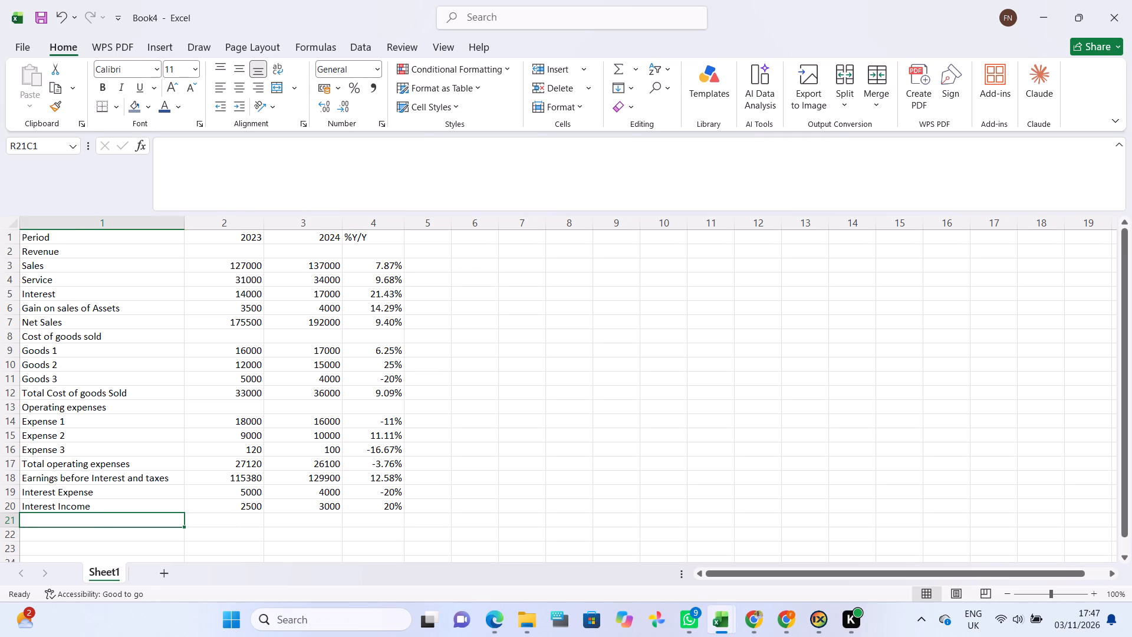
pyautogui.press('e')
pyautogui.write('arnings before')
pyautogui.press('space')
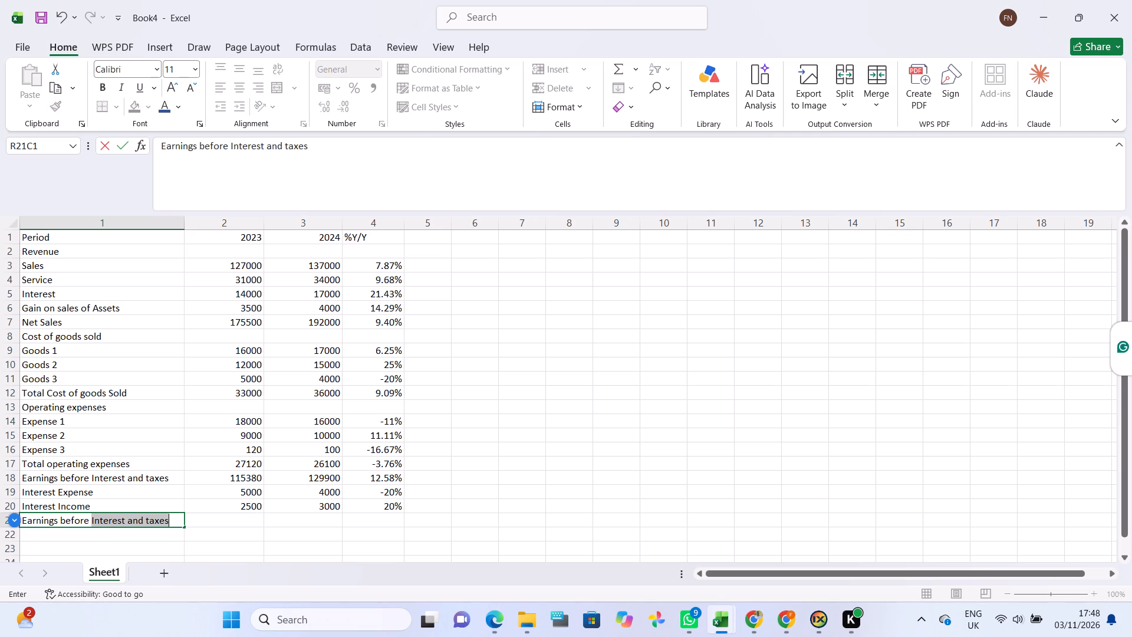
pyautogui.write('taxes')
pyautogui.press('Return')
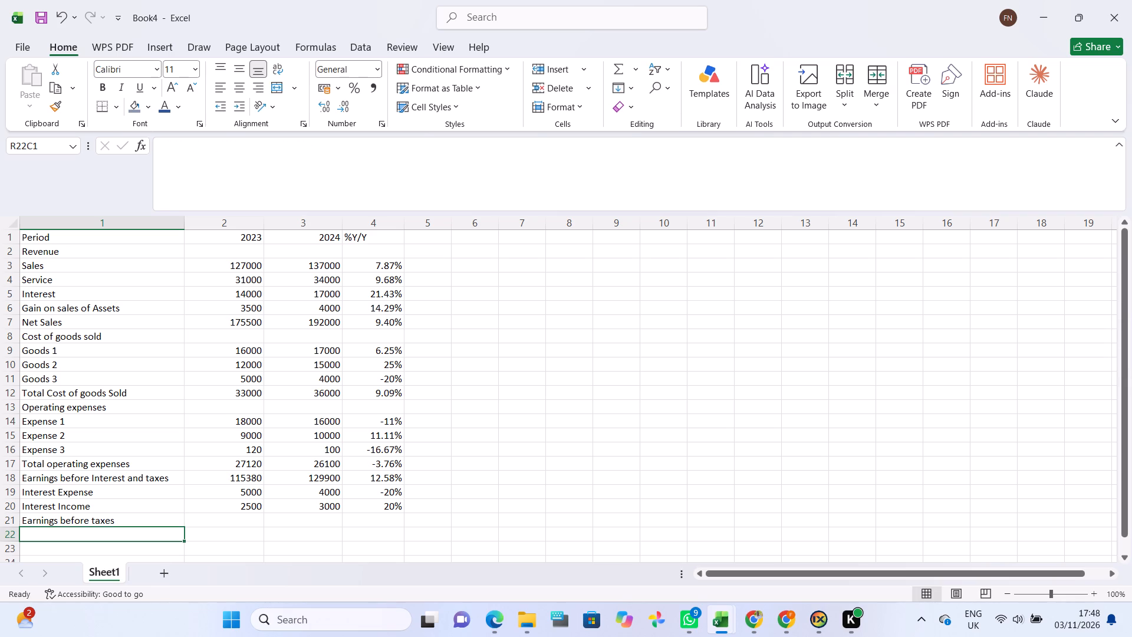
# Enter 112880 as the 2023 value for Earnings before taxes.
pyautogui.click(195, 523)
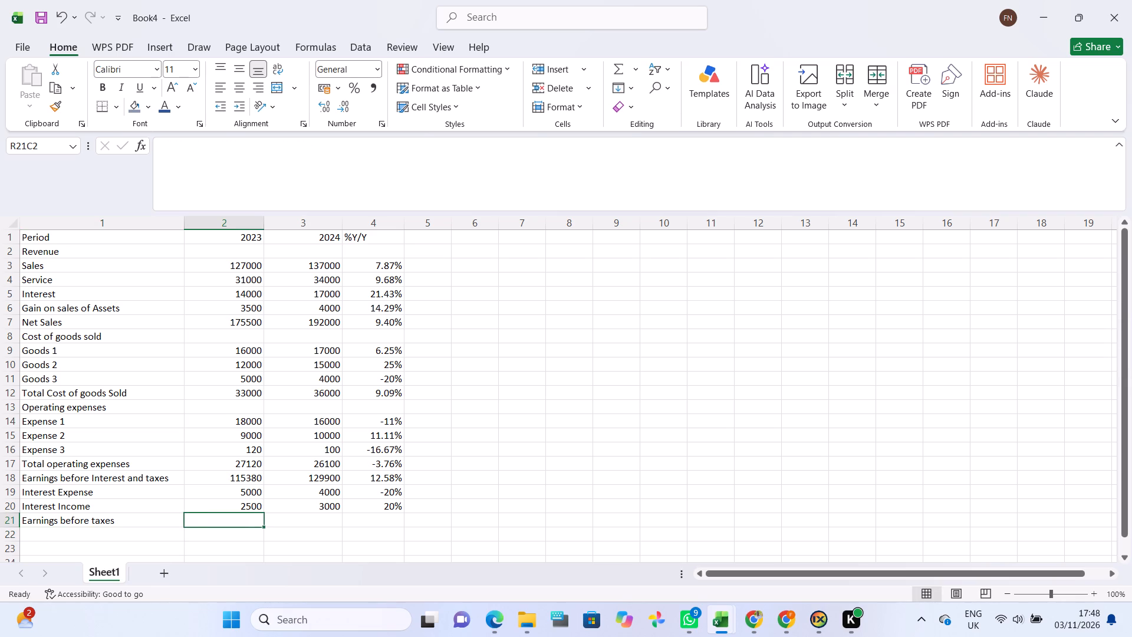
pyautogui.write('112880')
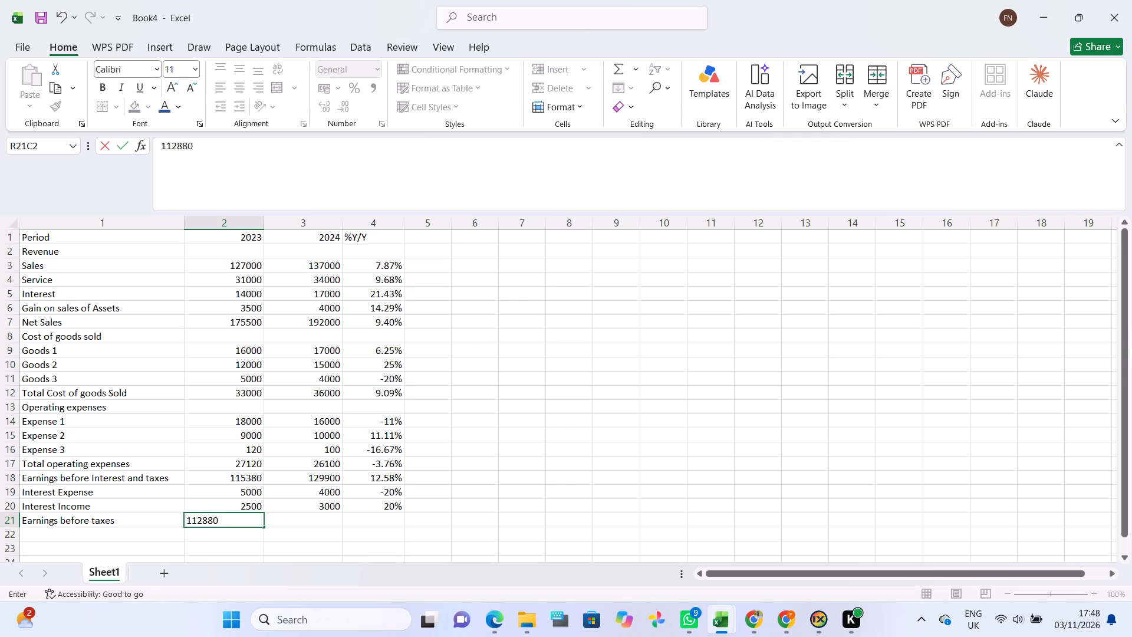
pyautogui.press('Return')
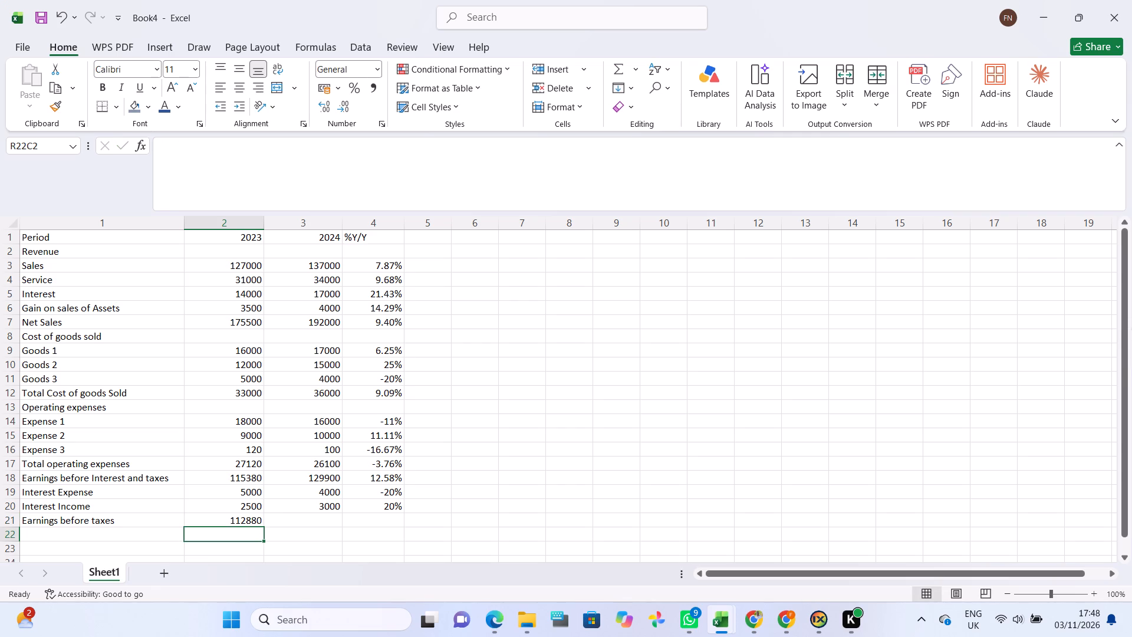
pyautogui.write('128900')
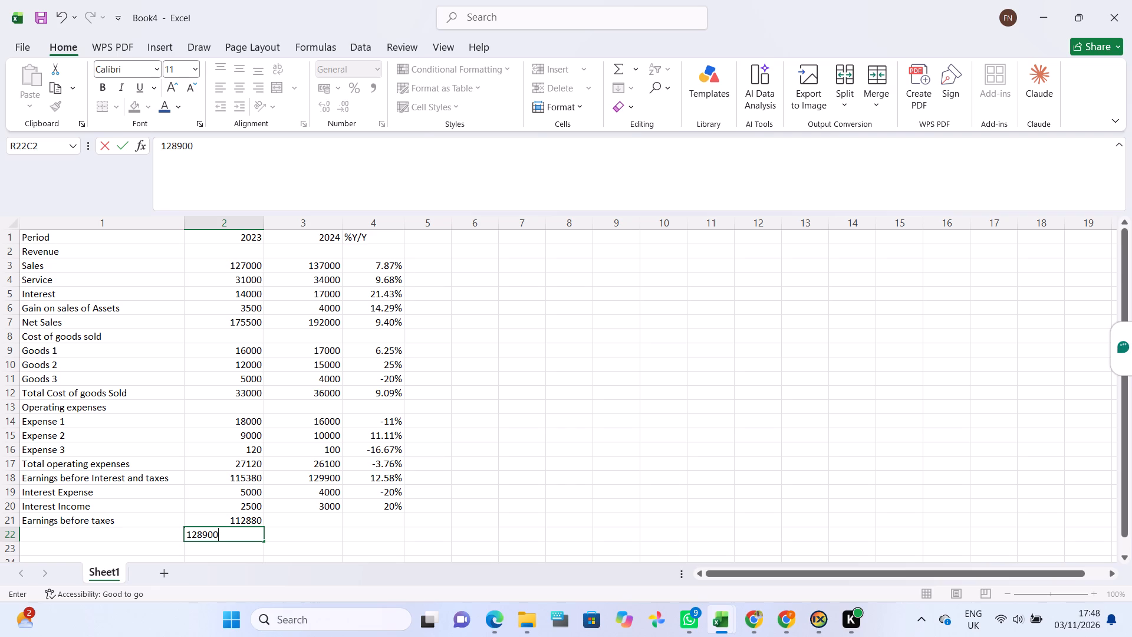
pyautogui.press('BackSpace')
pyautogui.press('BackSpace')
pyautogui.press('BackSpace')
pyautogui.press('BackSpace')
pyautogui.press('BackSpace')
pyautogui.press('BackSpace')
# Enter 128900 as the 2024 value for Earnings before taxes.
pyautogui.click(282, 523)
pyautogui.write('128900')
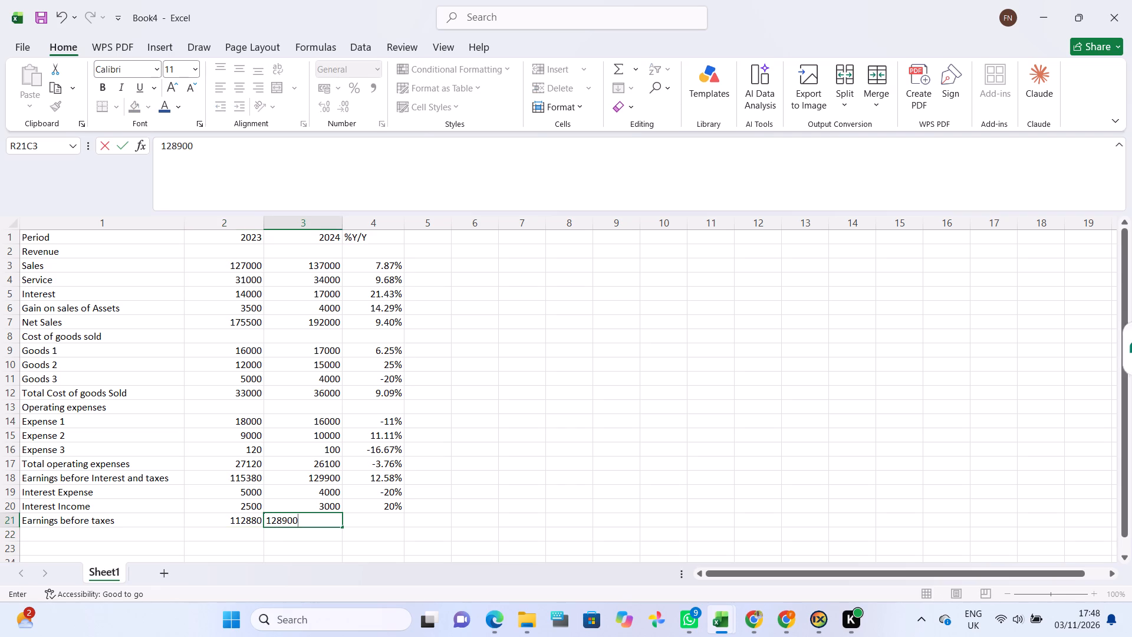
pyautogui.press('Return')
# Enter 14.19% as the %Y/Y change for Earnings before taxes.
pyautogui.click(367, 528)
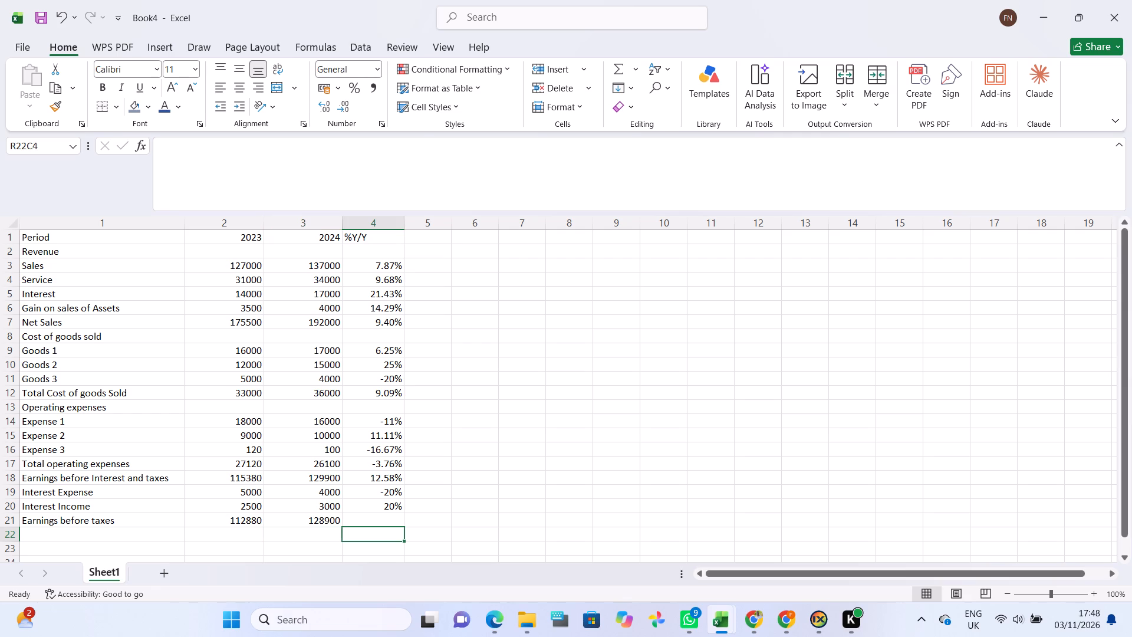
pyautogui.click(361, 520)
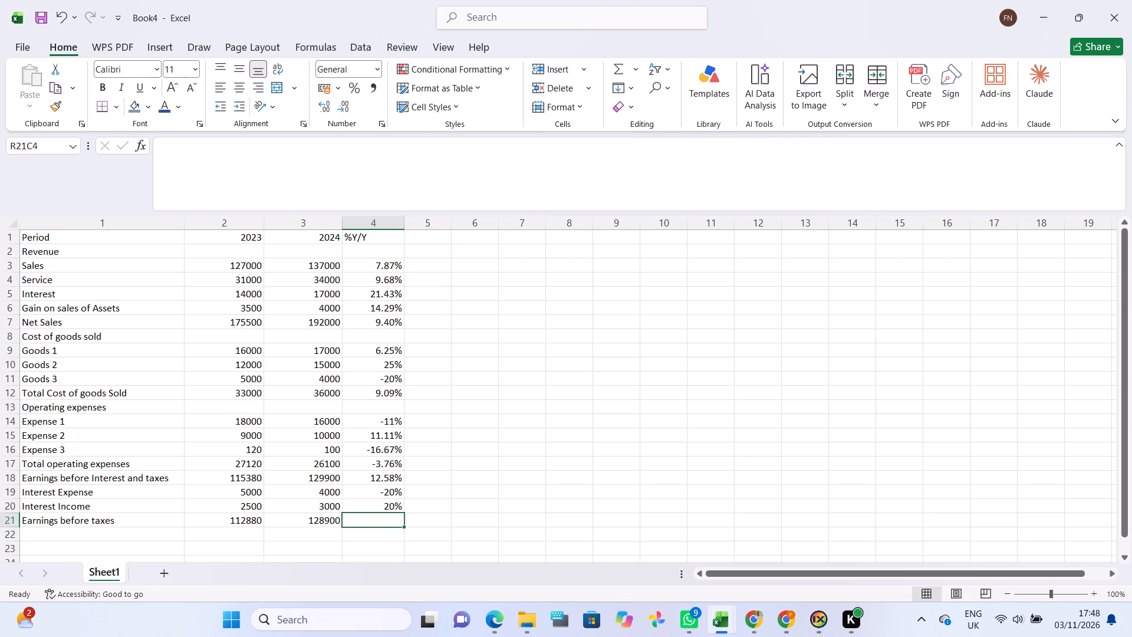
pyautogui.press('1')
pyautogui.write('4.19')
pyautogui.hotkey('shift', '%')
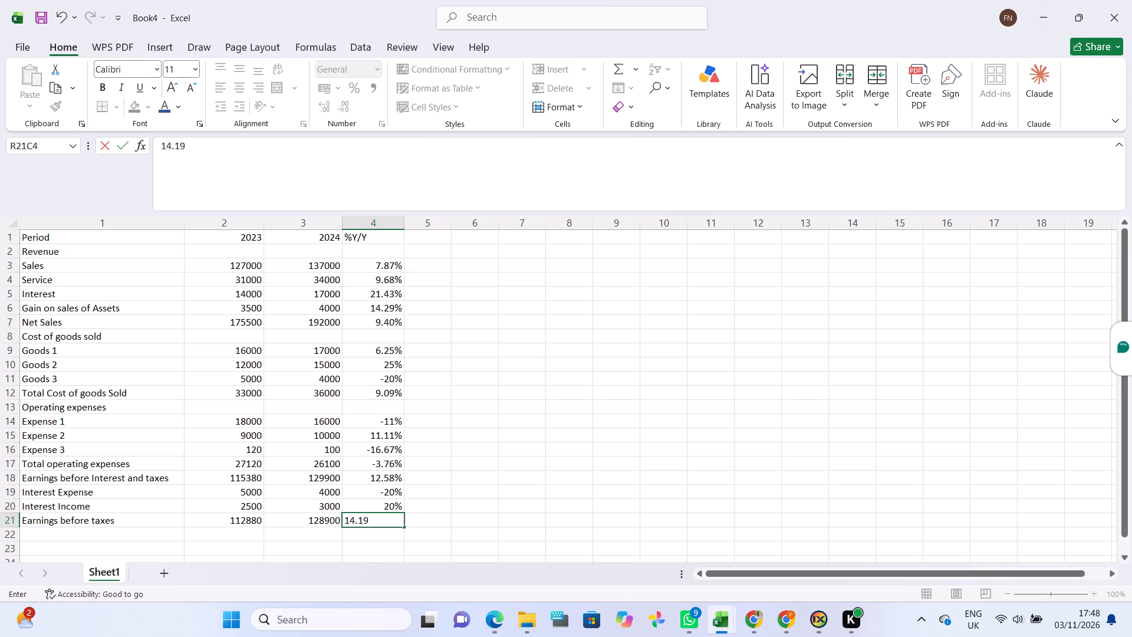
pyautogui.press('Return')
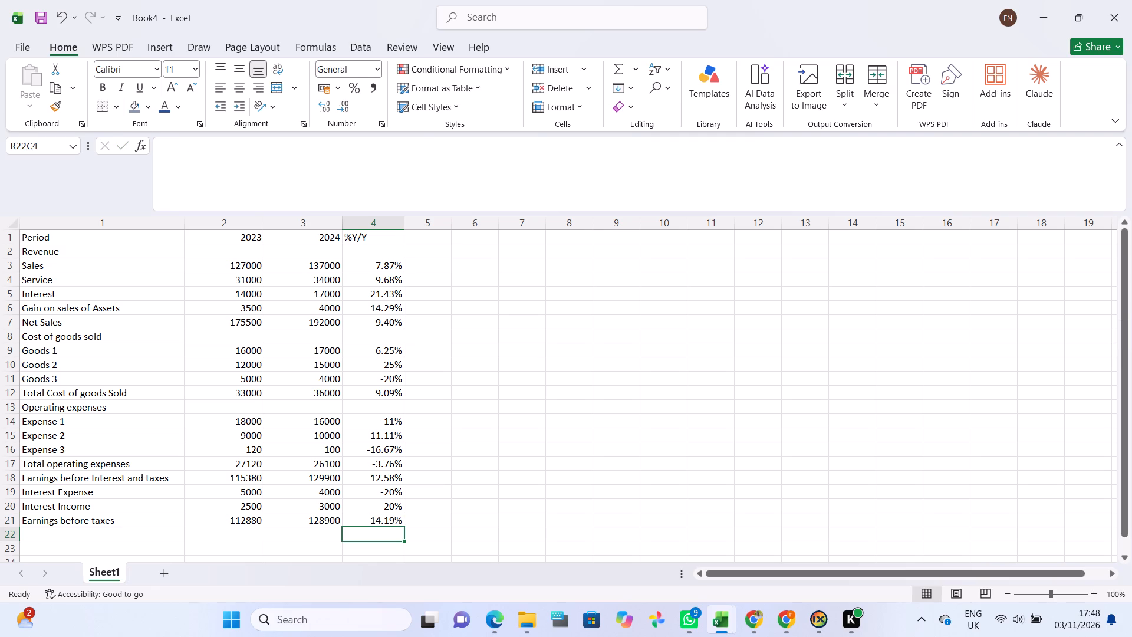
# Label the row below Earnings before taxes as "Taxes".
pyautogui.click(110, 527)
pyautogui.click(97, 537)
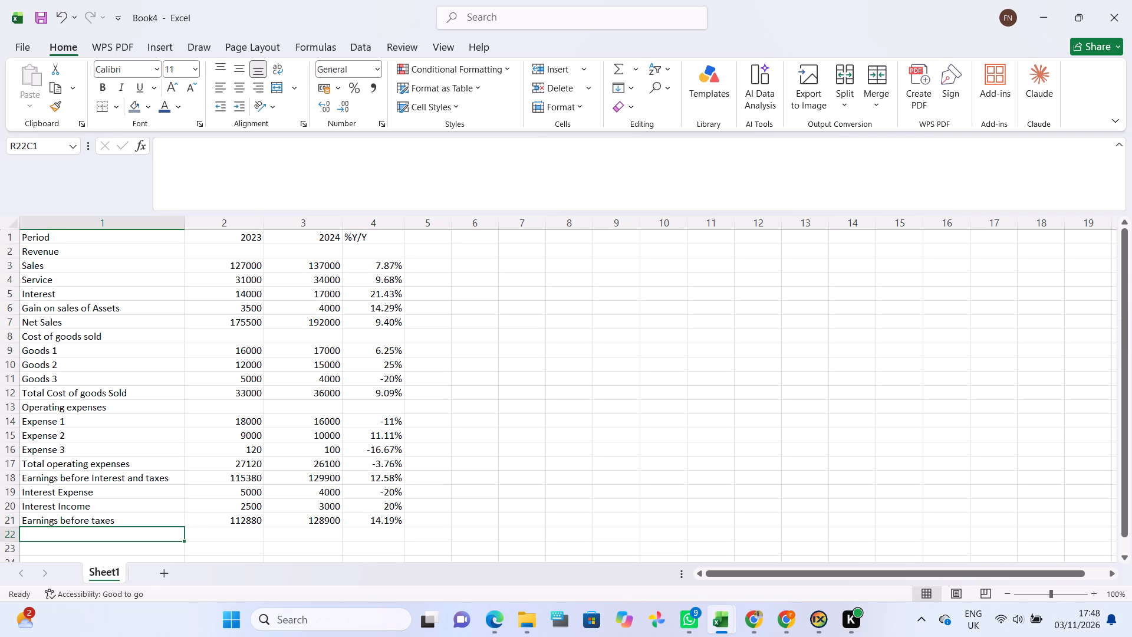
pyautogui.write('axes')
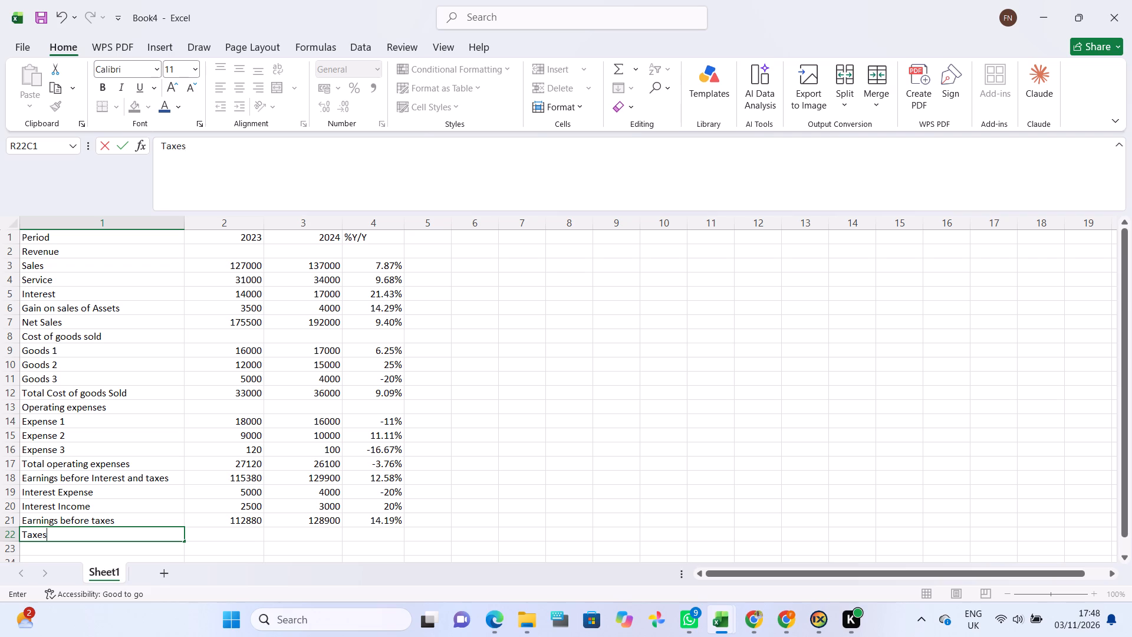
# Fill the Taxes row with 105147.72 for 2023, 120070.35 for 2024 and 14.19% for %Y/Y.
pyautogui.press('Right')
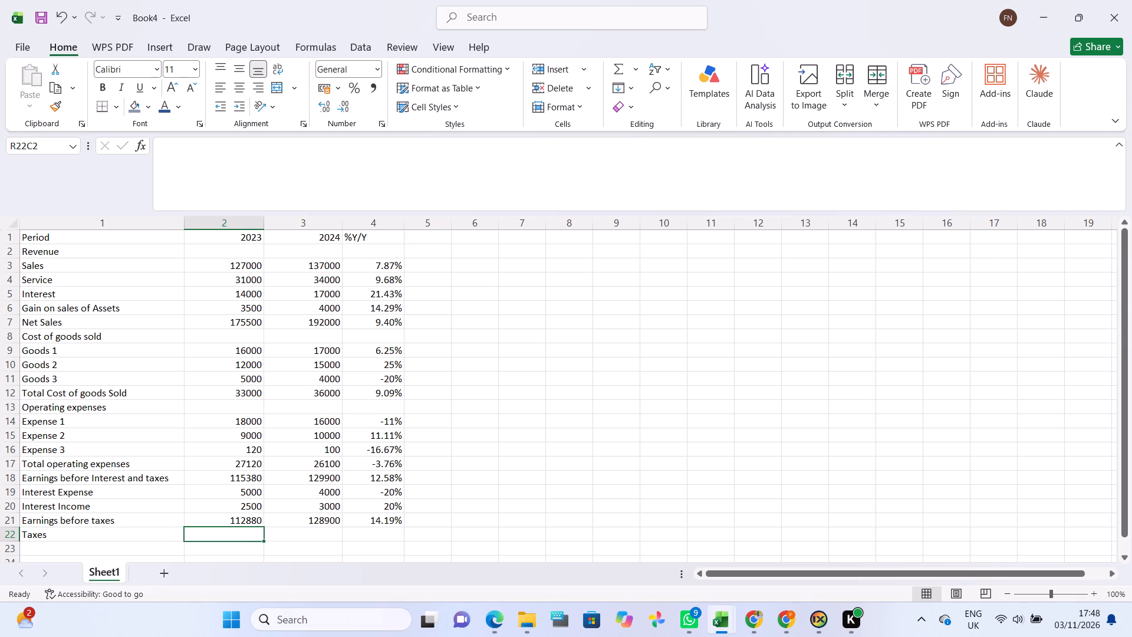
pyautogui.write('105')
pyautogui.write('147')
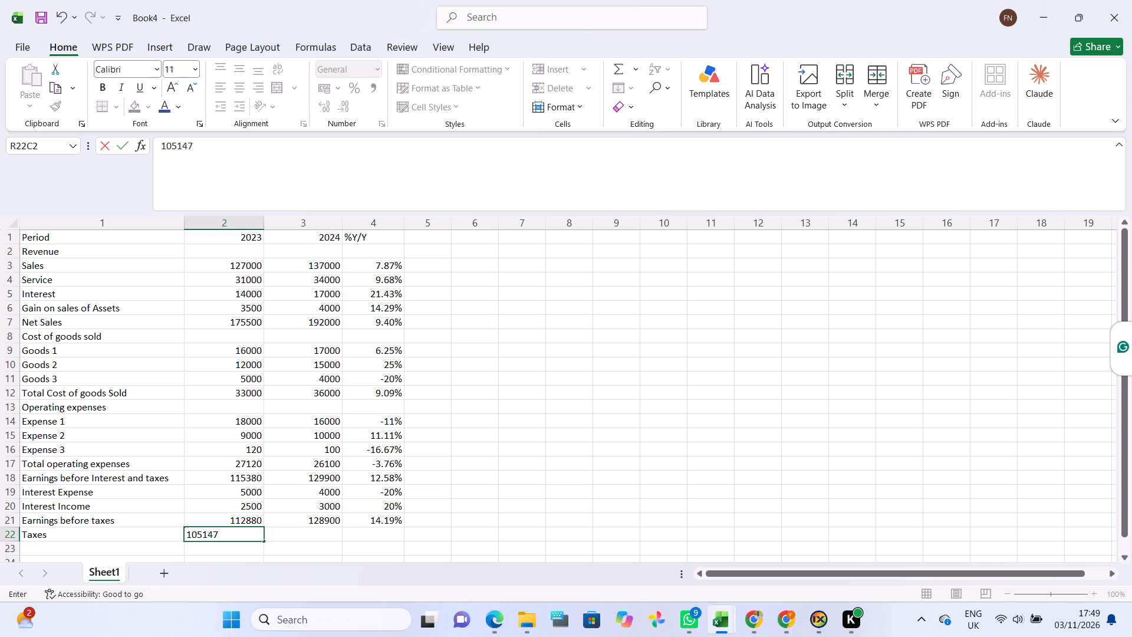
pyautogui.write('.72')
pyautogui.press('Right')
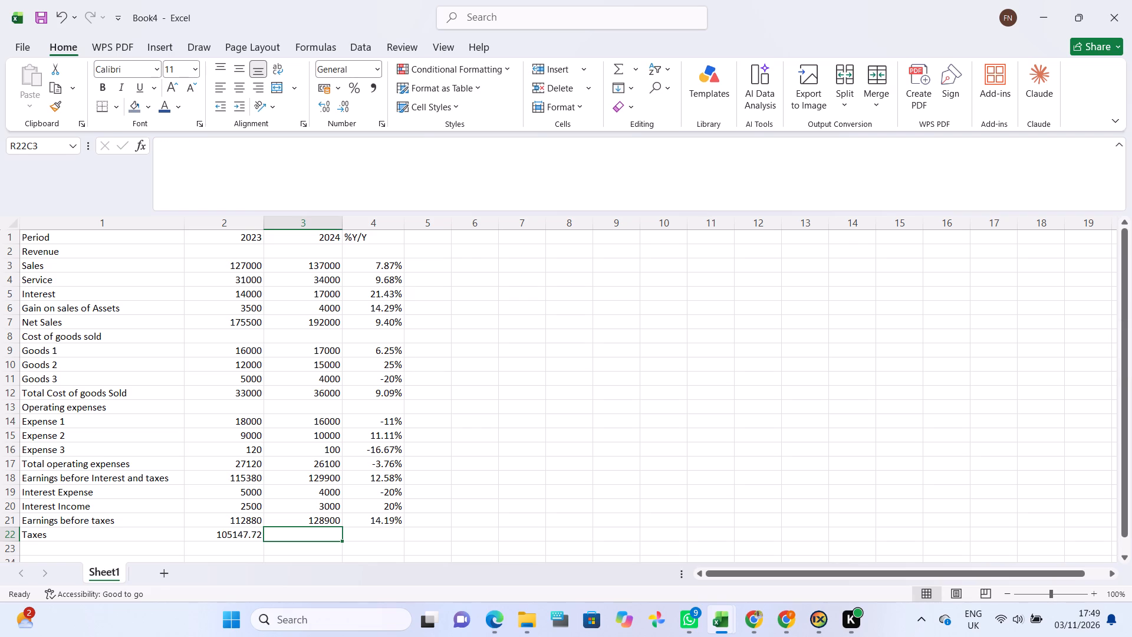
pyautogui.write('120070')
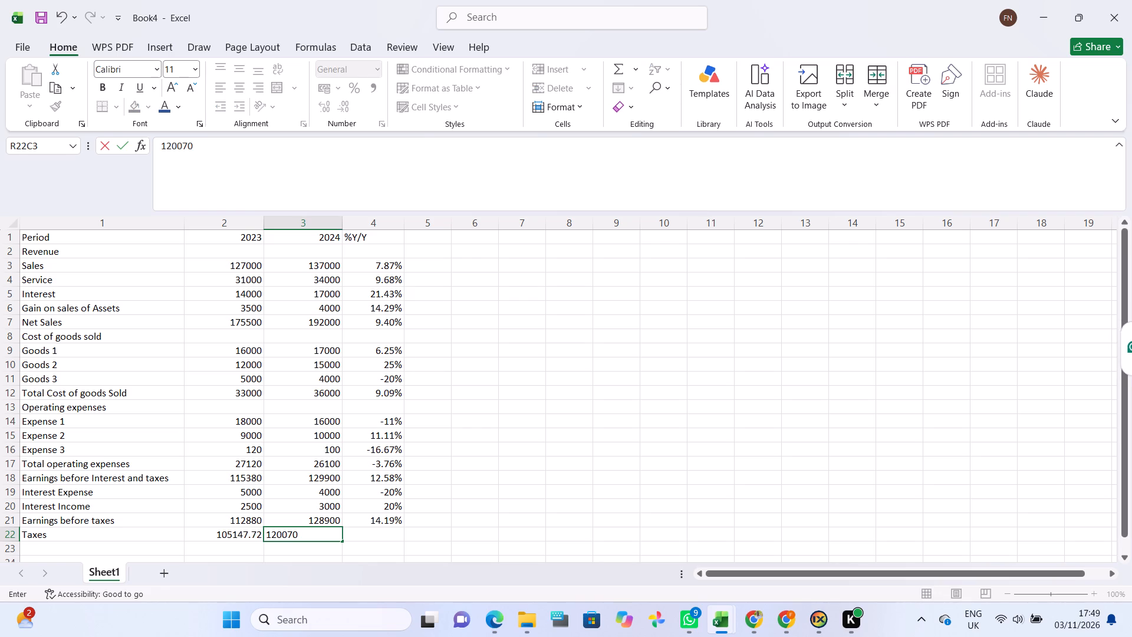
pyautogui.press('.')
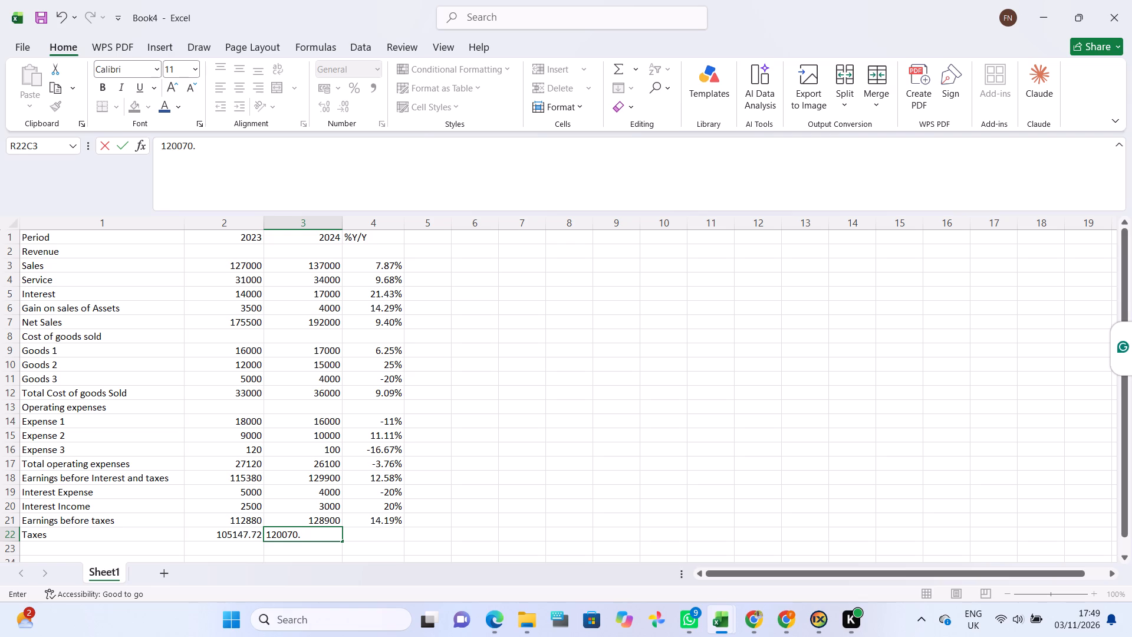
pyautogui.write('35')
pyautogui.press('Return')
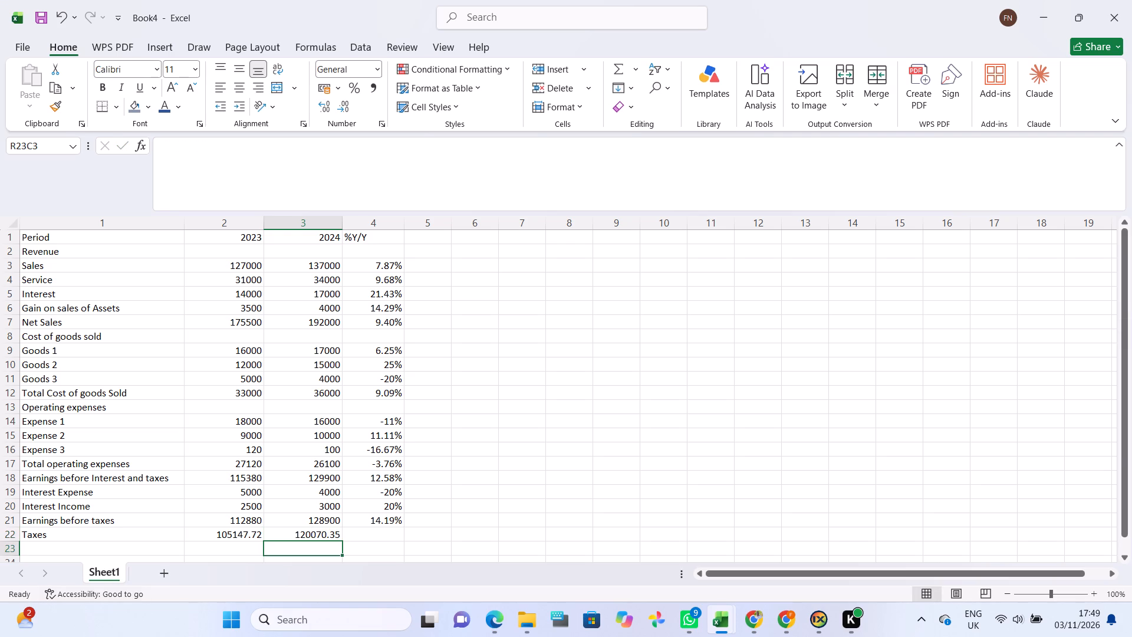
pyautogui.click(355, 531)
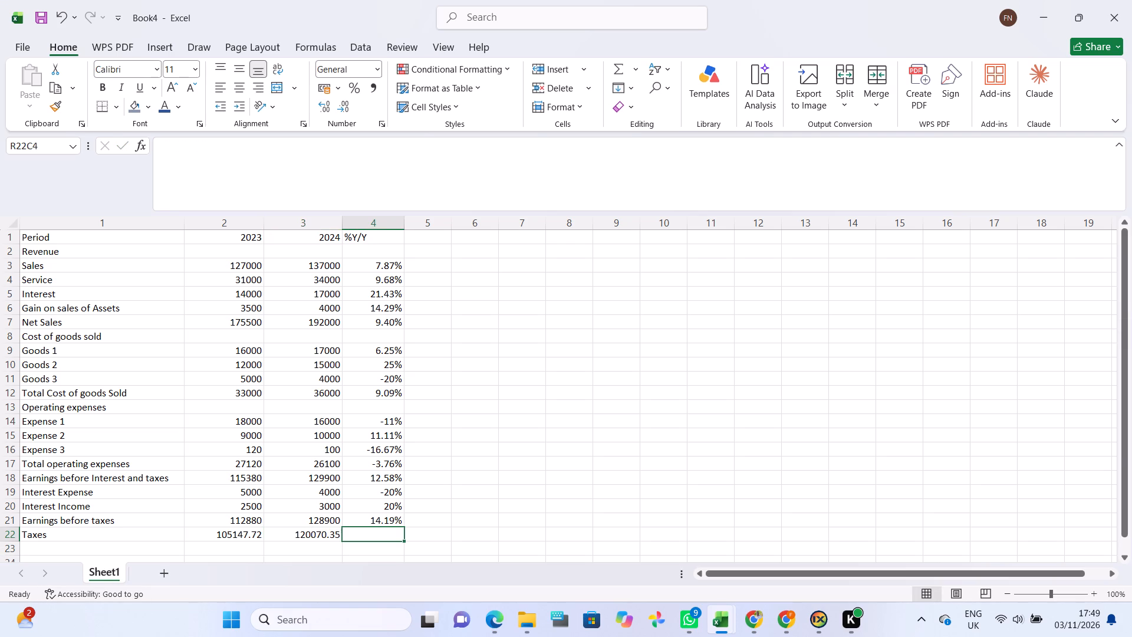
pyautogui.write('14')
pyautogui.write('.19')
pyautogui.hotkey('shift', '%')
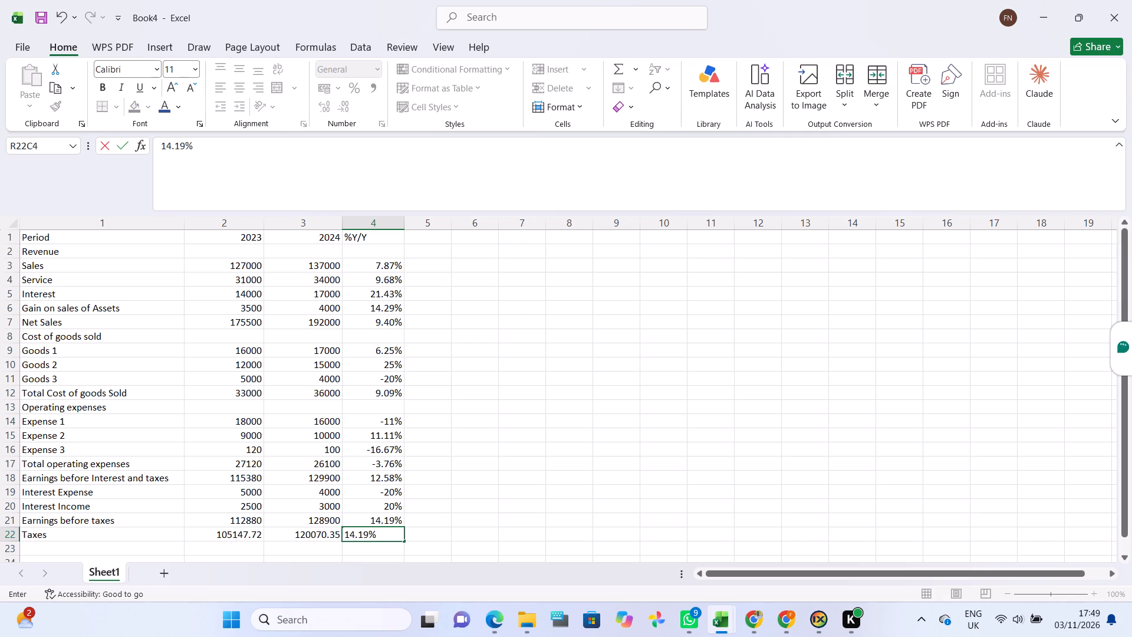
pyautogui.press('Return')
# Change the %Y/Y value of the Earnings before taxes row to 0.00%.
pyautogui.scroll(1, 353, 471)
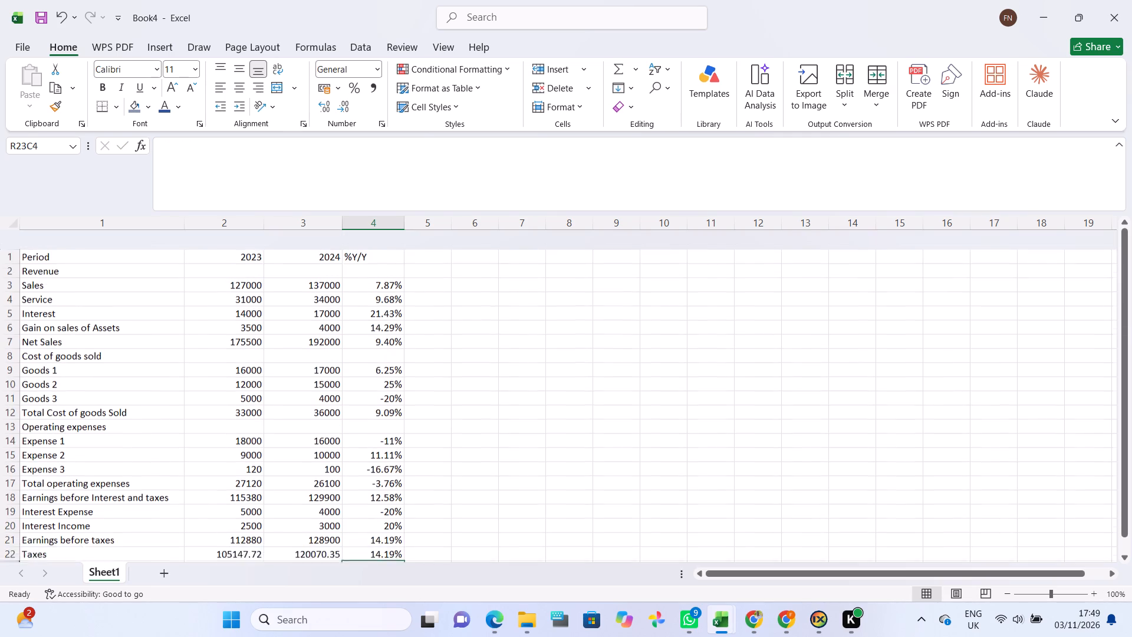
pyautogui.scroll(-1, 353, 471)
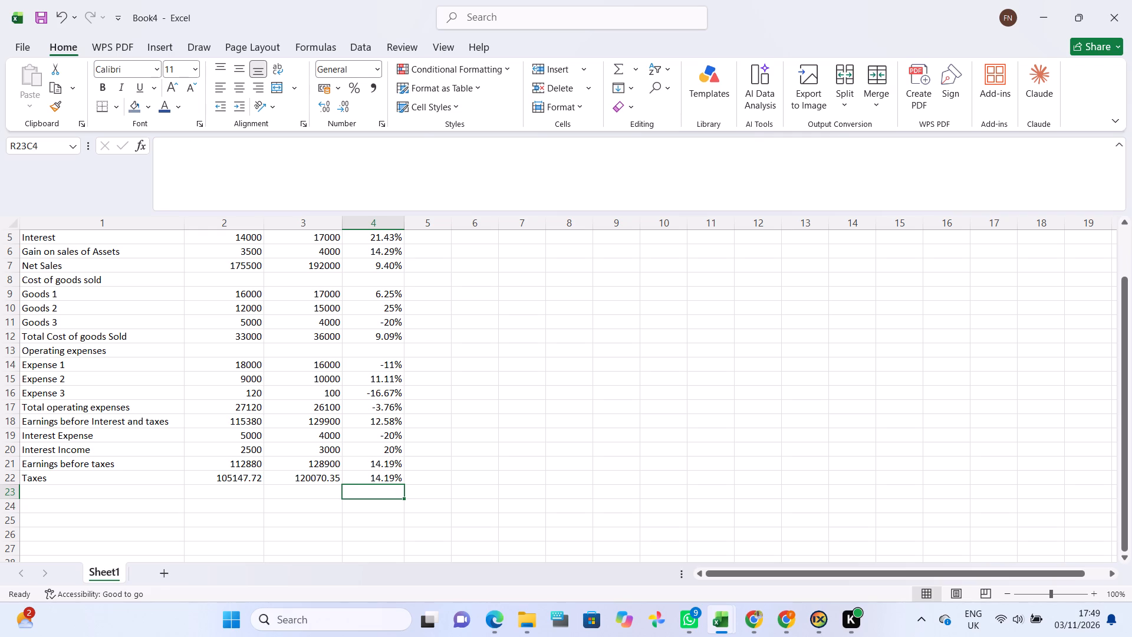
pyautogui.click(363, 472)
pyautogui.click(363, 465)
pyautogui.press('Return')
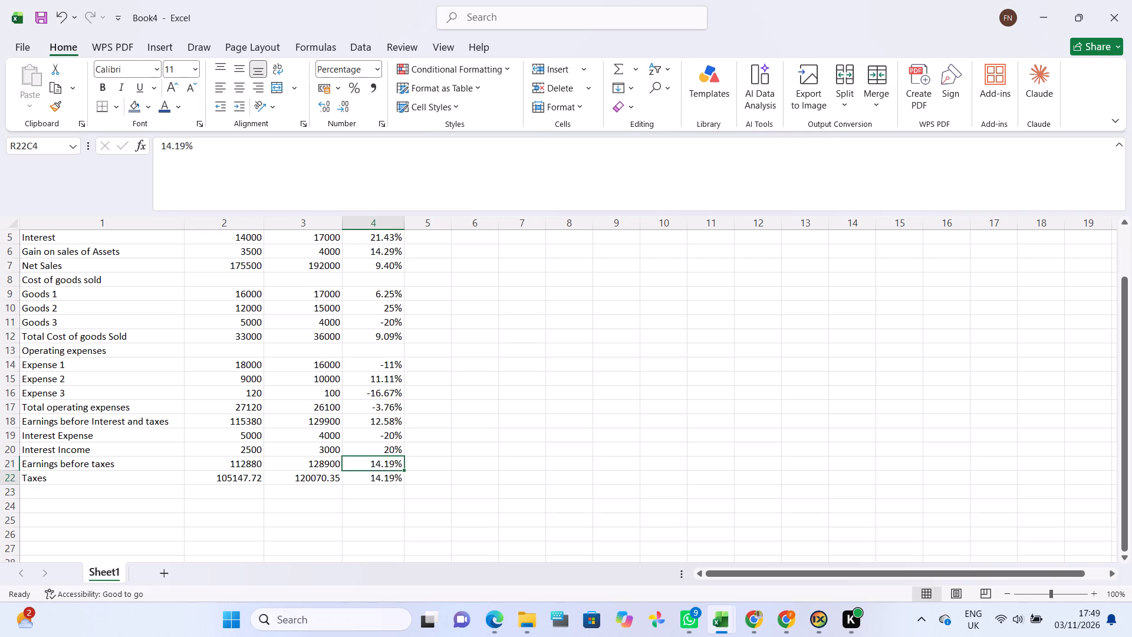
pyautogui.press('Up')
pyautogui.press('BackSpace')
pyautogui.write('0.00')
pyautogui.hotkey('shift', '%')
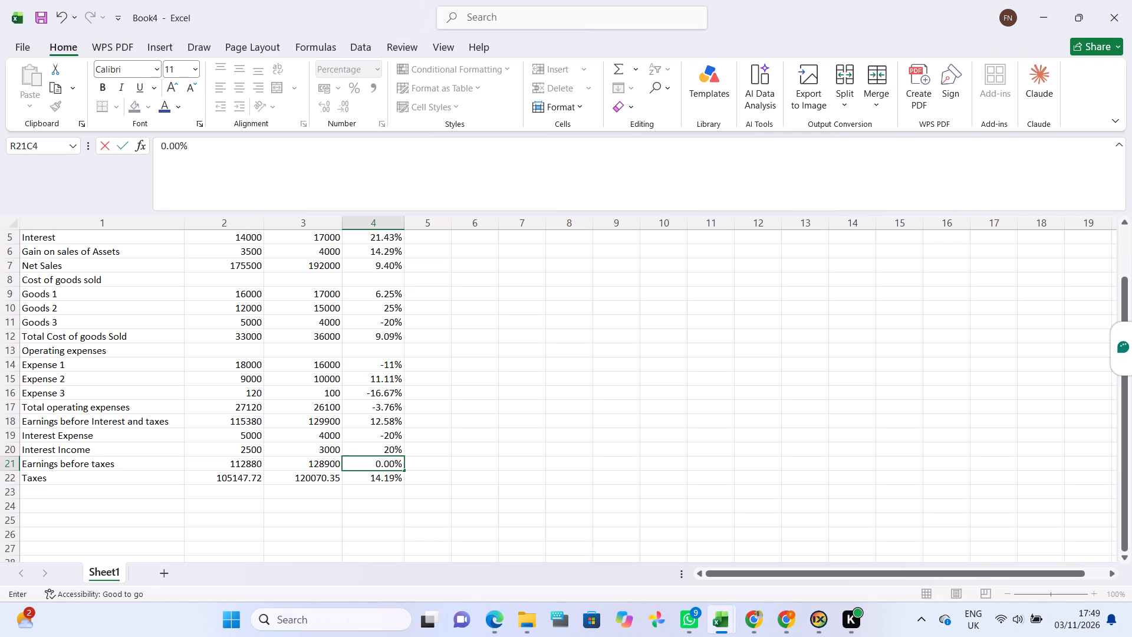
pyautogui.press('Return')
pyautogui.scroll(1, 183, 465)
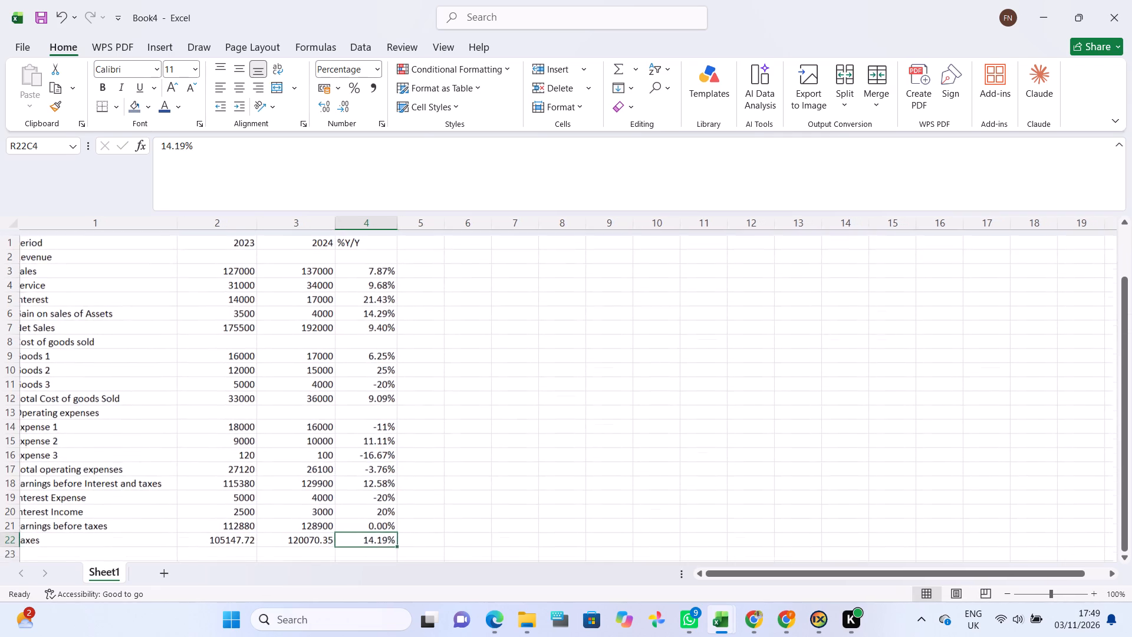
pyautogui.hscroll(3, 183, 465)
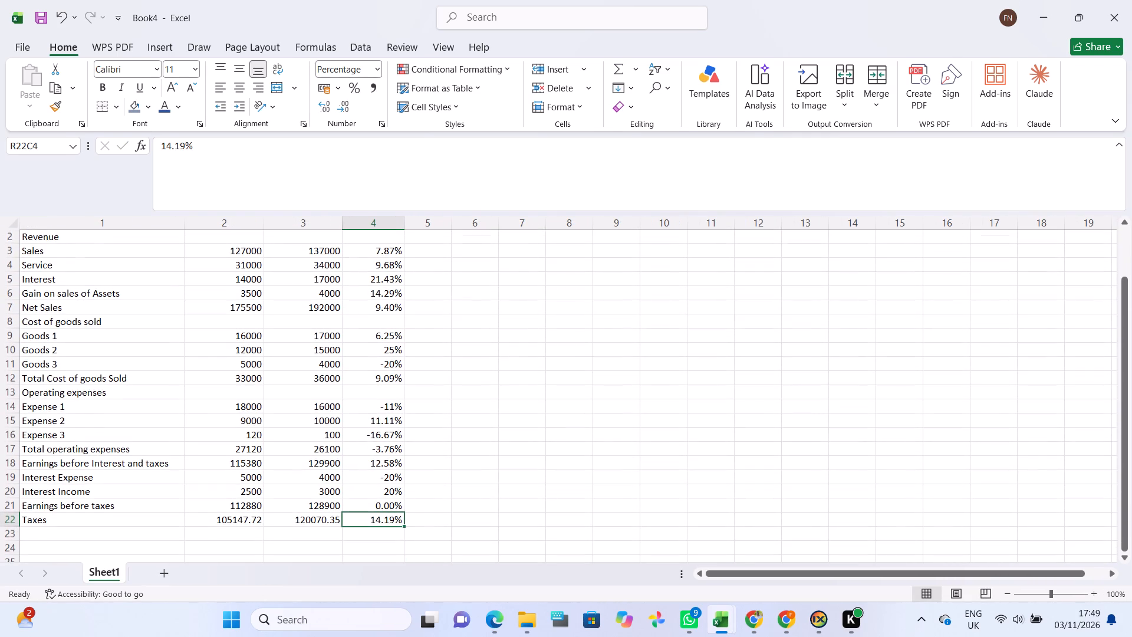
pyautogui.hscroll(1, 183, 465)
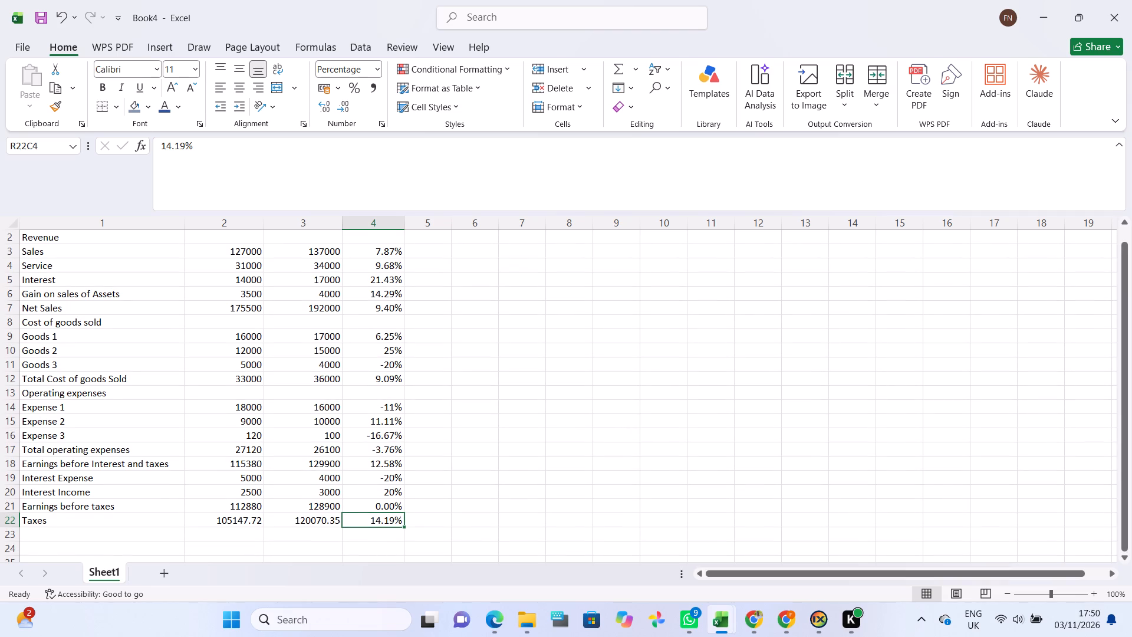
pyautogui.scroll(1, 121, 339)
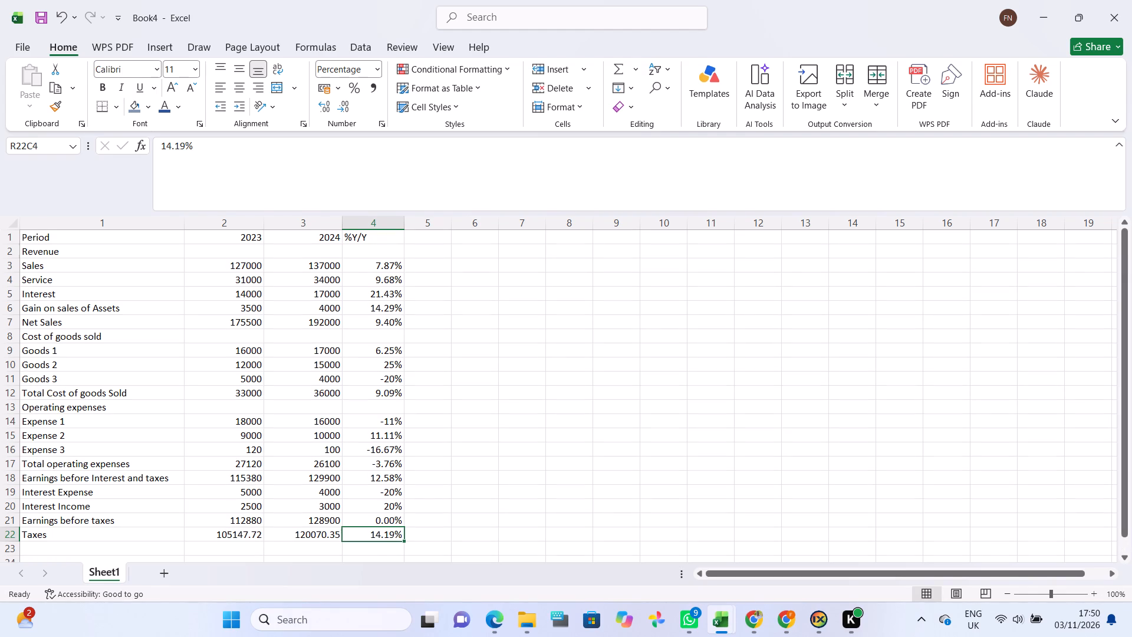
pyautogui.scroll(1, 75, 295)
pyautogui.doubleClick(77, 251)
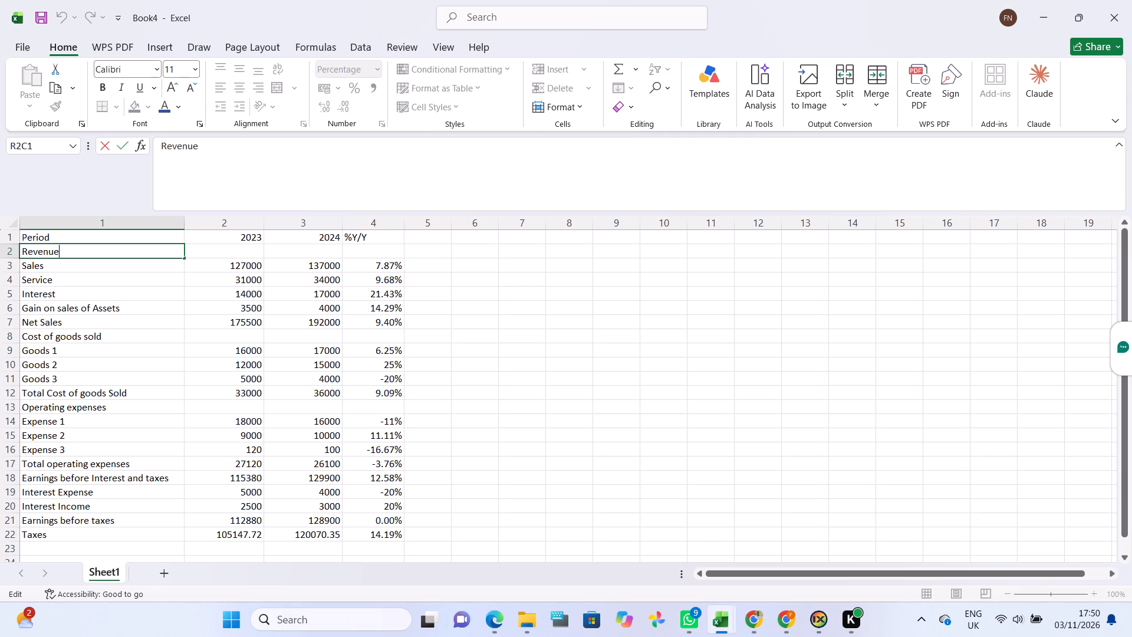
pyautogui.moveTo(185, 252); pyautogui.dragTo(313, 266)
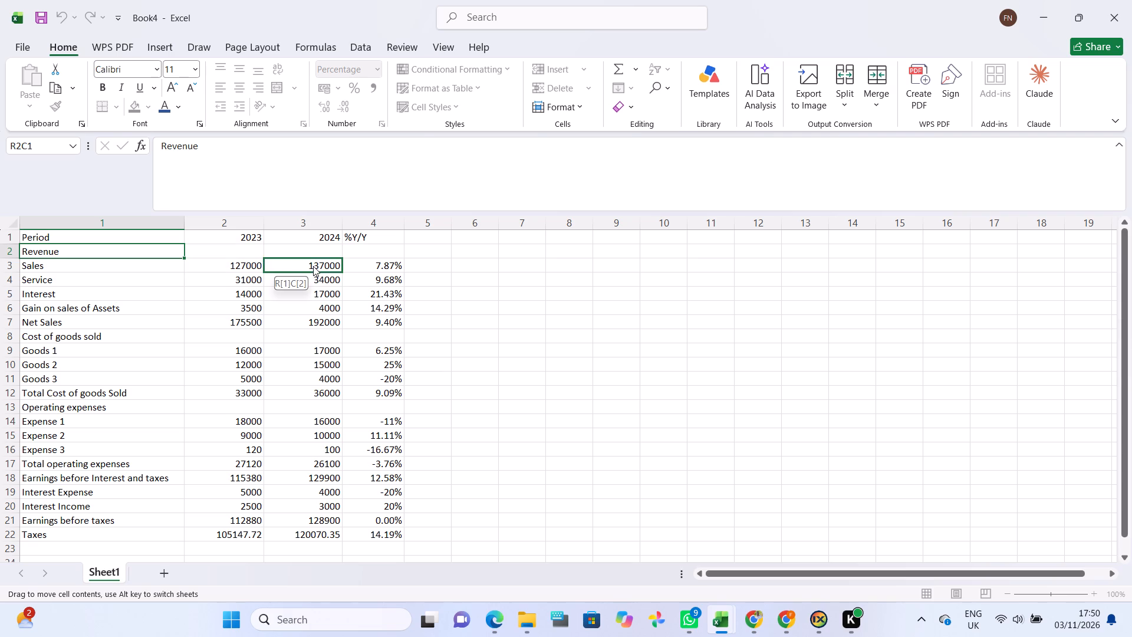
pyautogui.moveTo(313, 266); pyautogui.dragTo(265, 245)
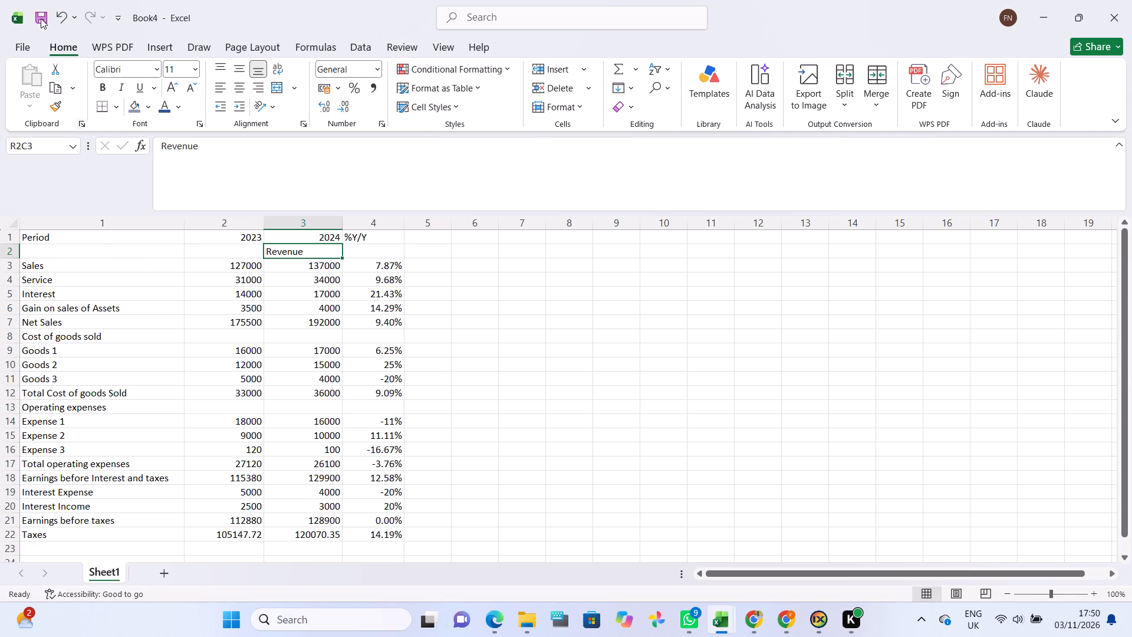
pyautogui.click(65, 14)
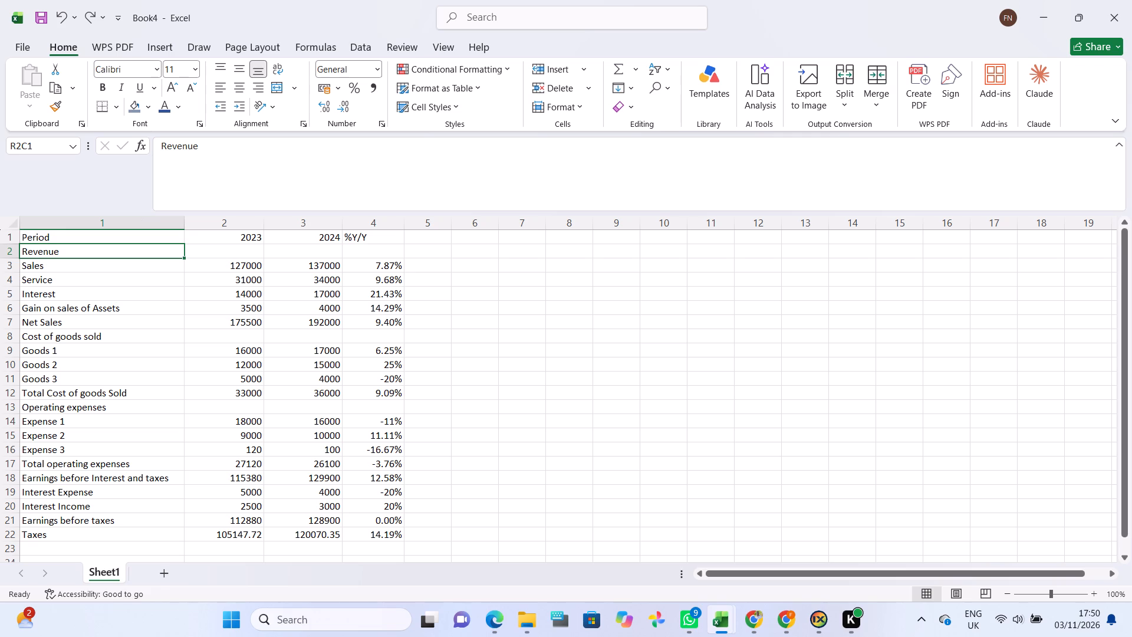
# Set the font size of the whole income statement table to 12.
pyautogui.click(98, 232)
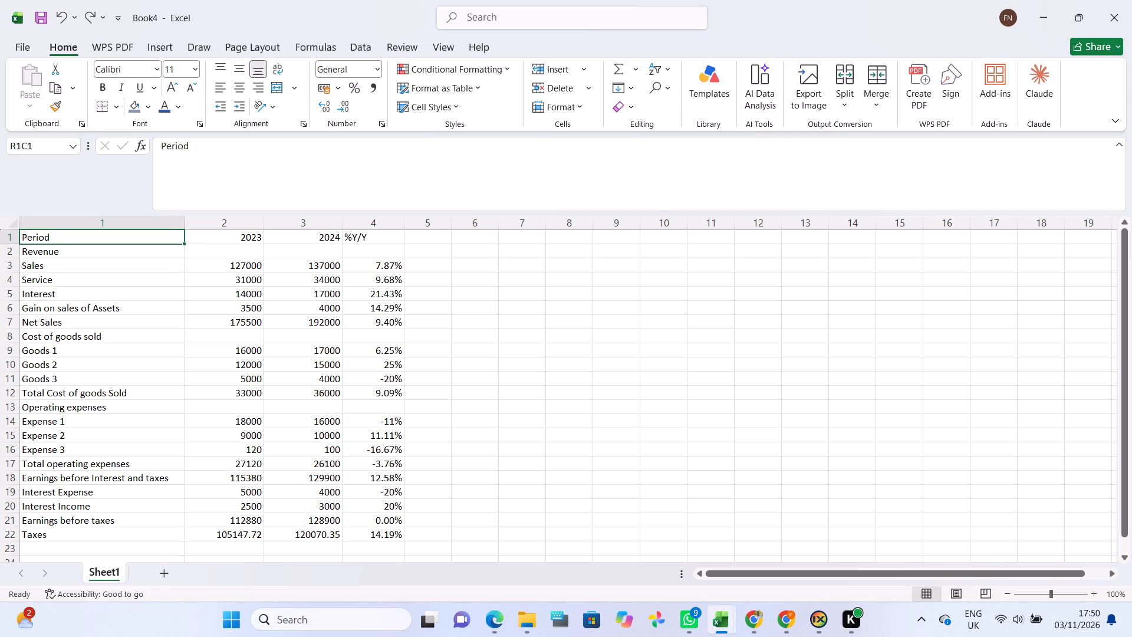
pyautogui.hotkey('ctrl', 'a')
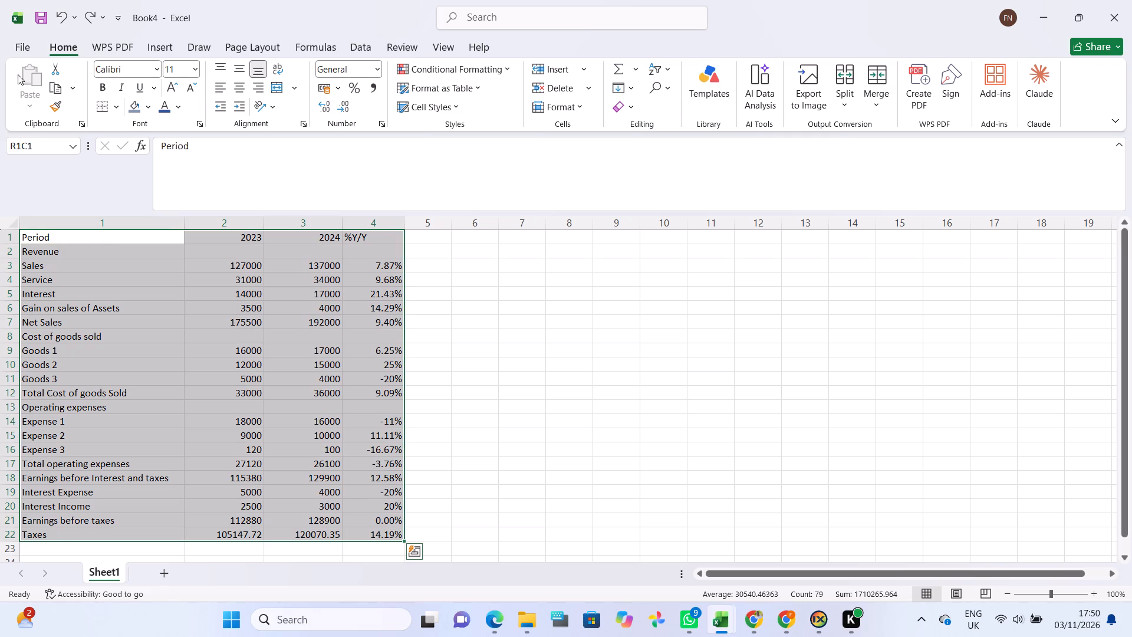
pyautogui.click(192, 73)
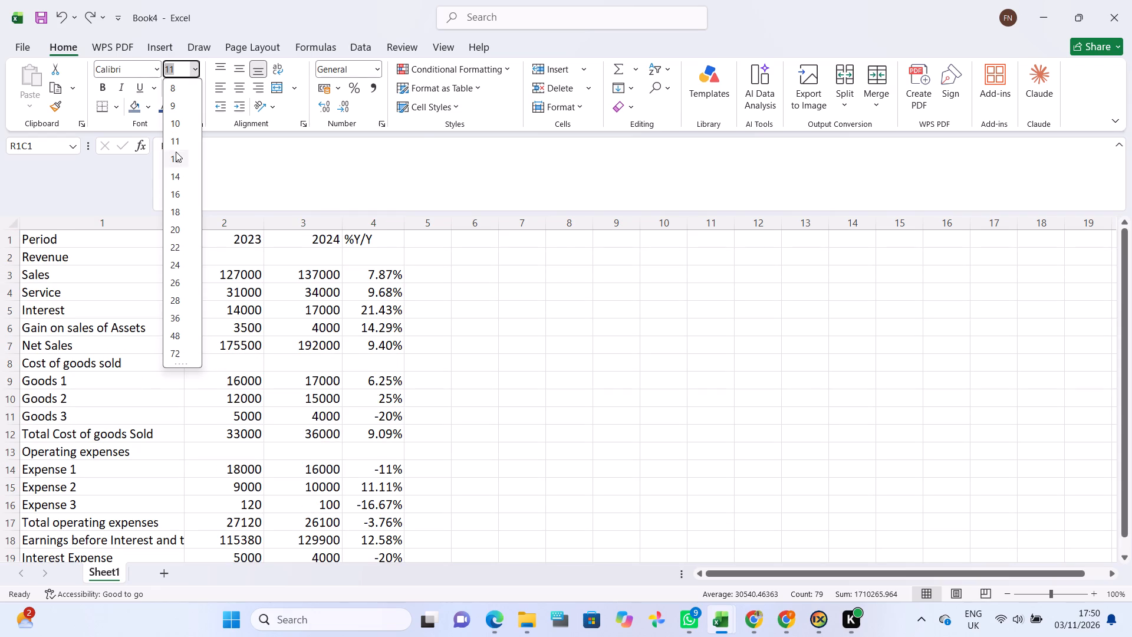
pyautogui.click(176, 159)
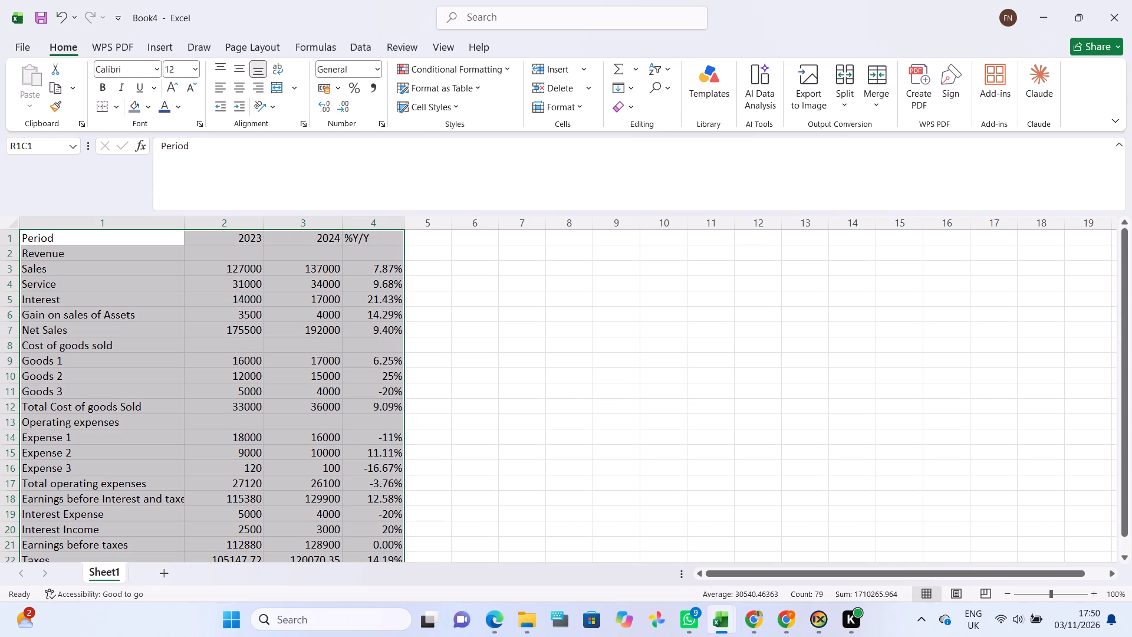
pyautogui.click(174, 317)
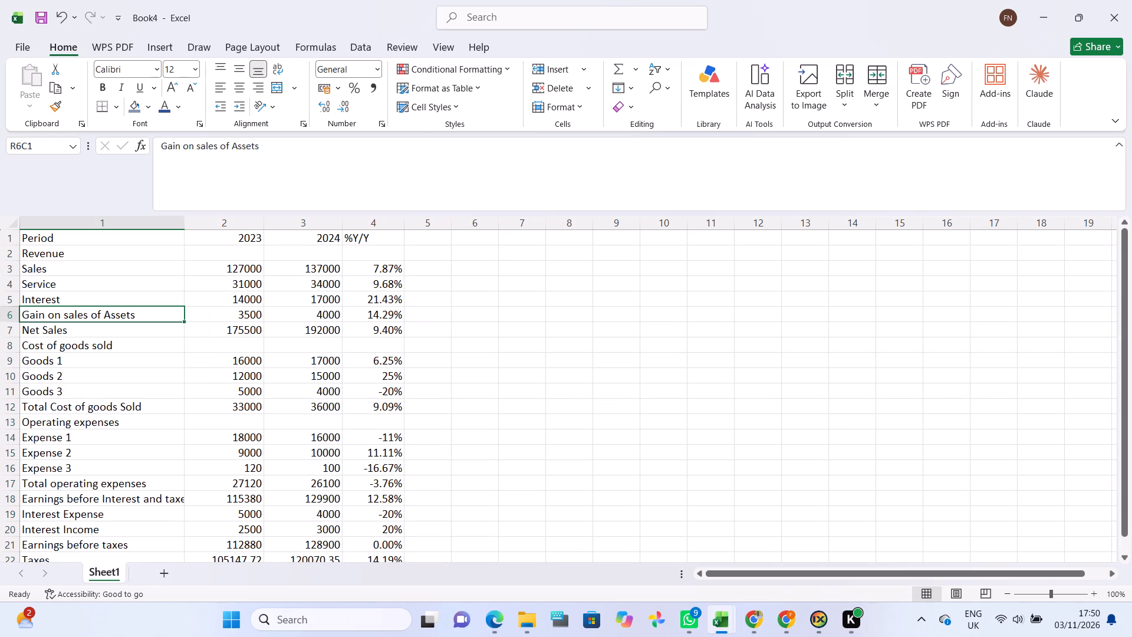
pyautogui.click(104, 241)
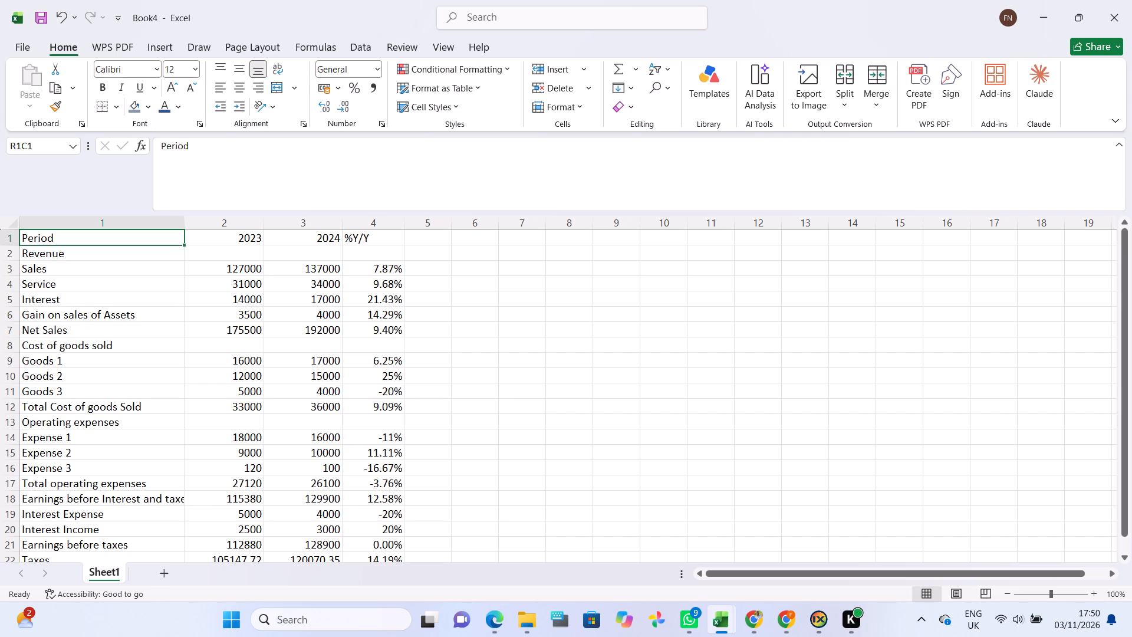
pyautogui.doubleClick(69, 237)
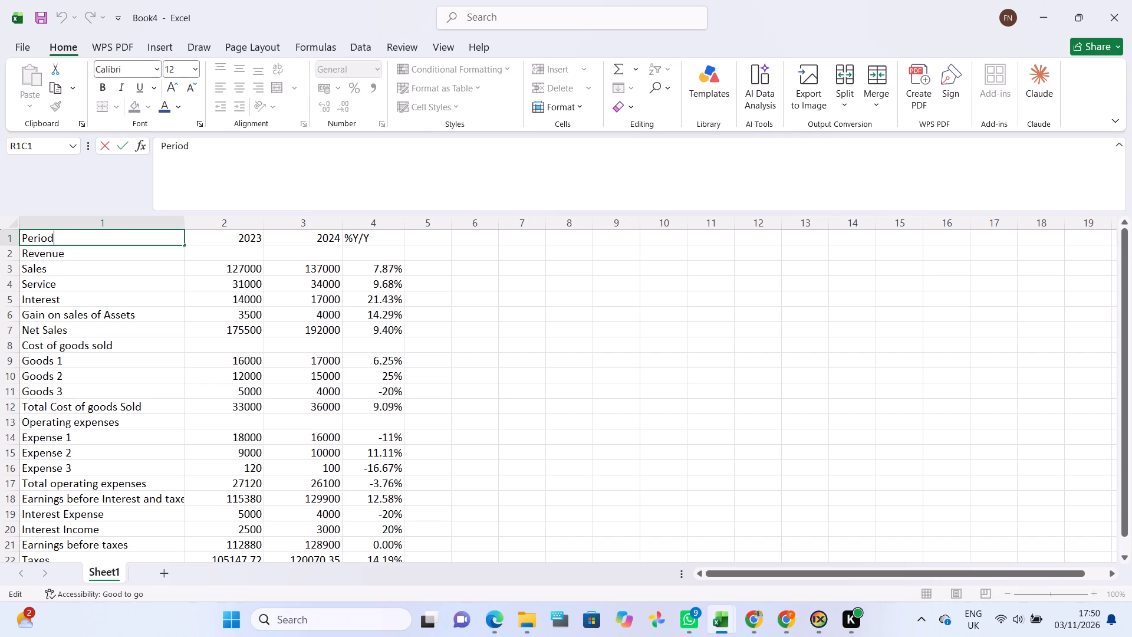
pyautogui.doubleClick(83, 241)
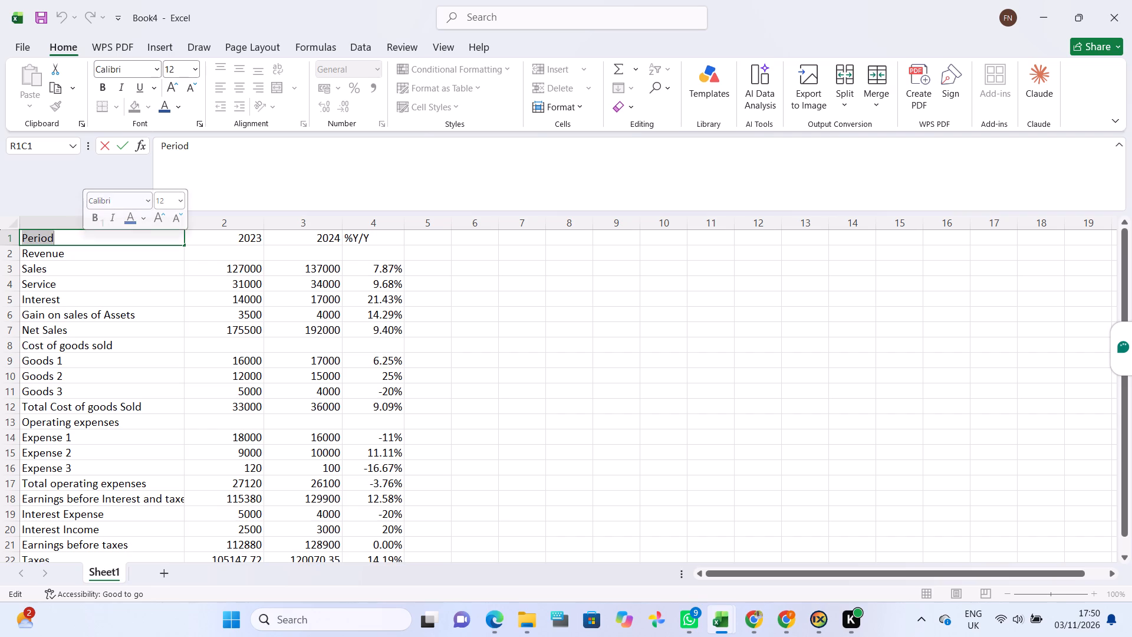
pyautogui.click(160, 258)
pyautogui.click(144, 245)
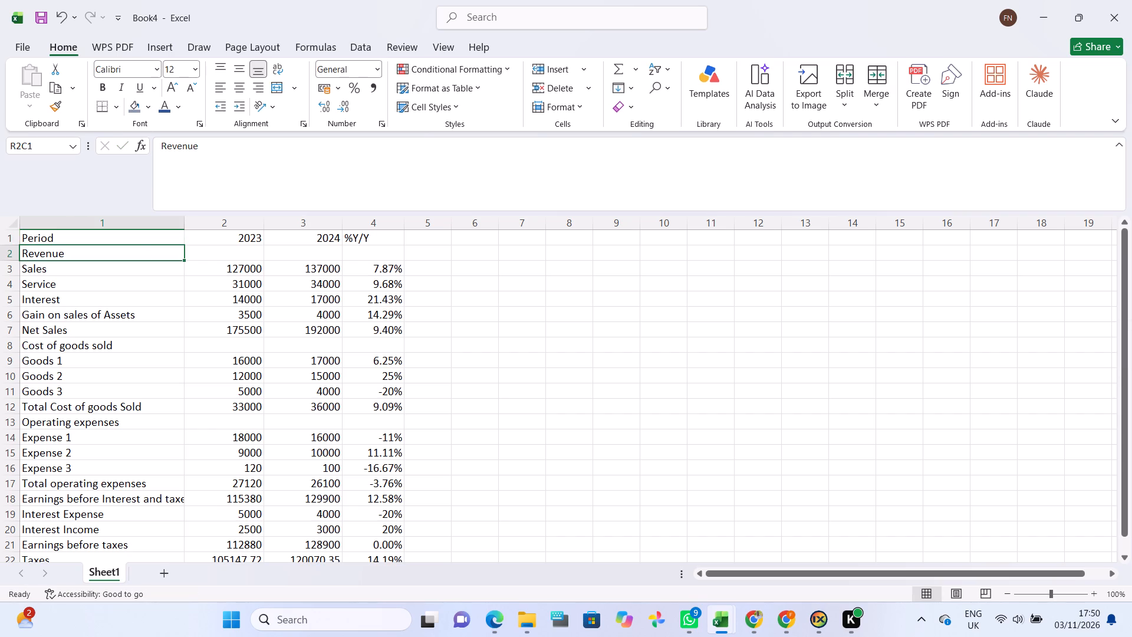
# Apply an Equal To conditional formatting rule to the whole table for "Period,2023" using Light Red Fill with Dark Red Text.
pyautogui.hotkey('ctrl', 'a')
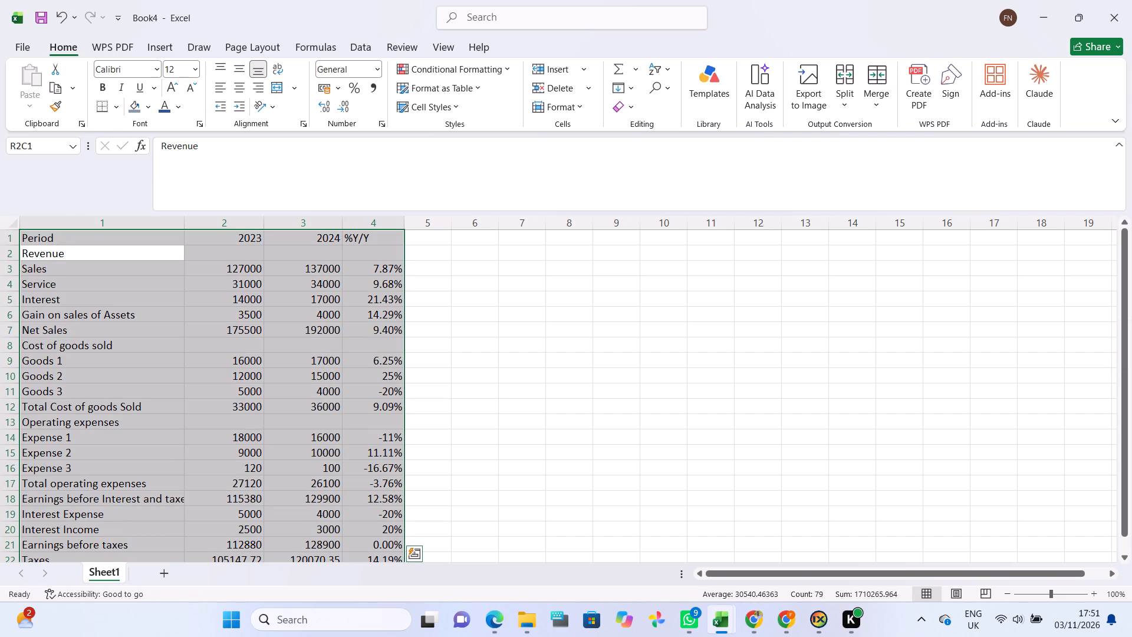
pyautogui.click(432, 75)
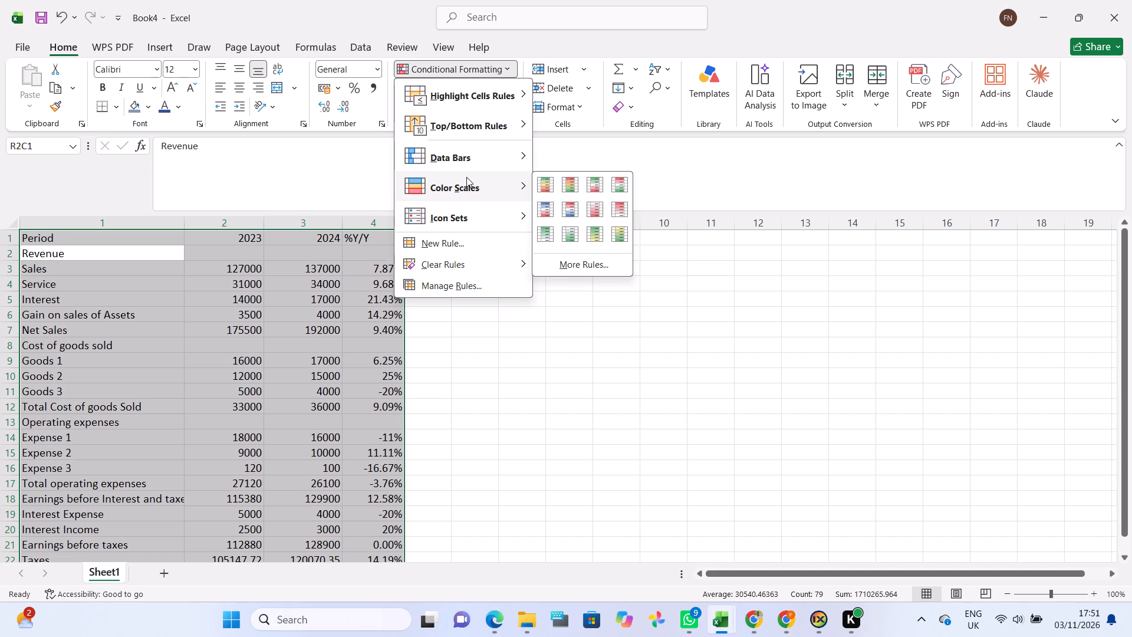
pyautogui.click(455, 104)
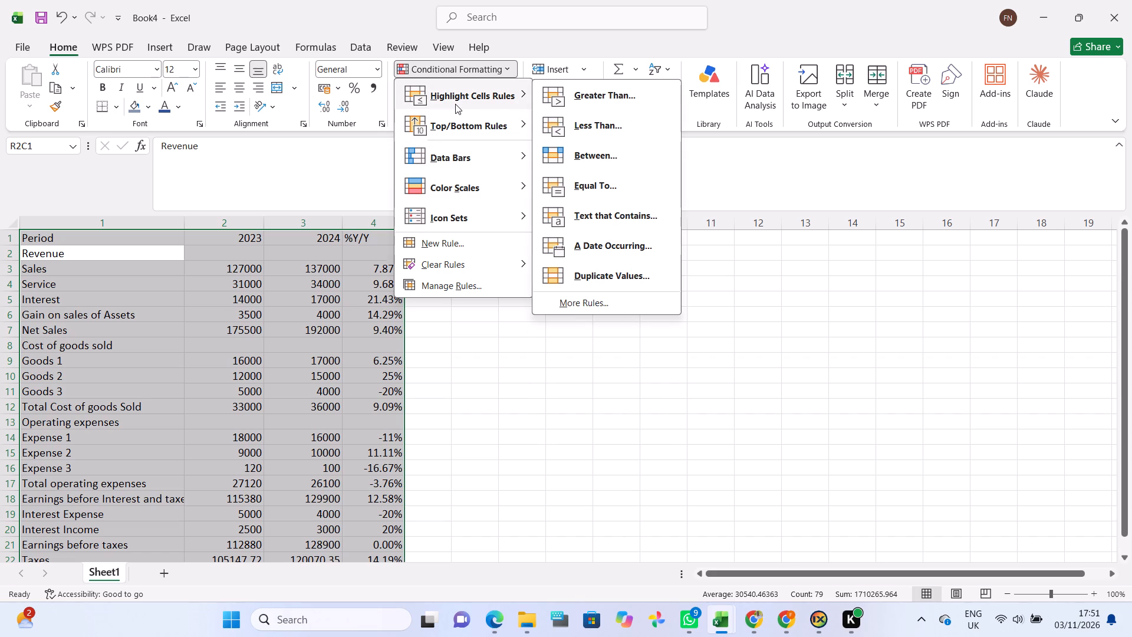
pyautogui.click(492, 100)
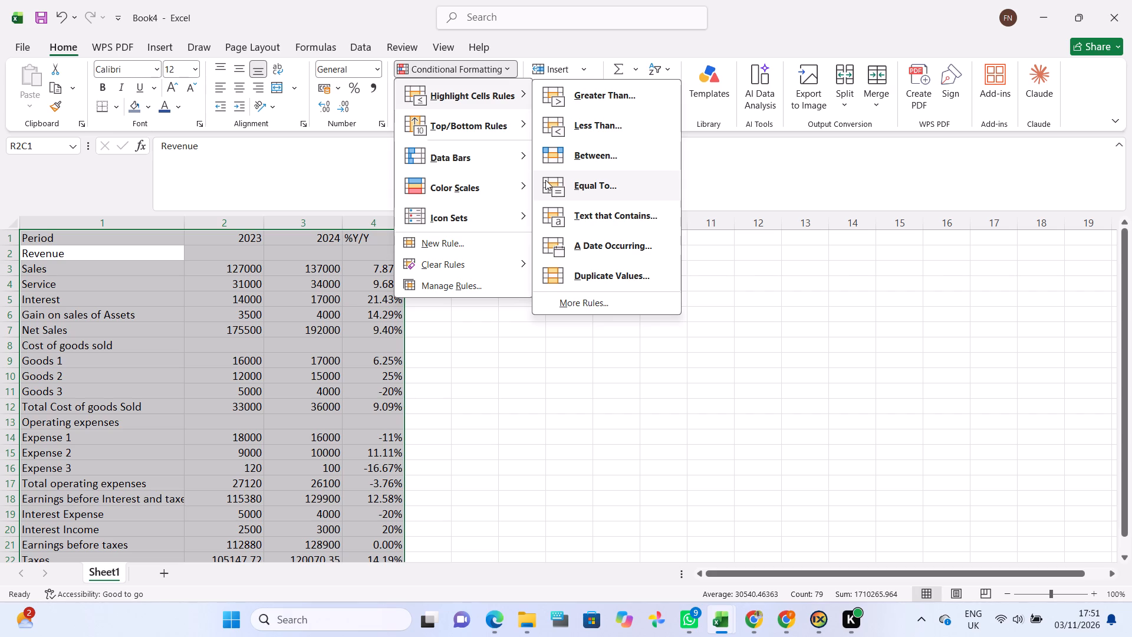
pyautogui.click(545, 180)
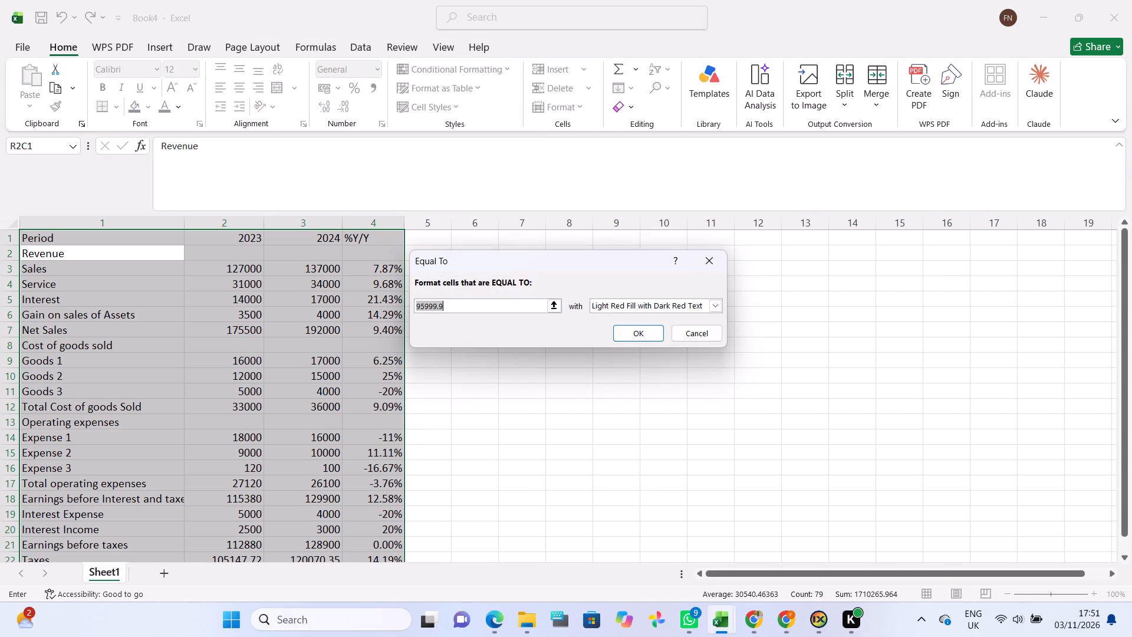
pyautogui.click(481, 307)
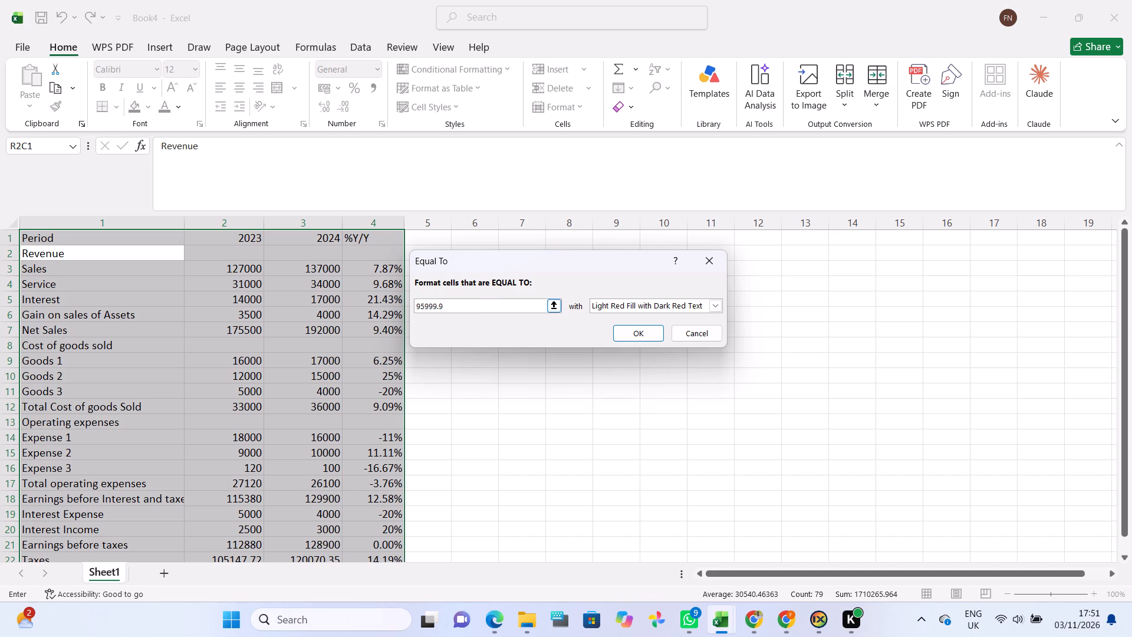
pyautogui.press('BackSpace')
pyautogui.press('BackSpace')
pyautogui.press('BackSpace')
pyautogui.press('BackSpace')
pyautogui.press('BackSpace')
pyautogui.press('BackSpace')
pyautogui.press('BackSpace')
pyautogui.press('r')
pyautogui.write('iod')
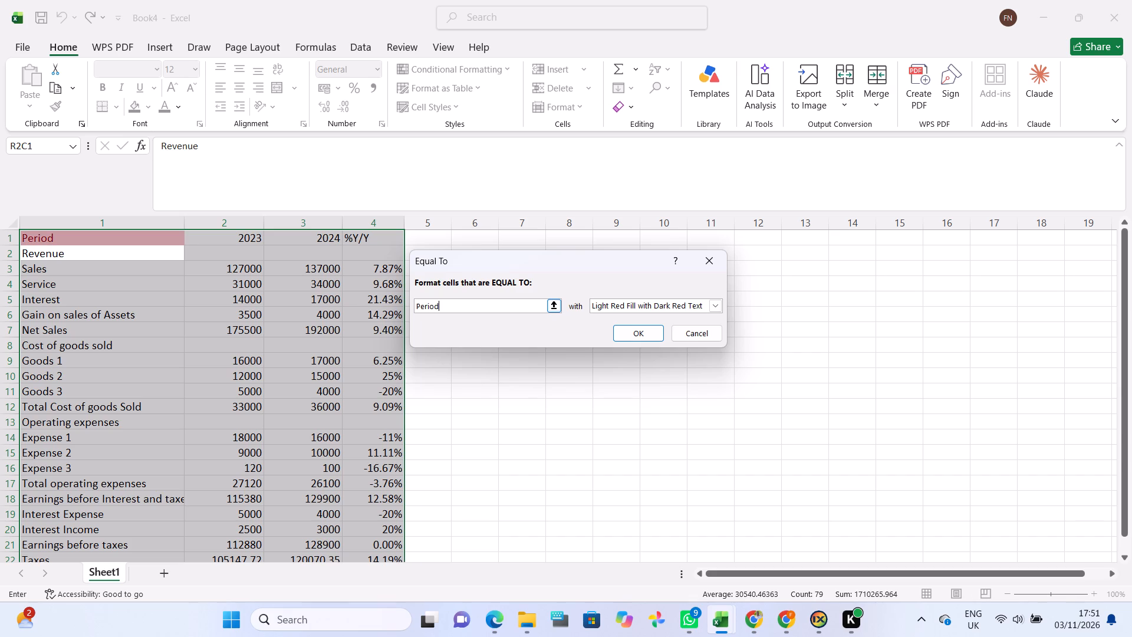
pyautogui.write('20')
pyautogui.press('BackSpace')
pyautogui.press('BackSpace')
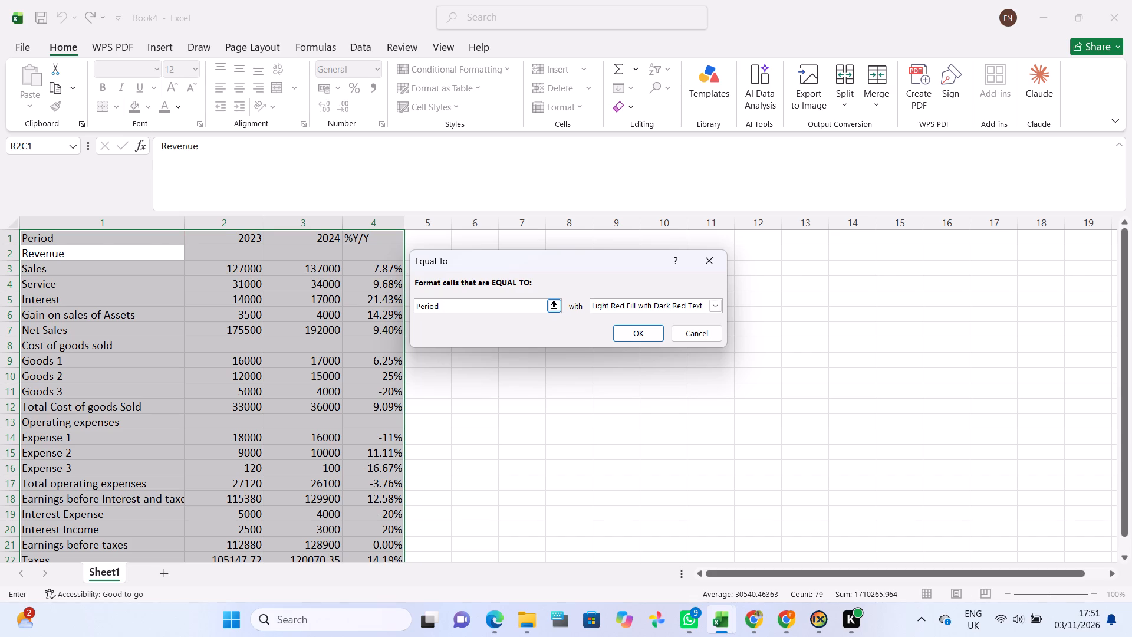
pyautogui.press(',')
pyautogui.write('202')
pyautogui.press('3')
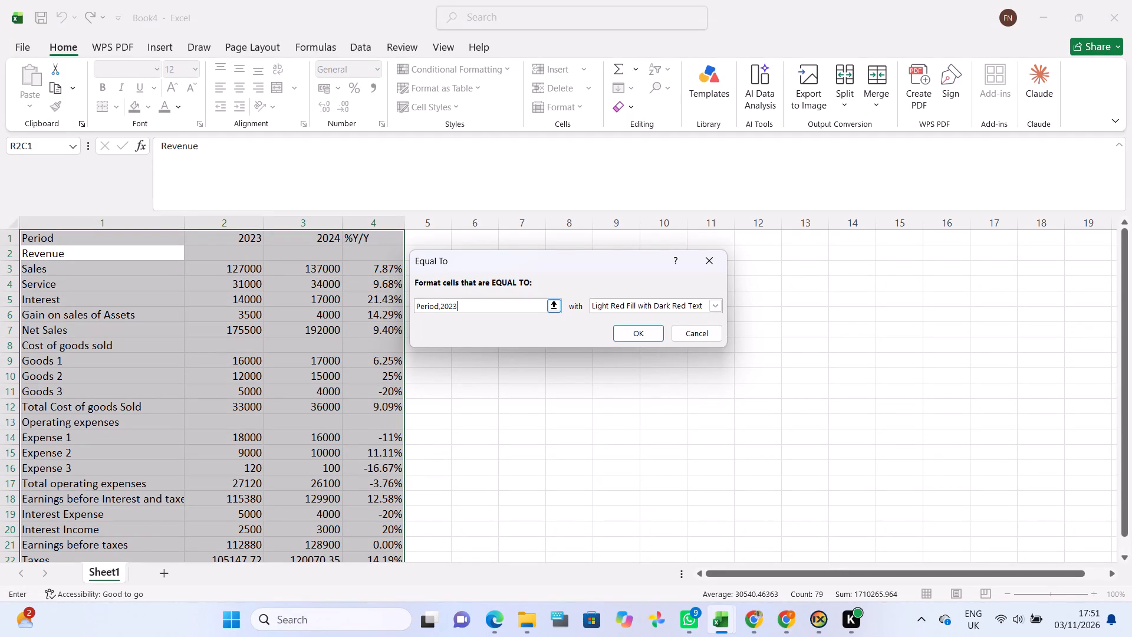
pyautogui.click(647, 327)
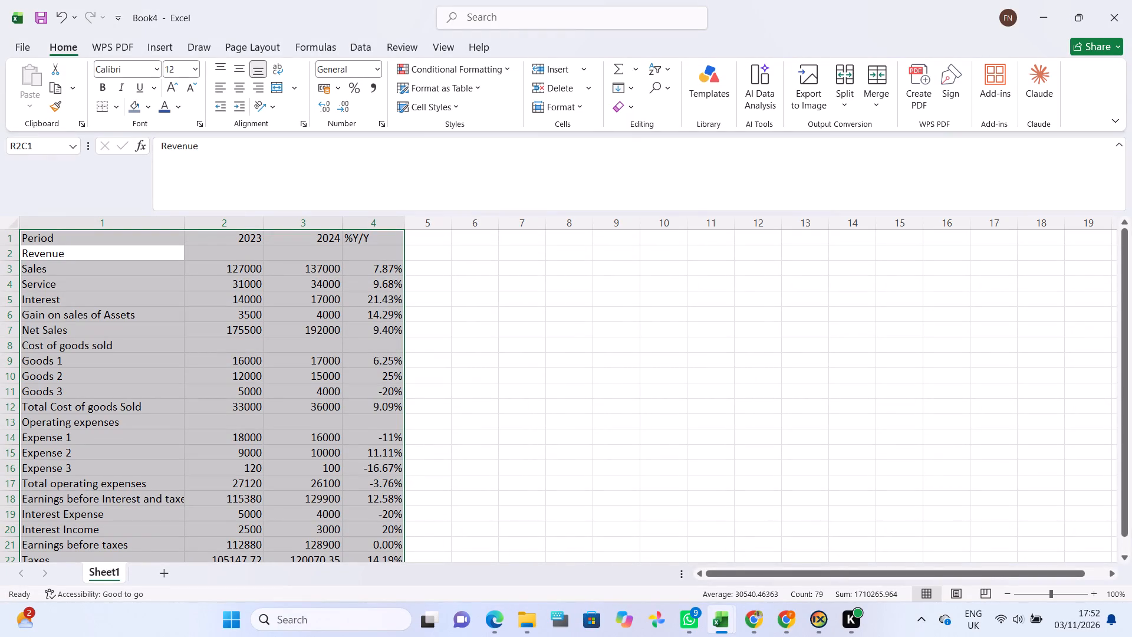
pyautogui.click(294, 253)
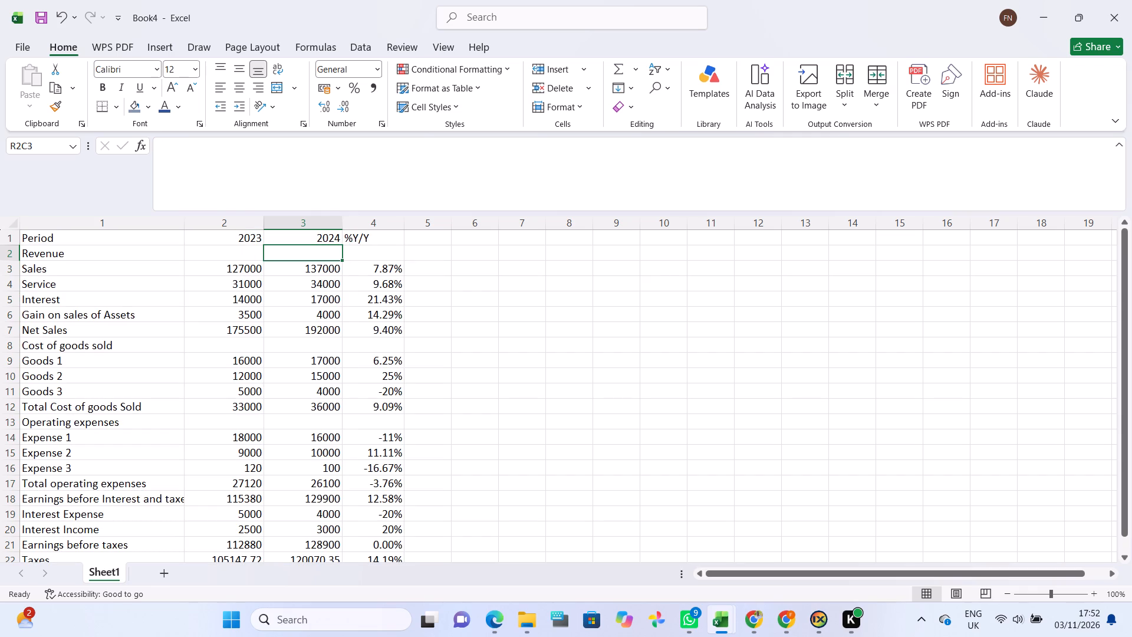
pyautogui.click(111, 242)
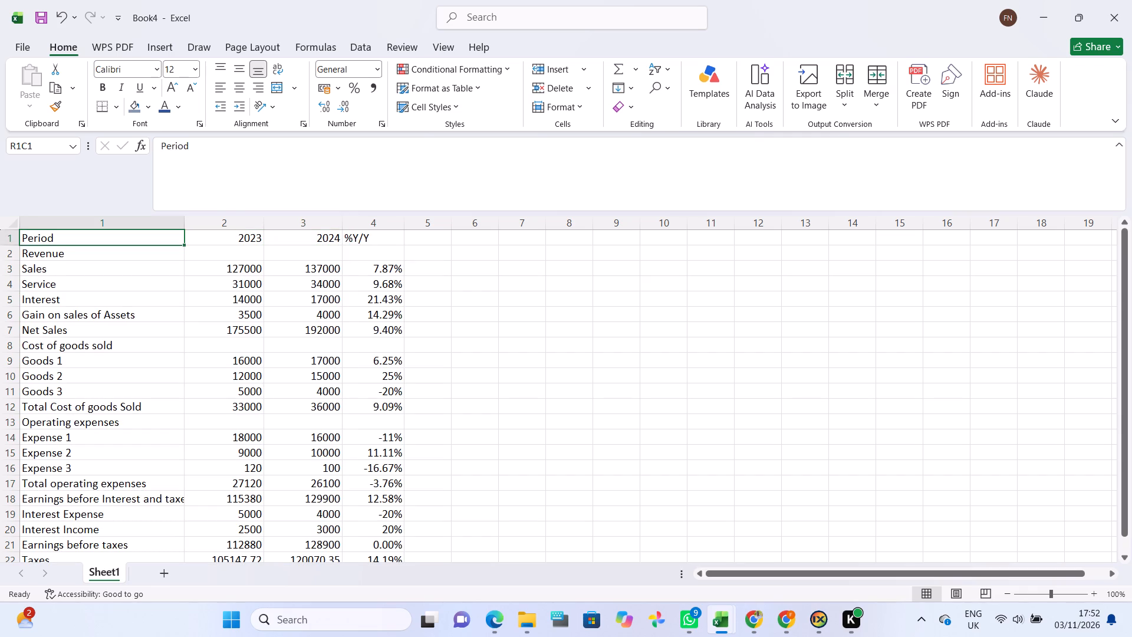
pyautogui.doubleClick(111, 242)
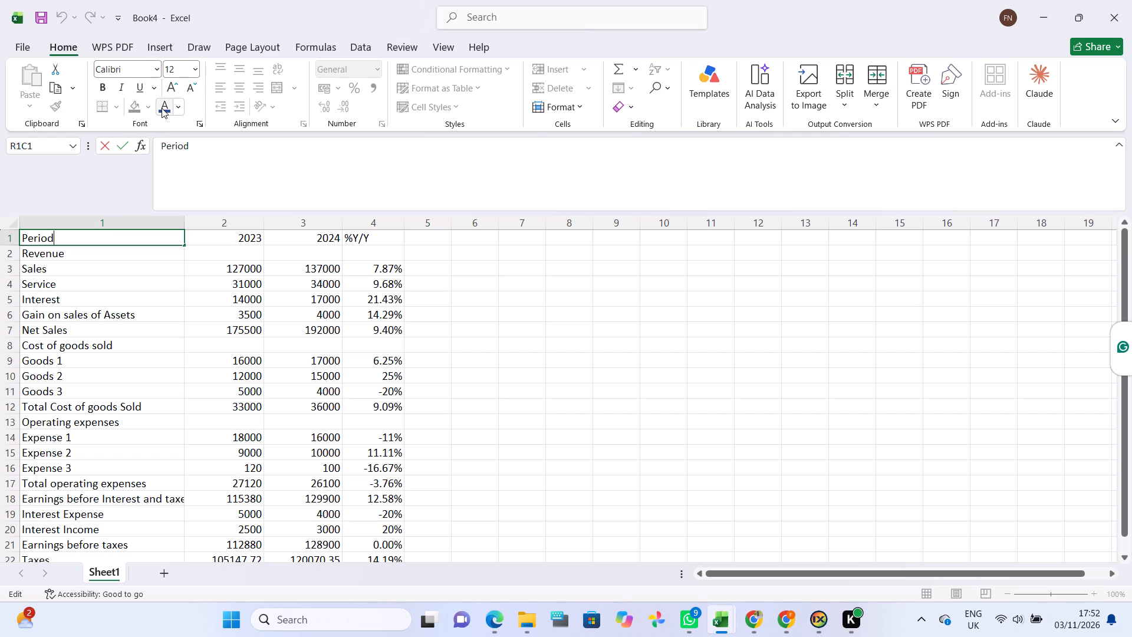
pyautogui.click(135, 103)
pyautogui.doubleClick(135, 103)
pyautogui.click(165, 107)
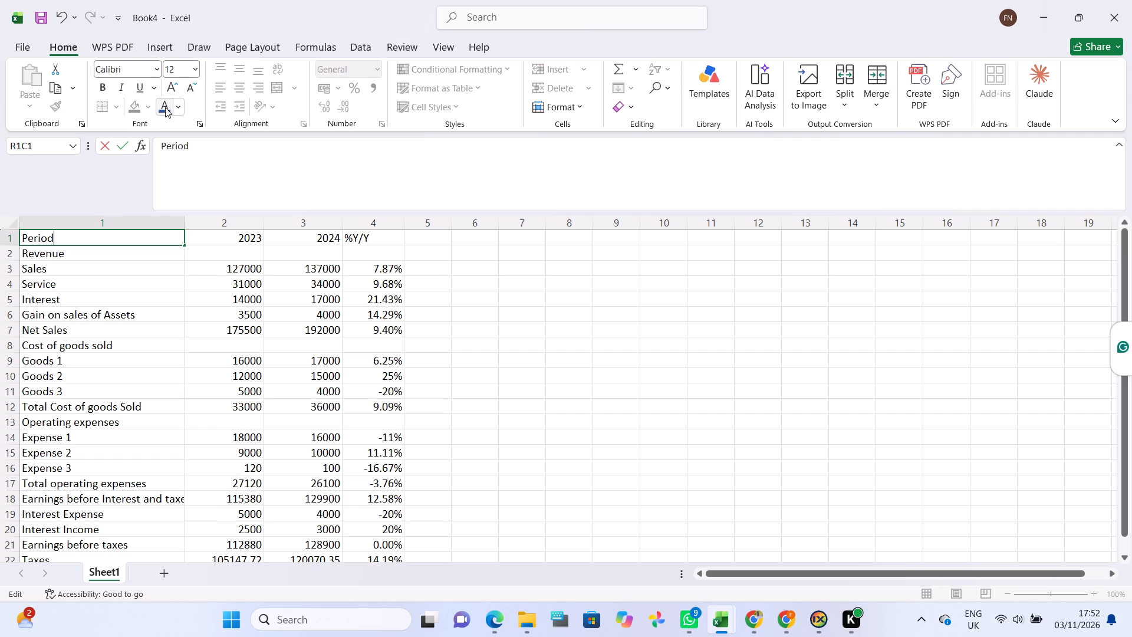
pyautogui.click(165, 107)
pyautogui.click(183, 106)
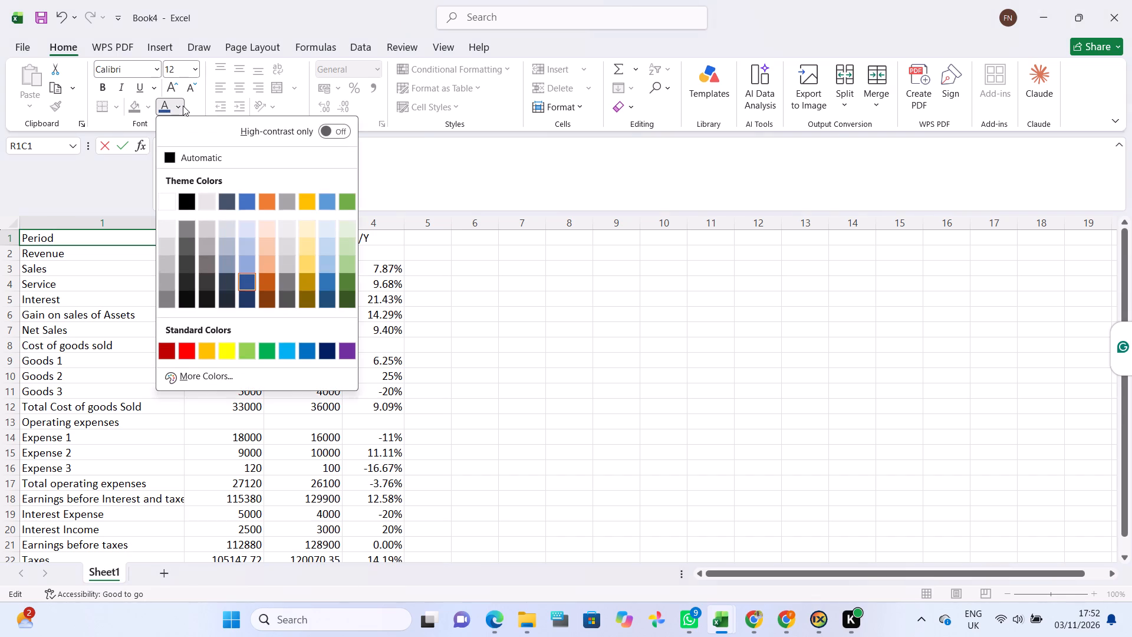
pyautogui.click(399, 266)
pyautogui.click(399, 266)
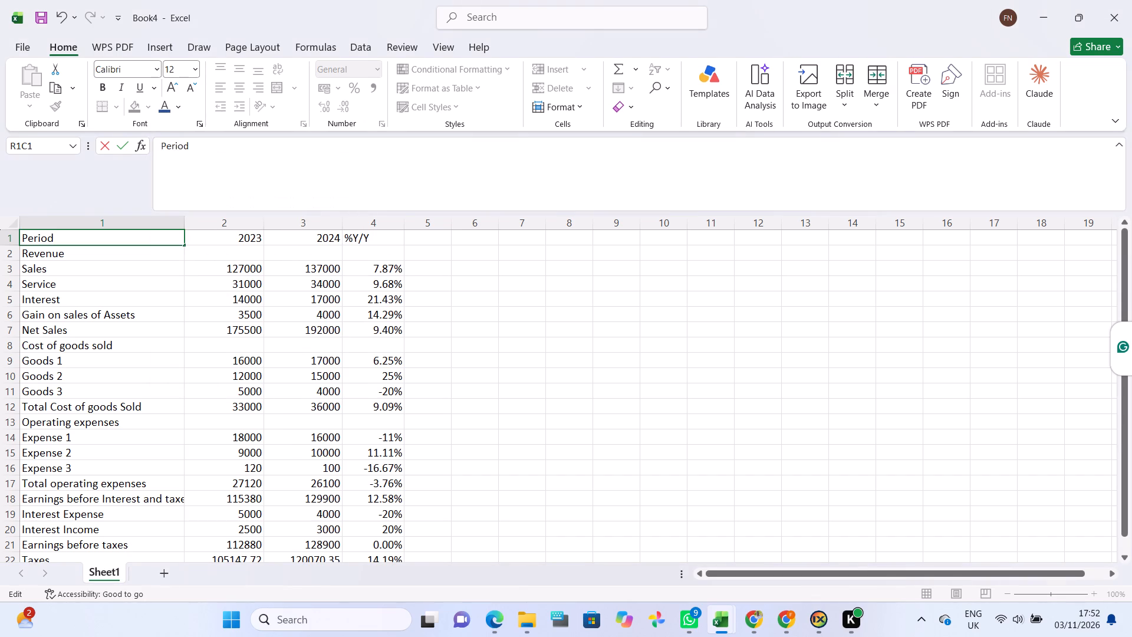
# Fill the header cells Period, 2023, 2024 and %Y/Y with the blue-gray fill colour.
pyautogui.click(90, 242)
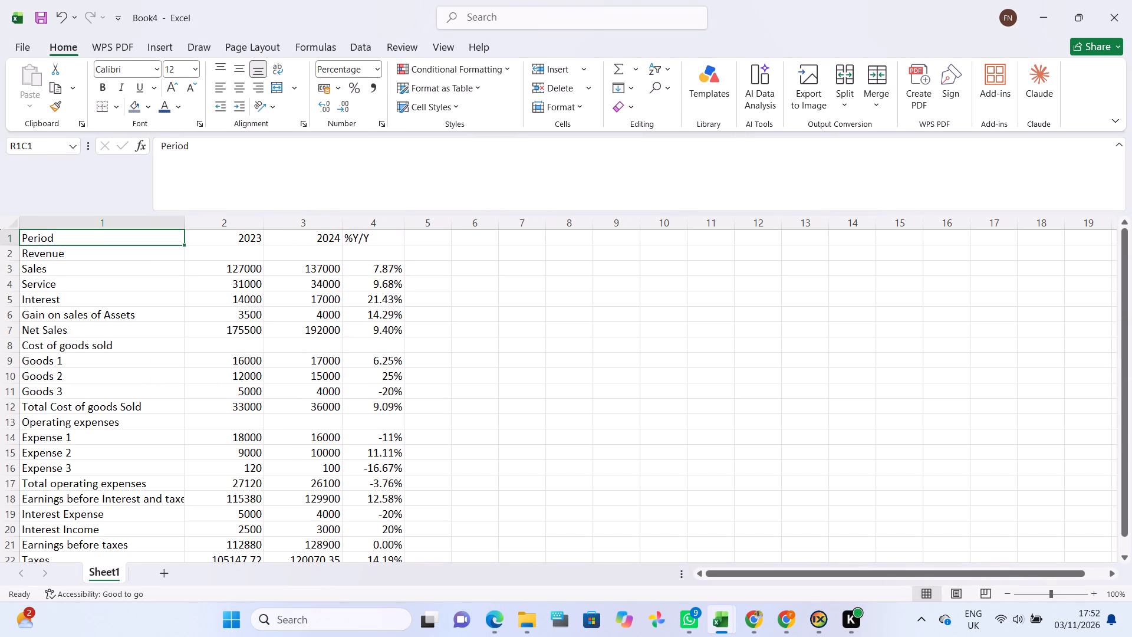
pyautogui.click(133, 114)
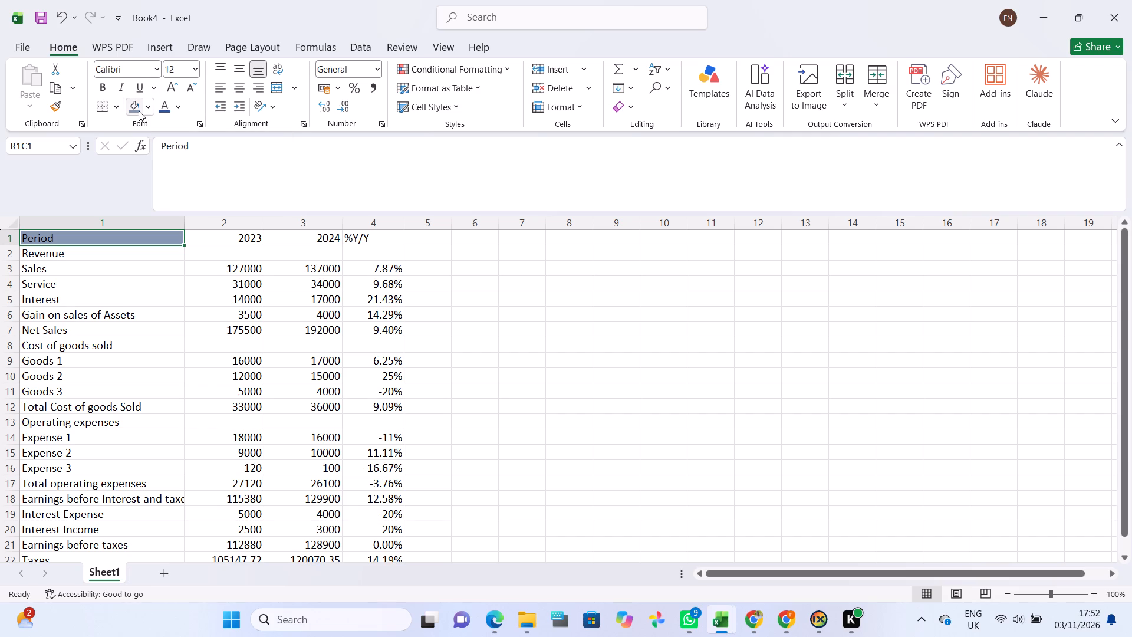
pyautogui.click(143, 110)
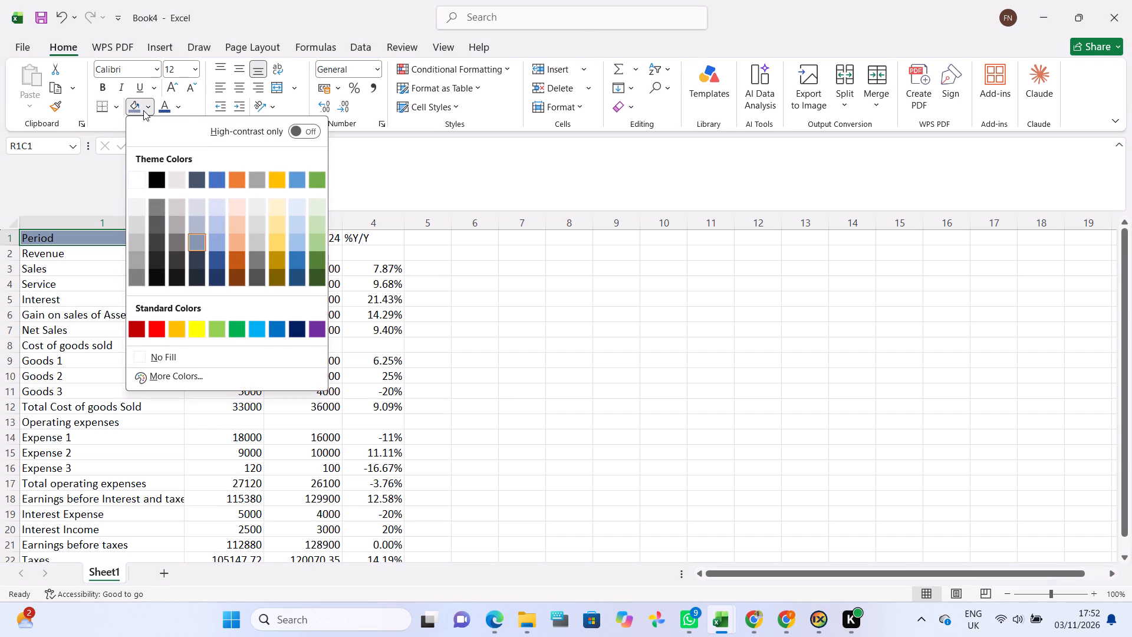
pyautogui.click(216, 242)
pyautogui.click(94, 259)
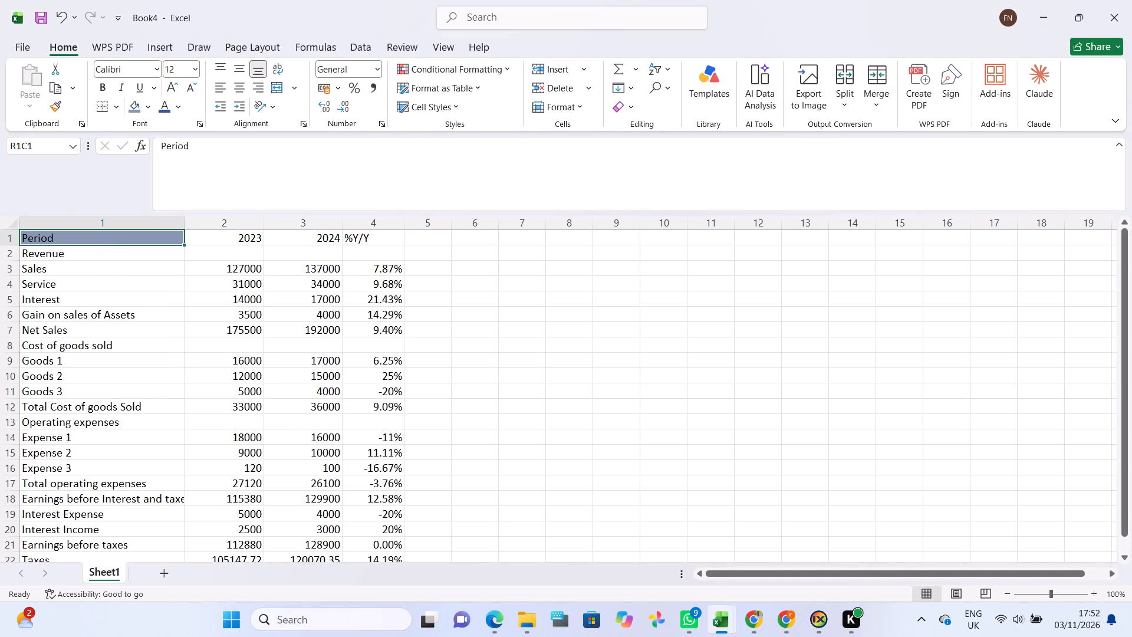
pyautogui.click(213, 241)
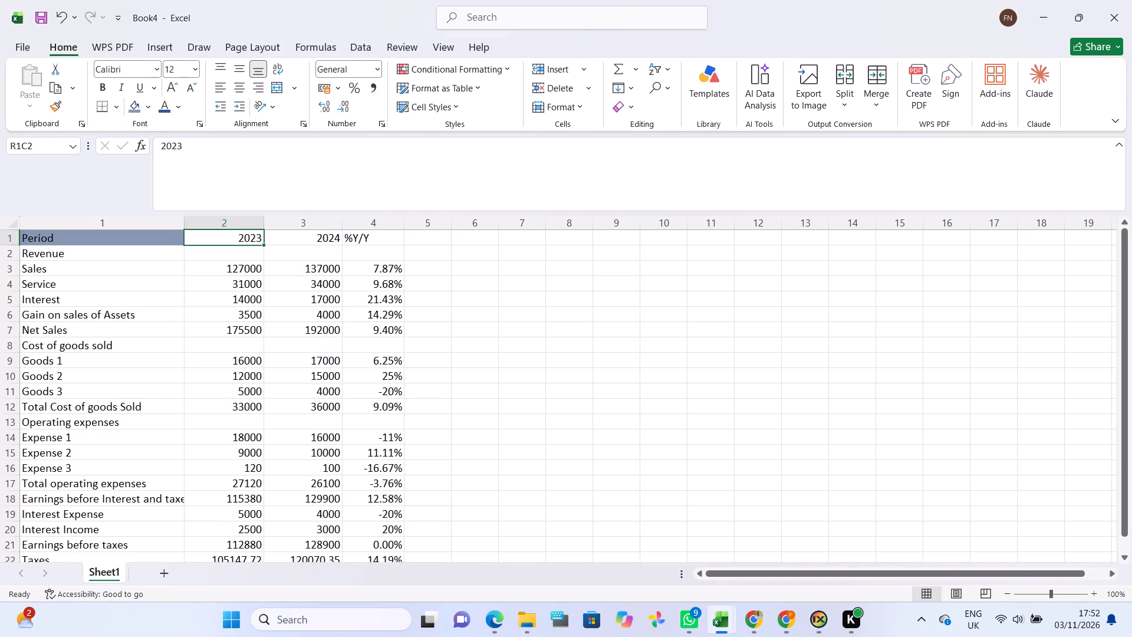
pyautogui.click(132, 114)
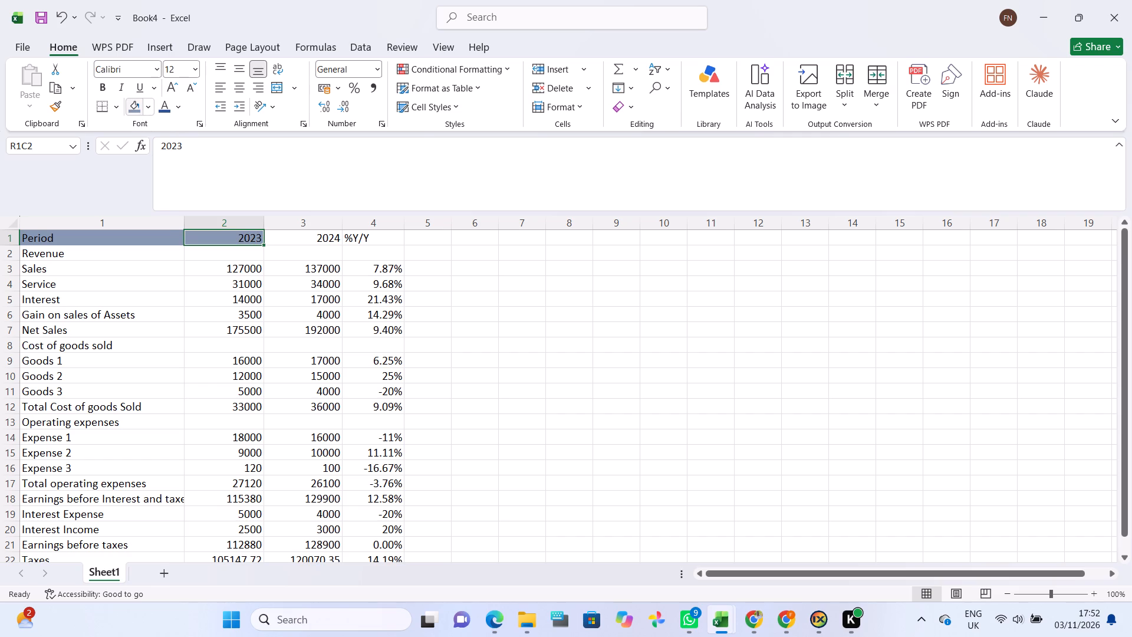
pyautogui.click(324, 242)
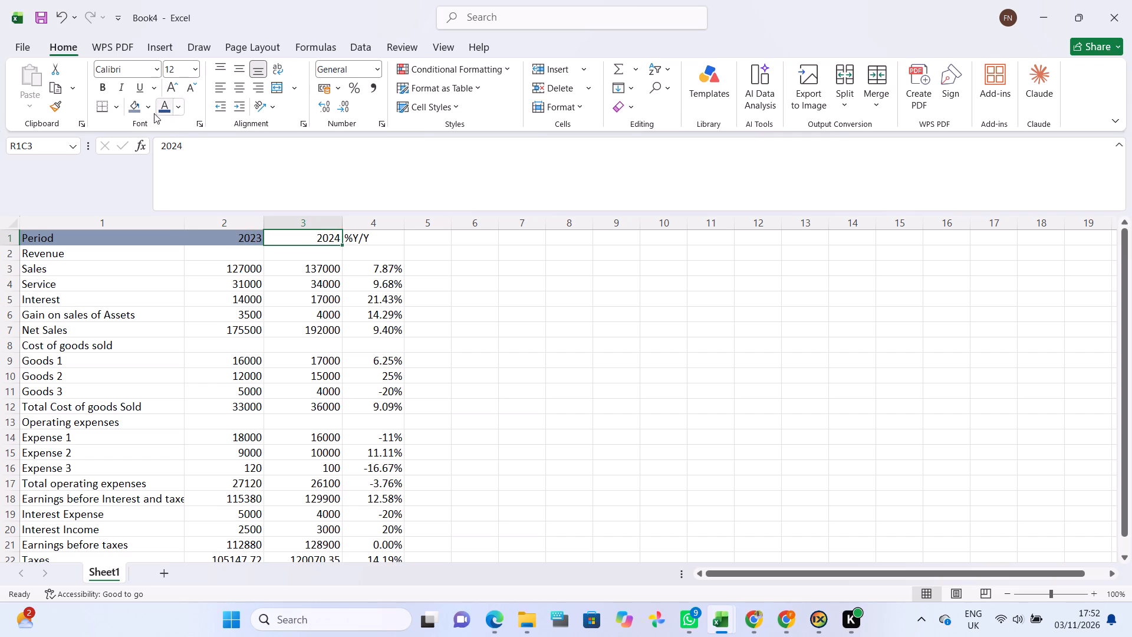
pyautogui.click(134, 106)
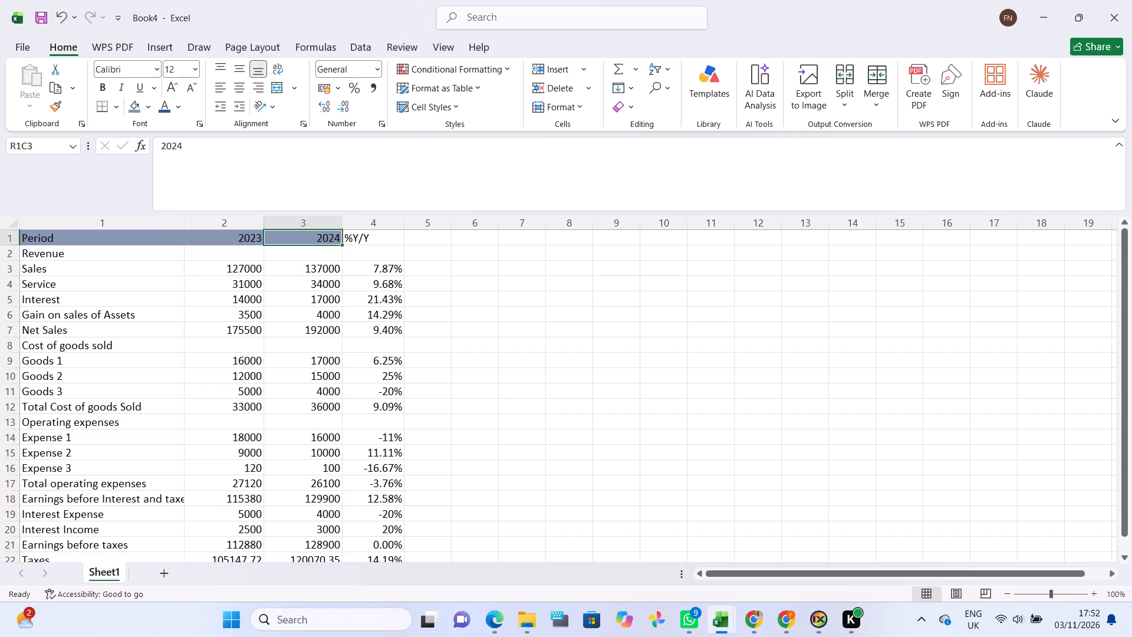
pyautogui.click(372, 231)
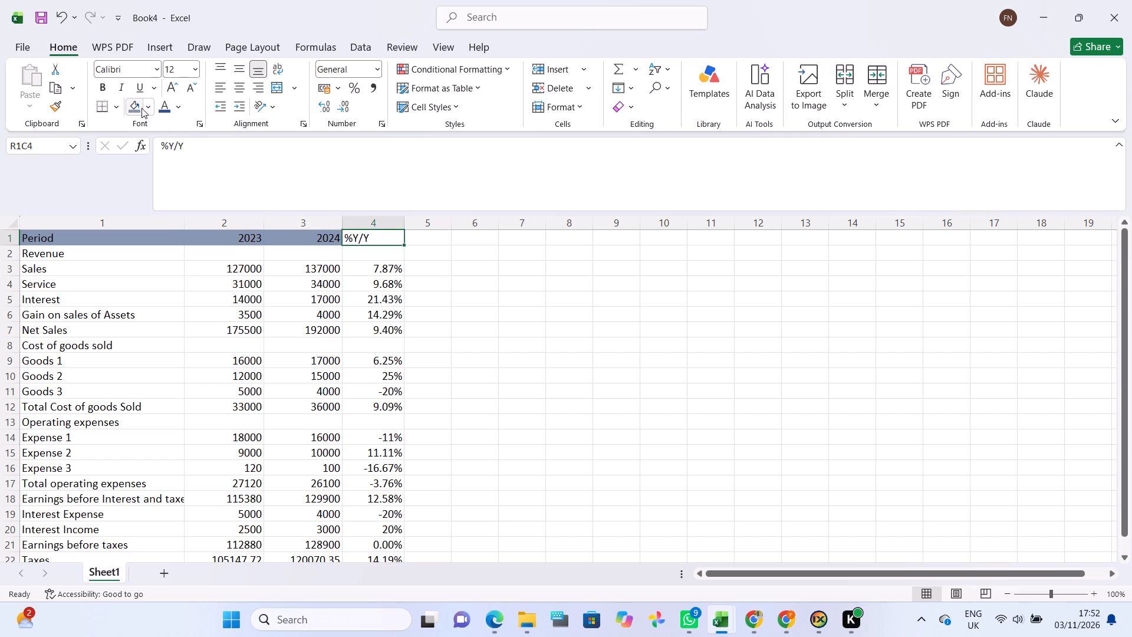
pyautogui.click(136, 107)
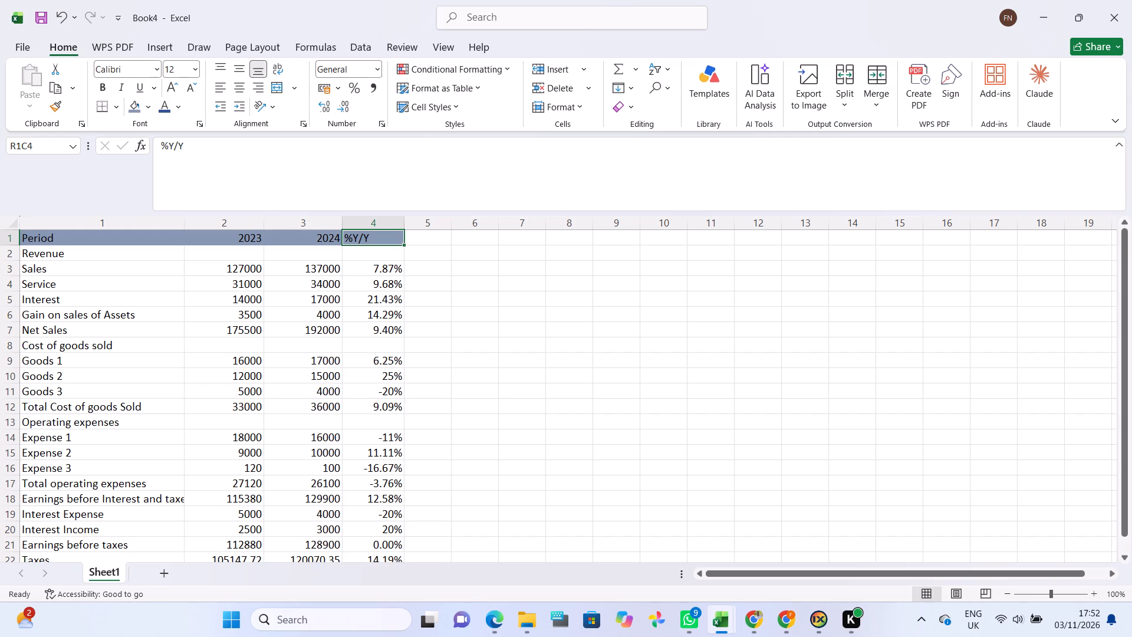
# Fill the header cells Period, 2023, 2024 and %Y/Y with Blue, Accent 1, Lighter 60%.
pyautogui.click(108, 245)
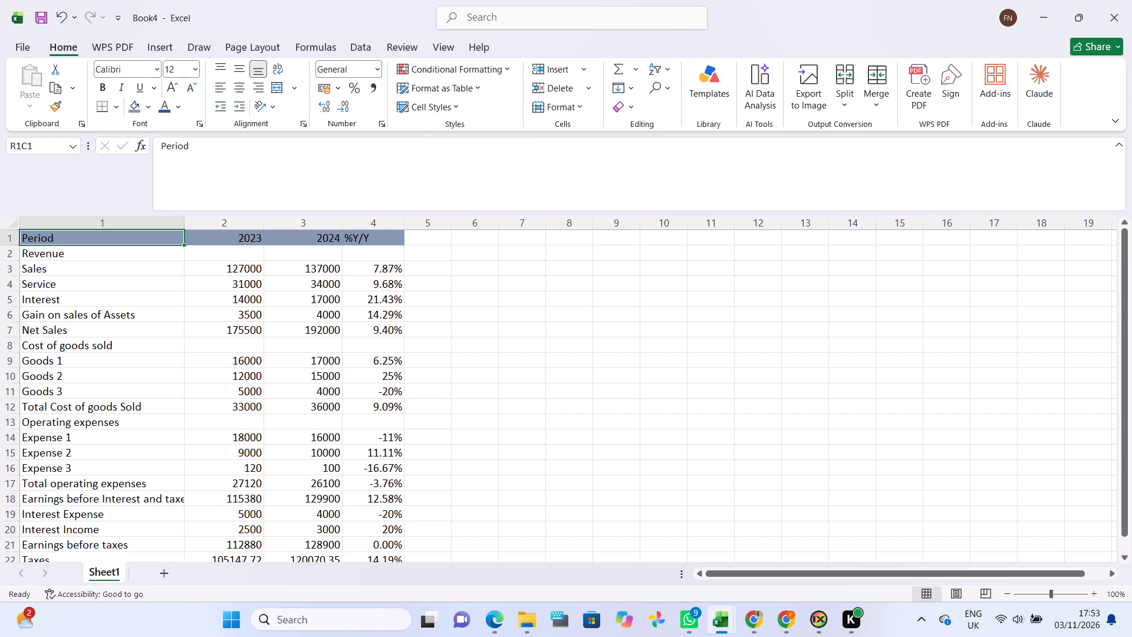
pyautogui.click(136, 108)
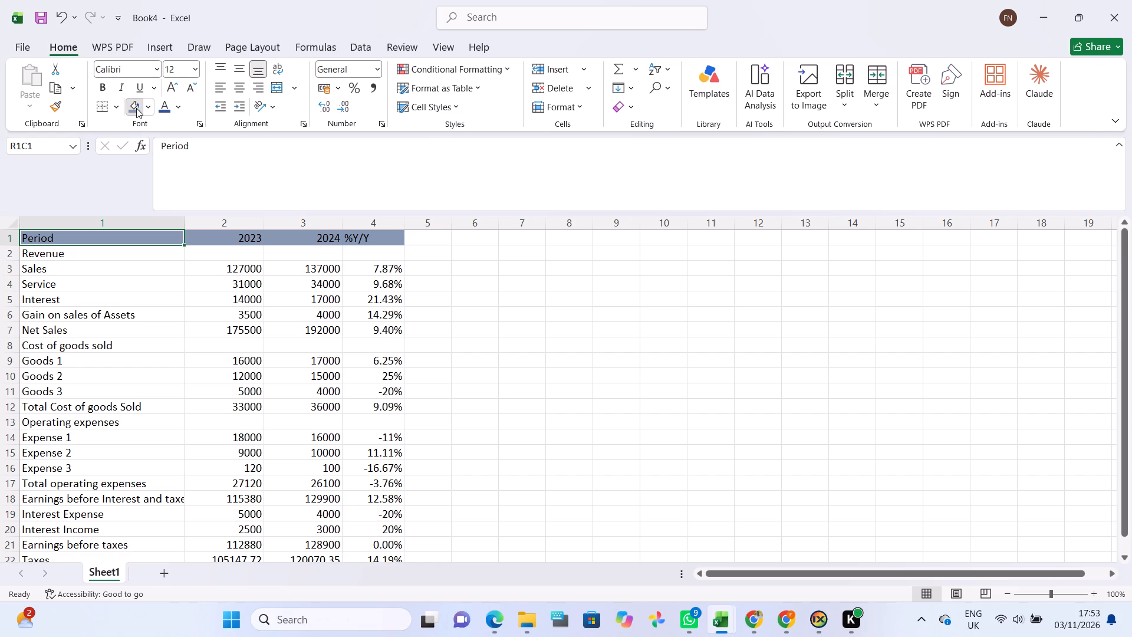
pyautogui.click(150, 103)
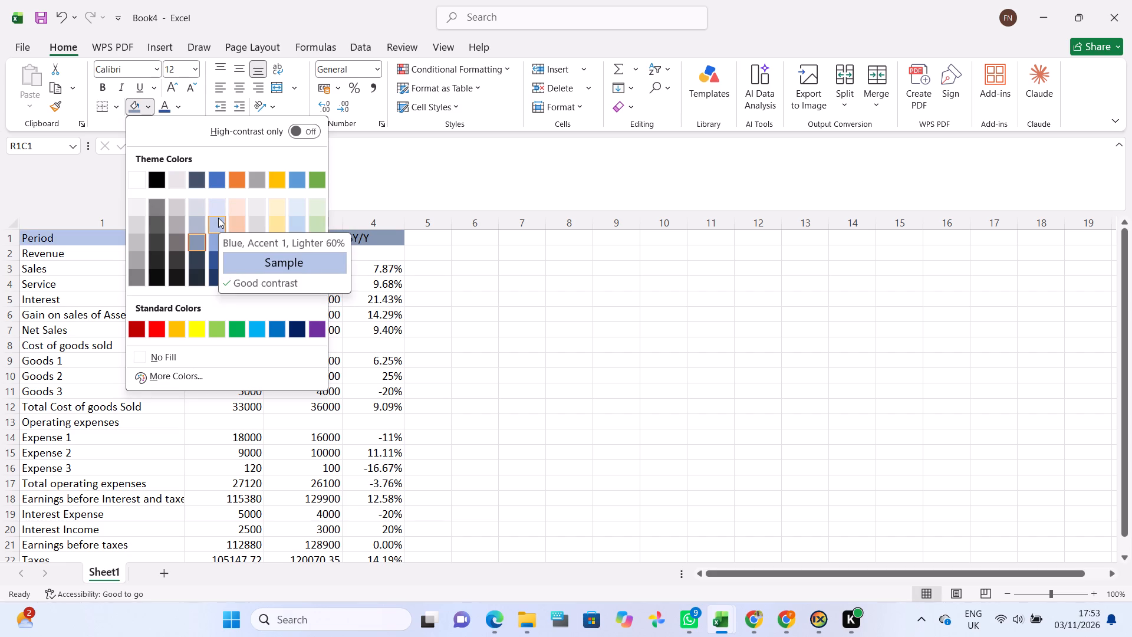
pyautogui.click(218, 218)
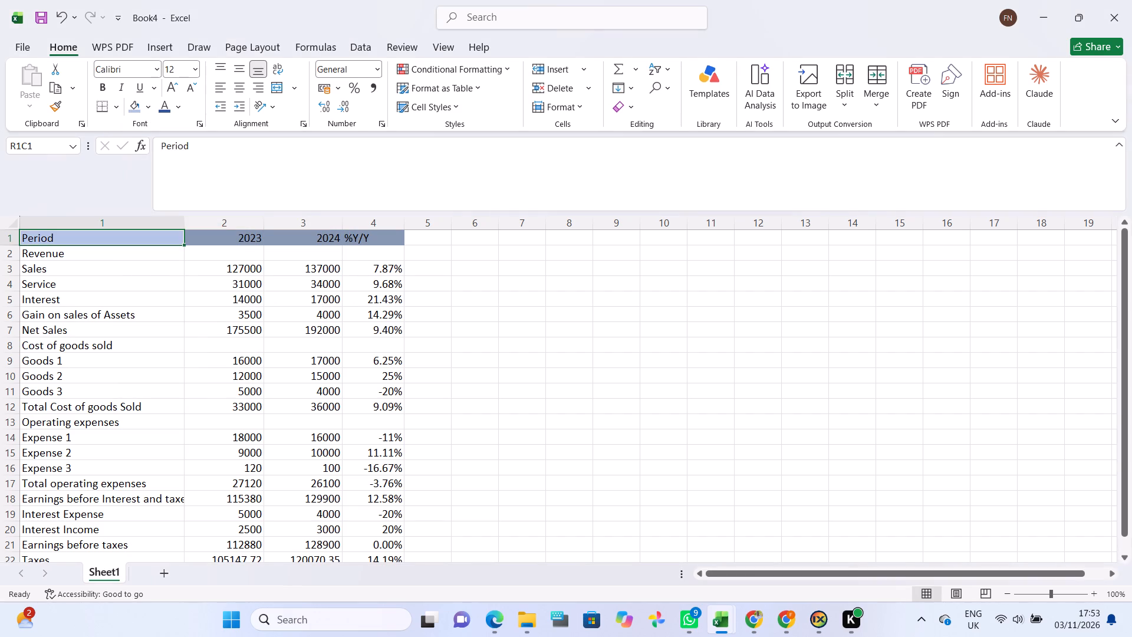
pyautogui.click(208, 247)
pyautogui.click(208, 241)
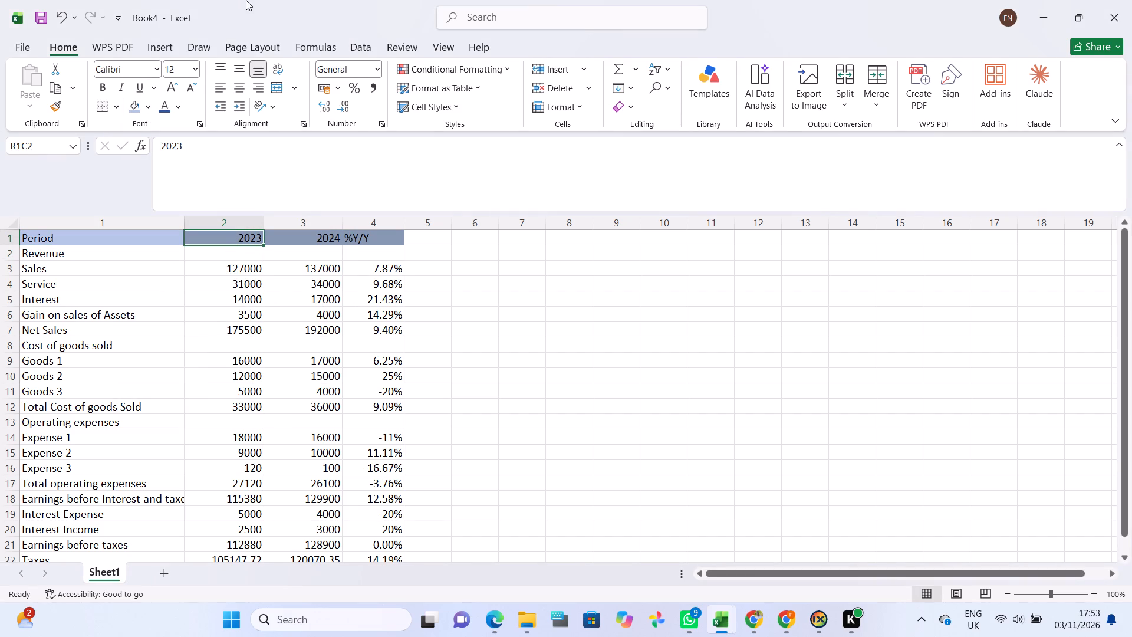
pyautogui.click(130, 111)
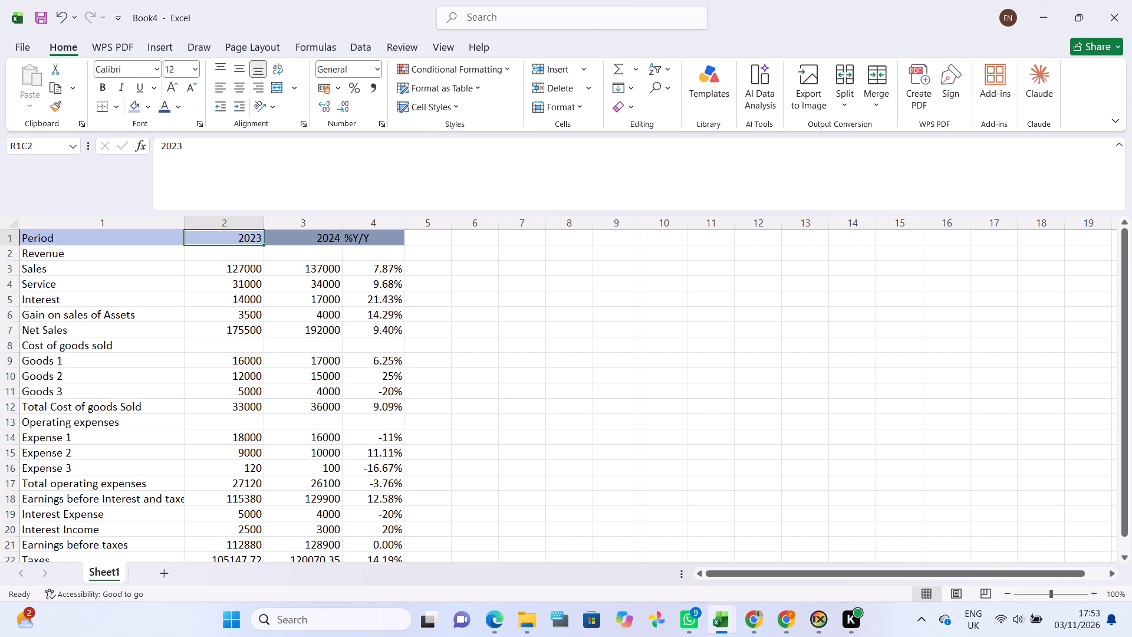
pyautogui.click(277, 232)
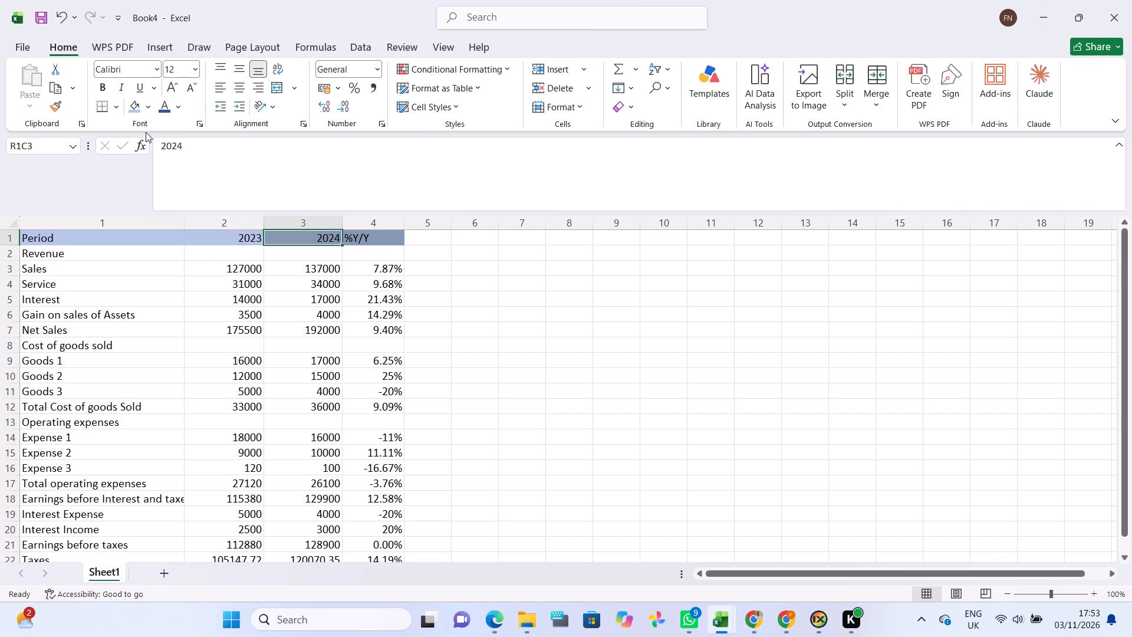
pyautogui.click(133, 110)
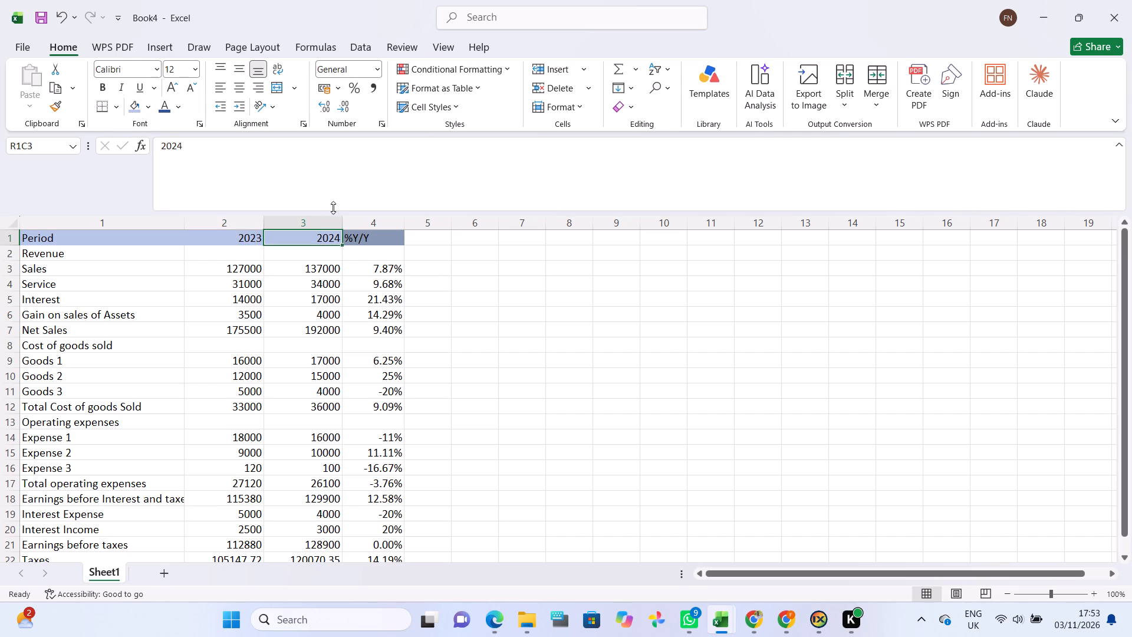
pyautogui.click(349, 237)
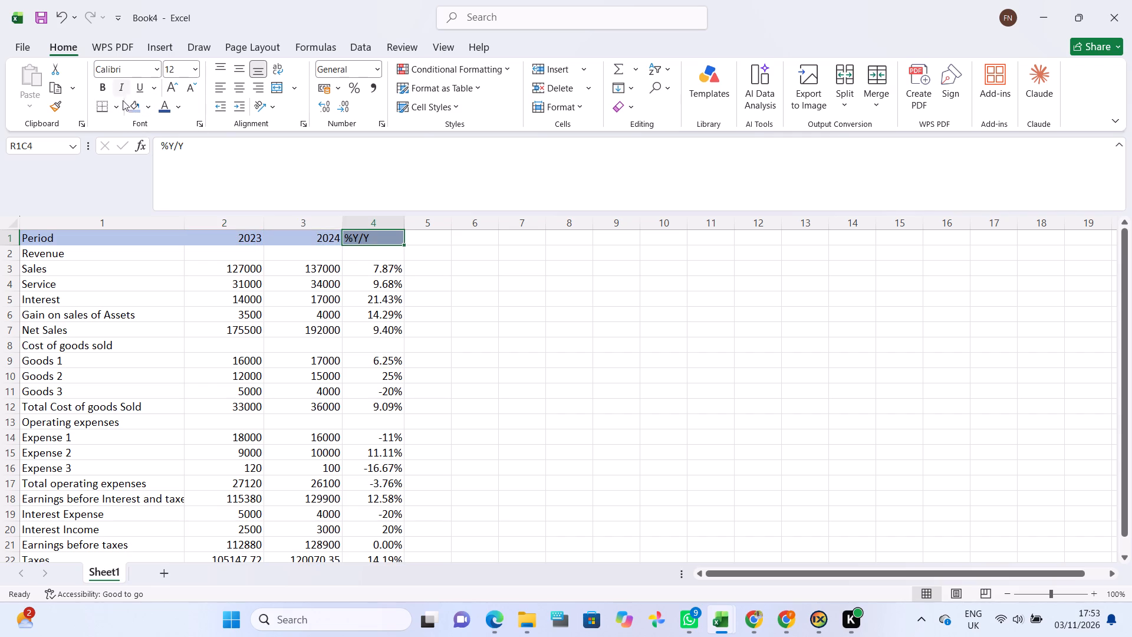
pyautogui.click(136, 113)
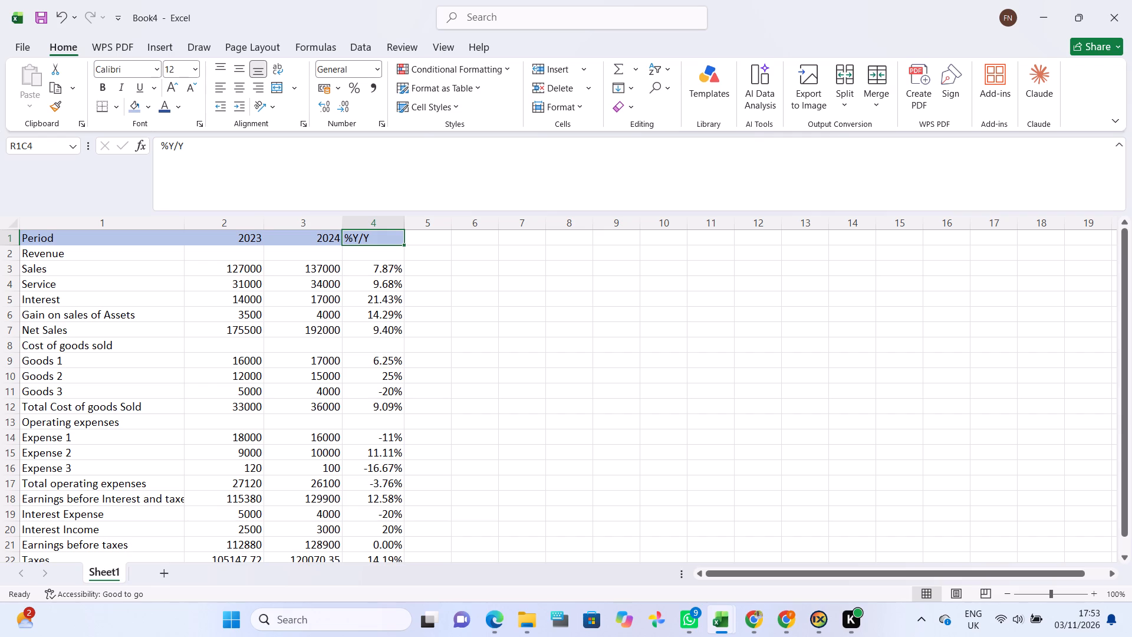
# Fill the Revenue row cells, from the label through the %Y/Y column, with Orange, Accent 2, Lighter 80%.
pyautogui.click(77, 250)
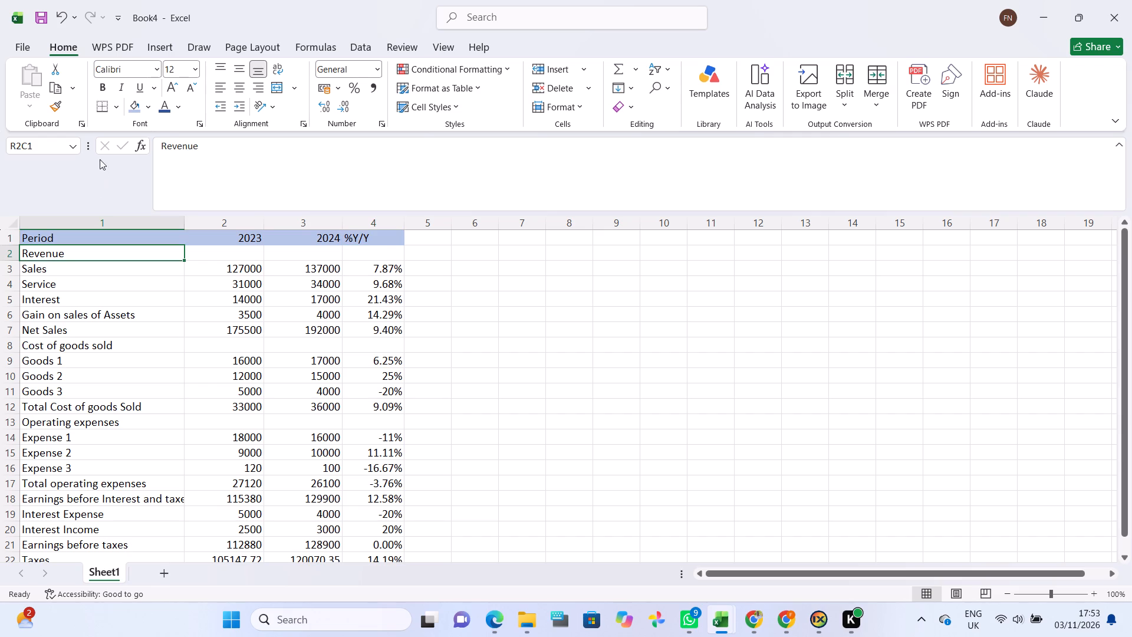
pyautogui.click(146, 111)
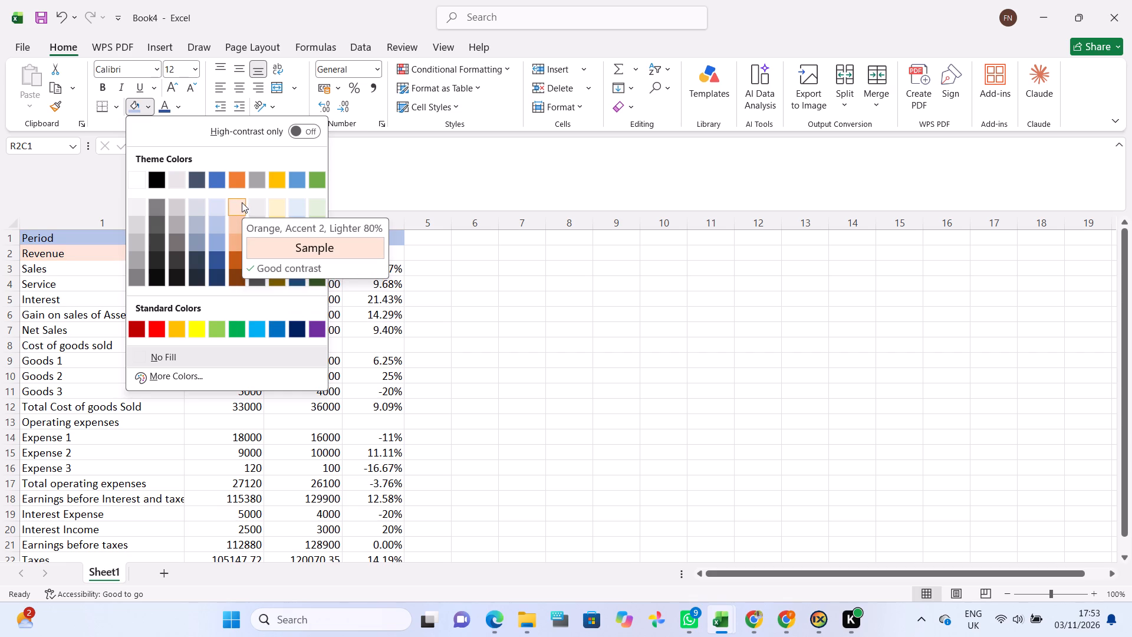
pyautogui.click(242, 202)
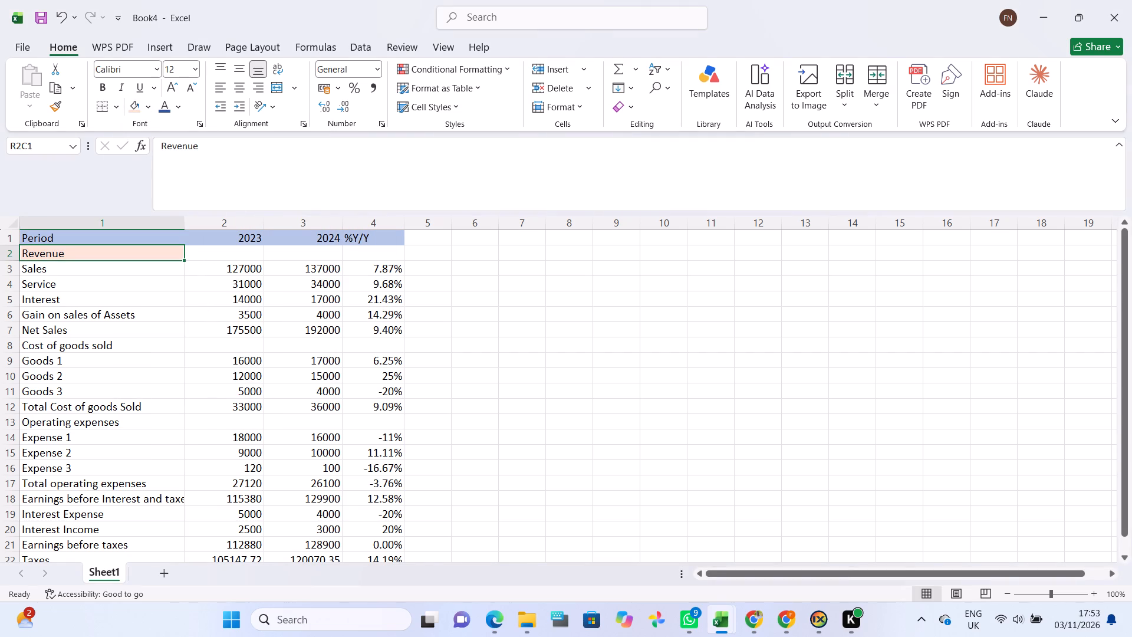
pyautogui.click(219, 245)
pyautogui.click(205, 251)
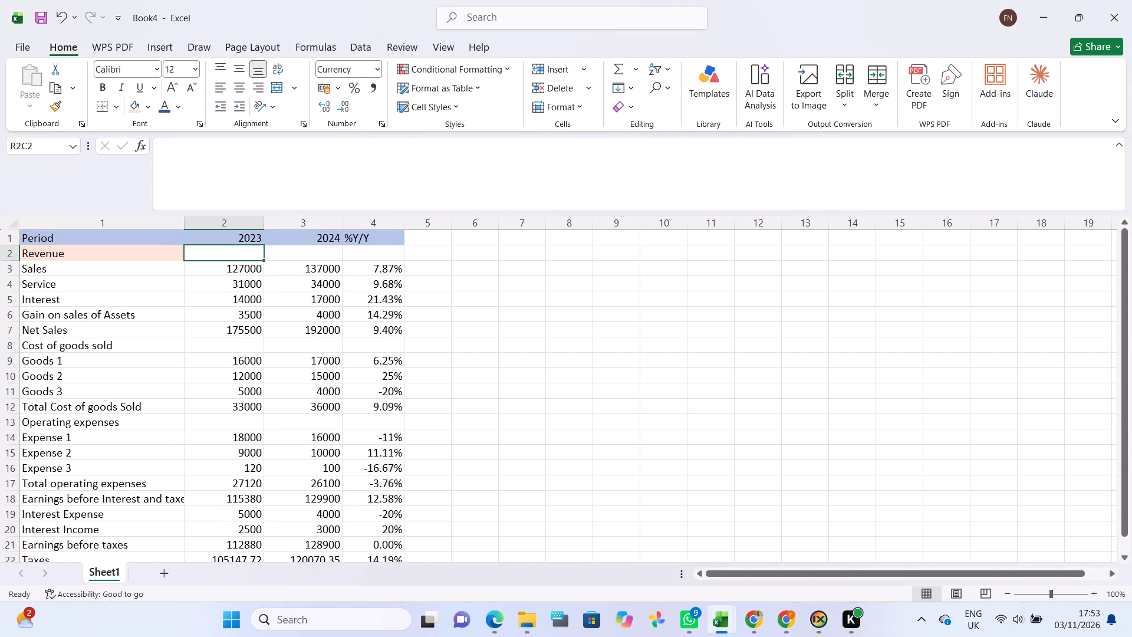
pyautogui.click(136, 115)
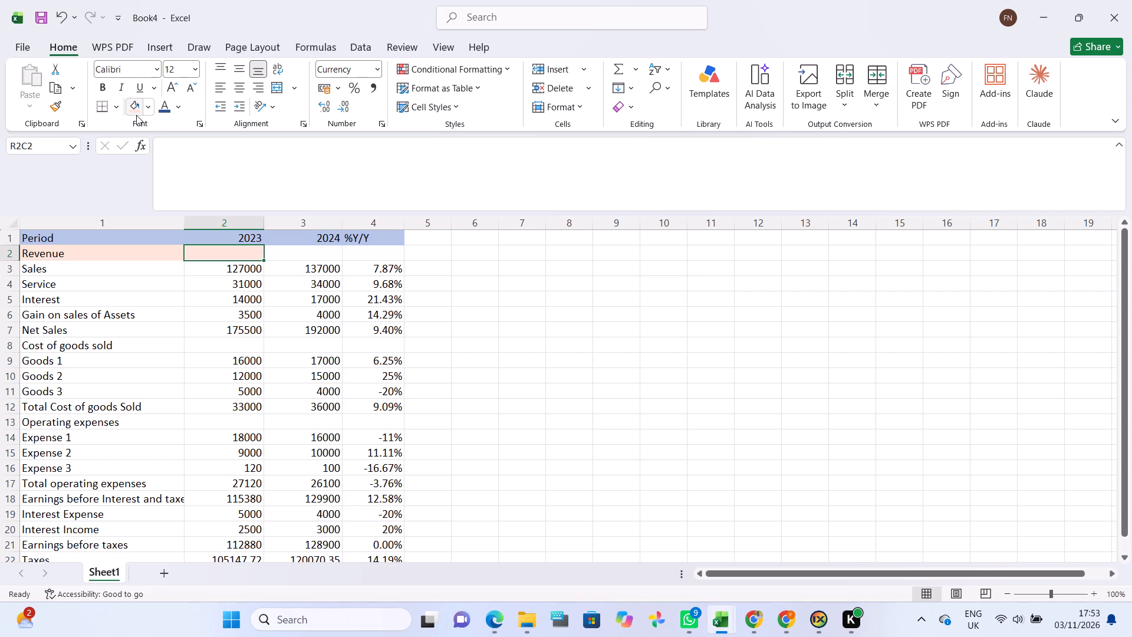
pyautogui.click(301, 252)
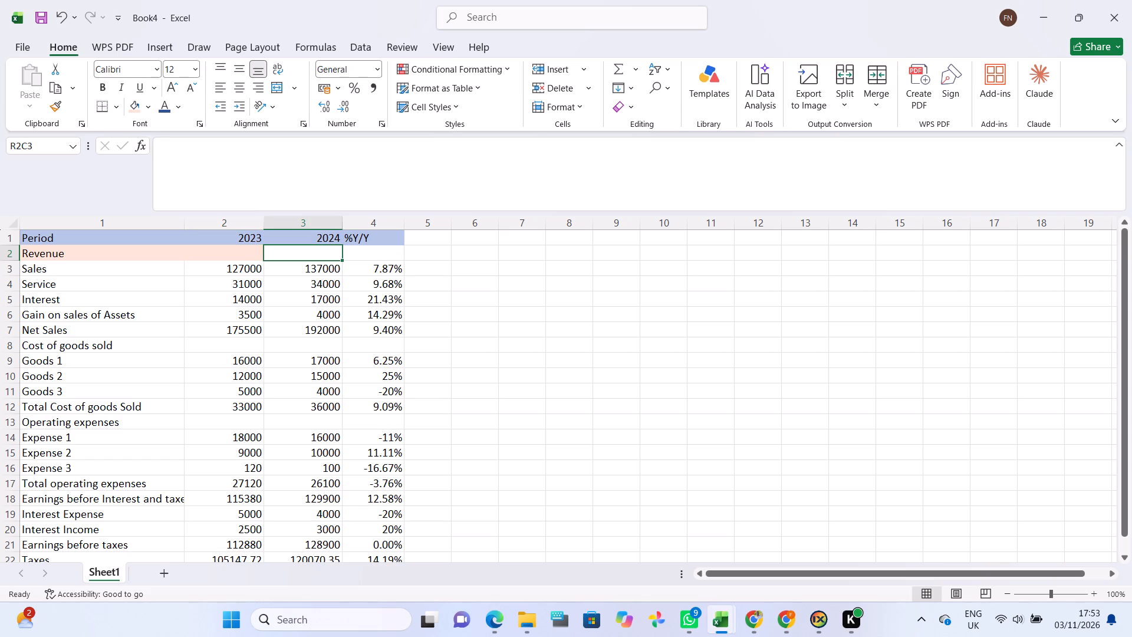
pyautogui.click(139, 110)
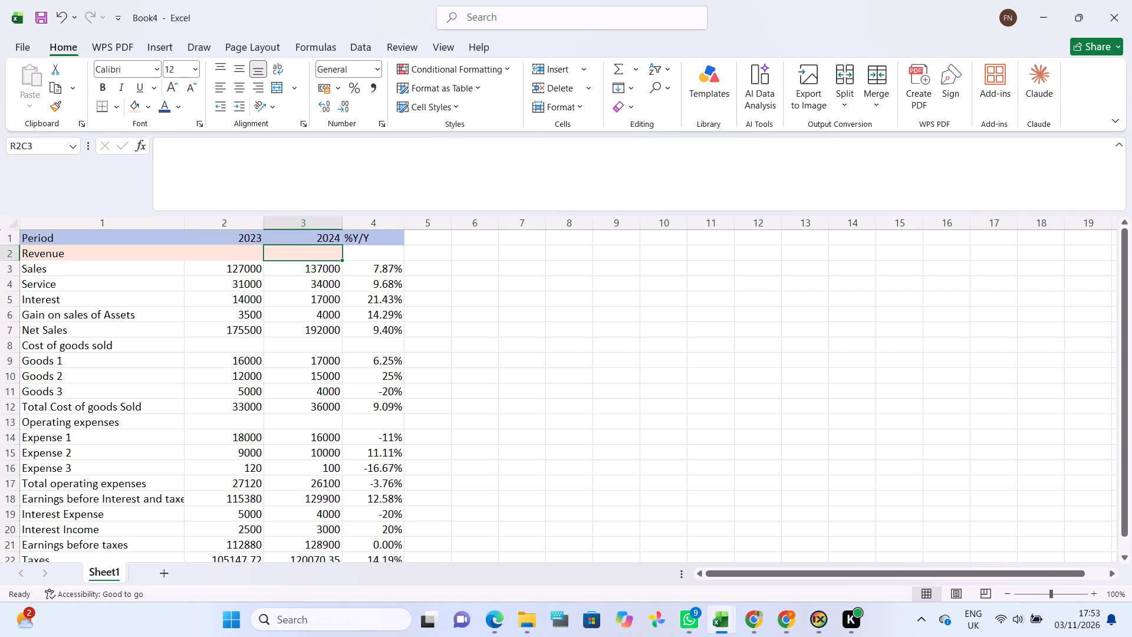
pyautogui.click(361, 257)
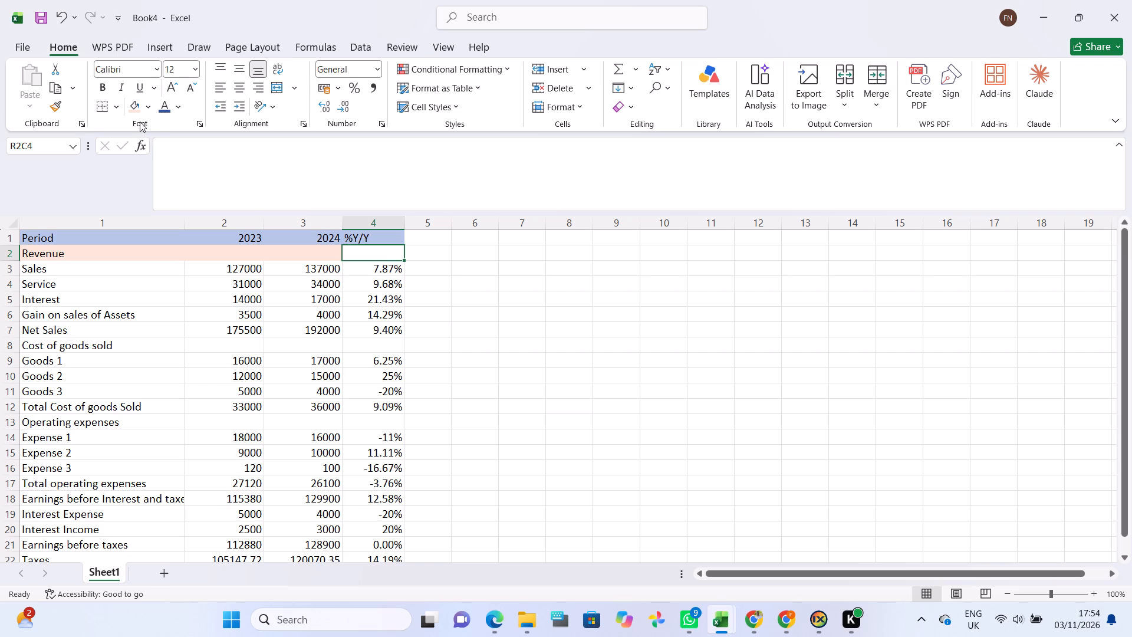
pyautogui.click(135, 111)
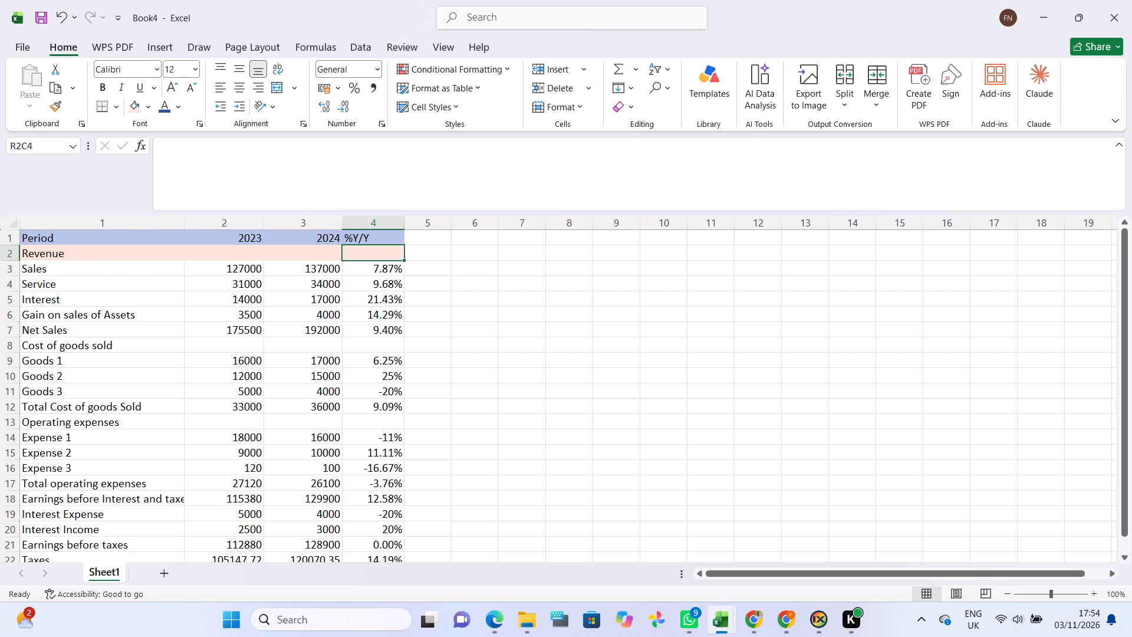
# Fill the Net Sales row cells, from the label through the %Y/Y column, with Green, Accent 6, Lighter 80%.
pyautogui.click(70, 312)
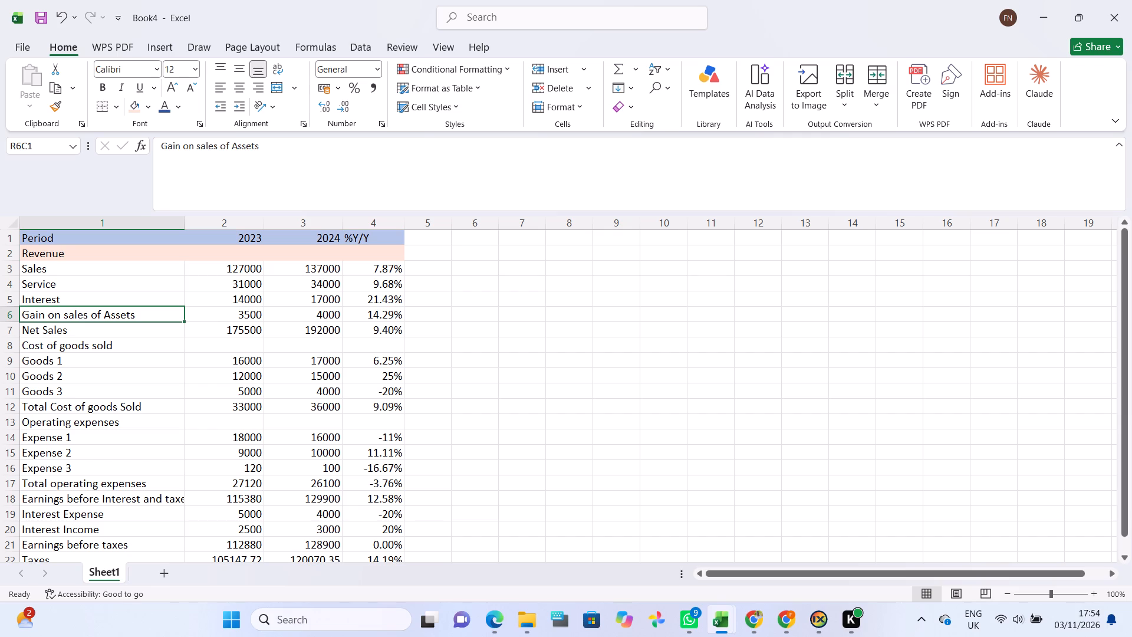
pyautogui.click(59, 330)
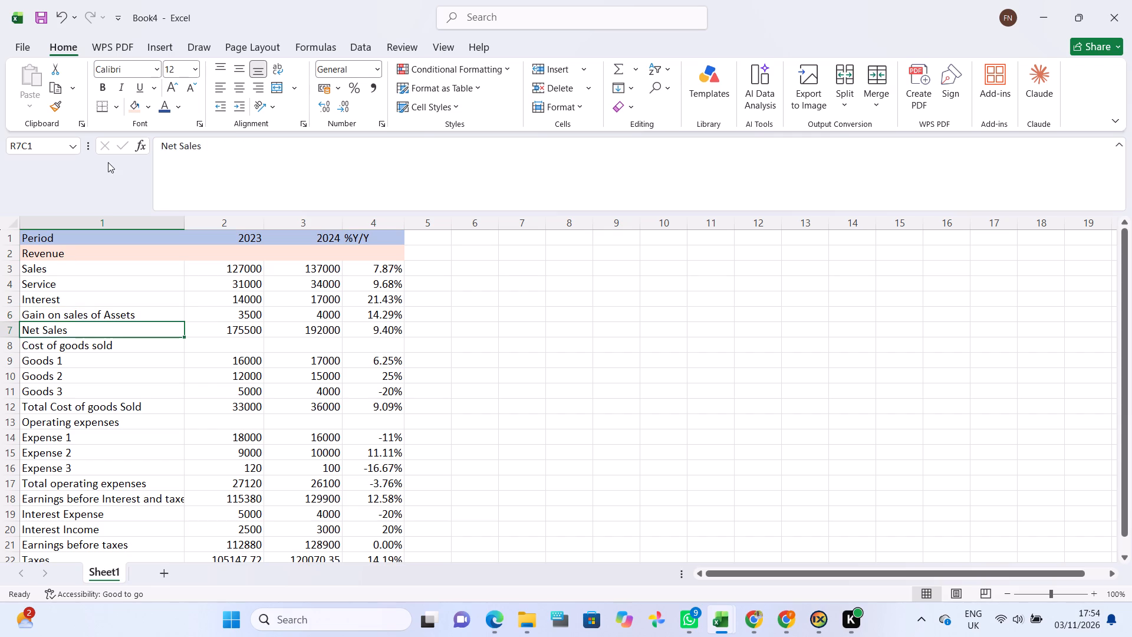
pyautogui.click(153, 104)
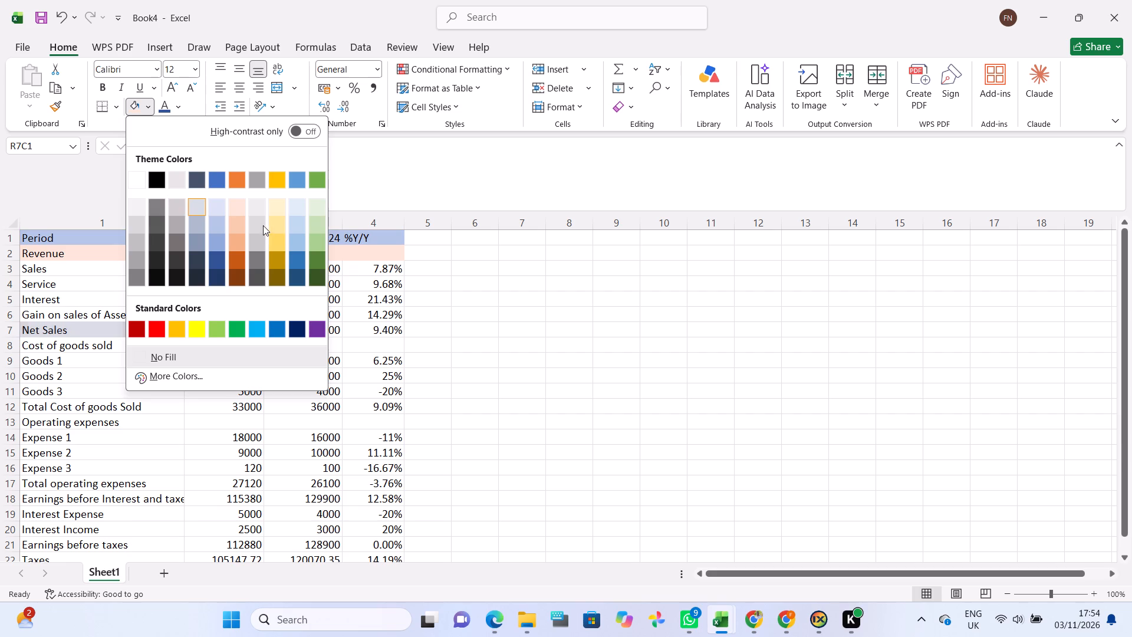
pyautogui.click(317, 208)
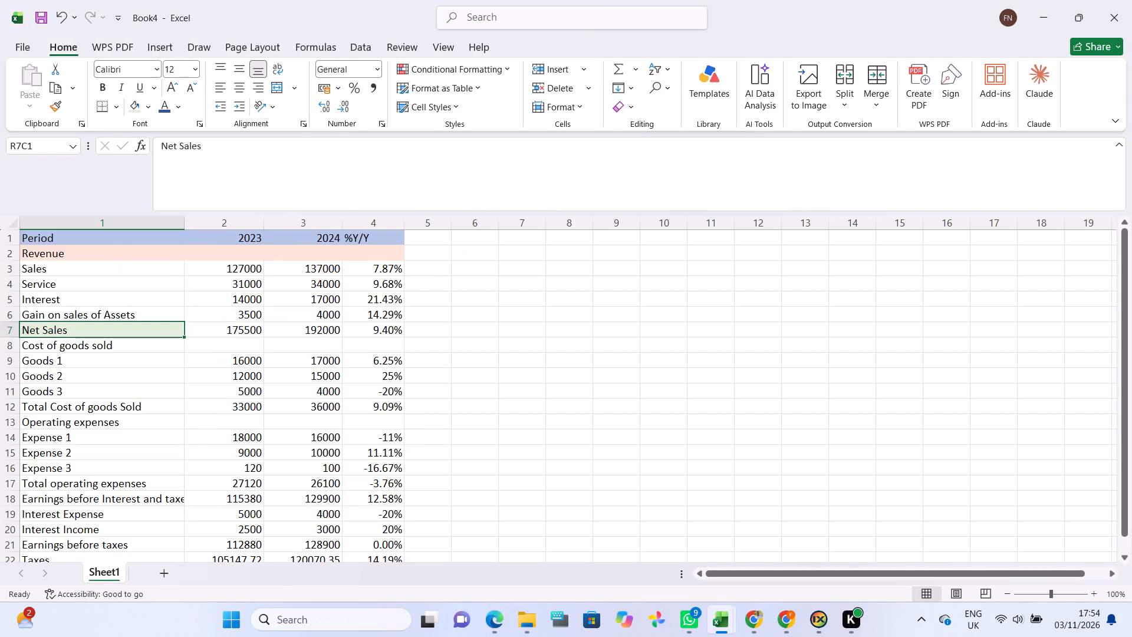
pyautogui.click(209, 334)
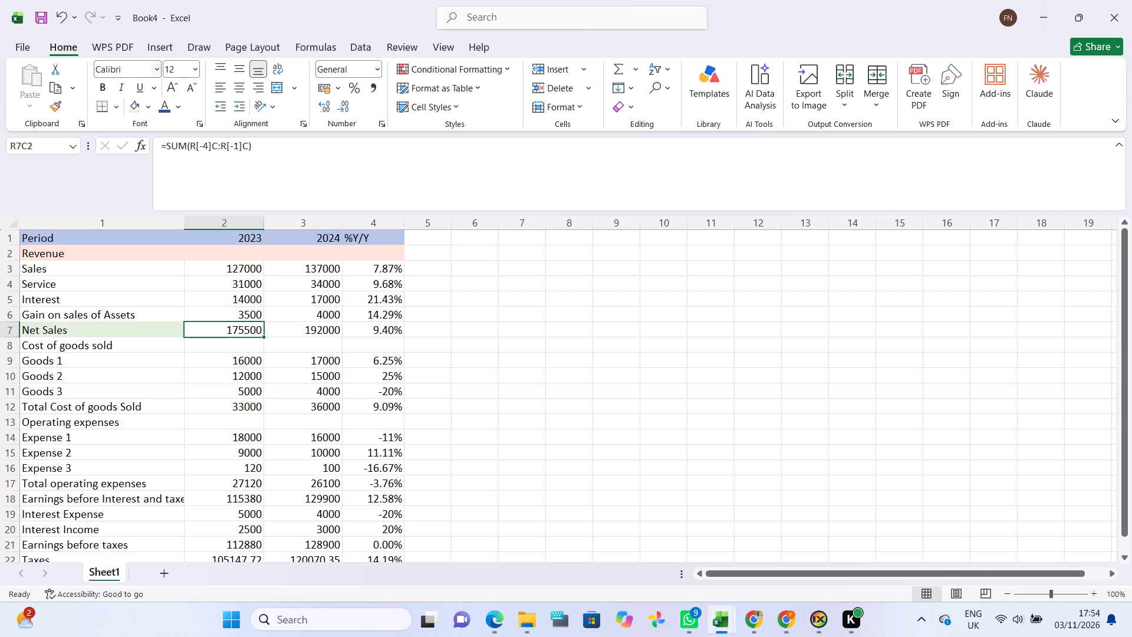
pyautogui.click(133, 112)
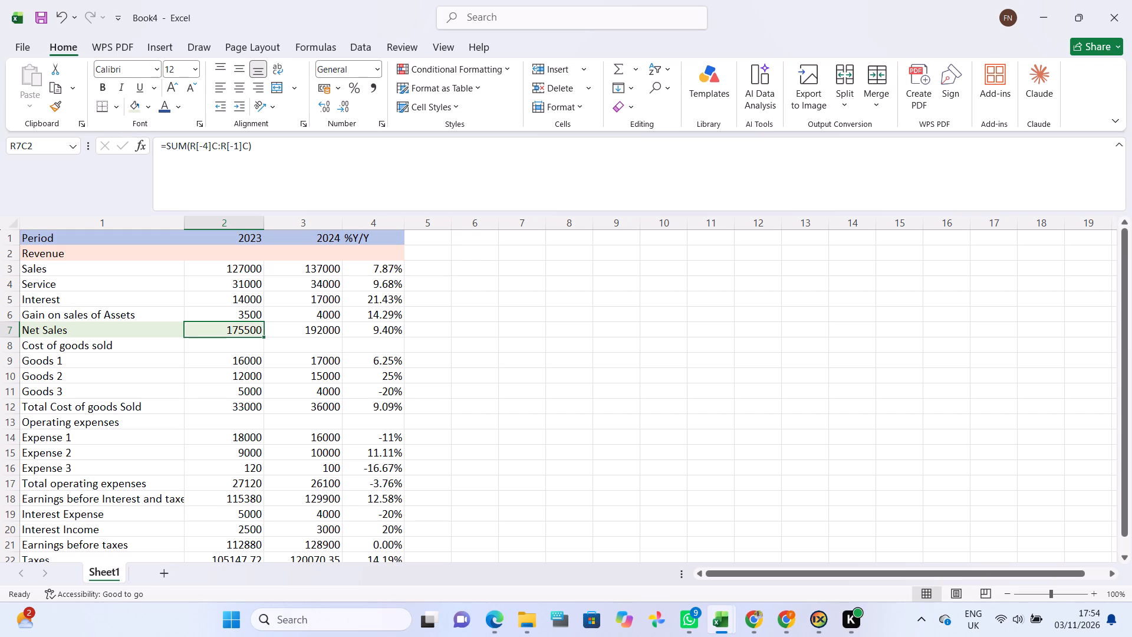
pyautogui.click(274, 333)
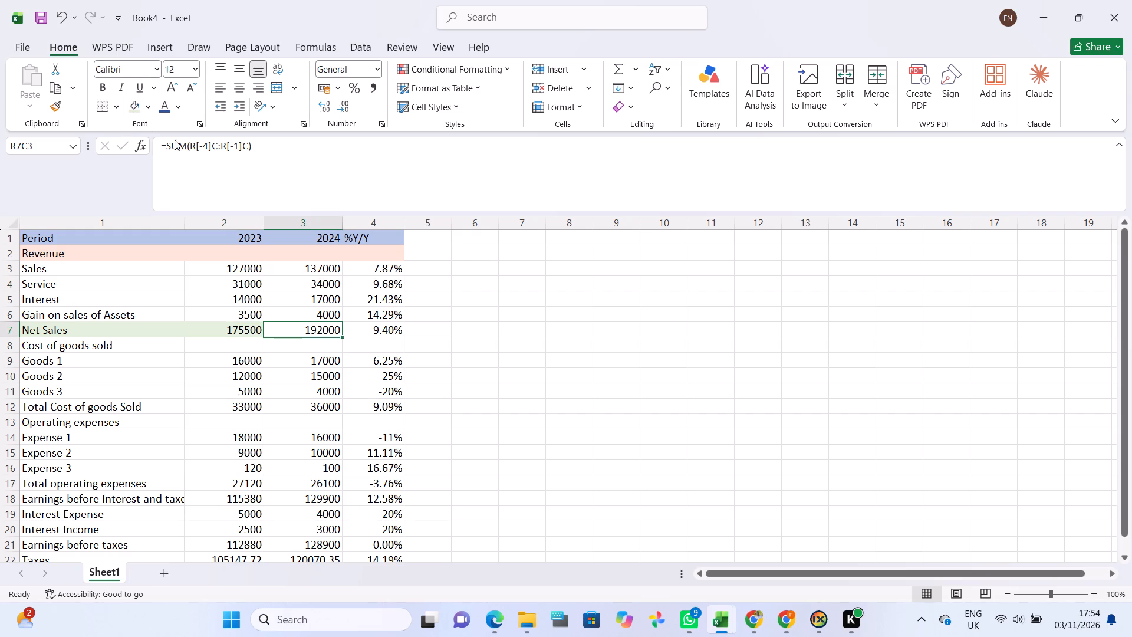
pyautogui.click(129, 109)
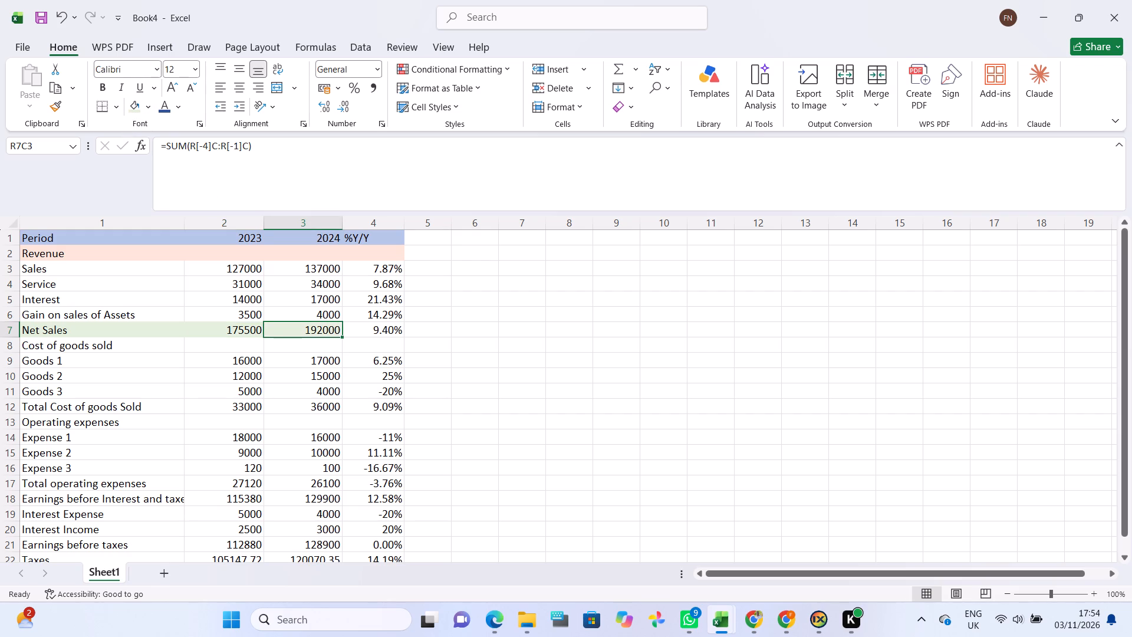
pyautogui.click(346, 332)
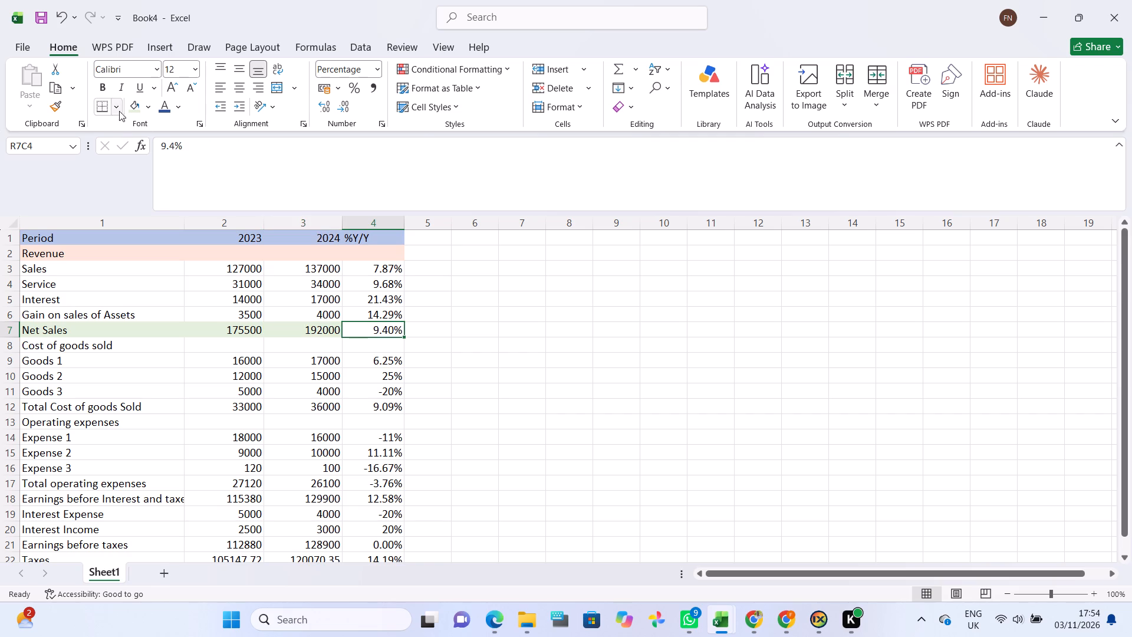
pyautogui.click(133, 114)
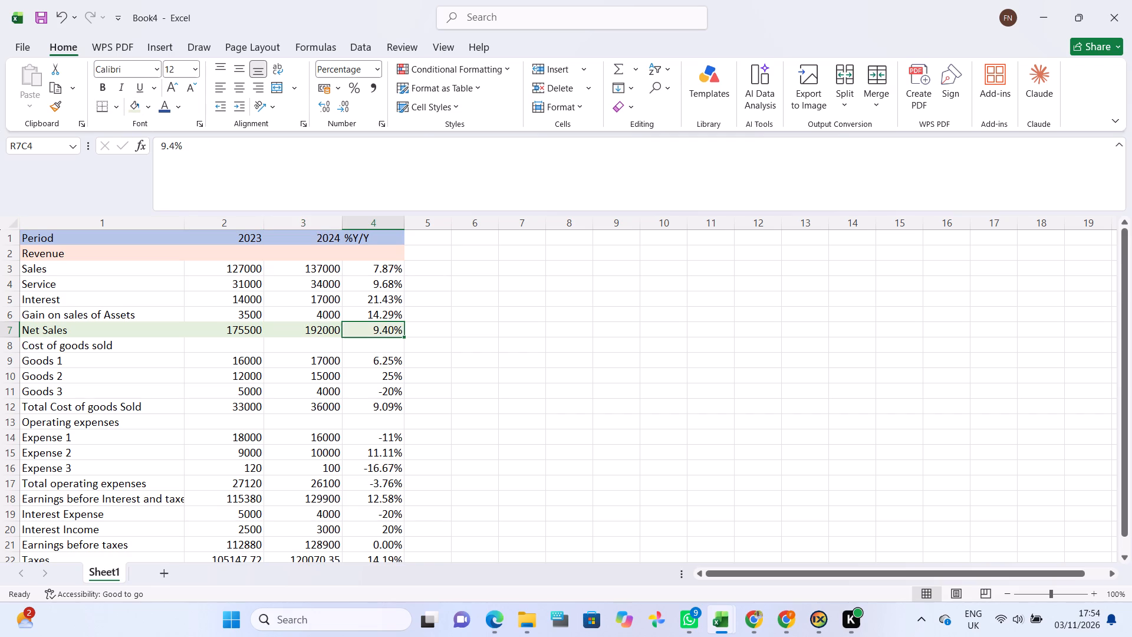
# Fill the Cost of goods sold row cells, through the %Y/Y column, with Orange, Accent 2, Lighter 80%.
pyautogui.click(52, 350)
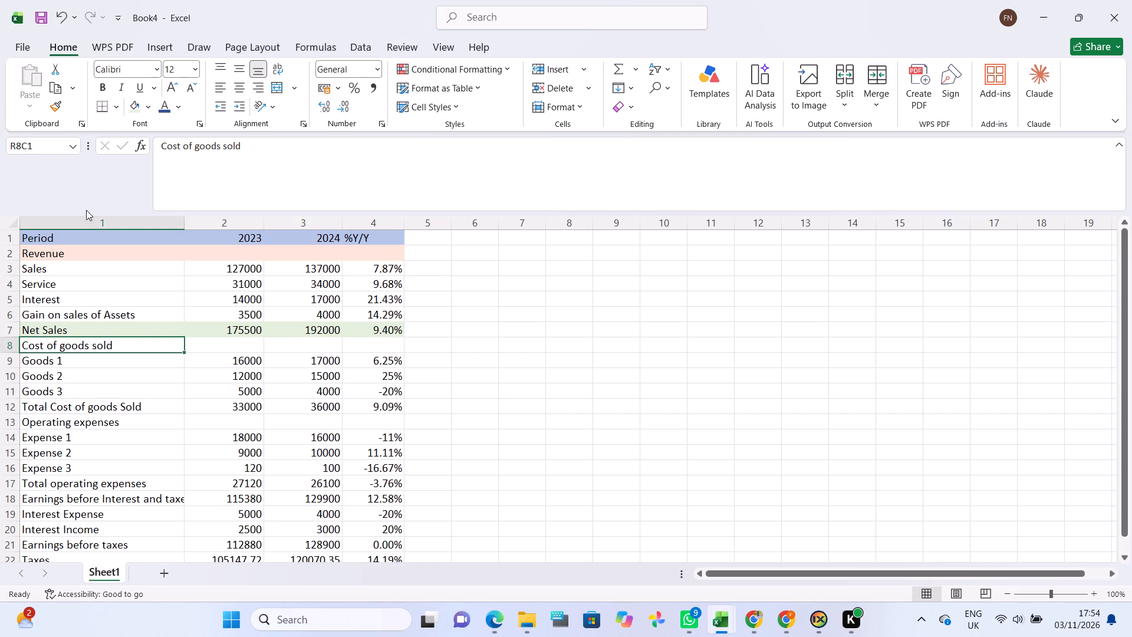
pyautogui.click(152, 109)
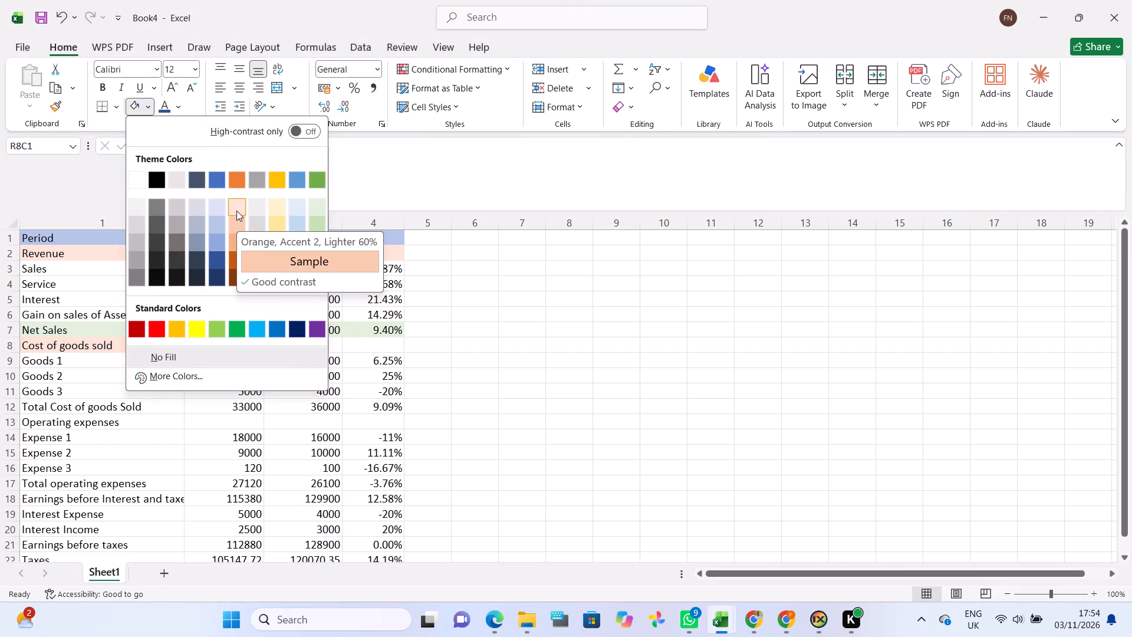
pyautogui.click(236, 211)
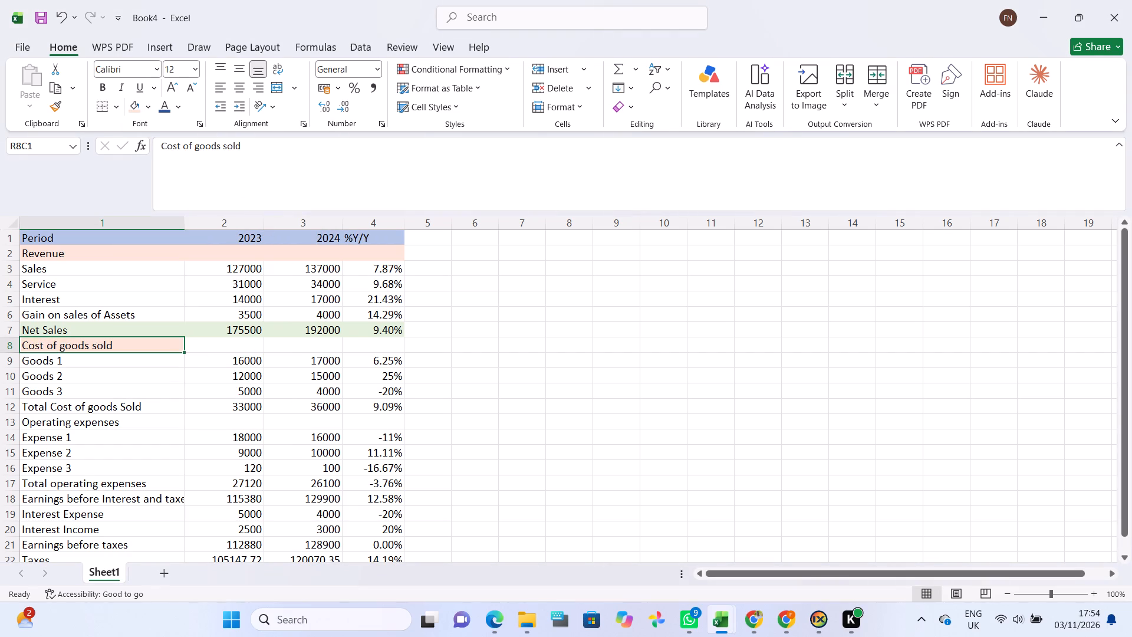
pyautogui.click(215, 348)
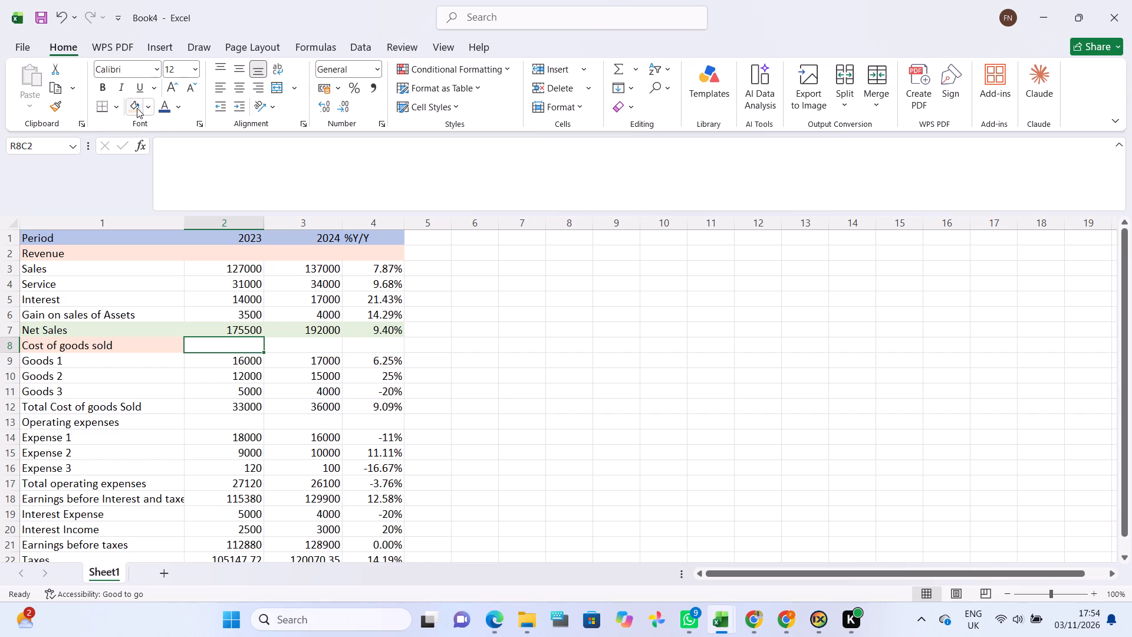
pyautogui.click(136, 108)
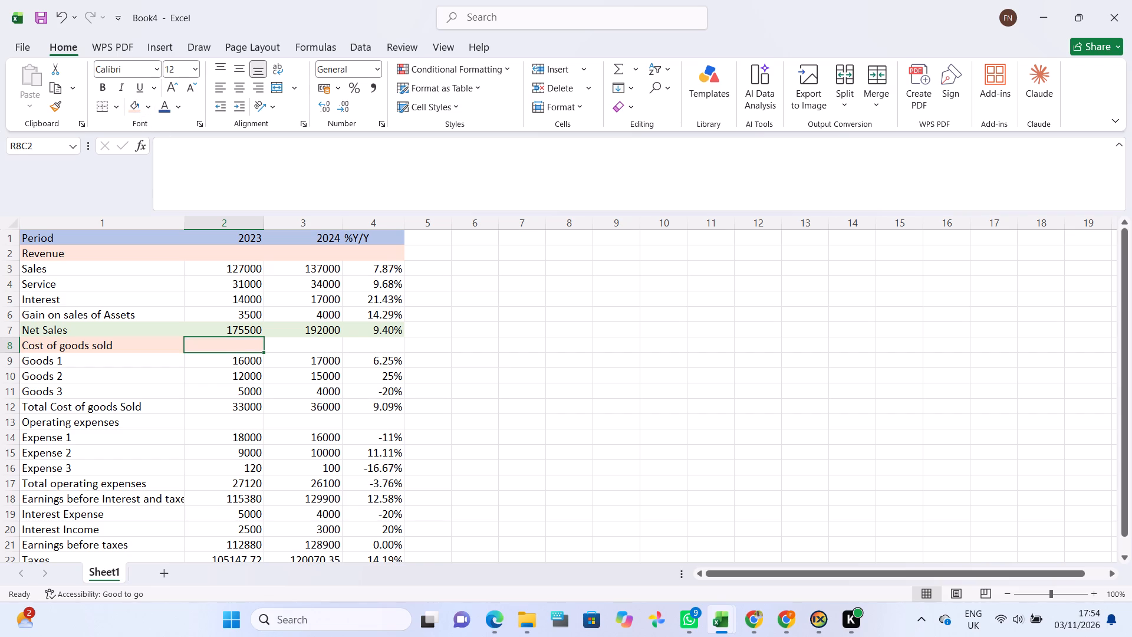
pyautogui.click(289, 342)
pyautogui.click(138, 114)
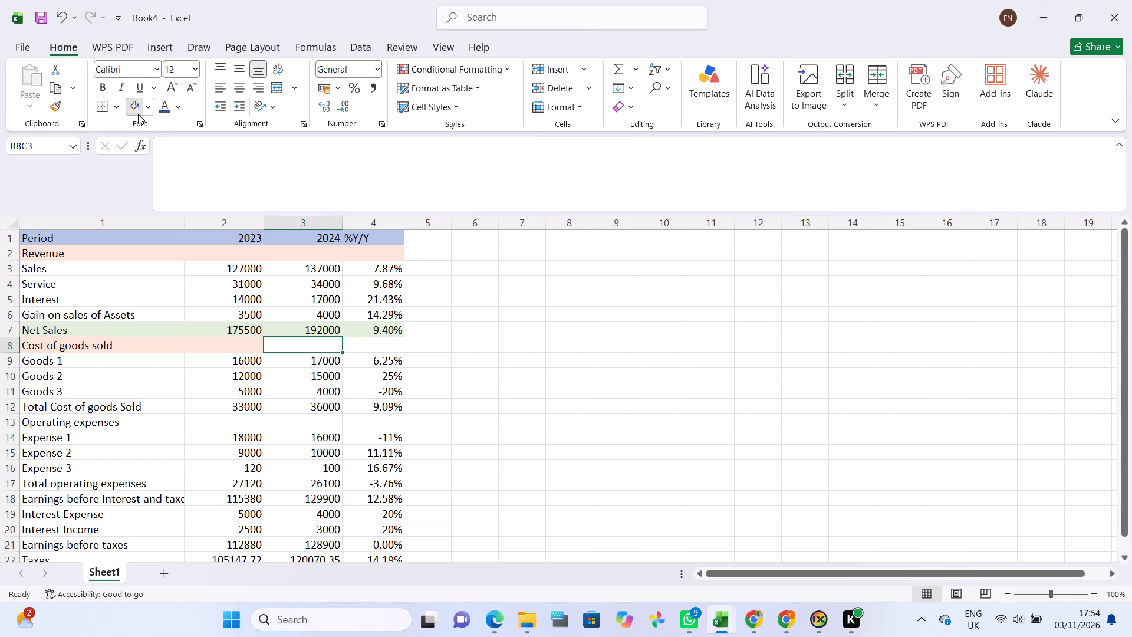
pyautogui.click(358, 349)
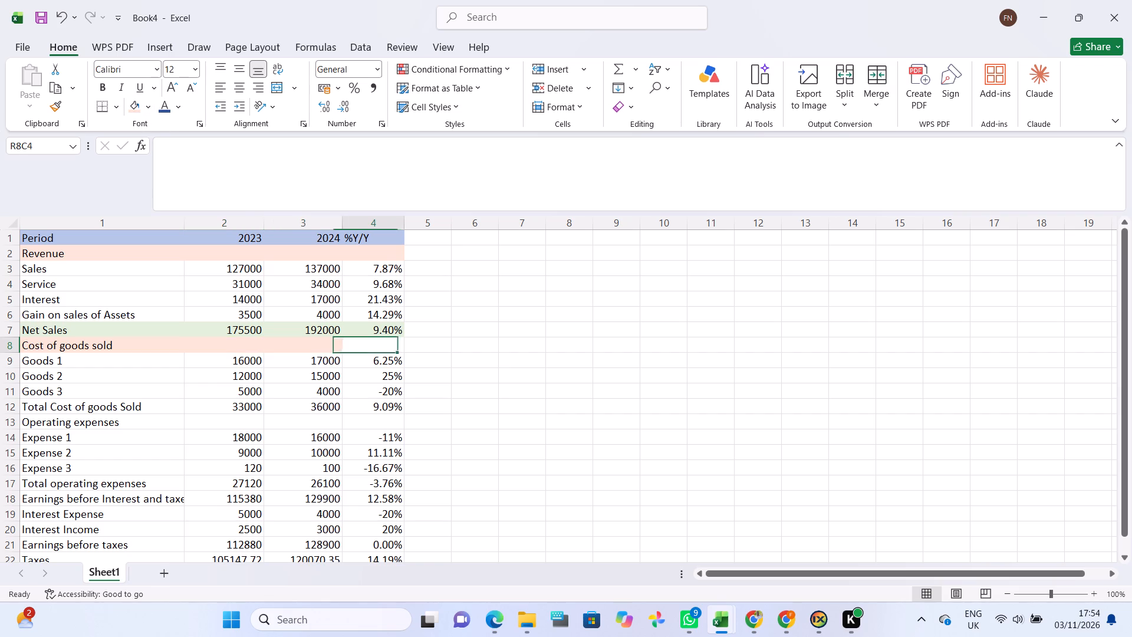
pyautogui.click(136, 112)
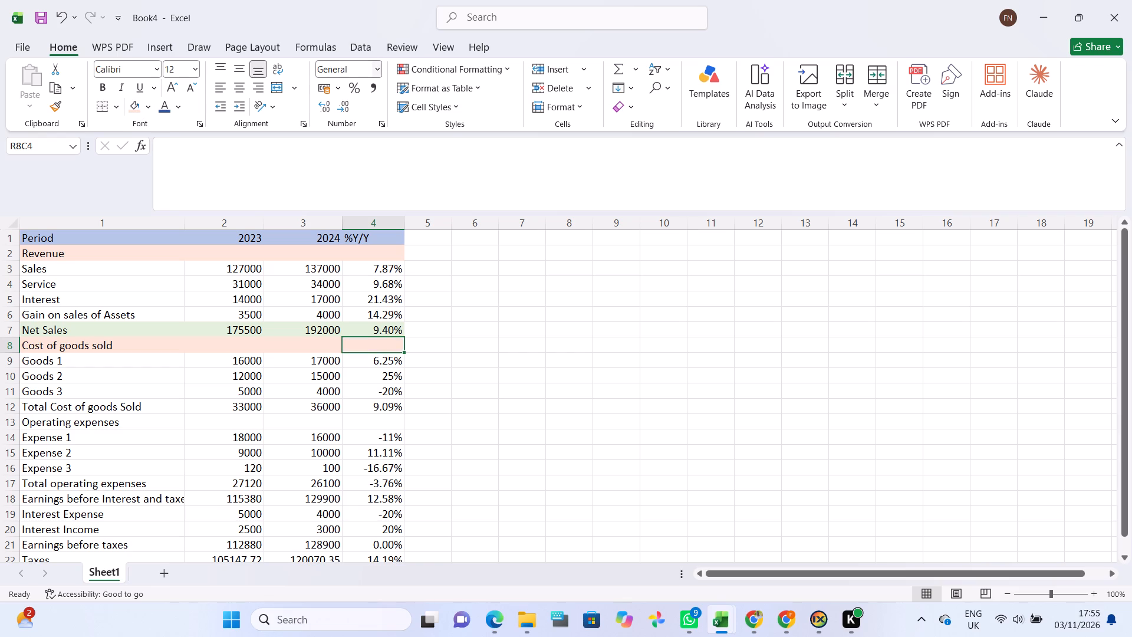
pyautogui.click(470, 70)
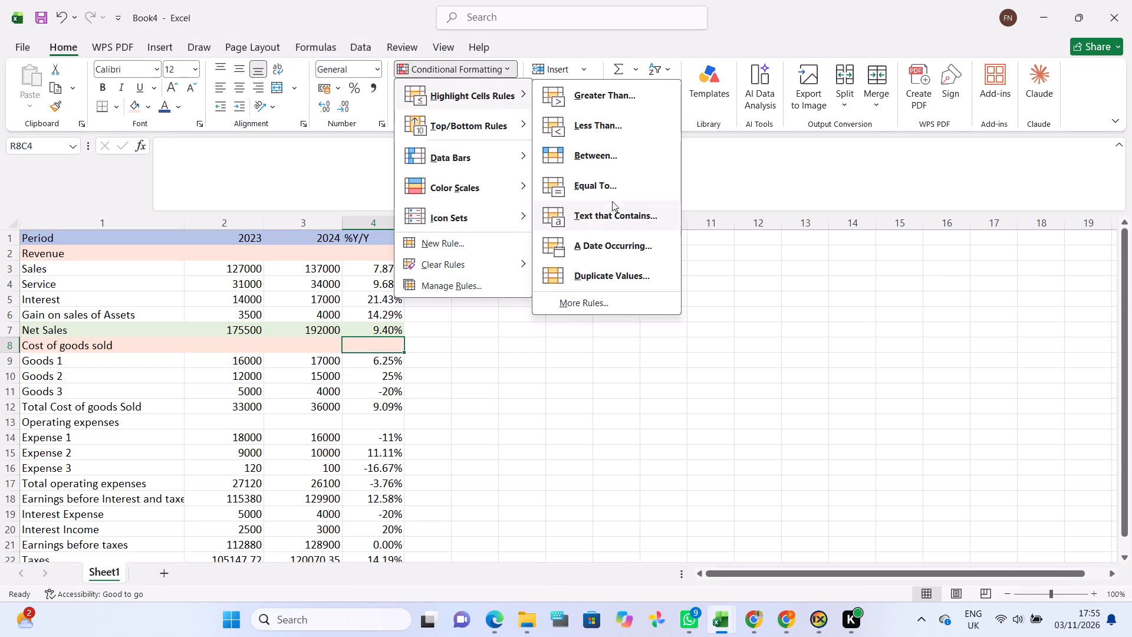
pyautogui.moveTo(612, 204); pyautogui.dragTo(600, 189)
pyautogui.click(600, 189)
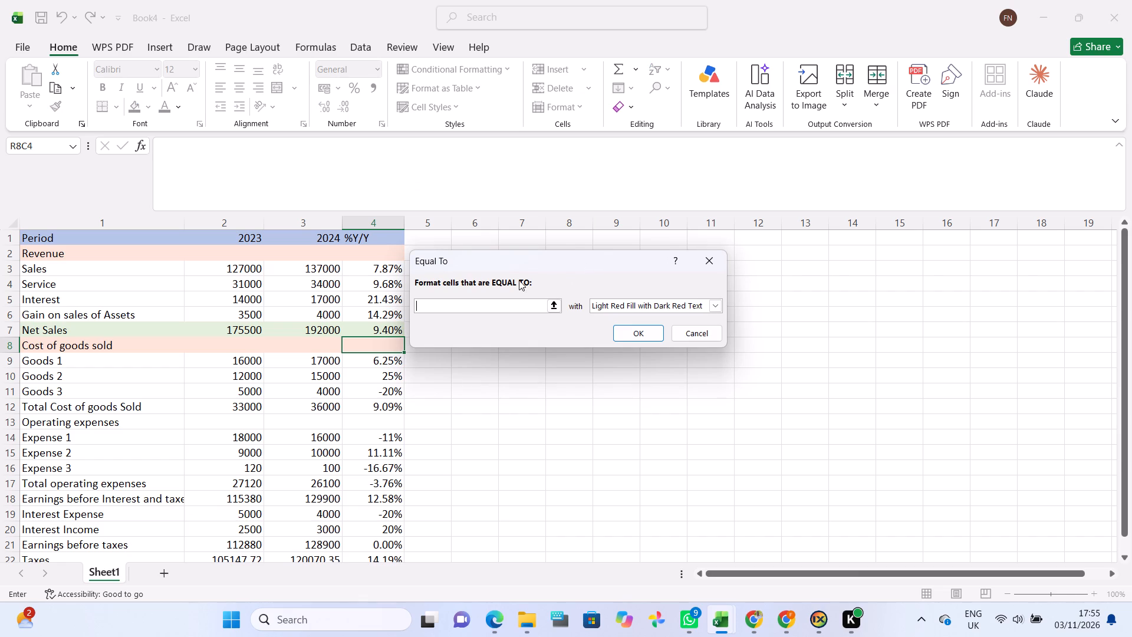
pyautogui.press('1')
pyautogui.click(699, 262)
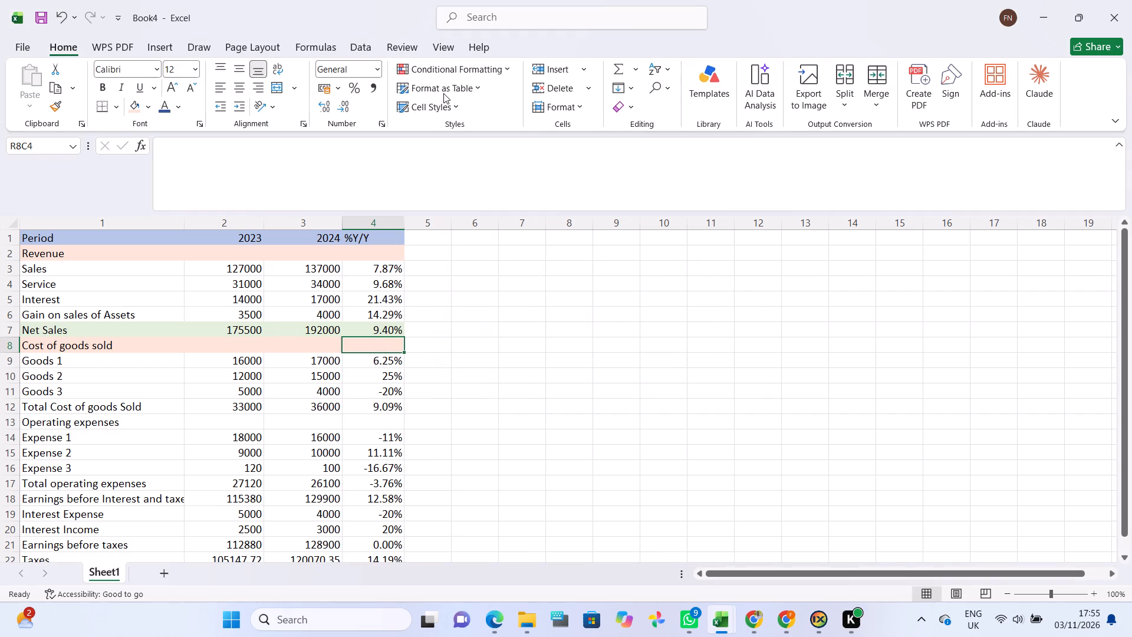
# Apply an Equal To conditional formatting rule for 13 to the Cost of goods sold %Y/Y cell, using Light Red Fill with Dark Red Text.
pyautogui.click(445, 69)
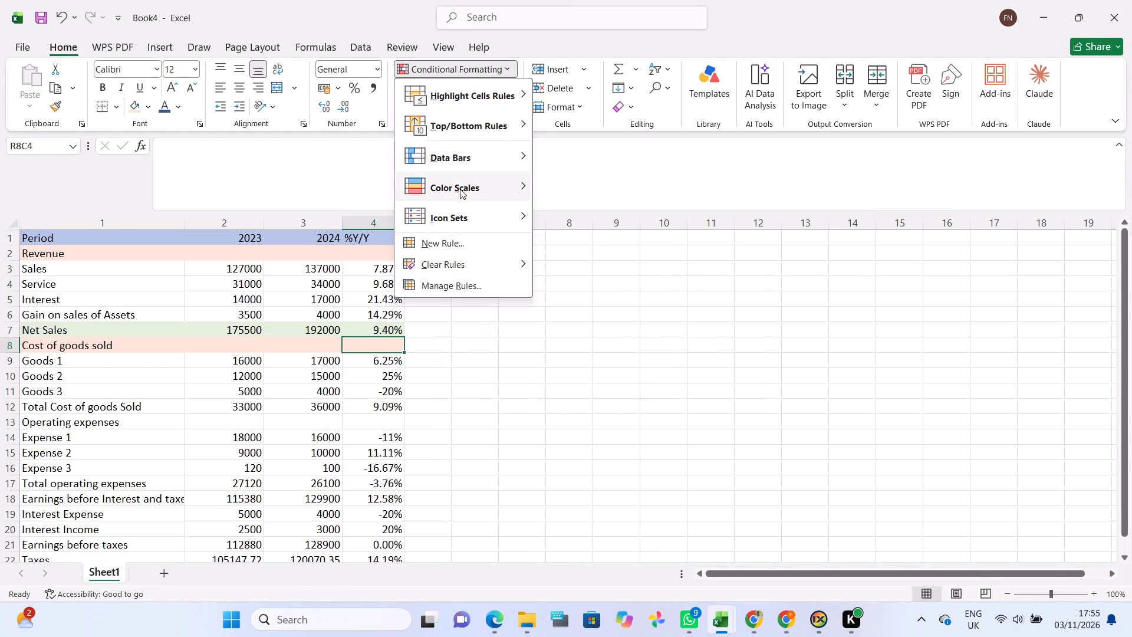
pyautogui.click(586, 172)
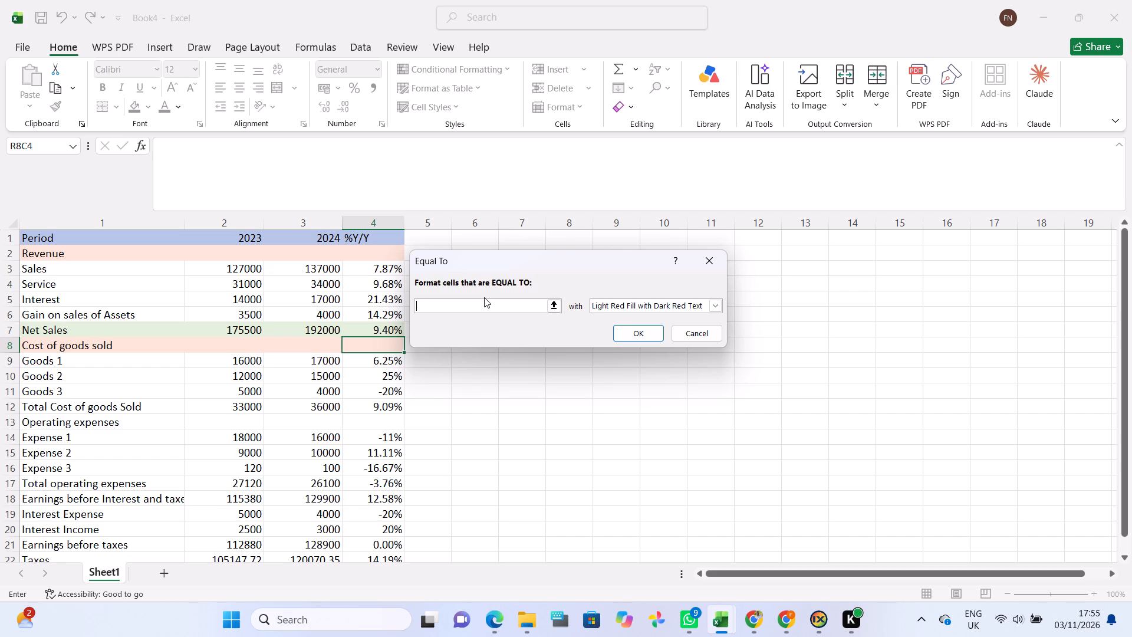
pyautogui.write('13')
pyautogui.click(627, 341)
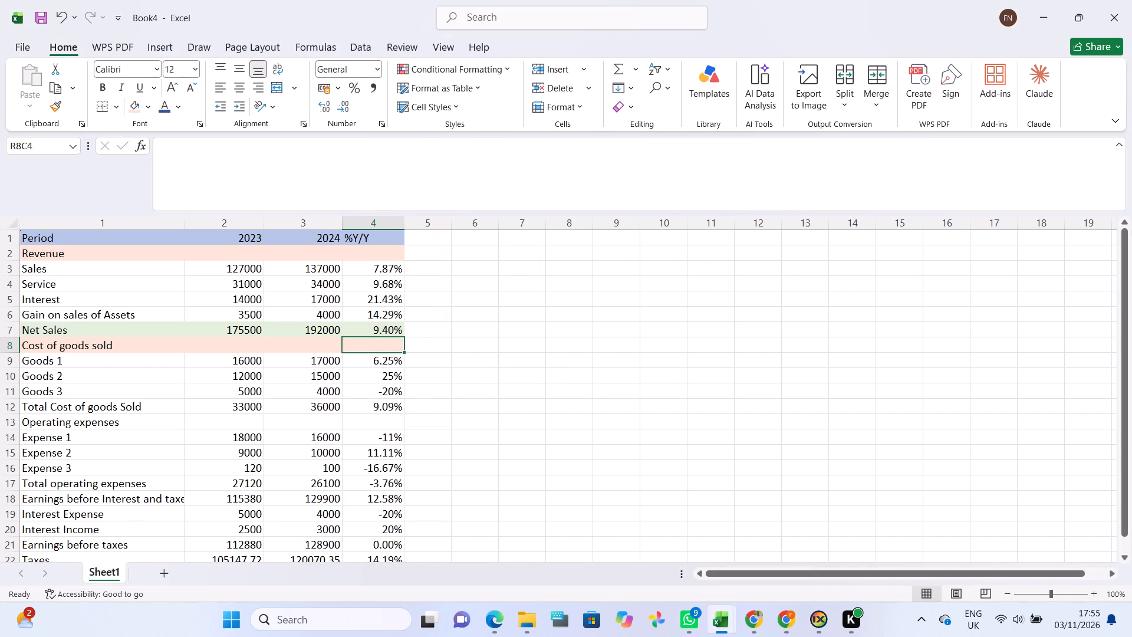
# Fill the Total Cost of goods Sold row cells, from the label through the %Y/Y column, with Green, Accent 6, Lighter 80%.
pyautogui.scroll(-6, 377, 327)
pyautogui.scroll(7, 377, 327)
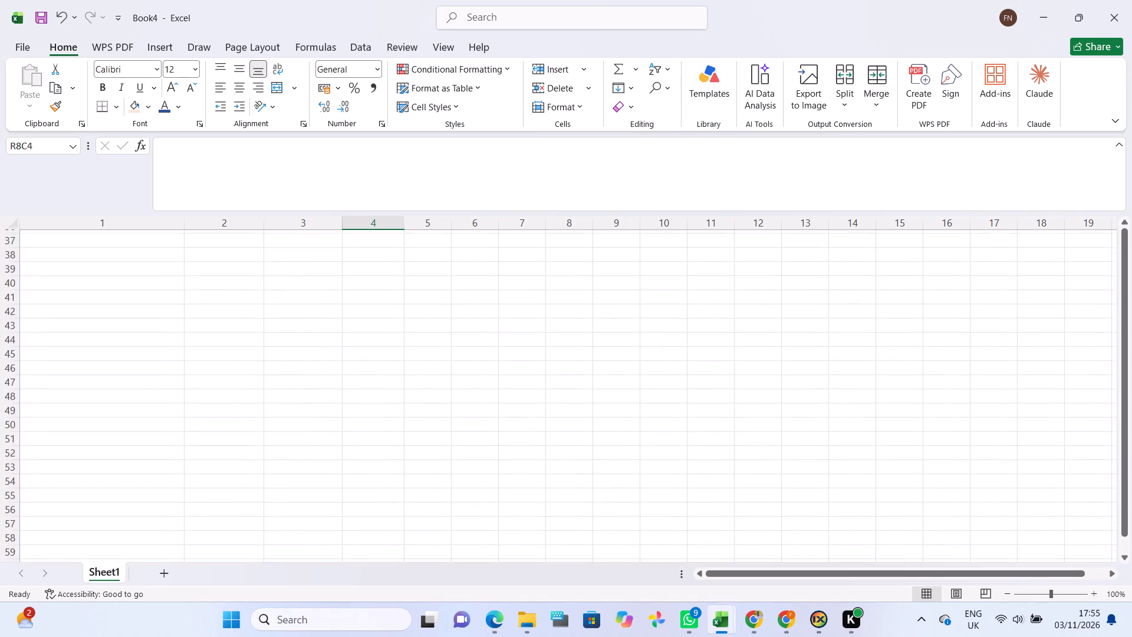
pyautogui.scroll(-2, 222, 330)
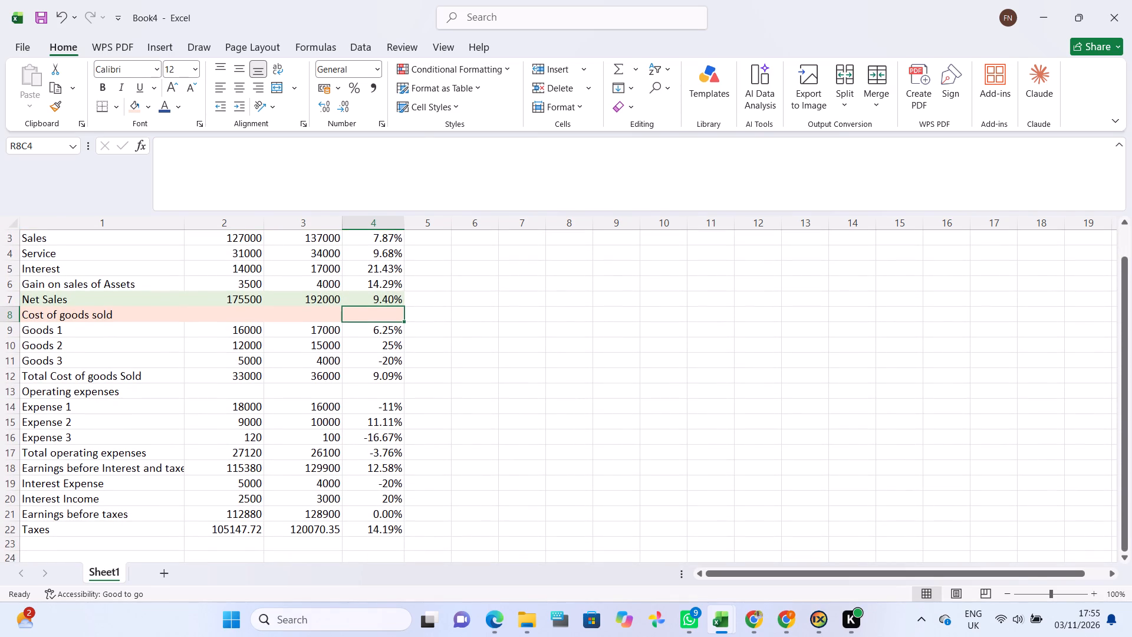
pyautogui.click(153, 376)
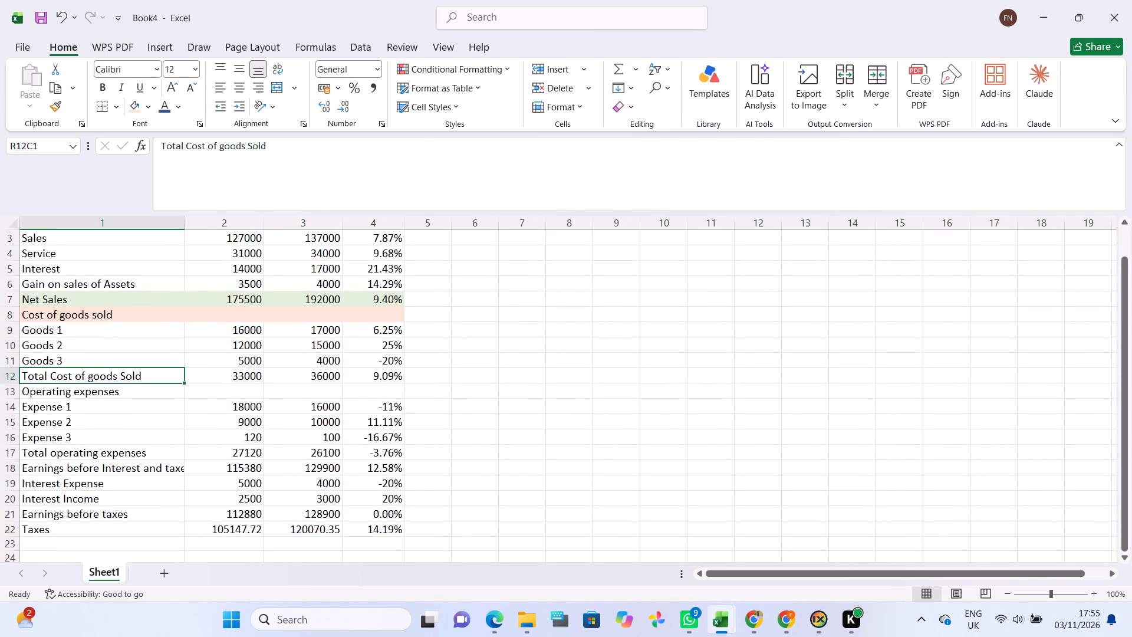
pyautogui.click(153, 376)
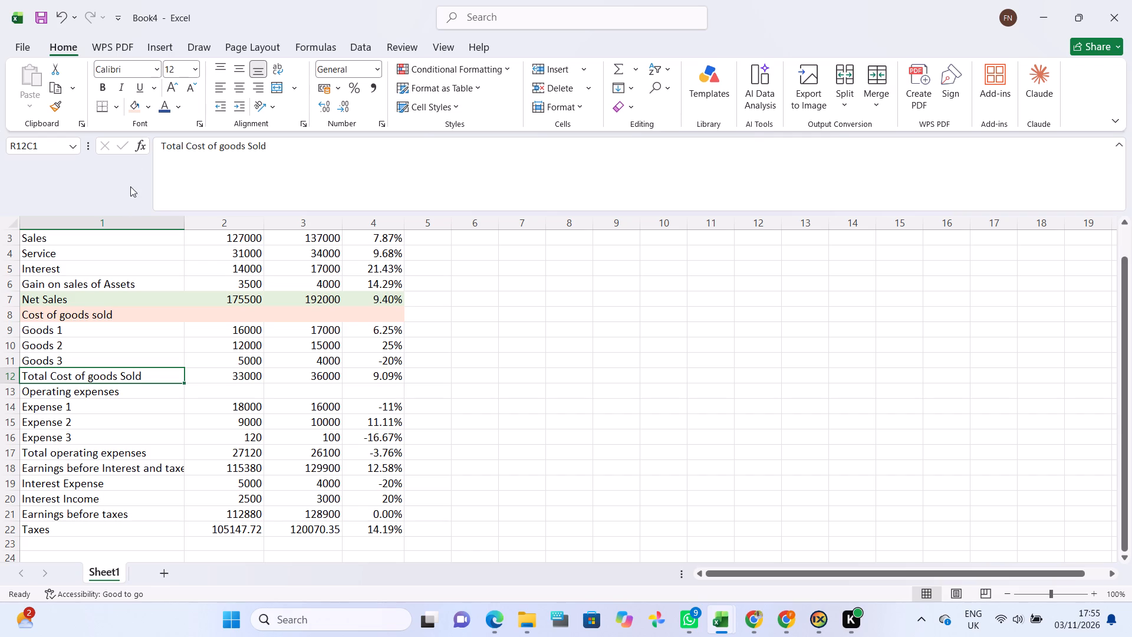
pyautogui.click(147, 114)
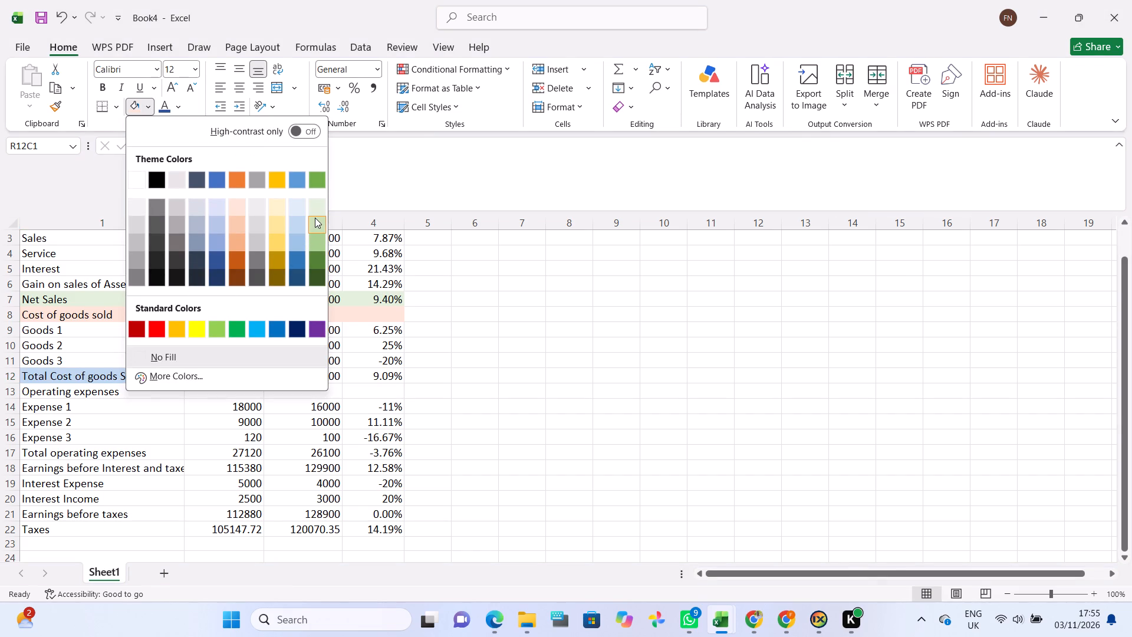
pyautogui.click(315, 210)
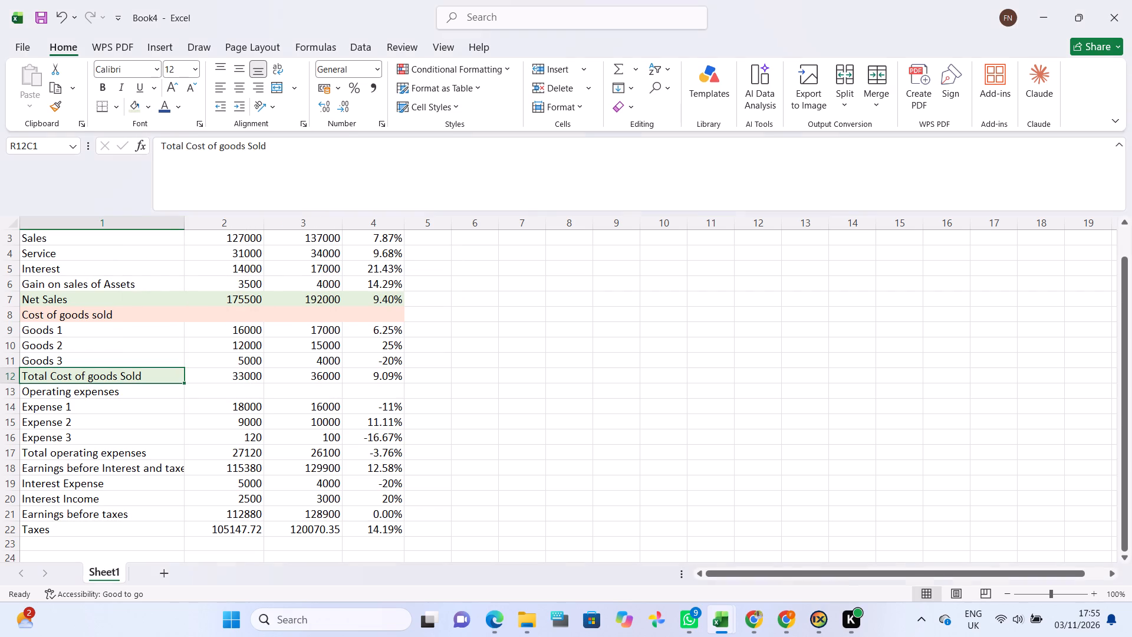
pyautogui.click(206, 378)
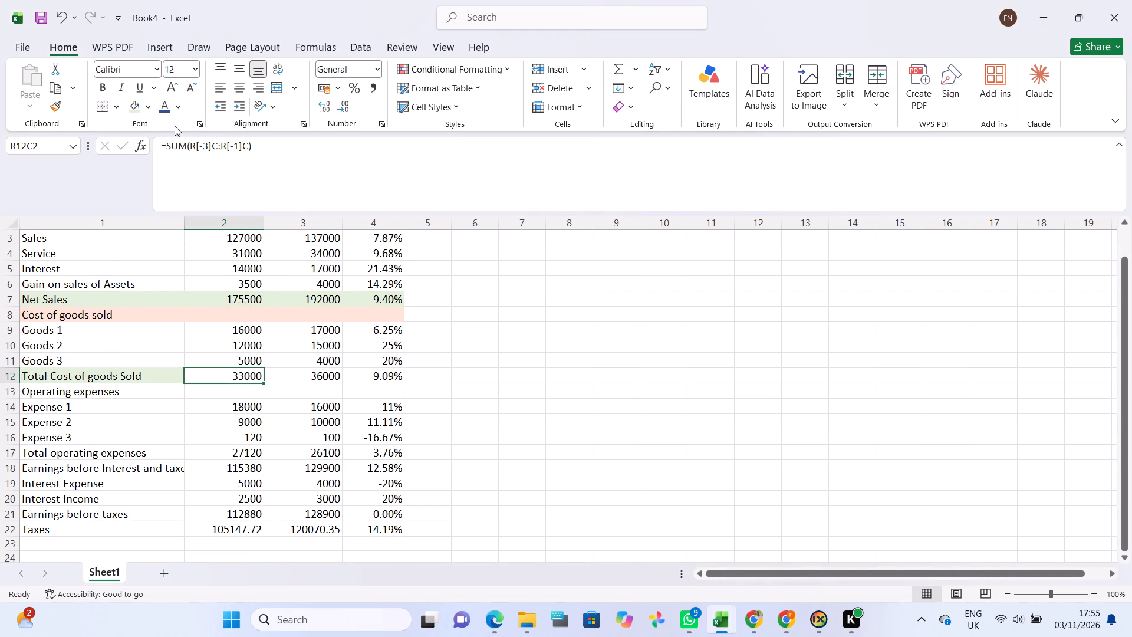
pyautogui.keyDown('ctrl'); pyautogui.click(140, 110); pyautogui.keyUp('ctrl')
pyautogui.press('ctrl+super+F24')
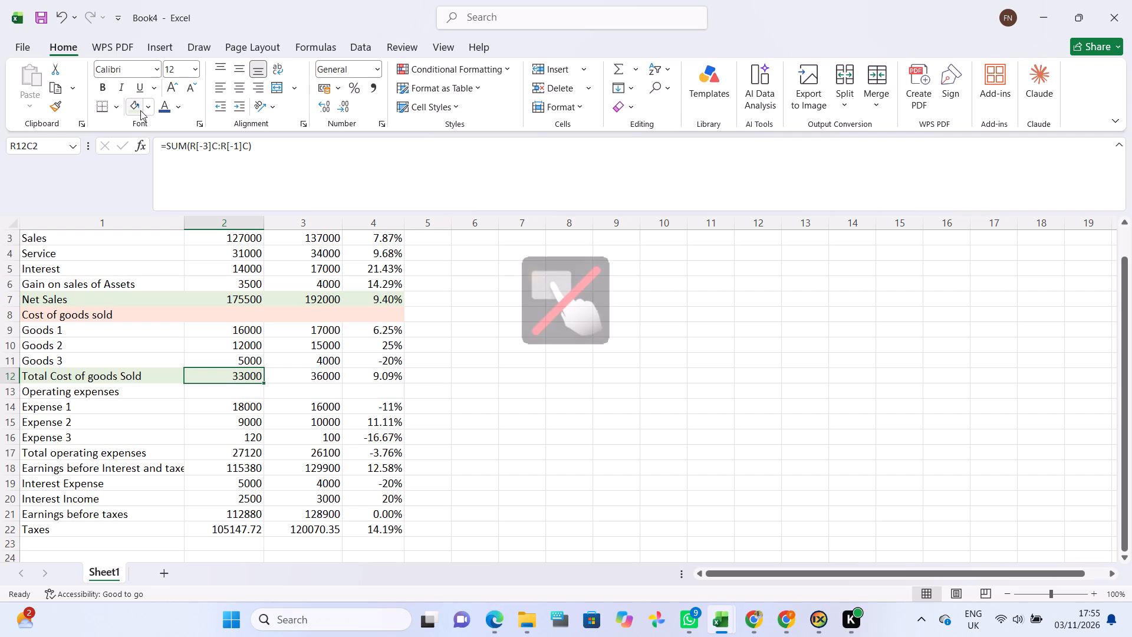
pyautogui.press('ctrl+super+F24')
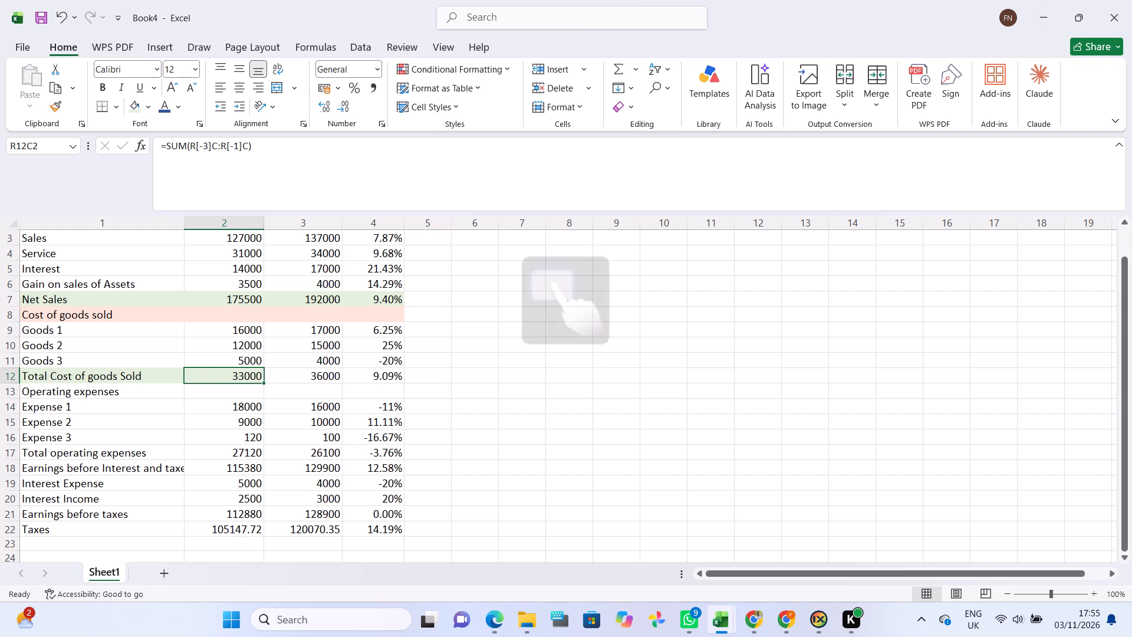
pyautogui.click(307, 380)
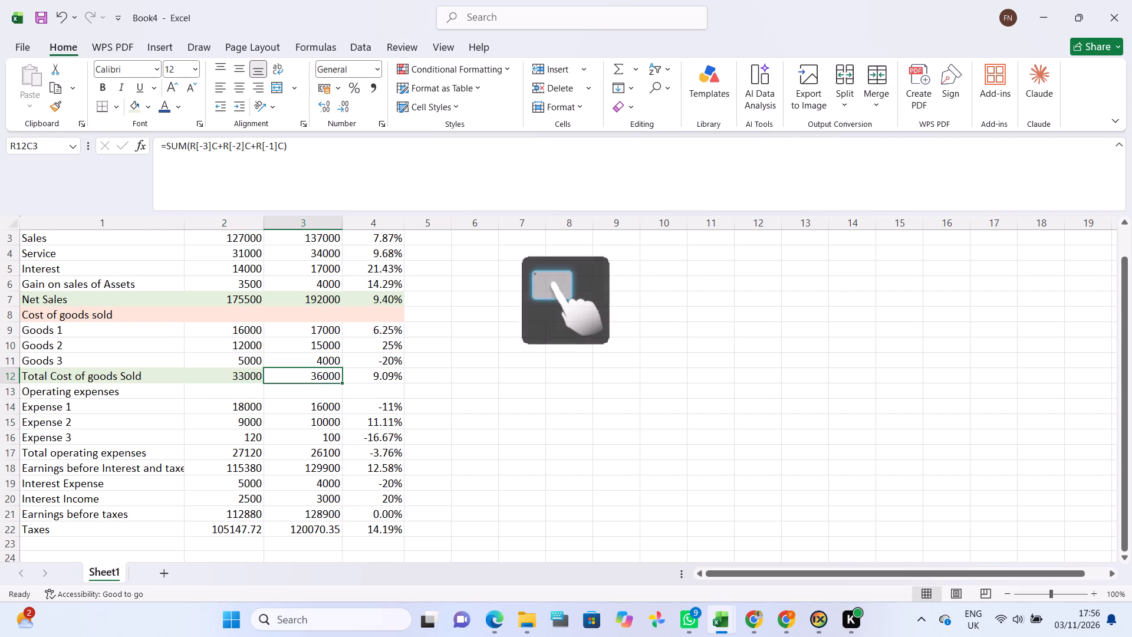
pyautogui.click(134, 110)
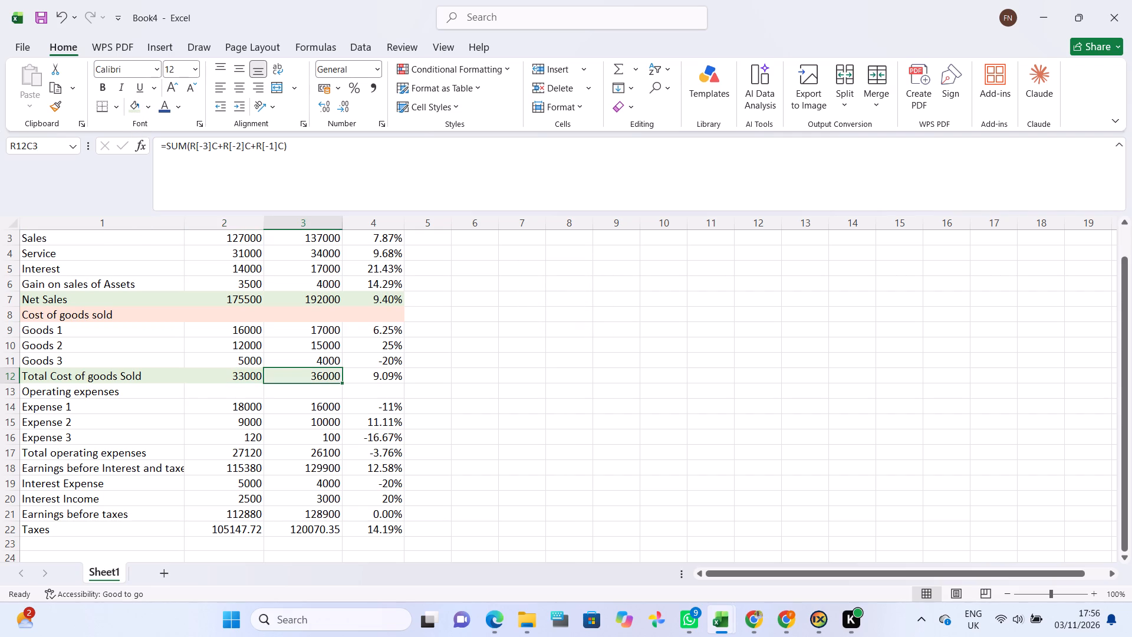
pyautogui.click(357, 373)
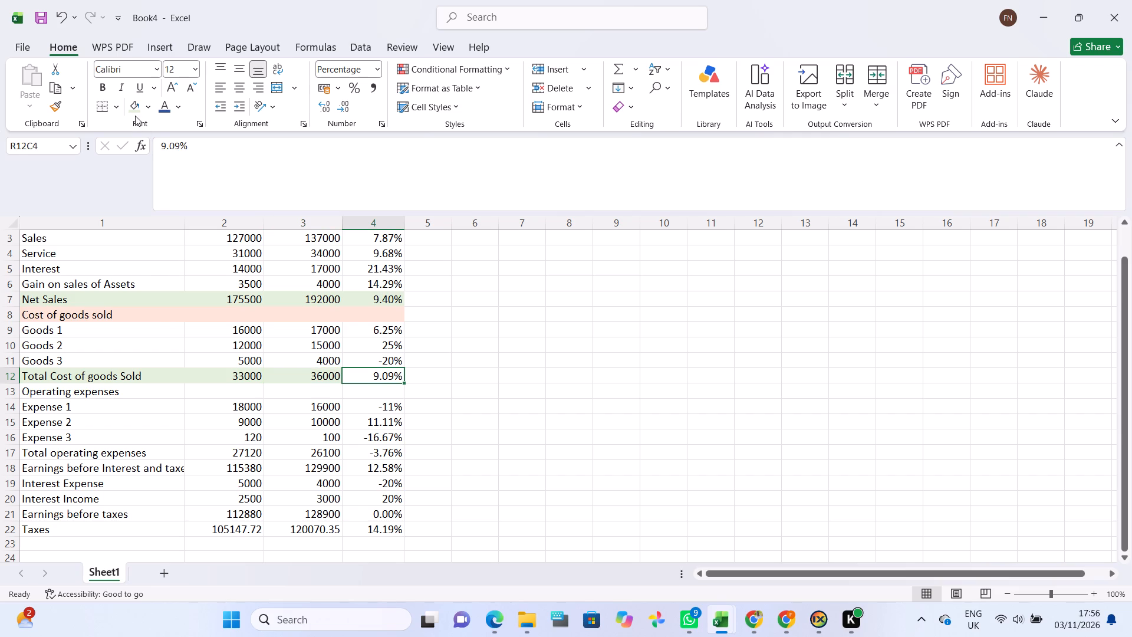
pyautogui.click(134, 109)
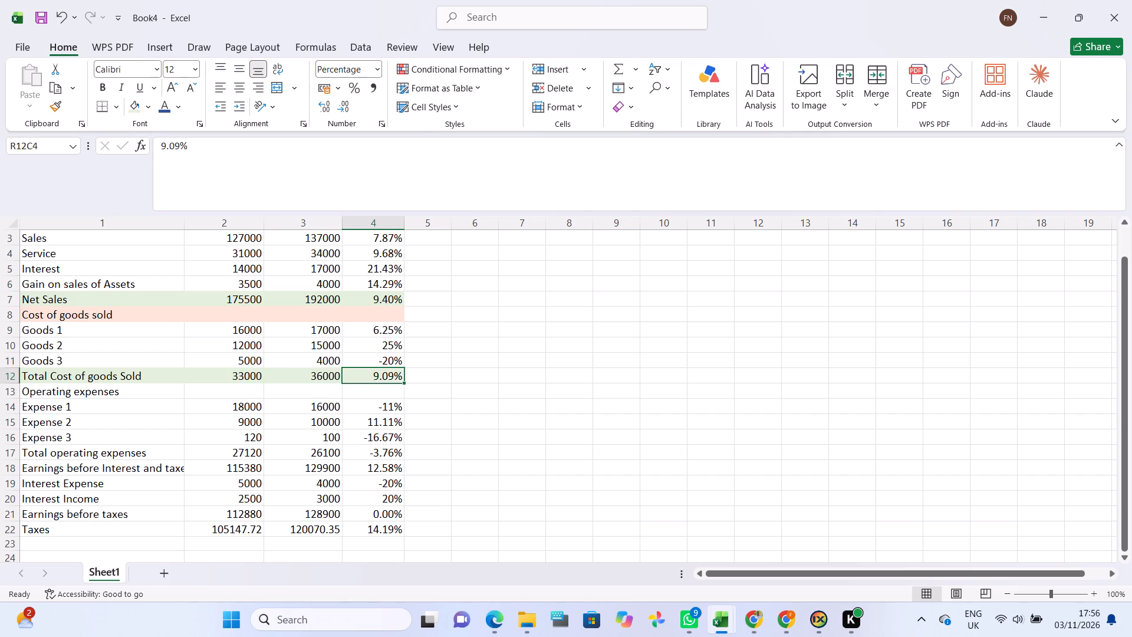
# Fill the Operating expenses row cells, from the label through the %Y/Y column, with Orange, Accent 2, Lighter 80%.
pyautogui.click(50, 388)
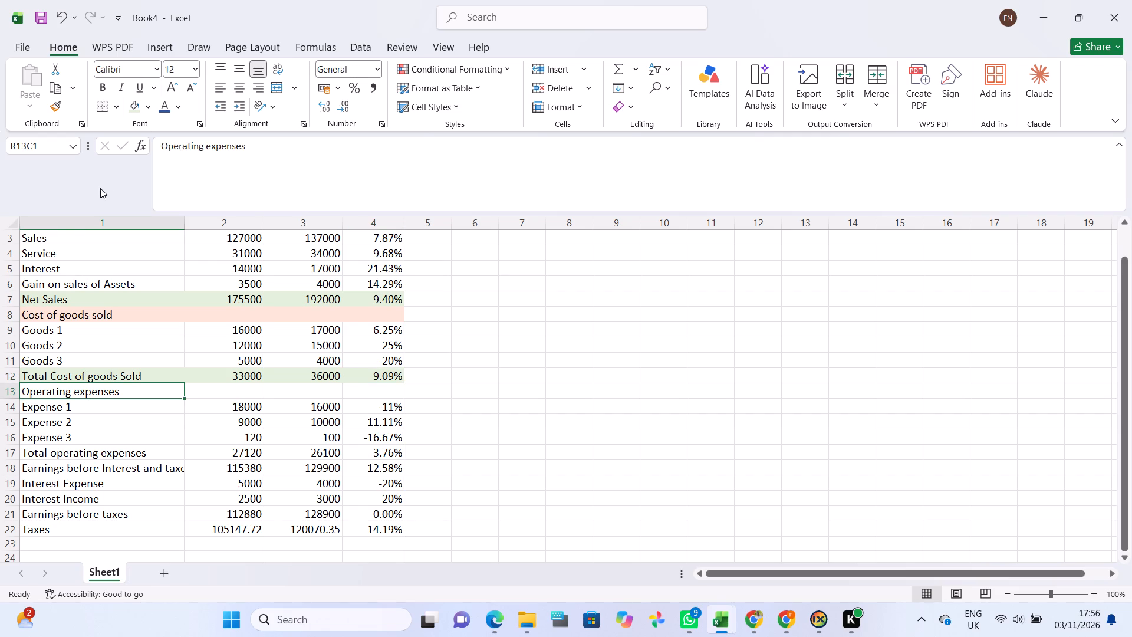
pyautogui.click(150, 111)
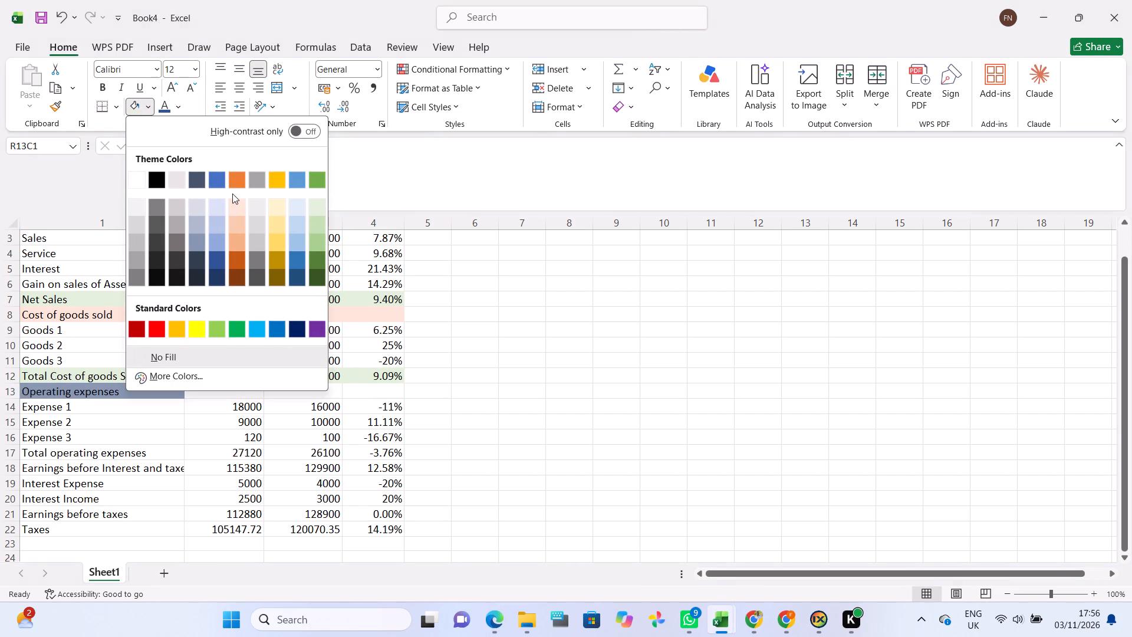
pyautogui.click(232, 199)
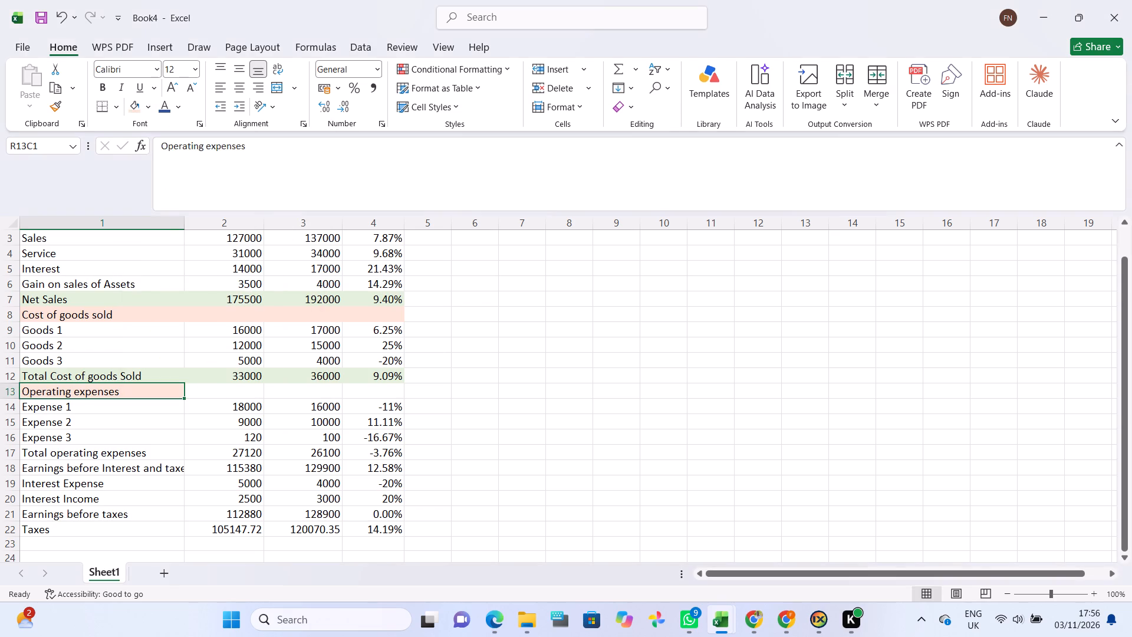
pyautogui.click(202, 390)
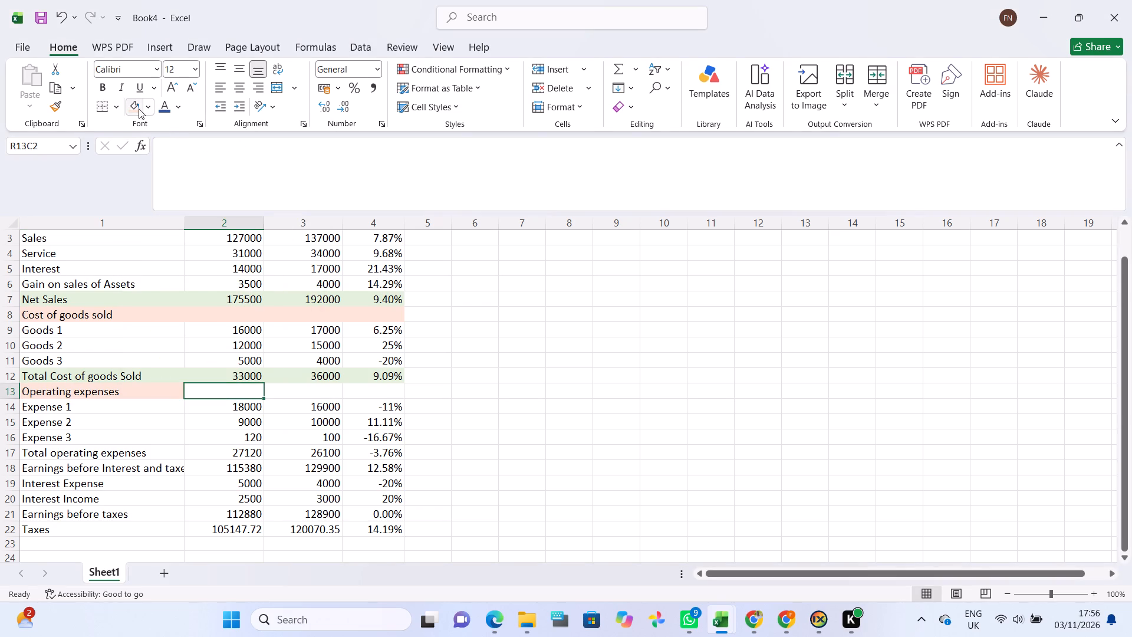
pyautogui.click(136, 107)
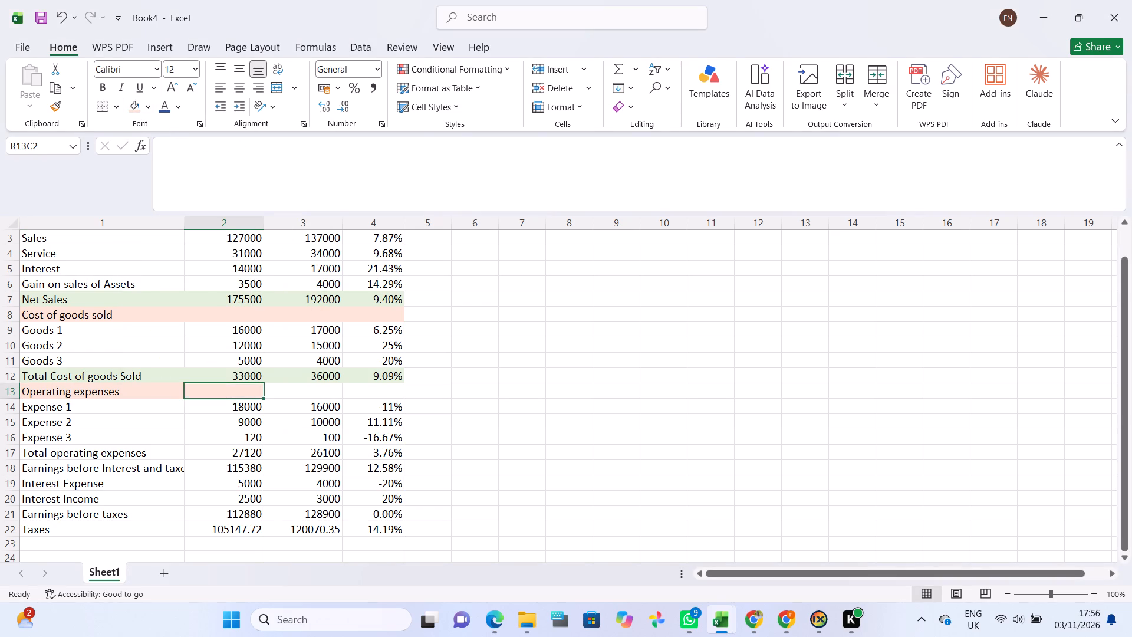
pyautogui.click(310, 389)
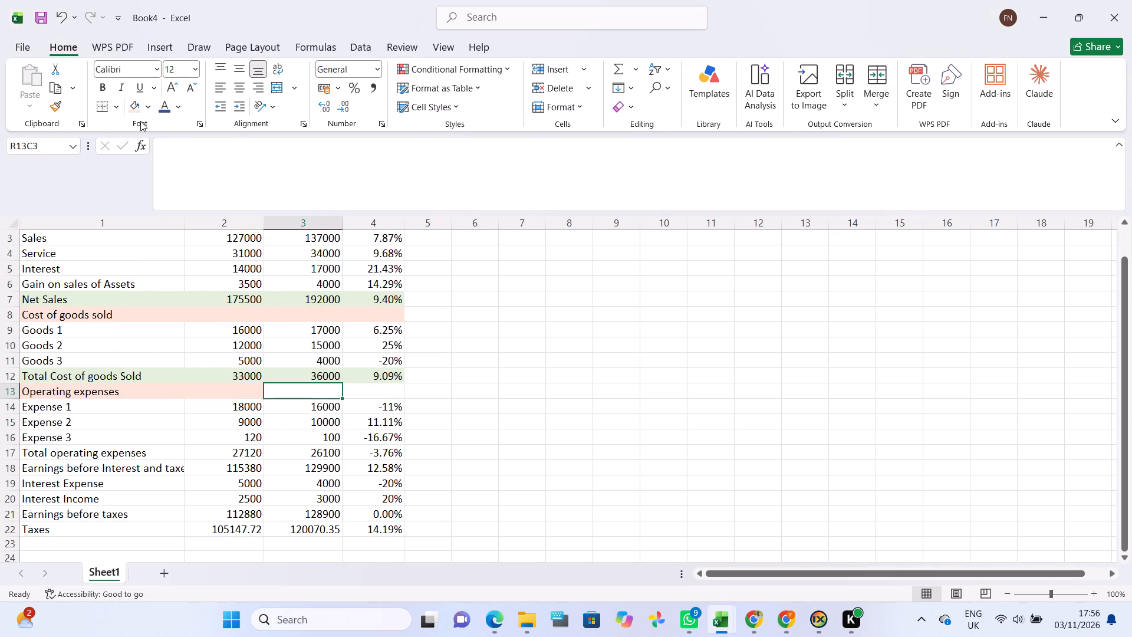
pyautogui.click(135, 99)
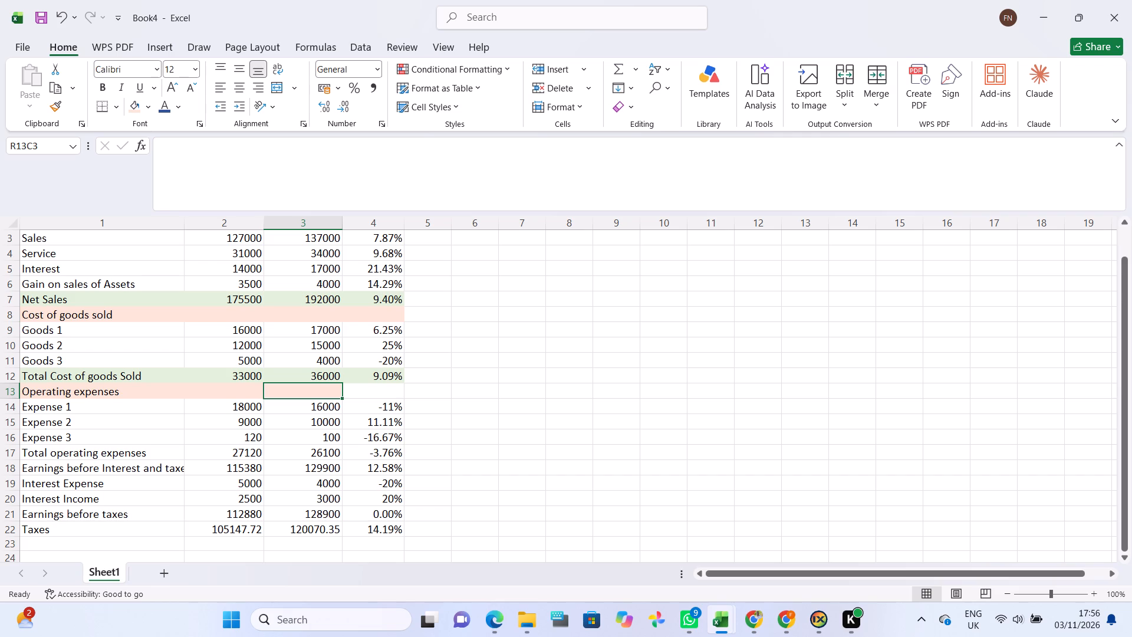
pyautogui.click(354, 392)
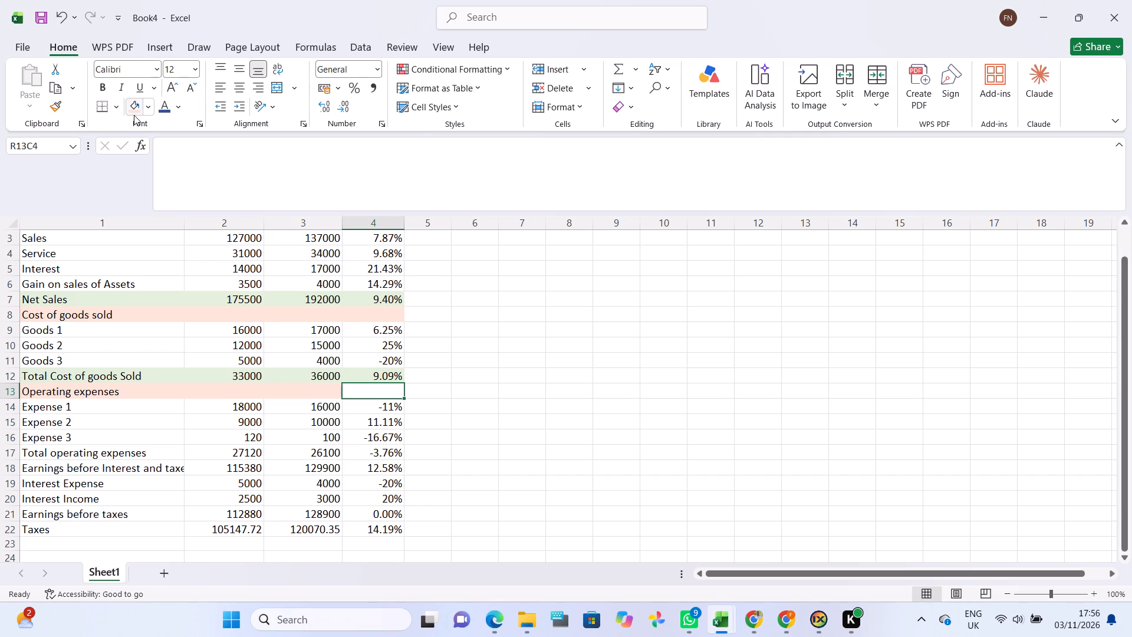
pyautogui.click(134, 115)
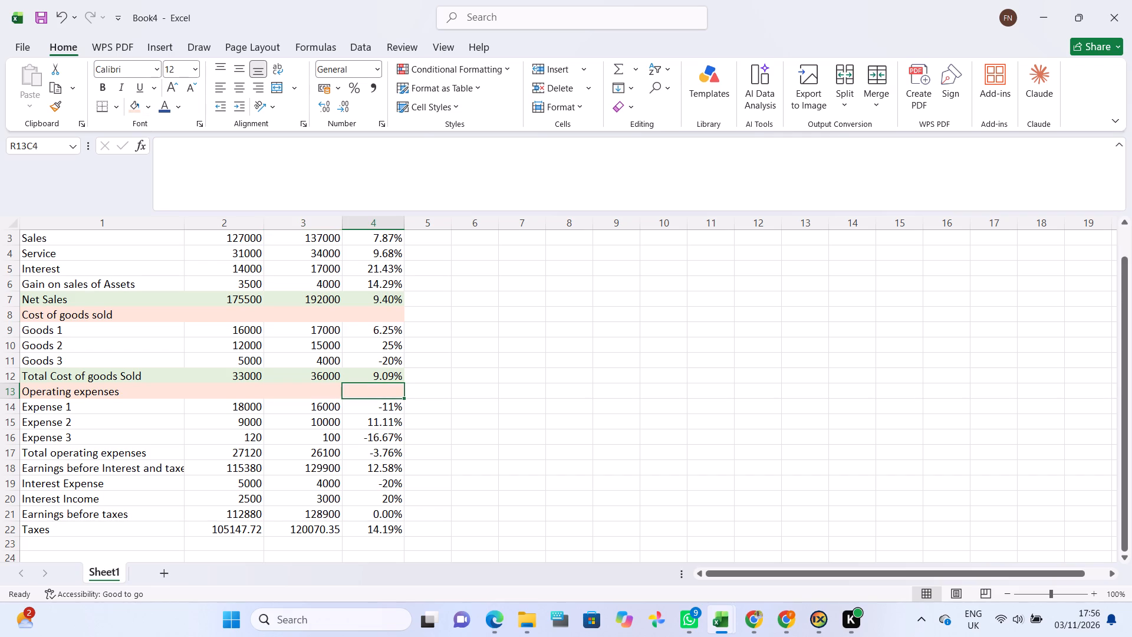
# Fill the Total operating expenses row cells, from the label through the %Y/Y column, with Green, Accent 6, Lighter 80%.
pyautogui.click(87, 454)
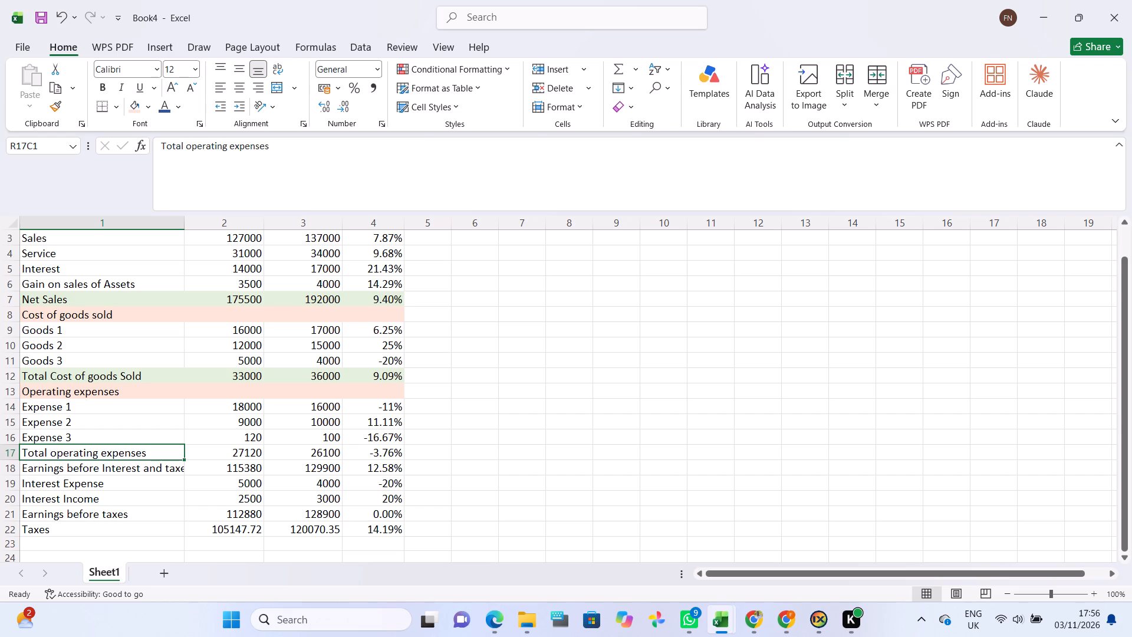
pyautogui.click(149, 109)
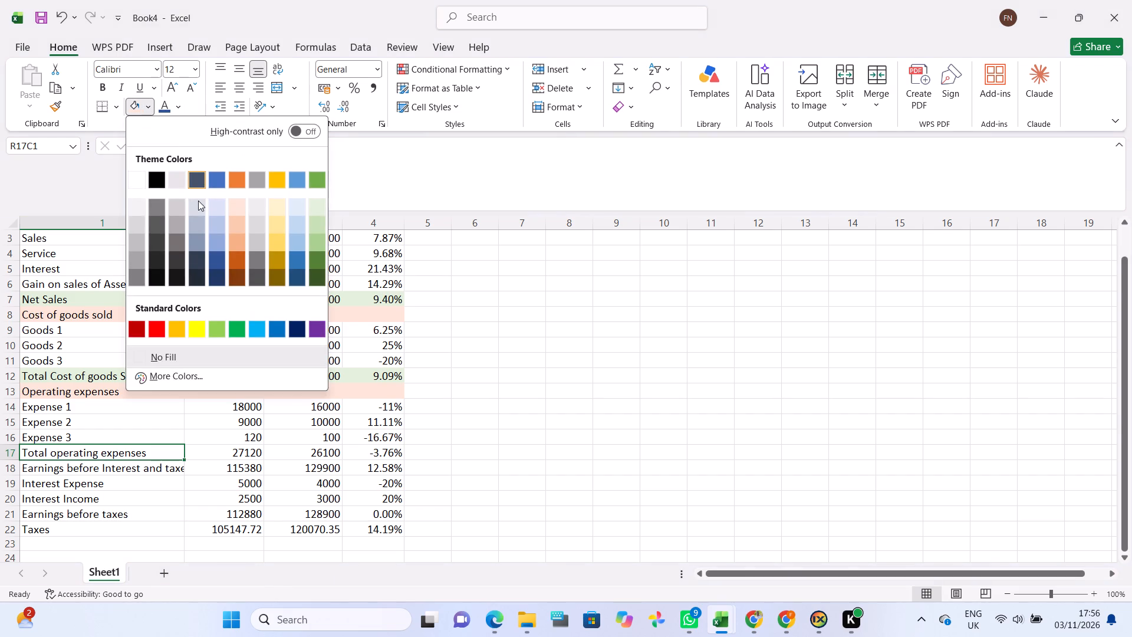
pyautogui.click(321, 199)
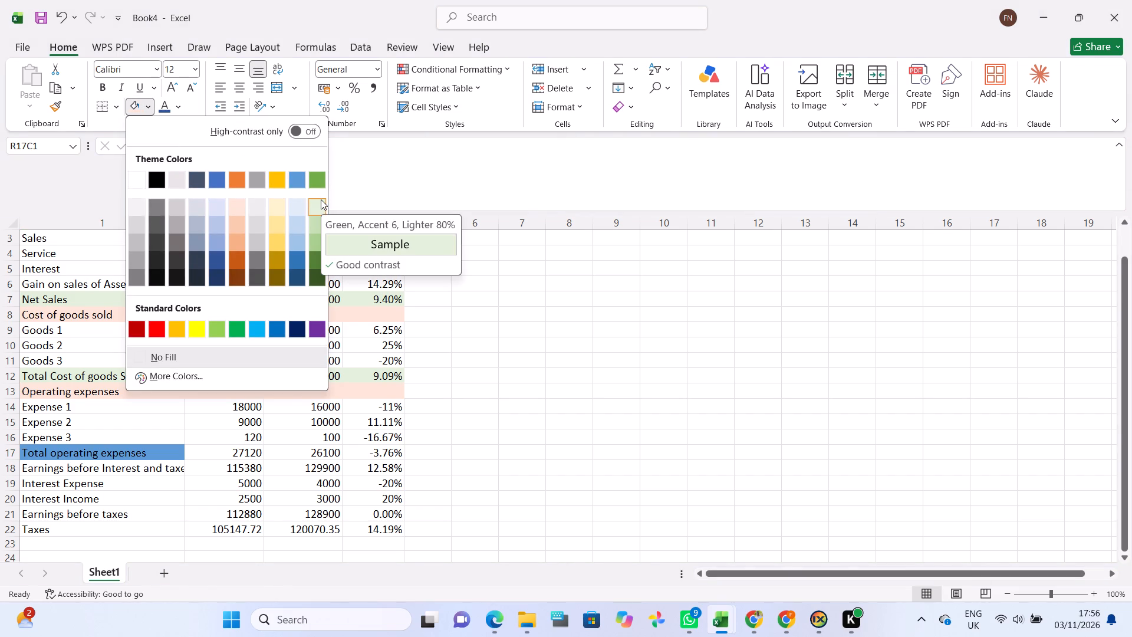
pyautogui.click(317, 202)
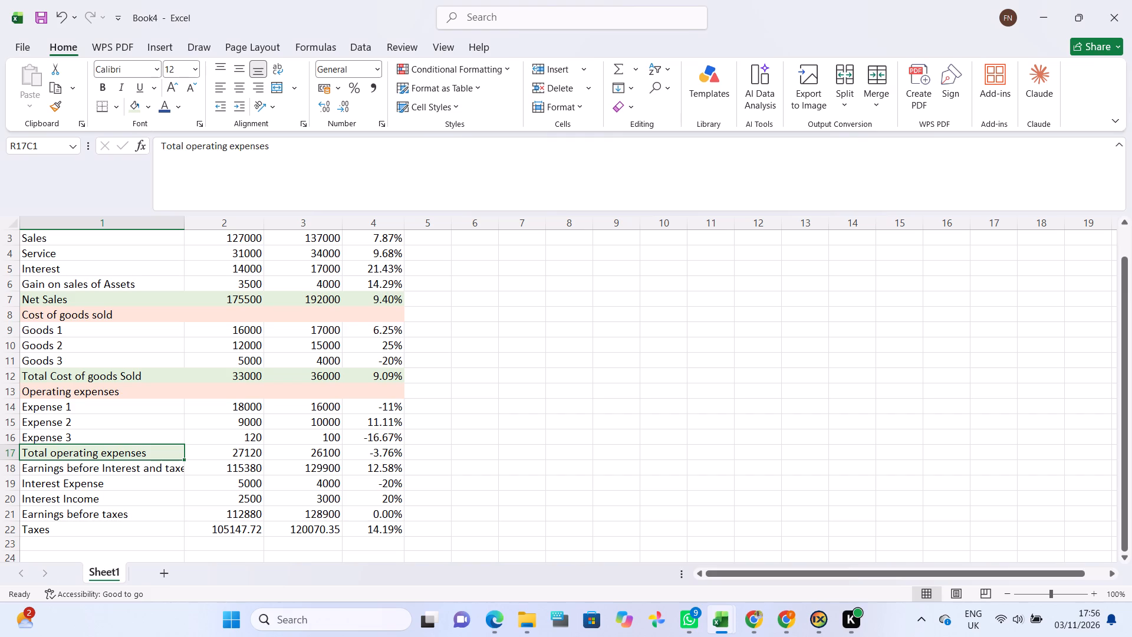
pyautogui.click(239, 457)
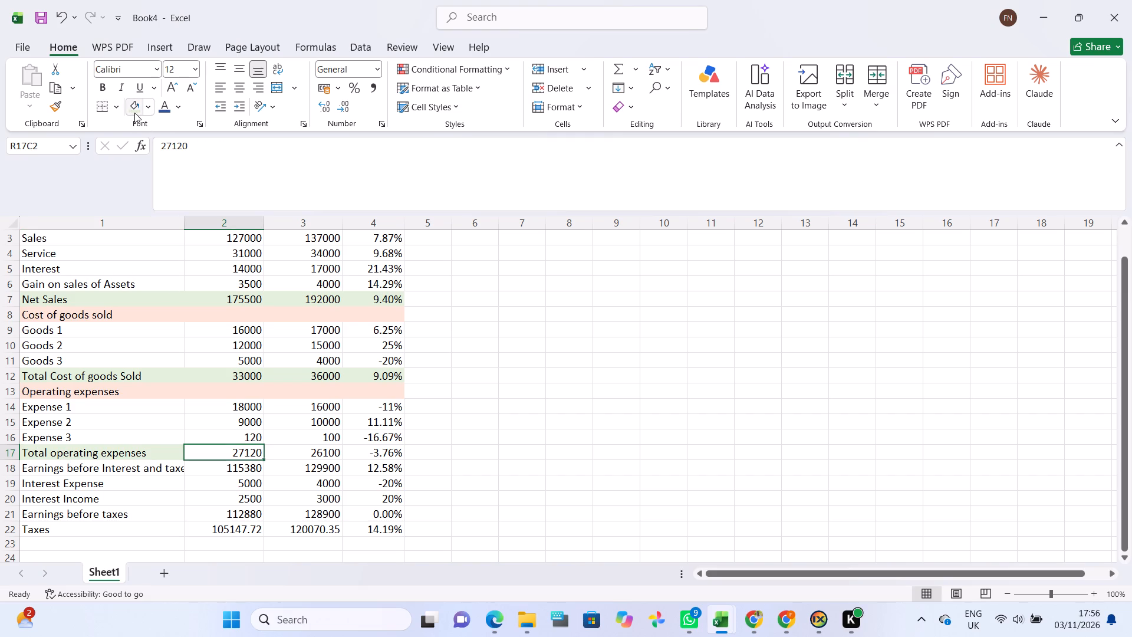
pyautogui.click(133, 117)
pyautogui.click(133, 113)
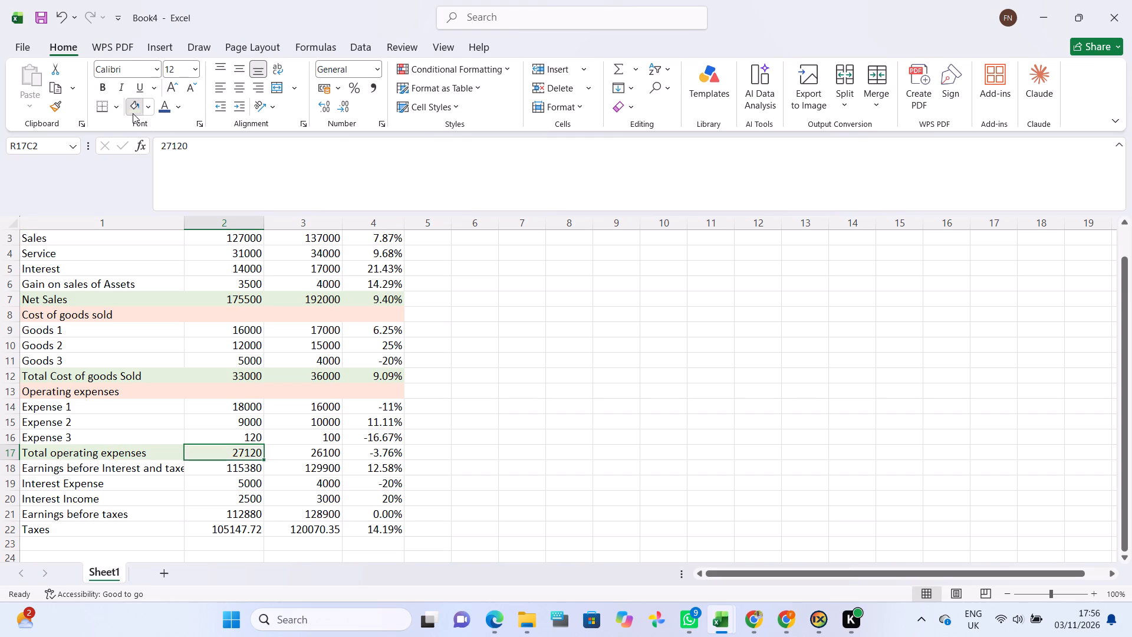
pyautogui.click(269, 454)
pyautogui.click(129, 113)
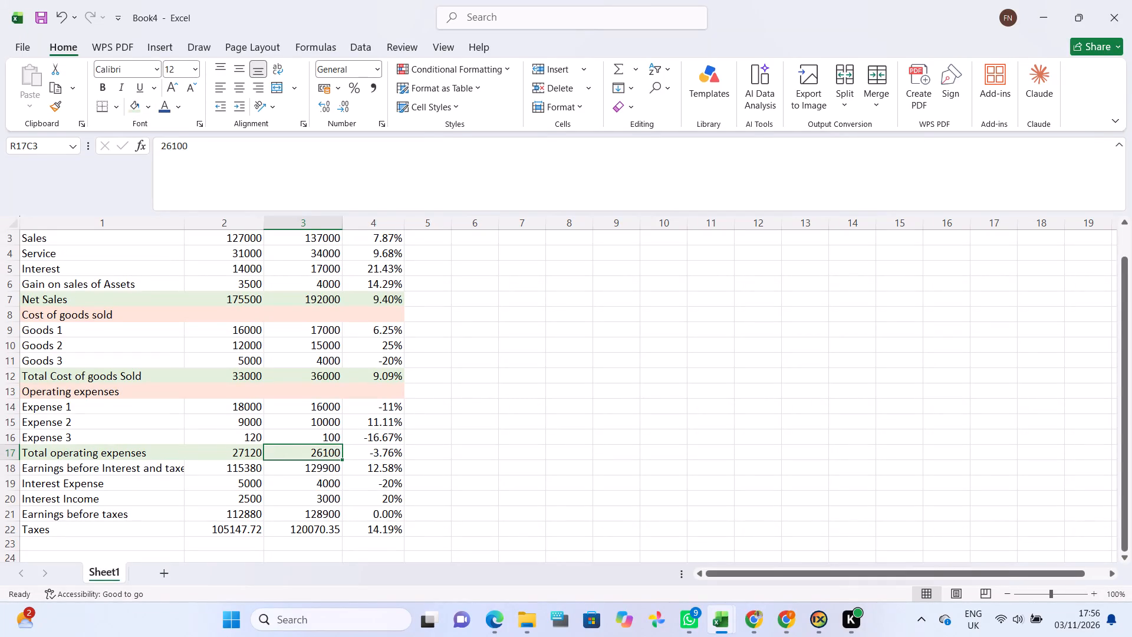
pyautogui.click(376, 456)
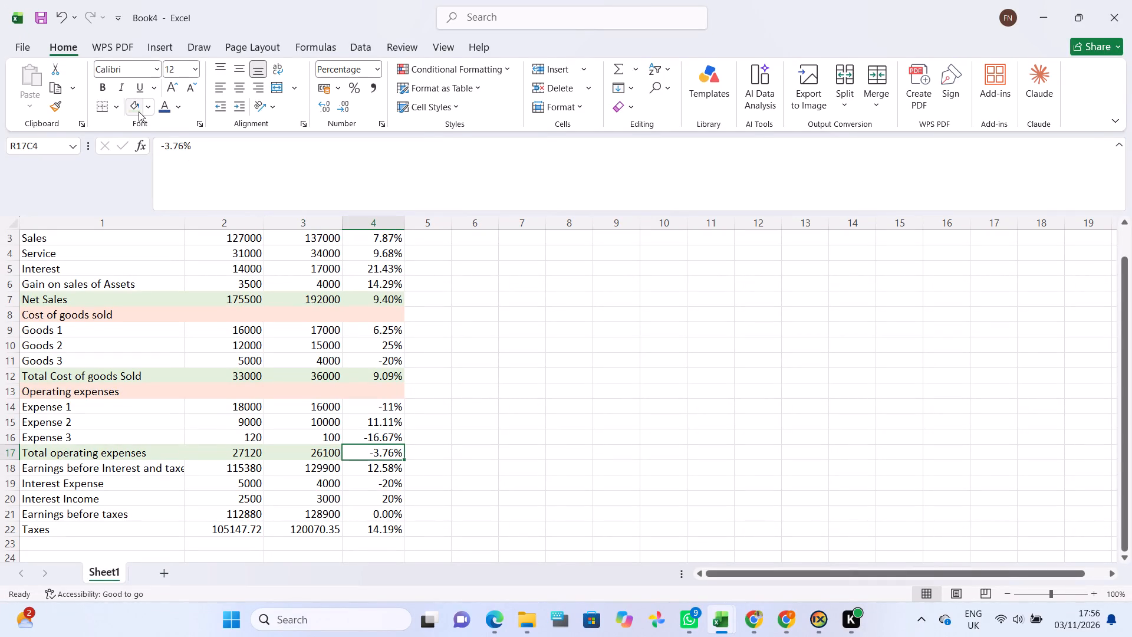
pyautogui.click(139, 111)
# Fill the Earnings before Interest and taxes row cells, from the label through the %Y/Y column, with Green, Accent 6, Lighter 80%.
pyautogui.scroll(-1, 172, 406)
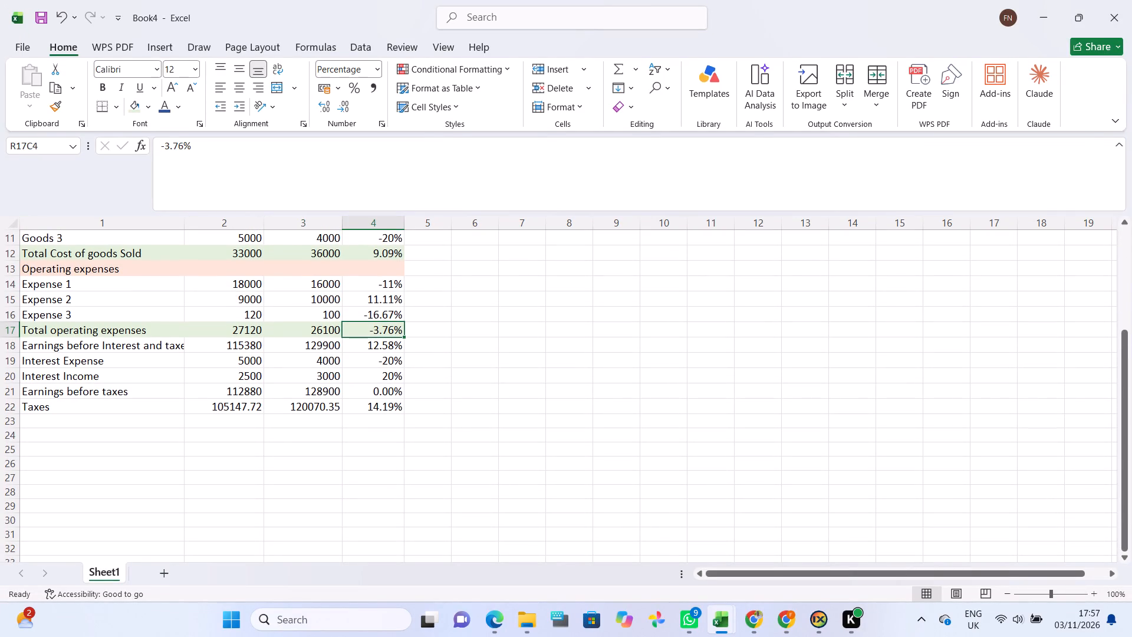
pyautogui.click(160, 345)
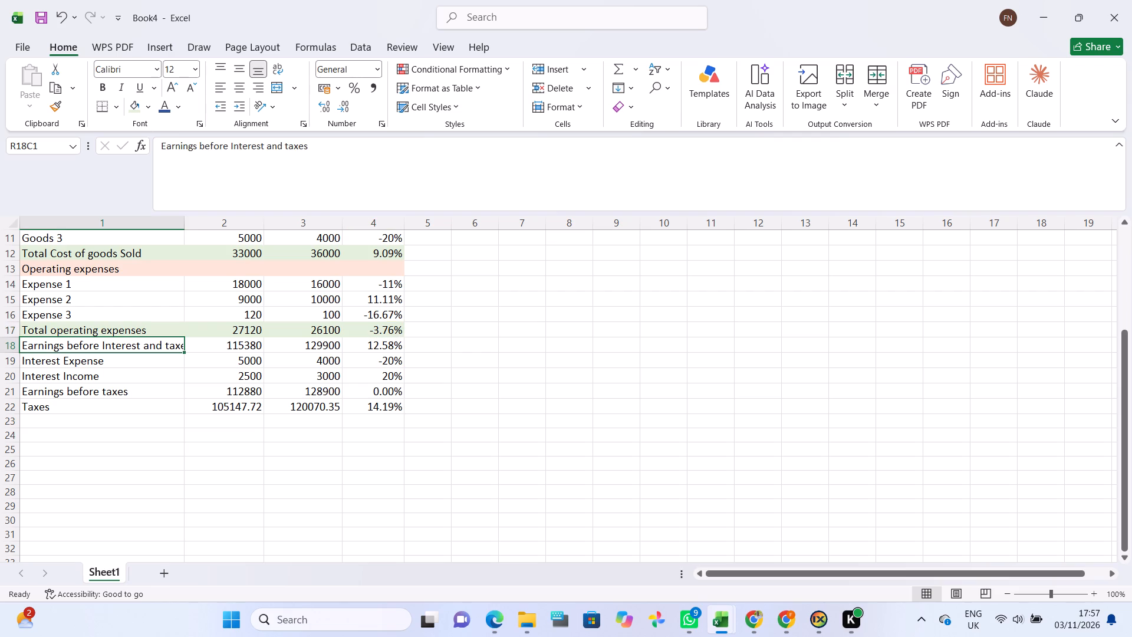
pyautogui.click(136, 110)
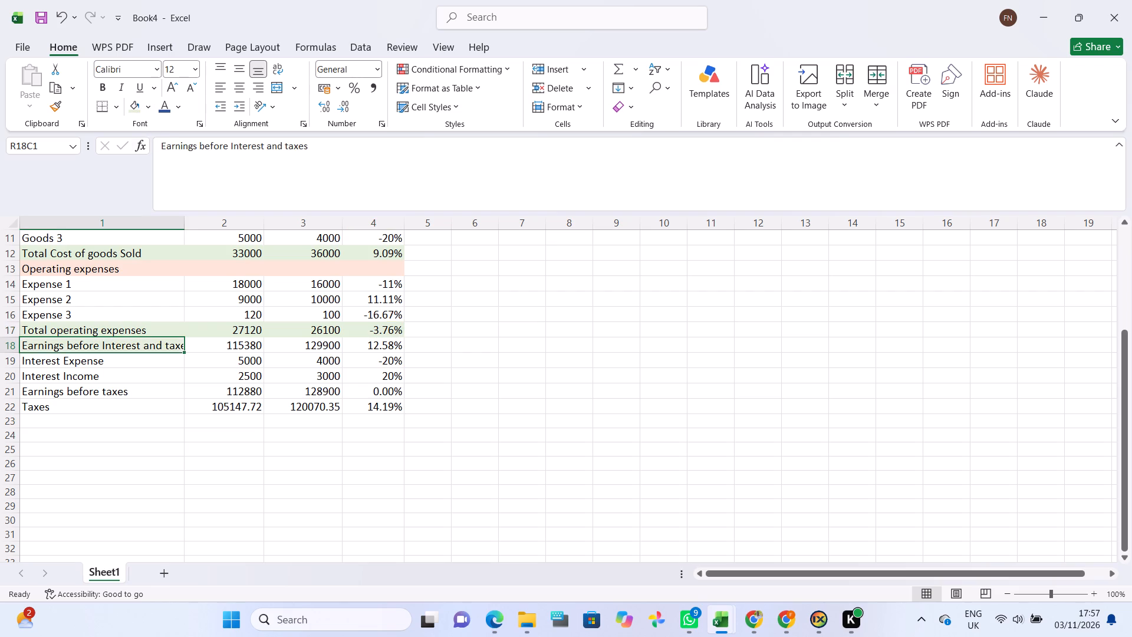
pyautogui.click(197, 346)
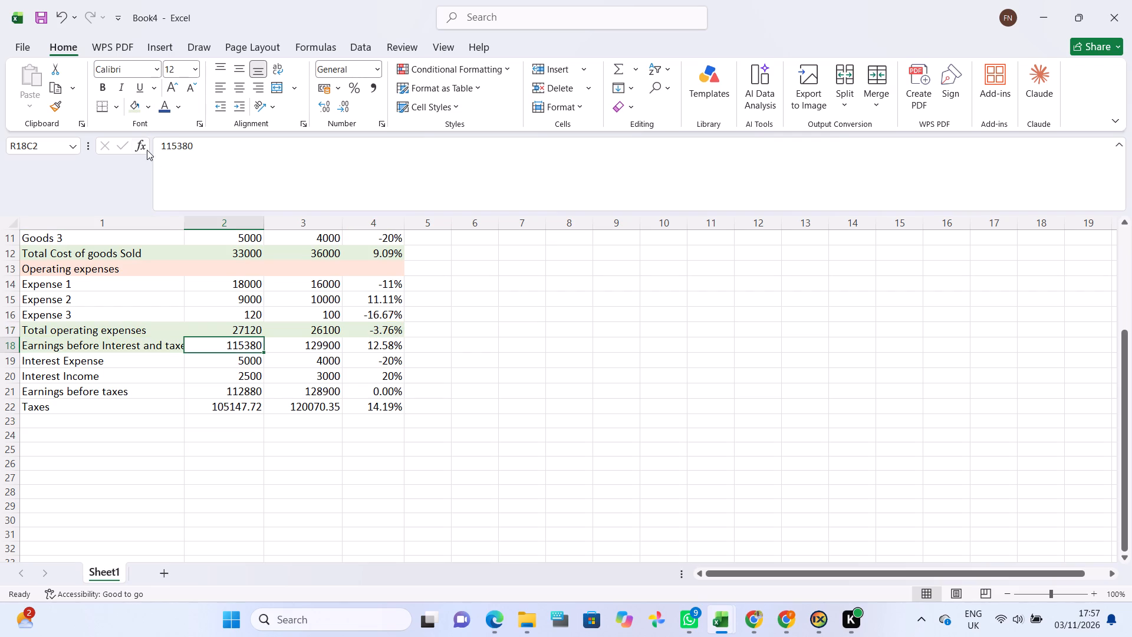
pyautogui.click(134, 114)
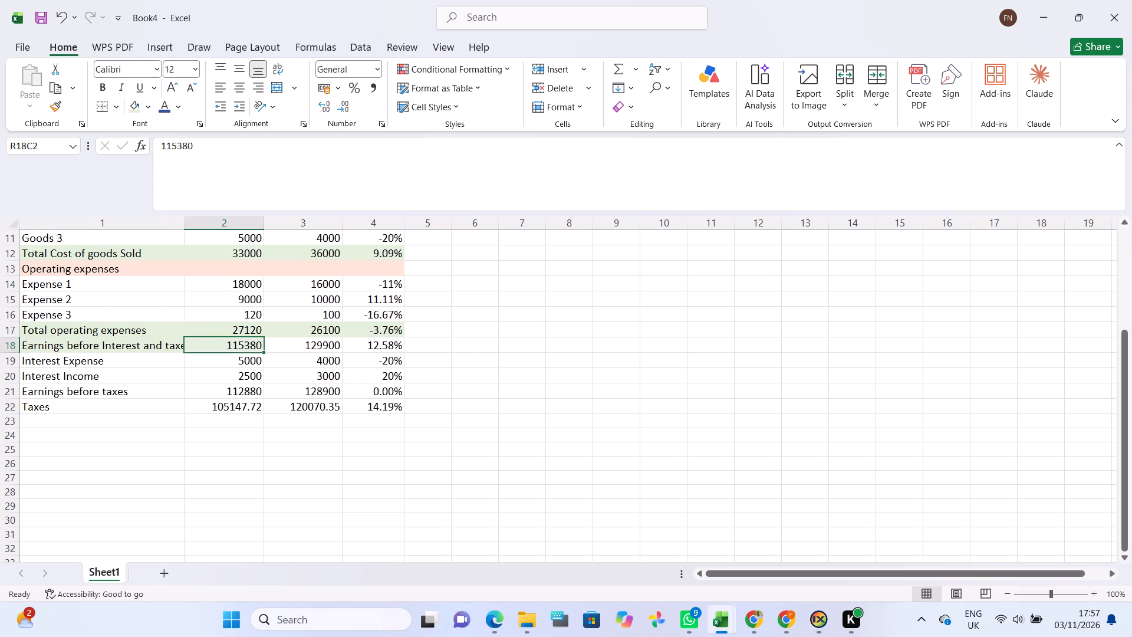
pyautogui.click(285, 339)
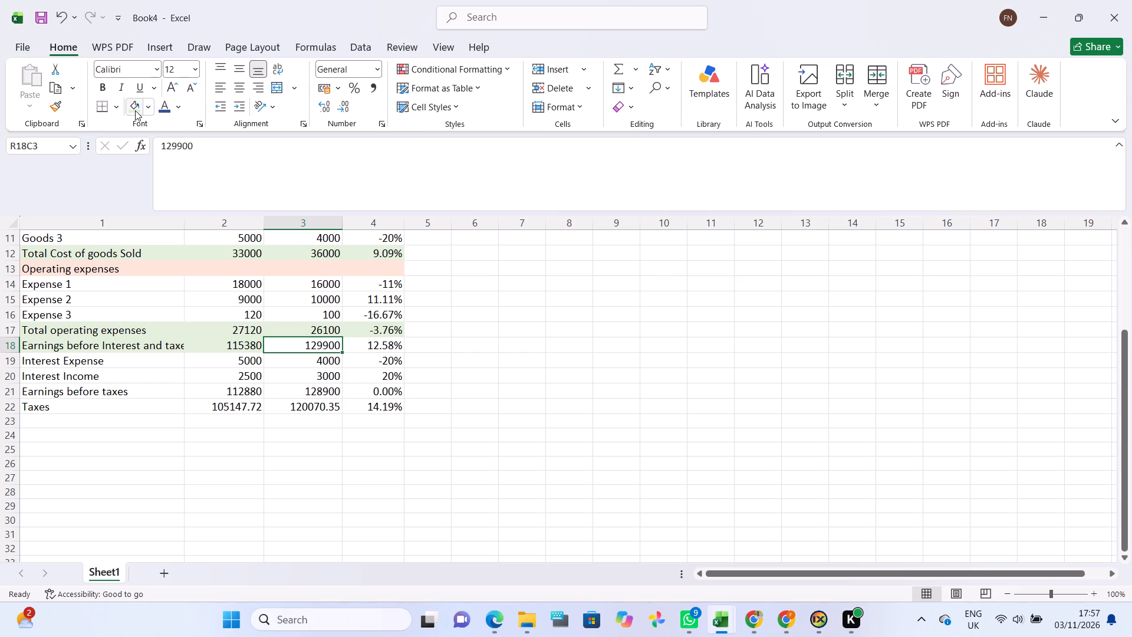
pyautogui.click(130, 110)
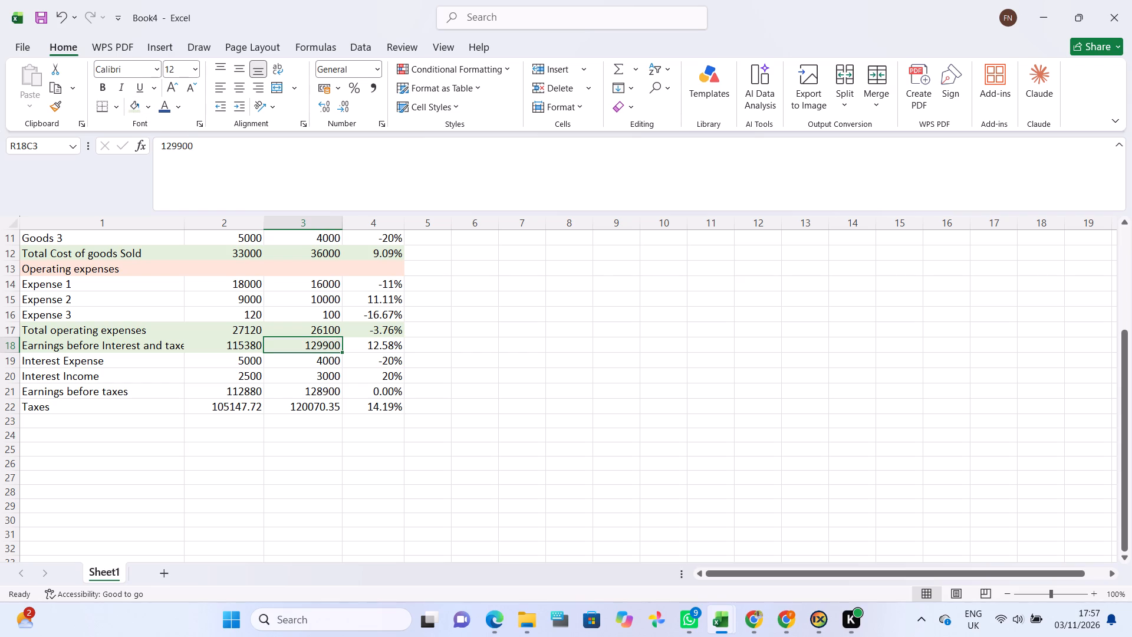
pyautogui.click(360, 340)
pyautogui.click(139, 101)
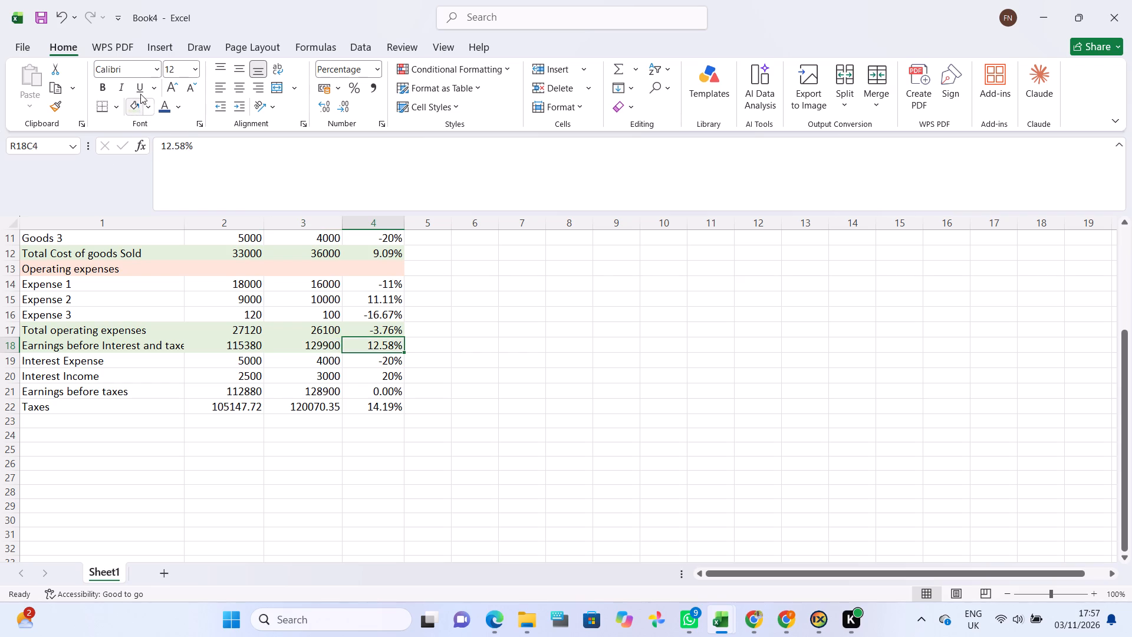
# Fill the Earnings before taxes label and its 2023 cell with Green, Accent 6, Lighter 80%.
pyautogui.click(47, 394)
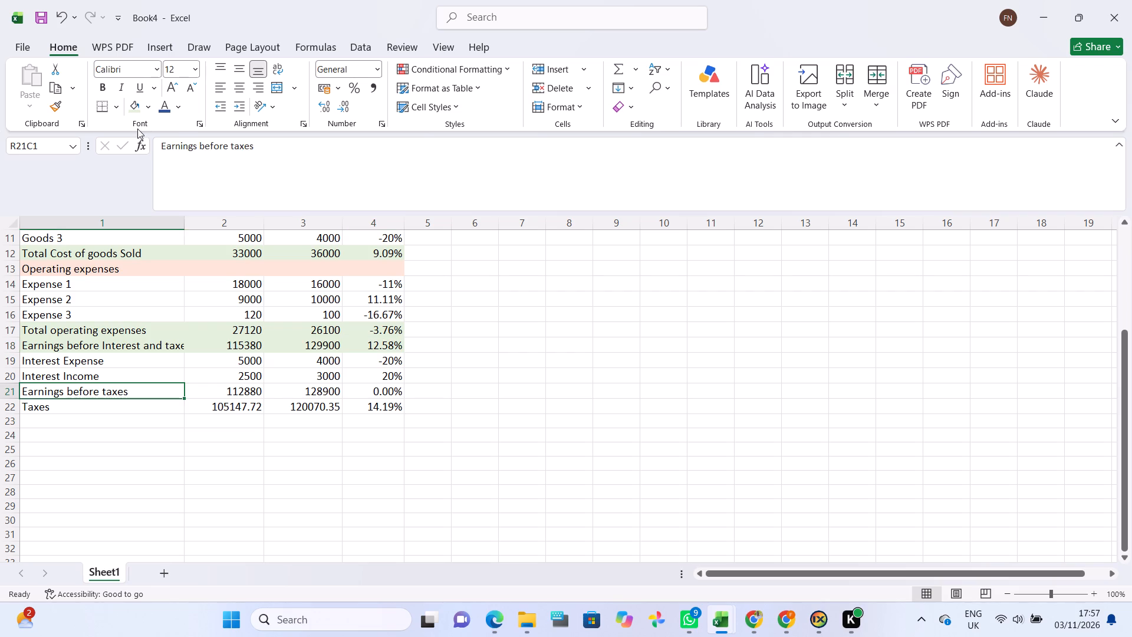
pyautogui.click(134, 113)
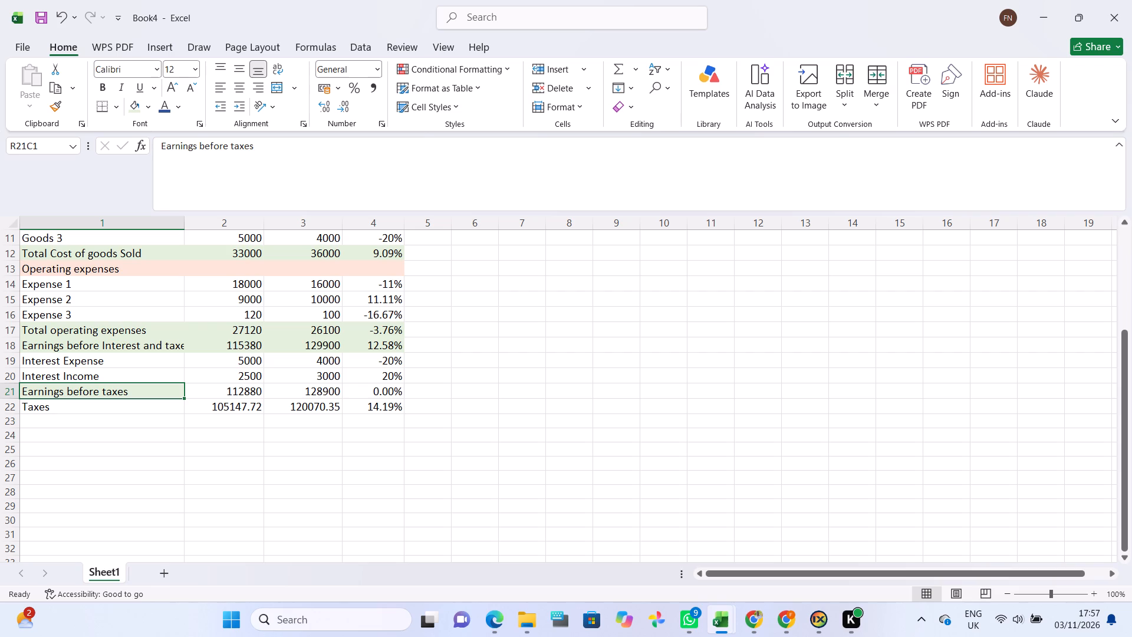
pyautogui.click(200, 395)
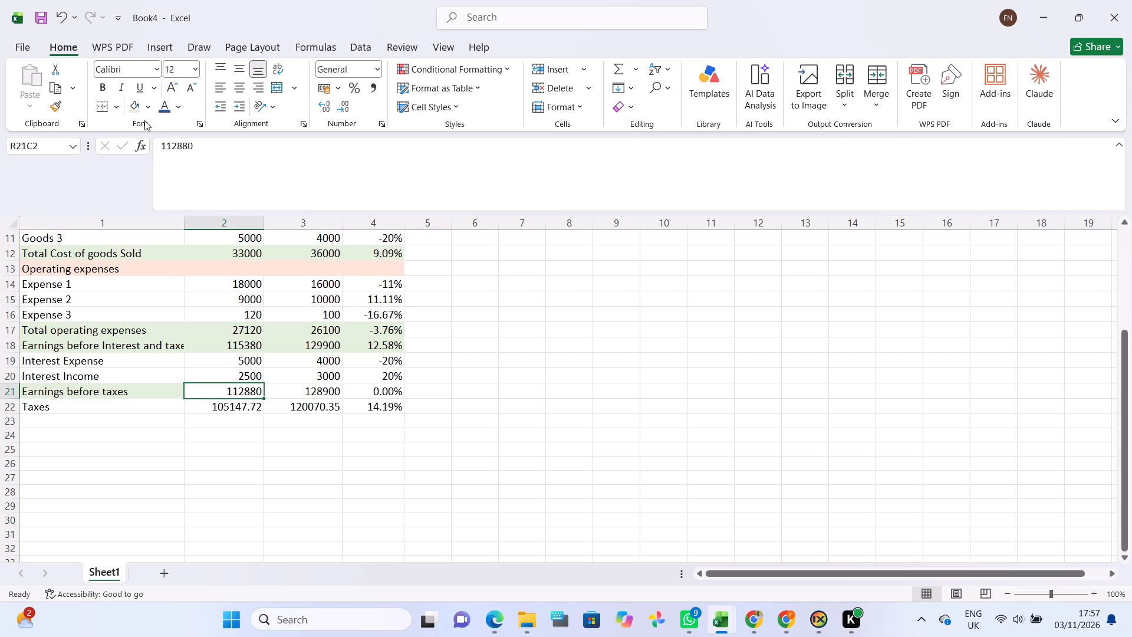
pyautogui.click(138, 114)
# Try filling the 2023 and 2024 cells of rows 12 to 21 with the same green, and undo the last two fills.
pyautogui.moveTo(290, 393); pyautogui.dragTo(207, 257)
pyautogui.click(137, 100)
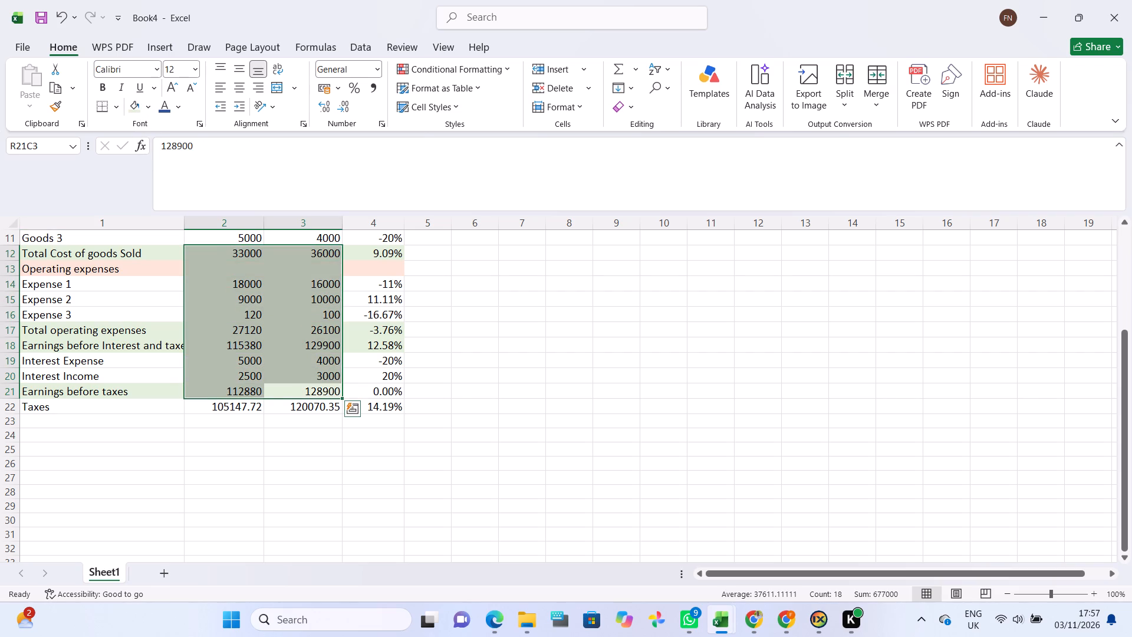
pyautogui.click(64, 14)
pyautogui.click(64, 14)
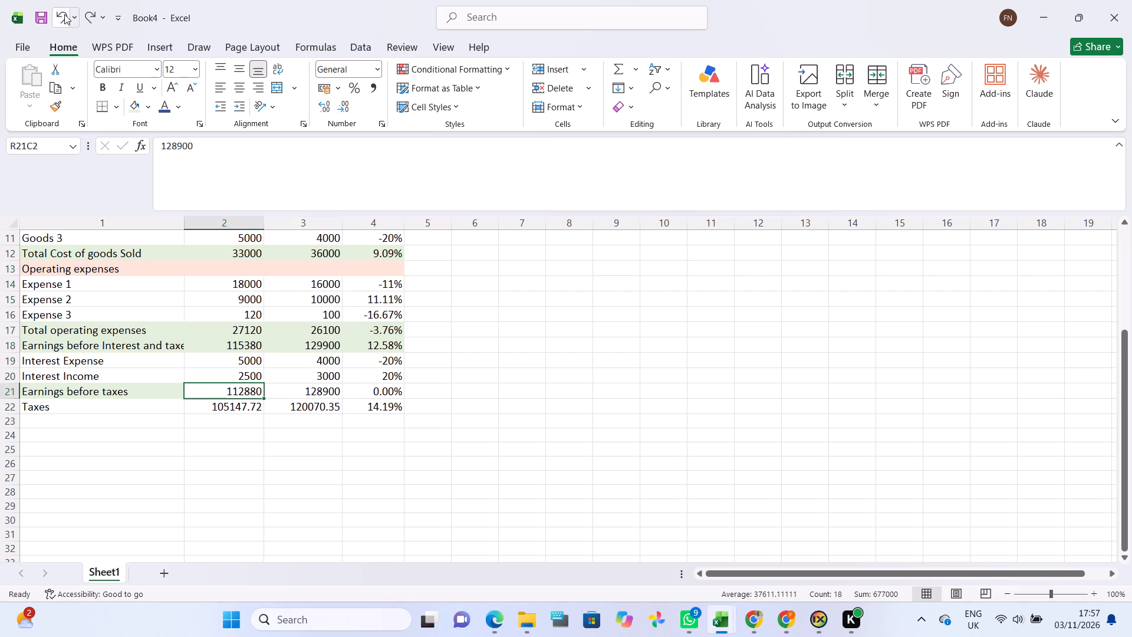
# Fill the Earnings before taxes 2023 cell with the same green and autofill it across the row through the %Y/Y column.
pyautogui.click(129, 109)
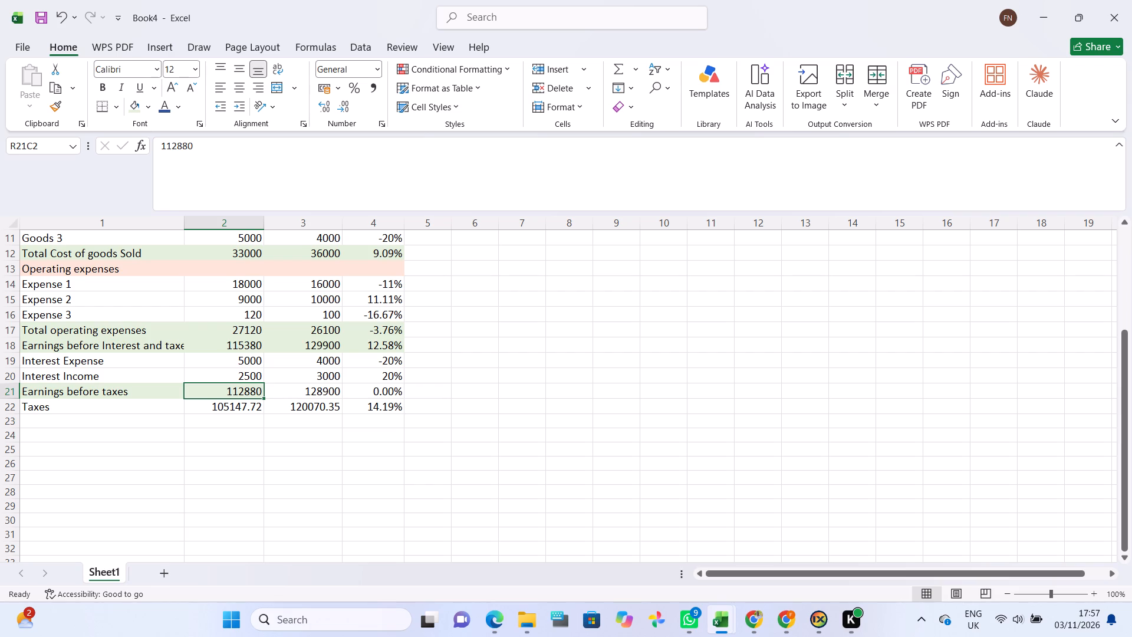
pyautogui.moveTo(265, 399); pyautogui.dragTo(334, 400)
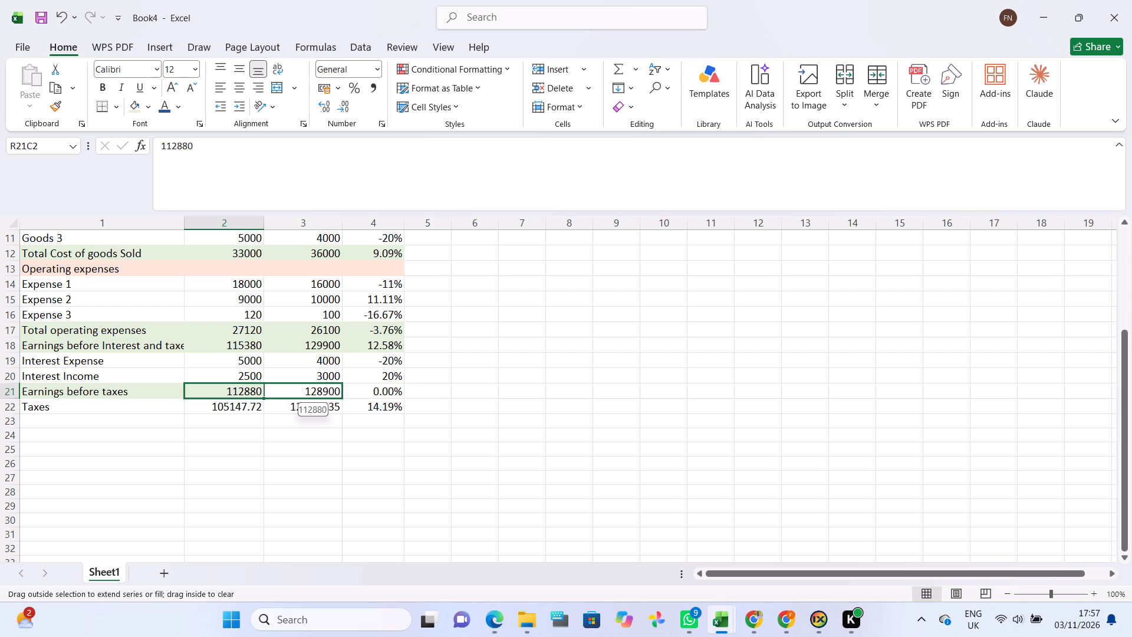
pyautogui.moveTo(334, 400); pyautogui.dragTo(391, 405)
pyautogui.click(452, 400)
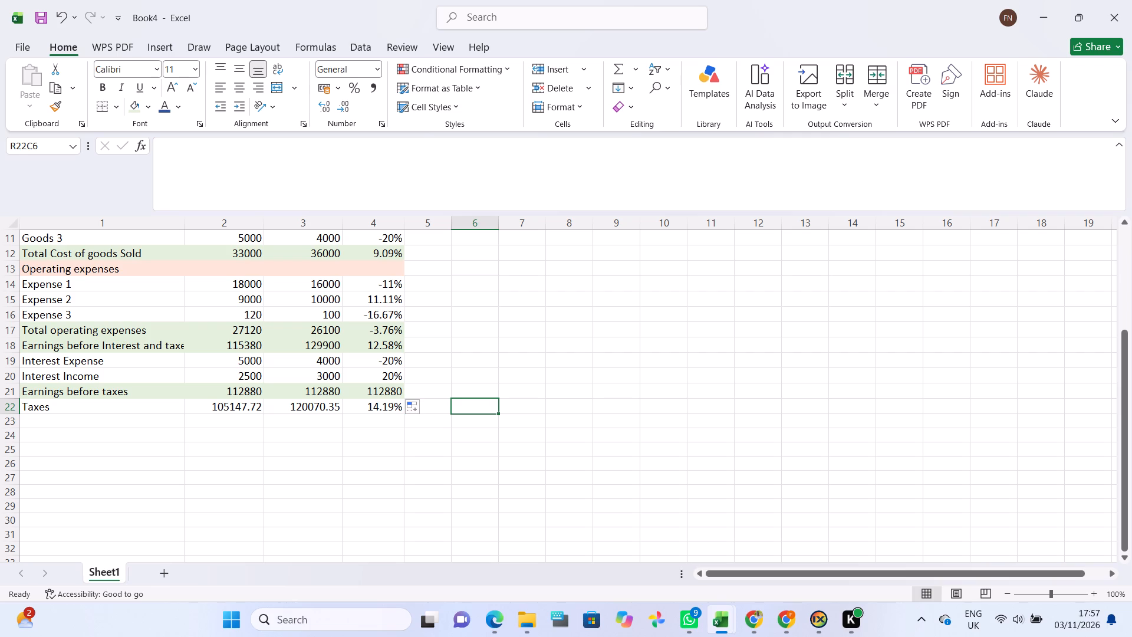
# Set the Earnings before taxes 2024 value to 128900.
pyautogui.click(288, 389)
pyautogui.press('BackSpace')
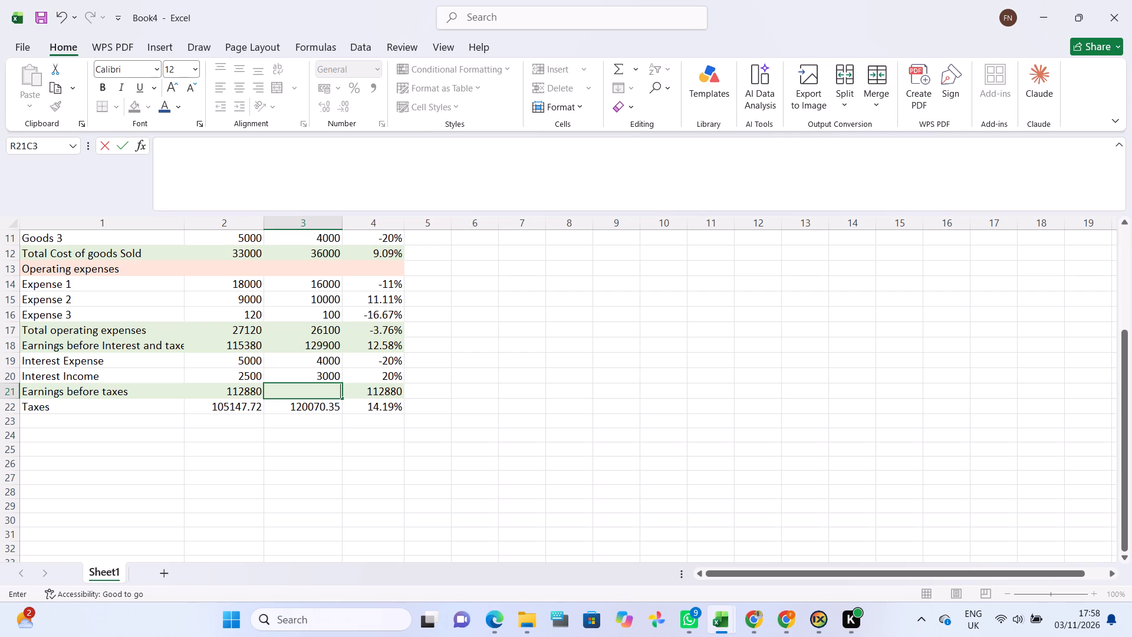
pyautogui.write('128')
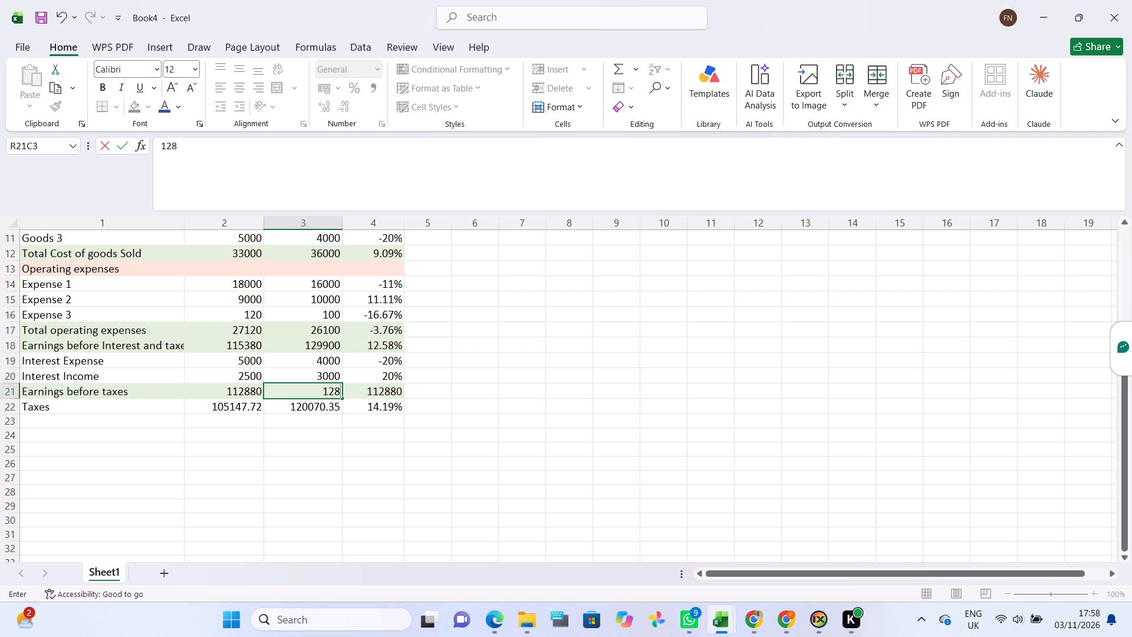
pyautogui.write('00')
pyautogui.click(325, 392)
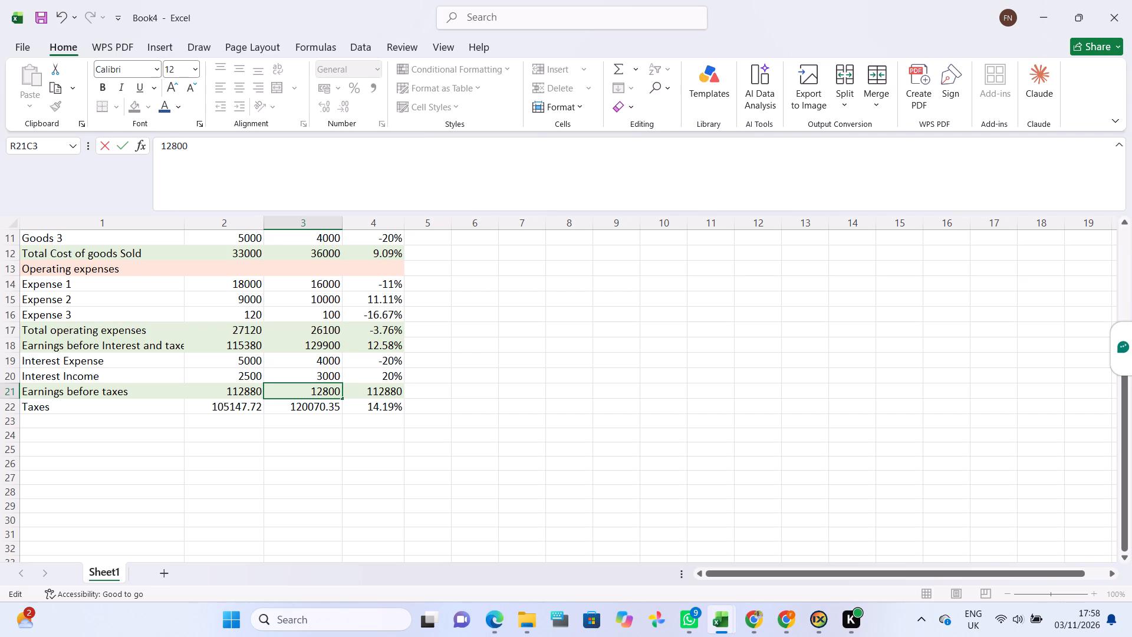
pyautogui.click(325, 392)
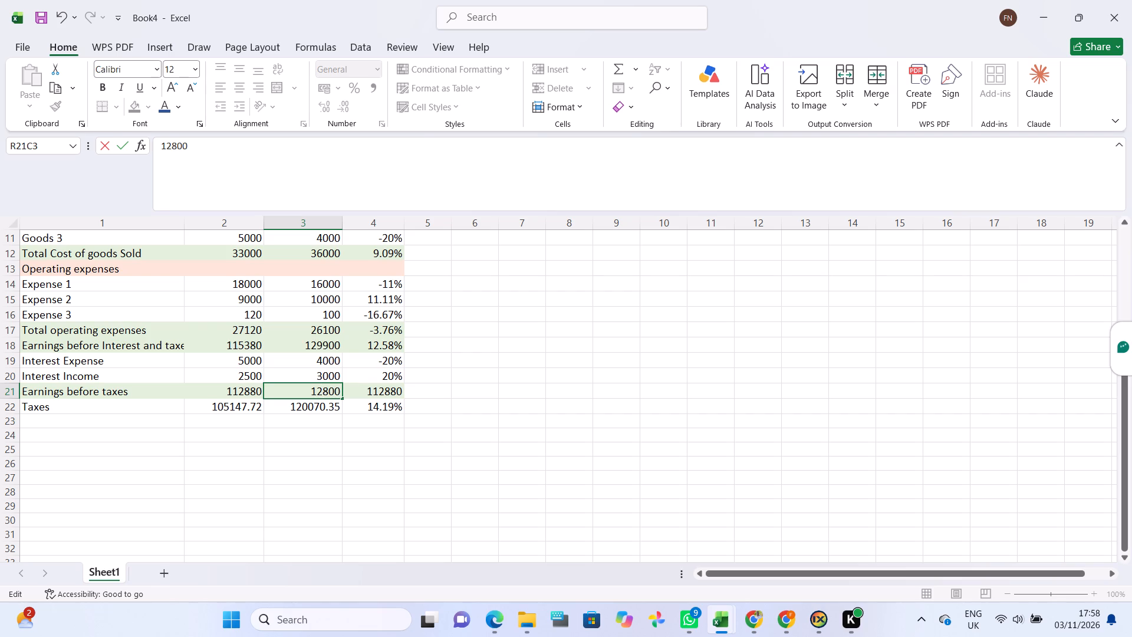
pyautogui.click(331, 388)
pyautogui.press('9')
# Set the Earnings before taxes %Y/Y value to 14.19%.
pyautogui.click(365, 392)
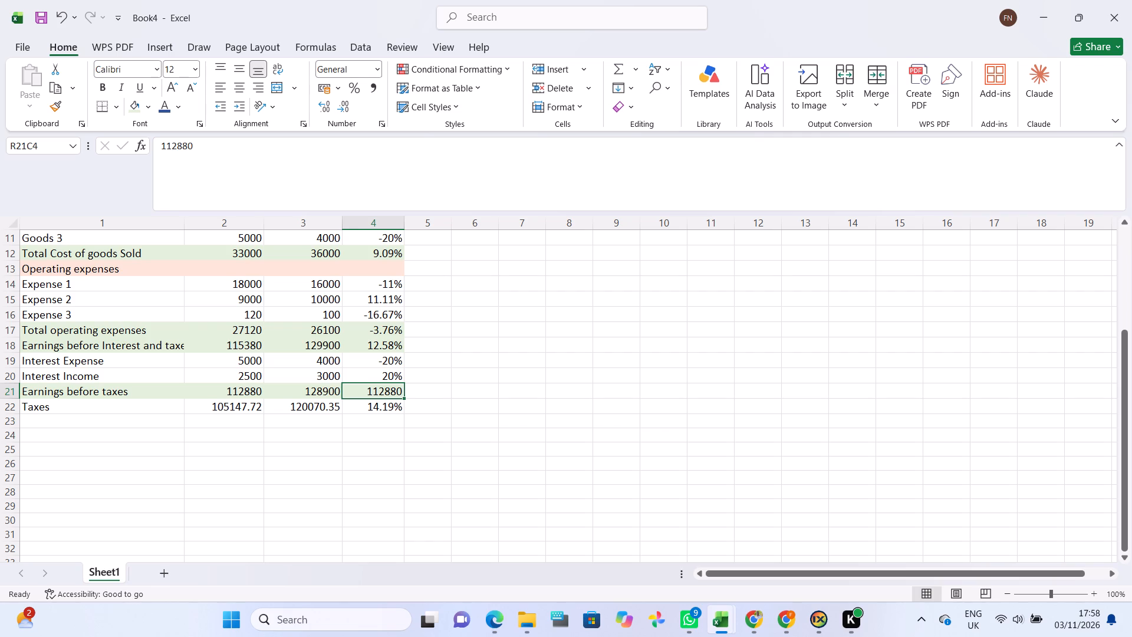
pyautogui.press('BackSpace')
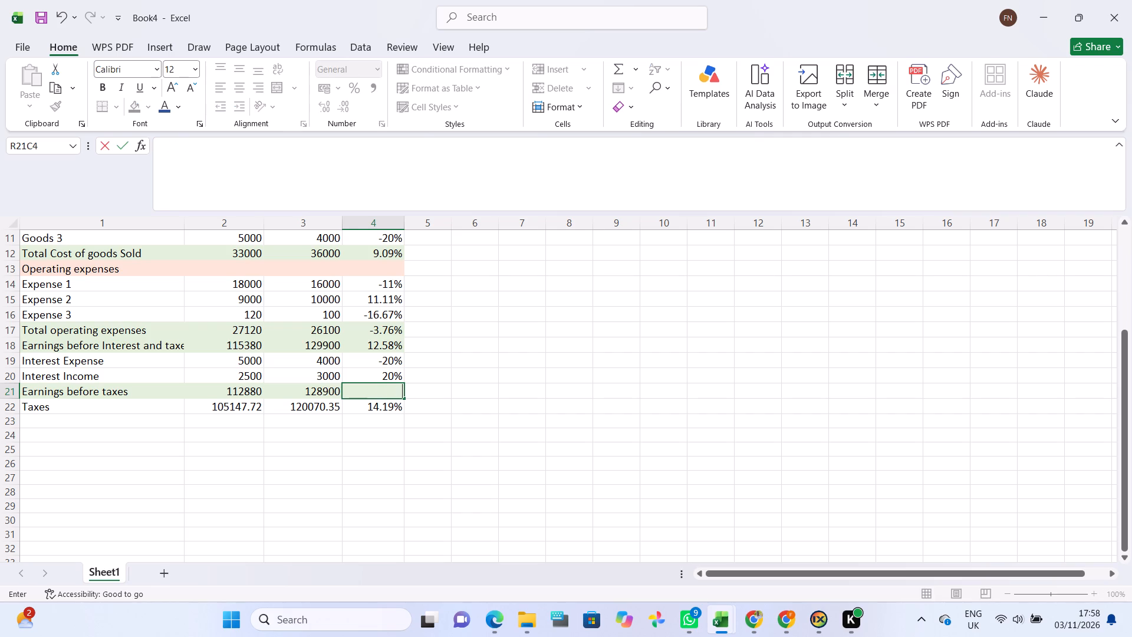
pyautogui.write('14')
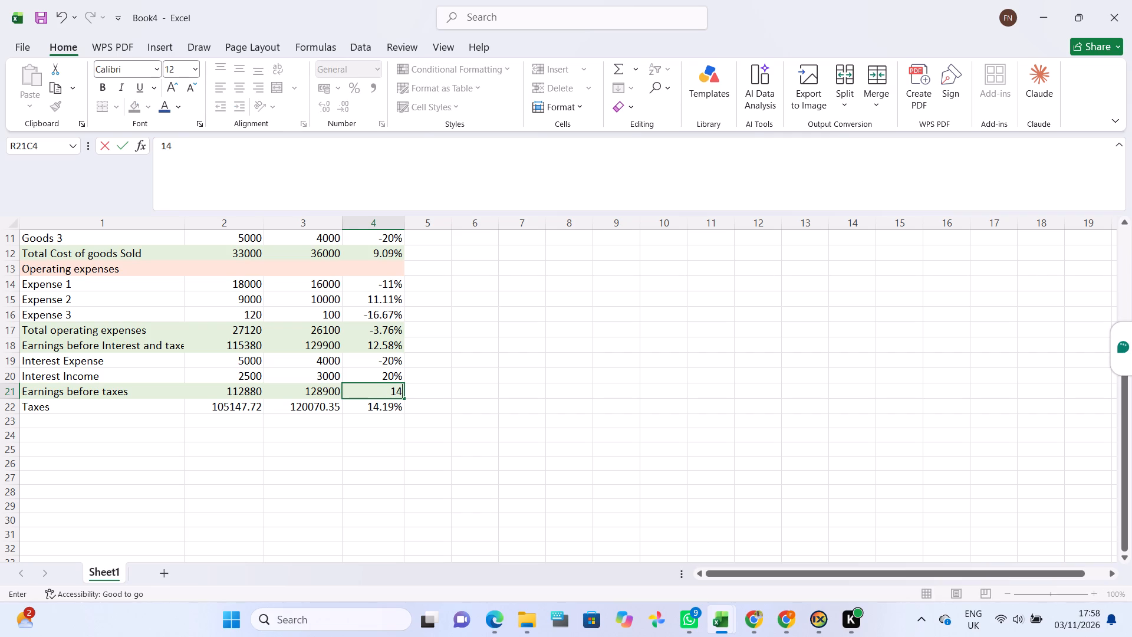
pyautogui.write('.19')
pyautogui.hotkey('shift', '%')
pyautogui.press('Return')
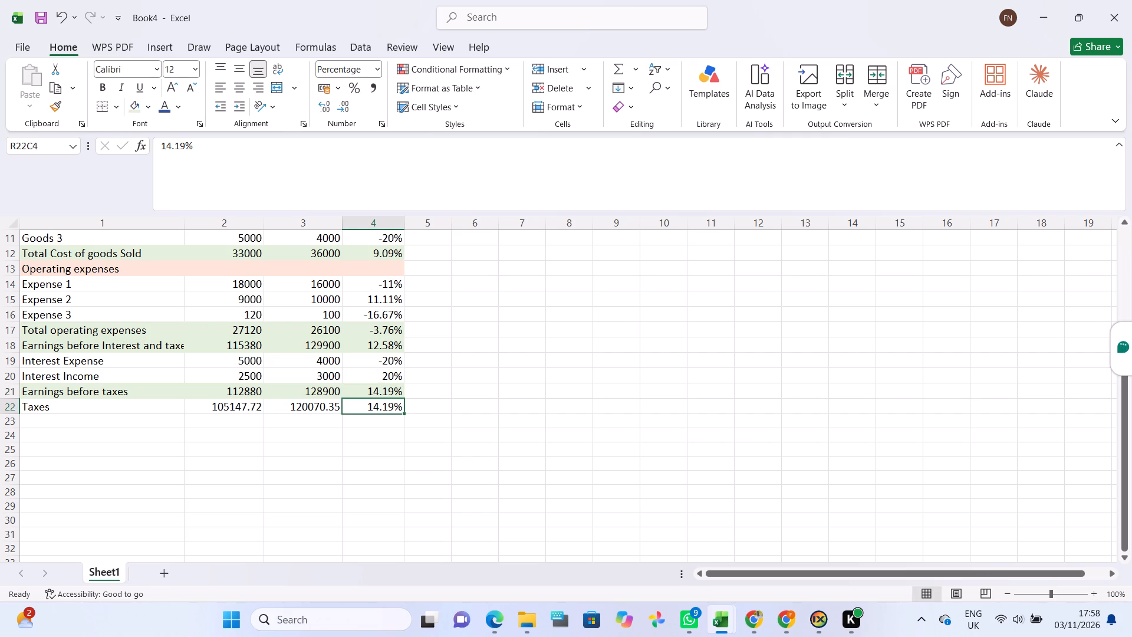
# Move the Taxes row's 2023, 2024 and %Y/Y values down one row into row 23.
pyautogui.click(317, 409)
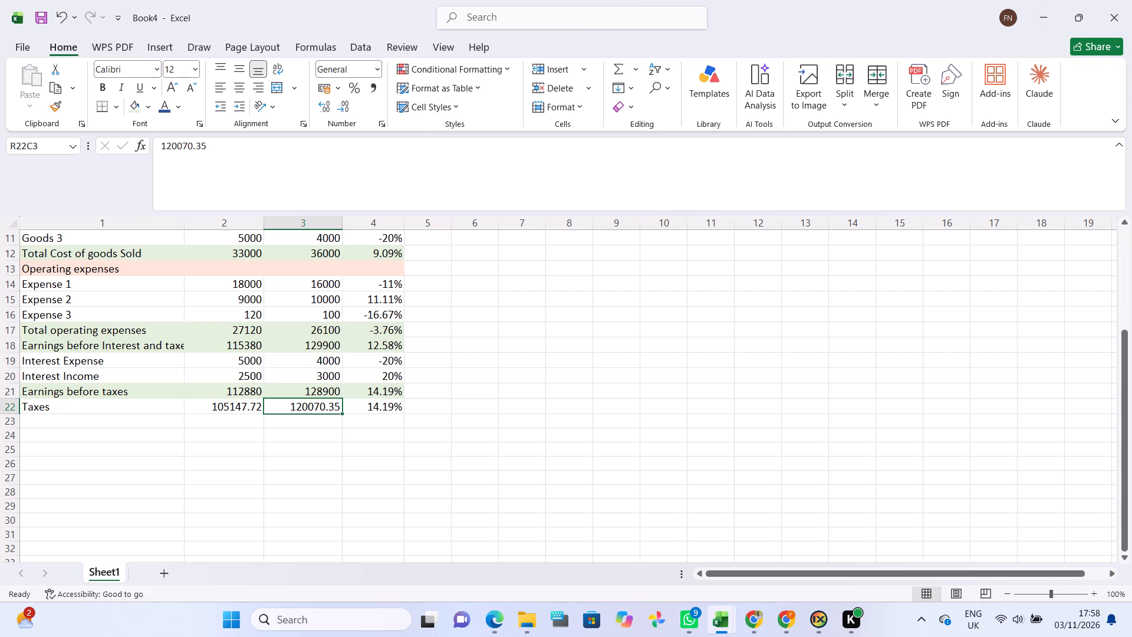
pyautogui.click(240, 411)
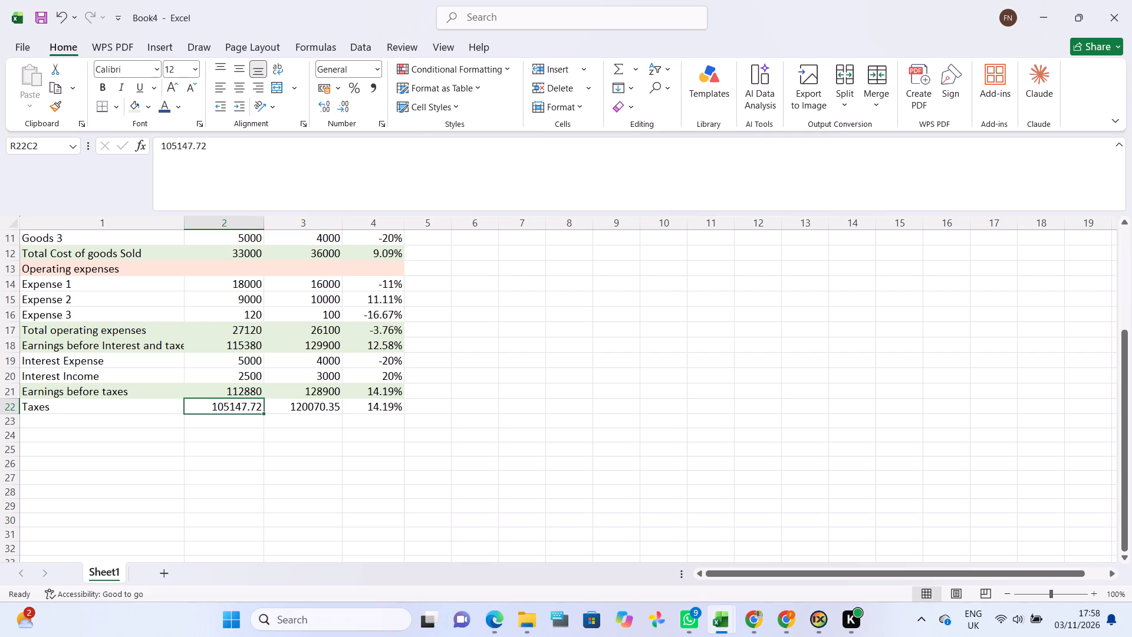
pyautogui.hotkey('ctrl', 'x')
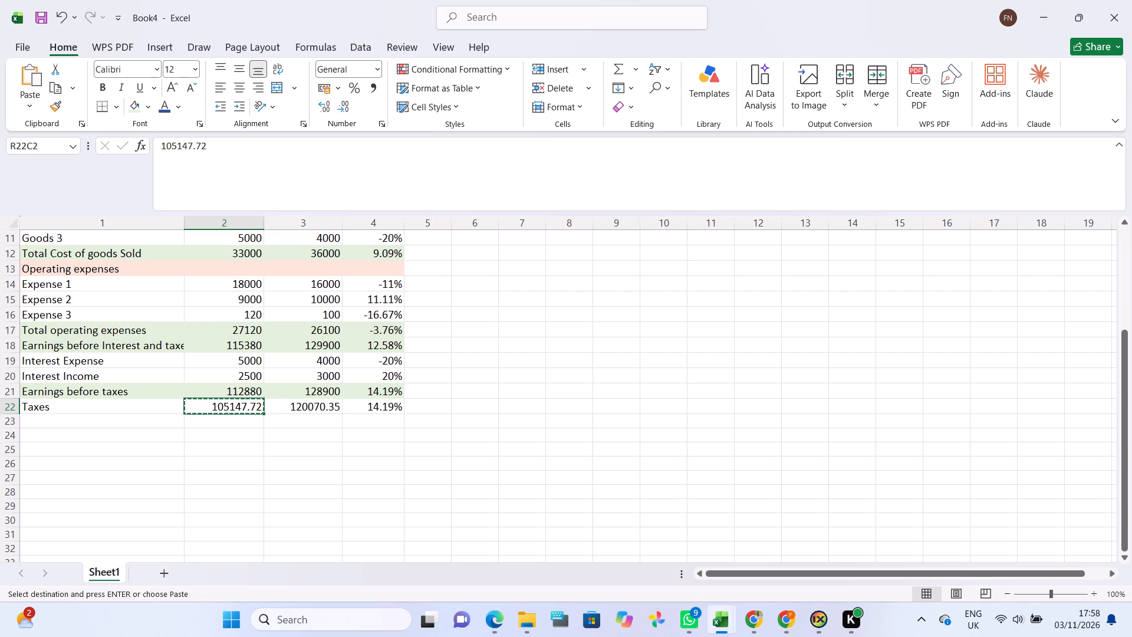
pyautogui.click(233, 423)
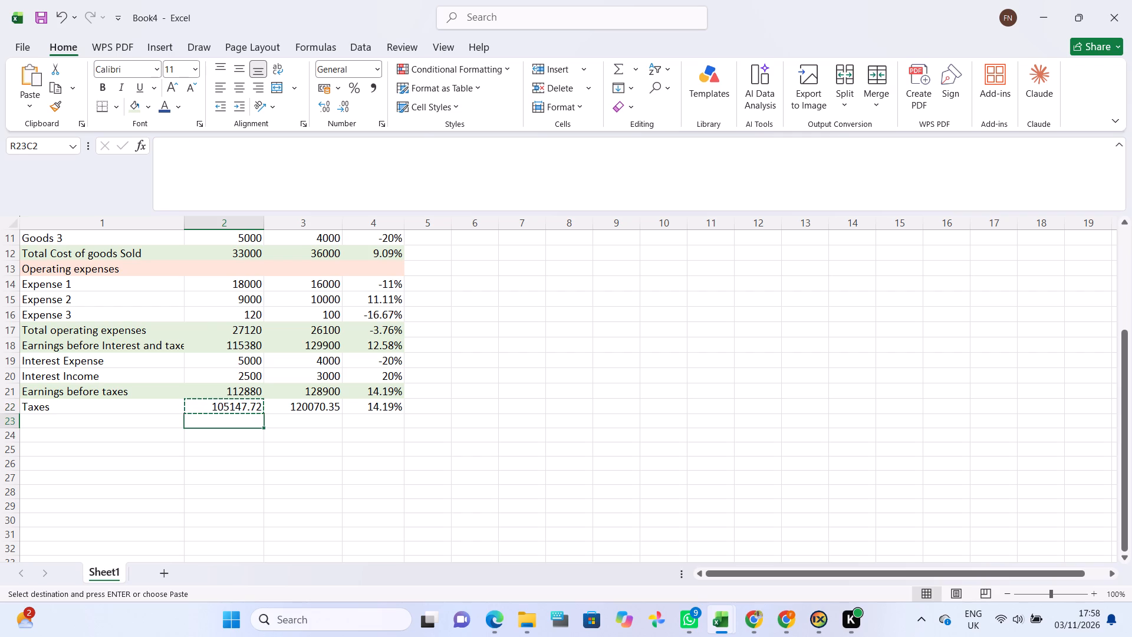
pyautogui.hotkey('ctrl', 'v')
pyautogui.click(300, 403)
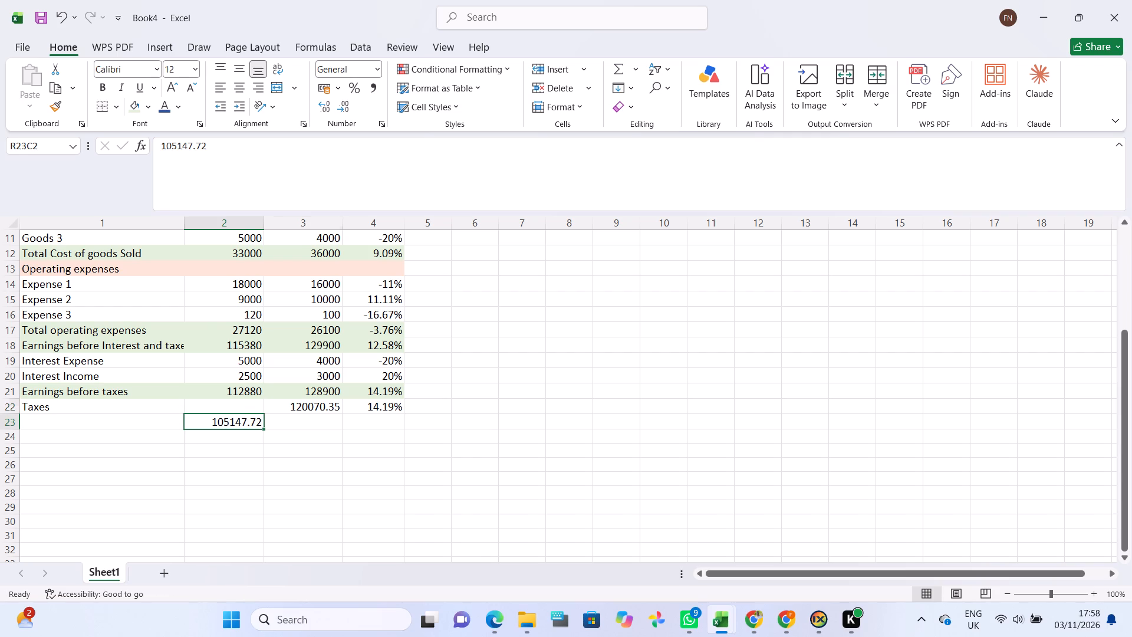
pyautogui.hotkey('ctrl', 'x')
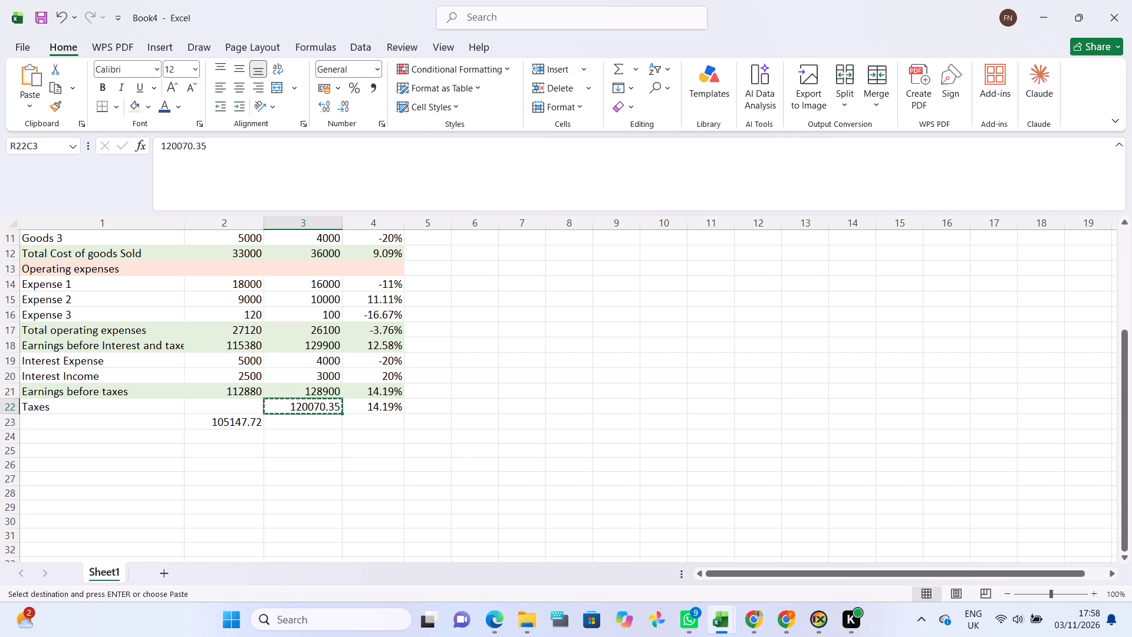
pyautogui.click(311, 421)
pyautogui.hotkey('ctrl', 'v')
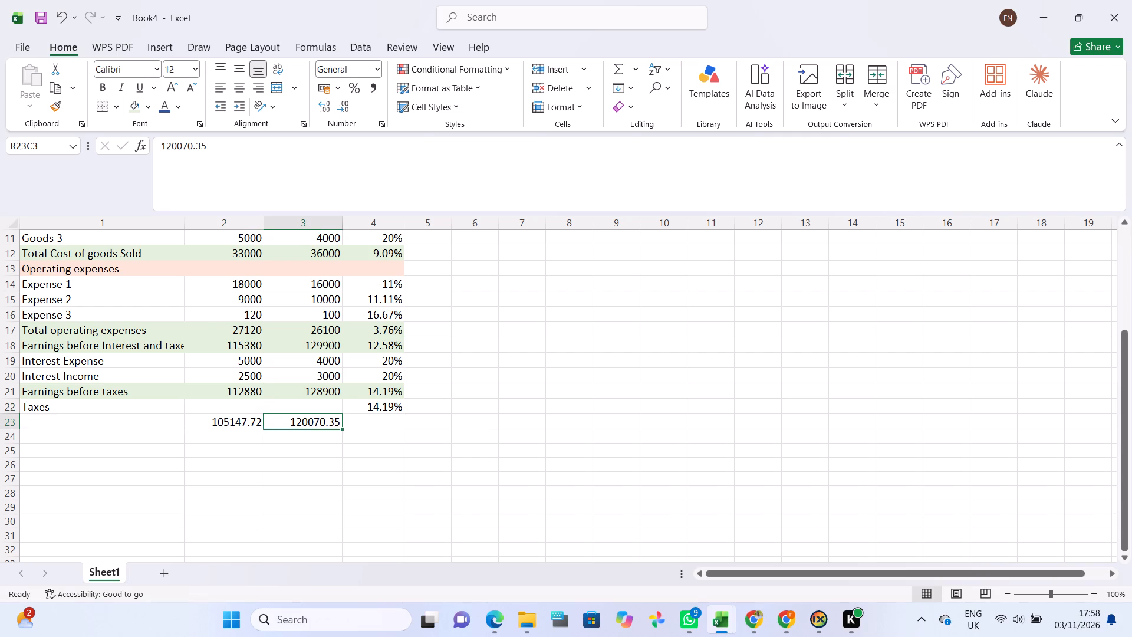
pyautogui.click(382, 411)
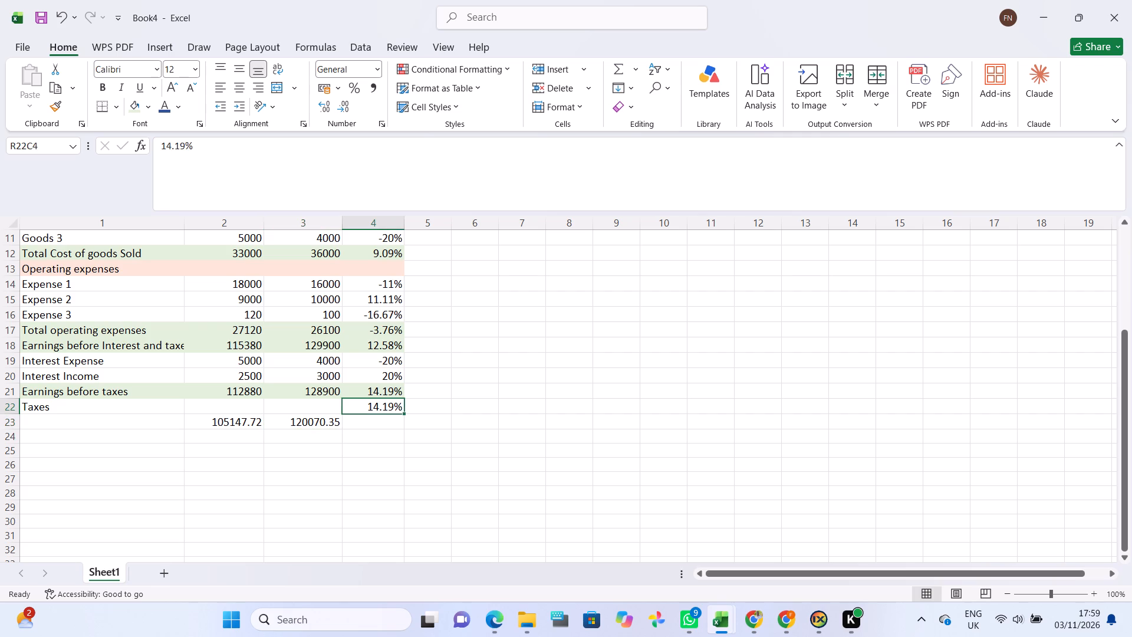
pyautogui.hotkey('ctrl', 'x')
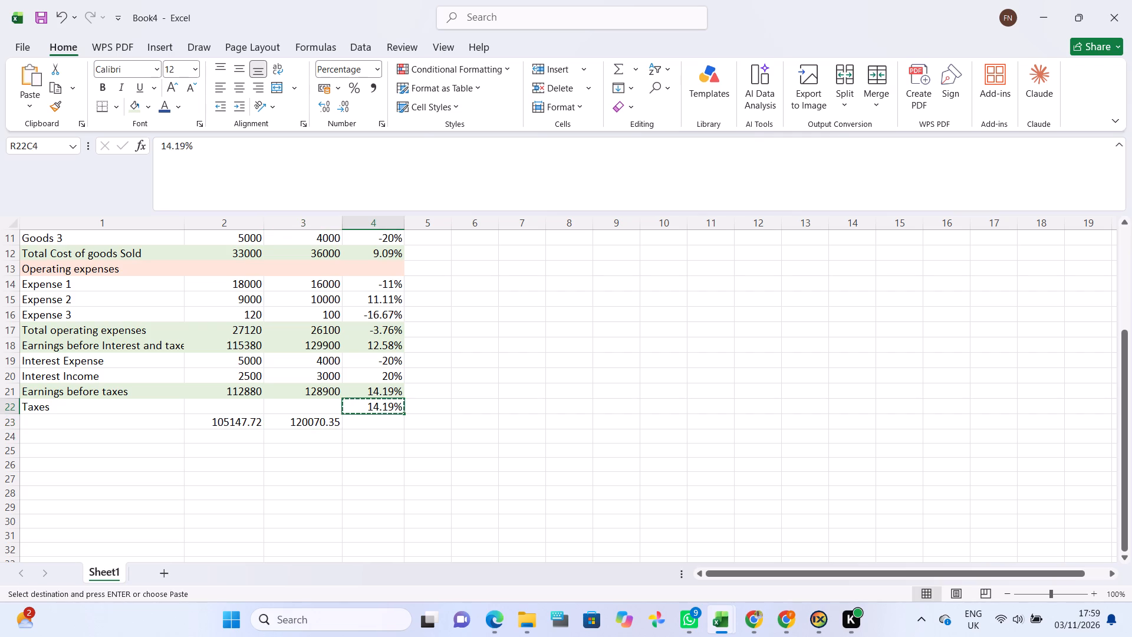
pyautogui.click(384, 423)
pyautogui.hotkey('ctrl', 'v')
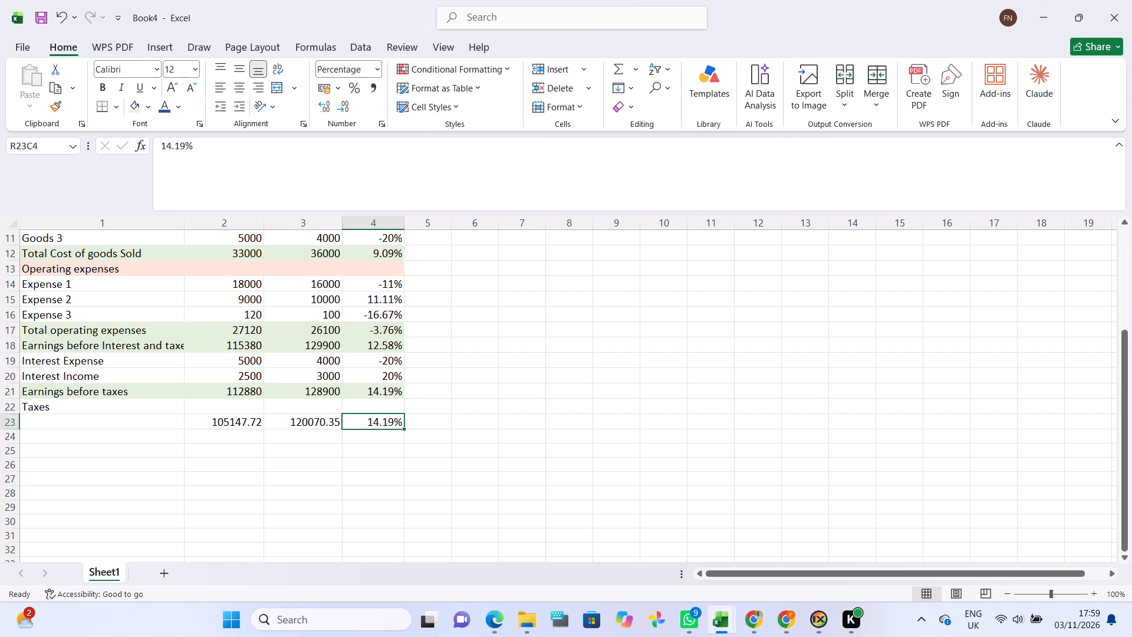
# Enter 6.86% for 2023 and 6.85% for 2024 in the Taxes row.
pyautogui.click(229, 409)
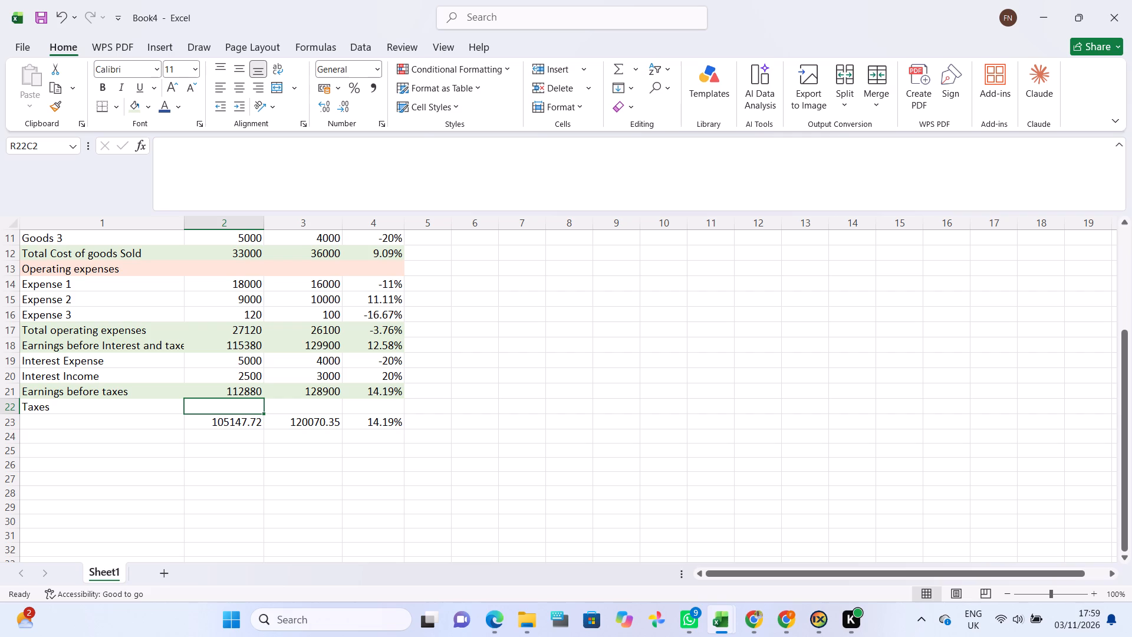
pyautogui.write('6.')
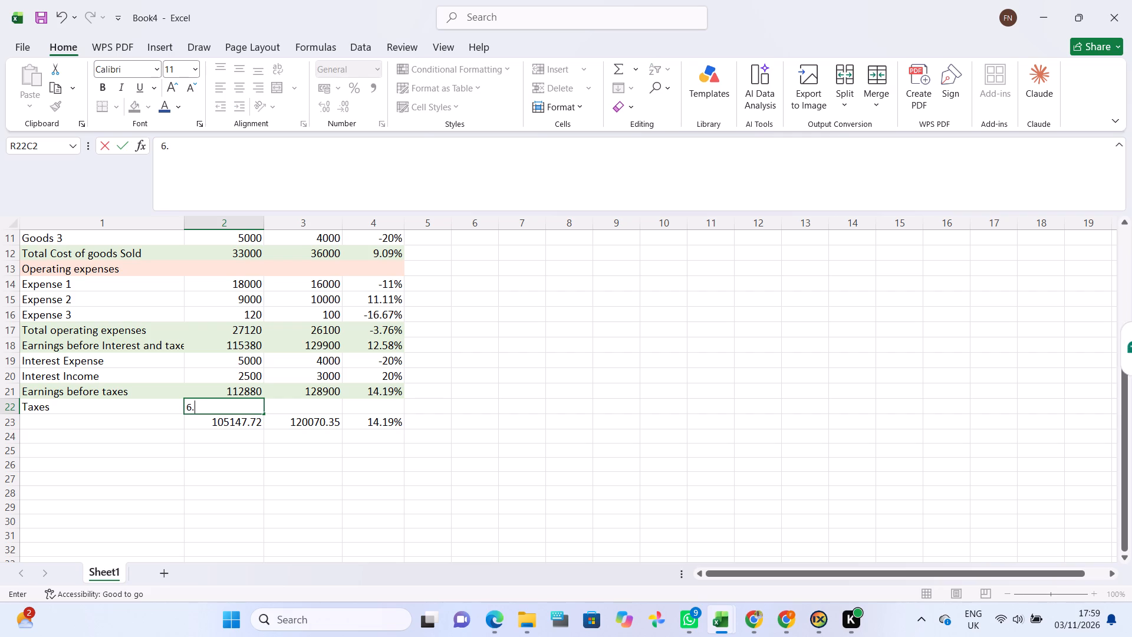
pyautogui.write('86')
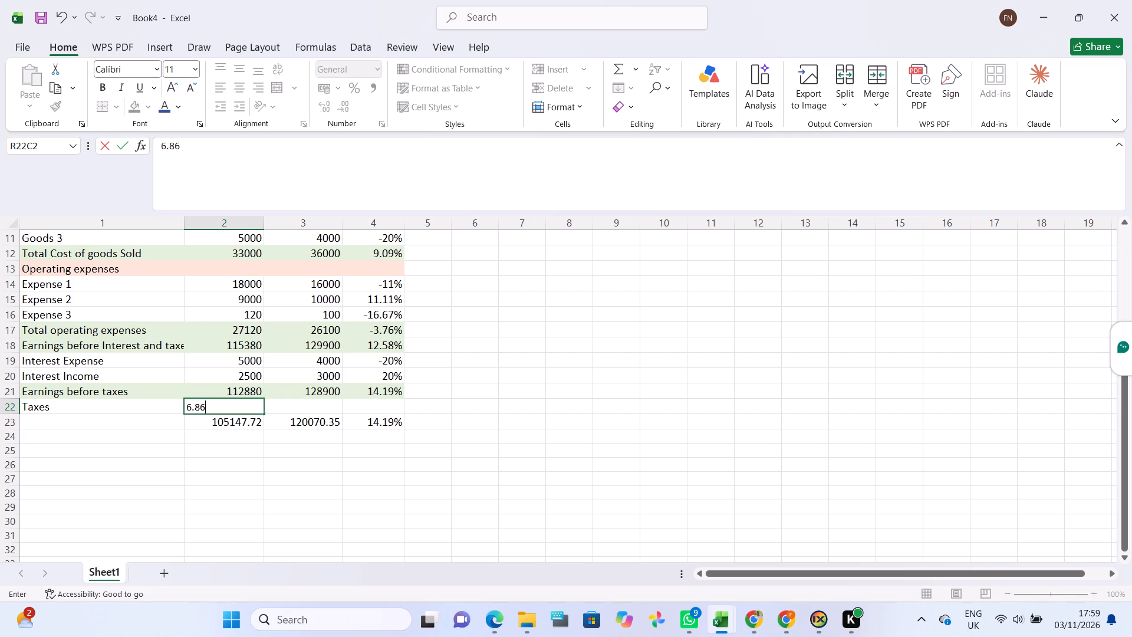
pyautogui.hotkey('shift', '%')
pyautogui.press('Right')
pyautogui.press('6')
pyautogui.press('.')
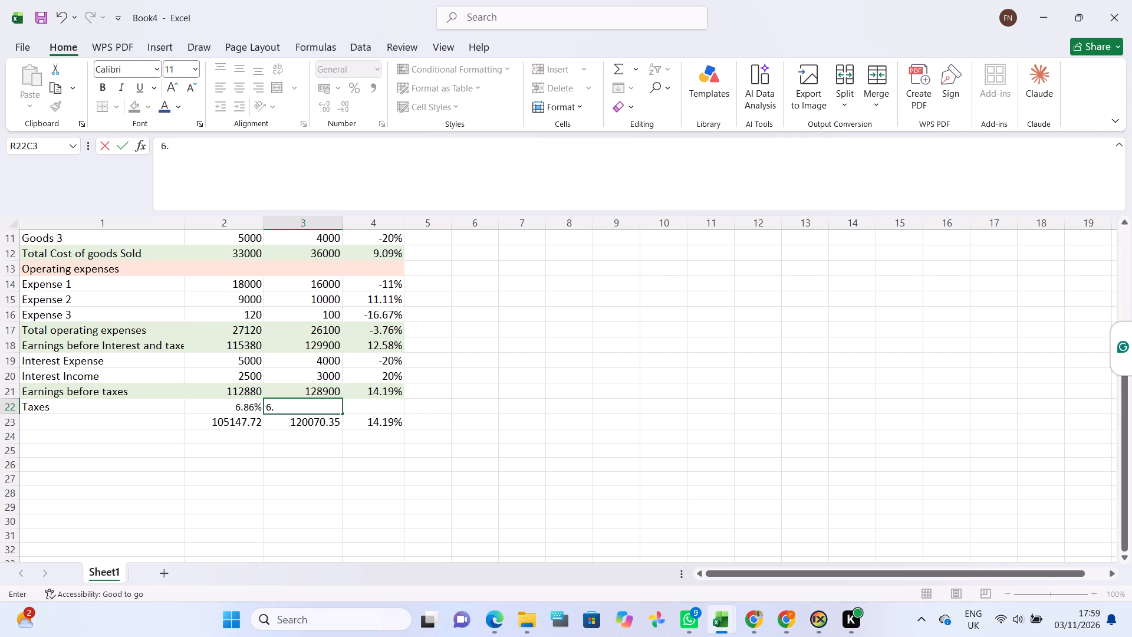
pyautogui.write('85')
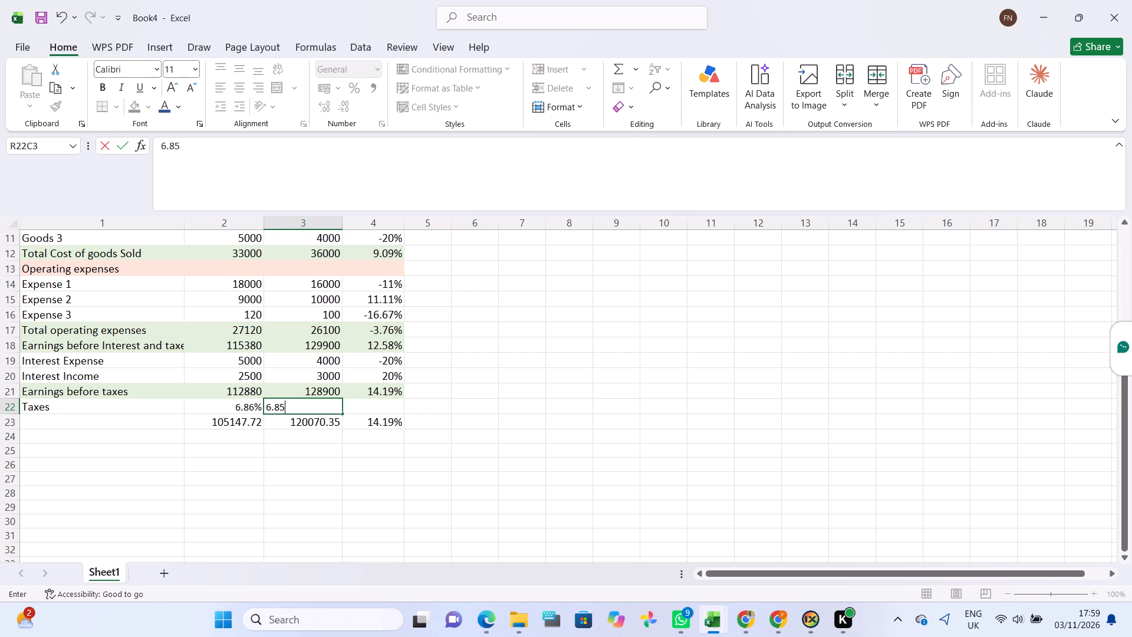
pyautogui.hotkey('shift', '%')
pyautogui.press('Return')
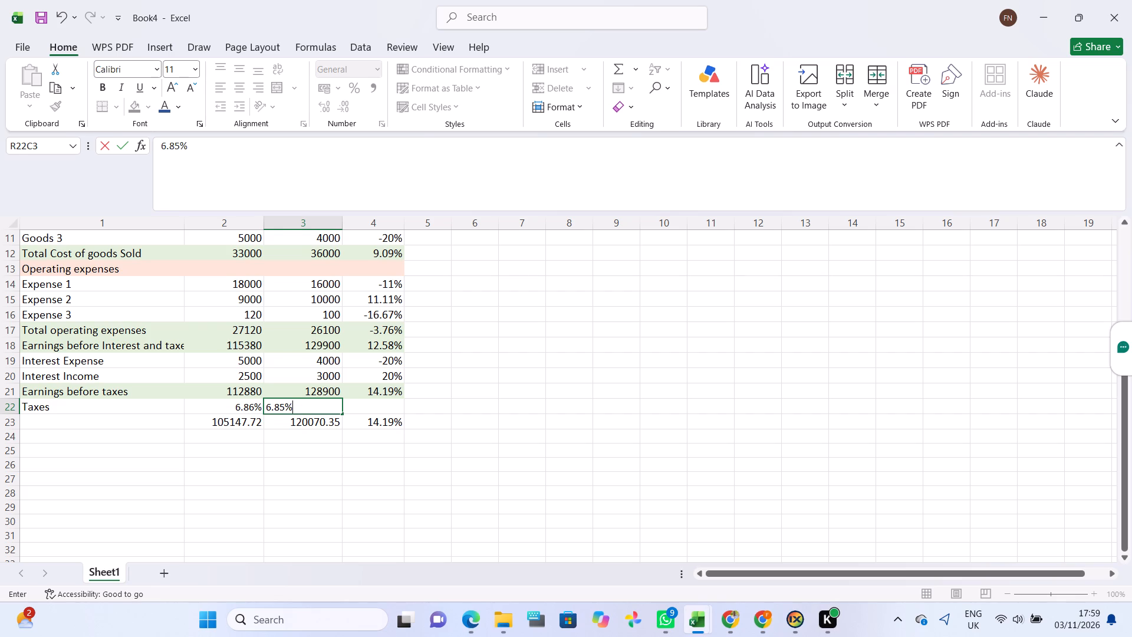
# Correct the Taxes 2023 value to 6.85%.
pyautogui.click(212, 412)
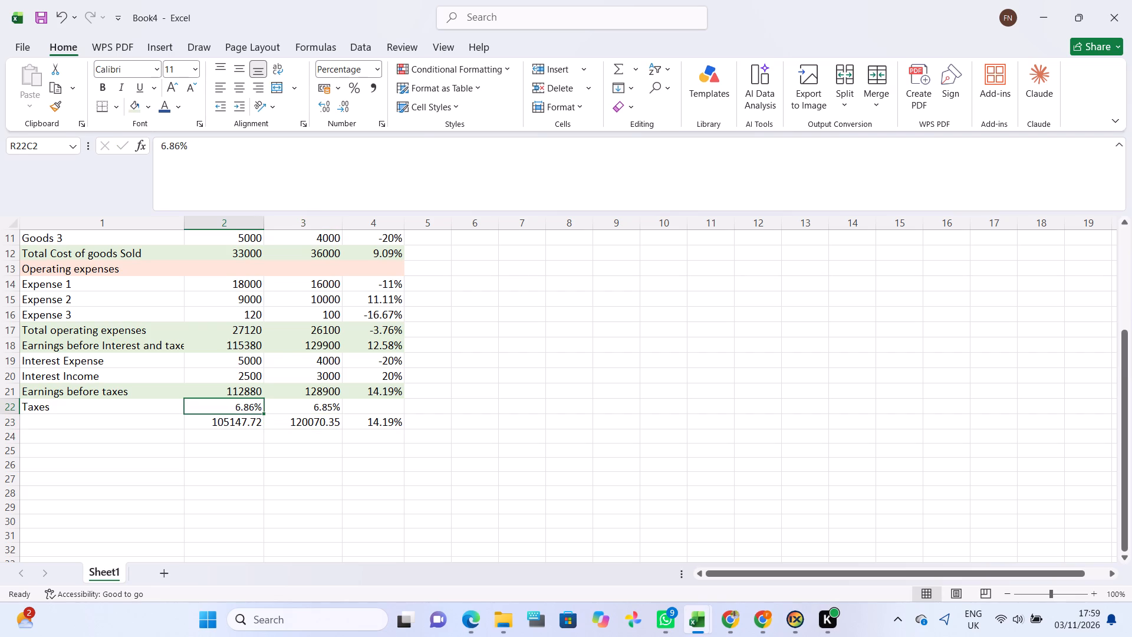
pyautogui.doubleClick(252, 405)
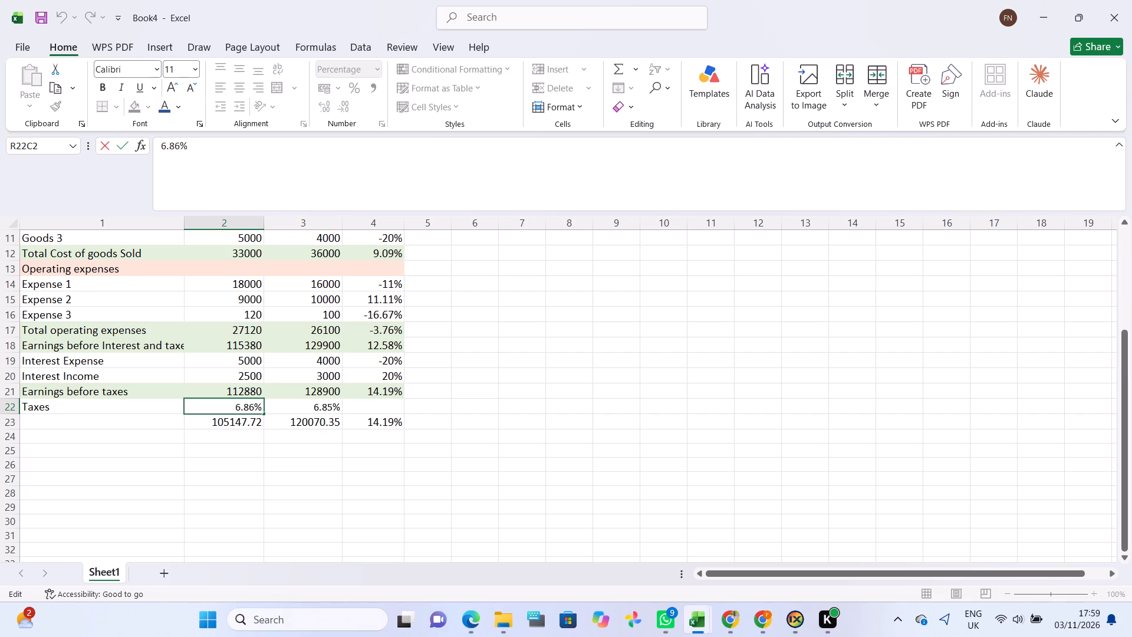
pyautogui.click(258, 405)
pyautogui.press('BackSpace')
pyautogui.press('BackSpace')
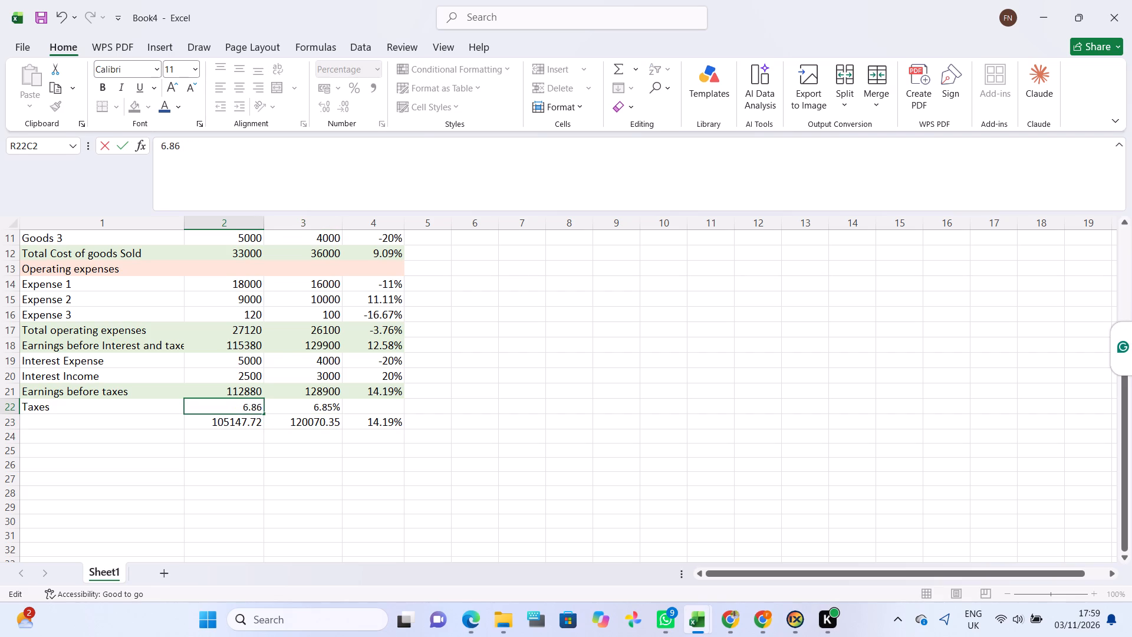
pyautogui.write('5%')
# Enter 0.00% as the Taxes %Y/Y value.
pyautogui.click(379, 411)
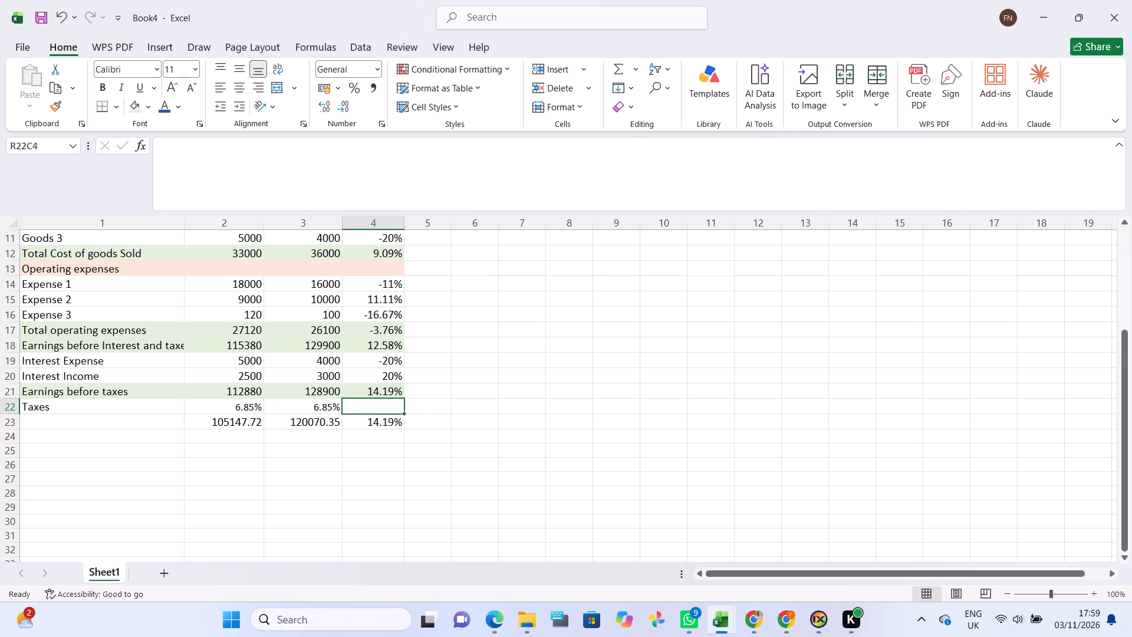
pyautogui.write('0.00%')
pyautogui.press('Return')
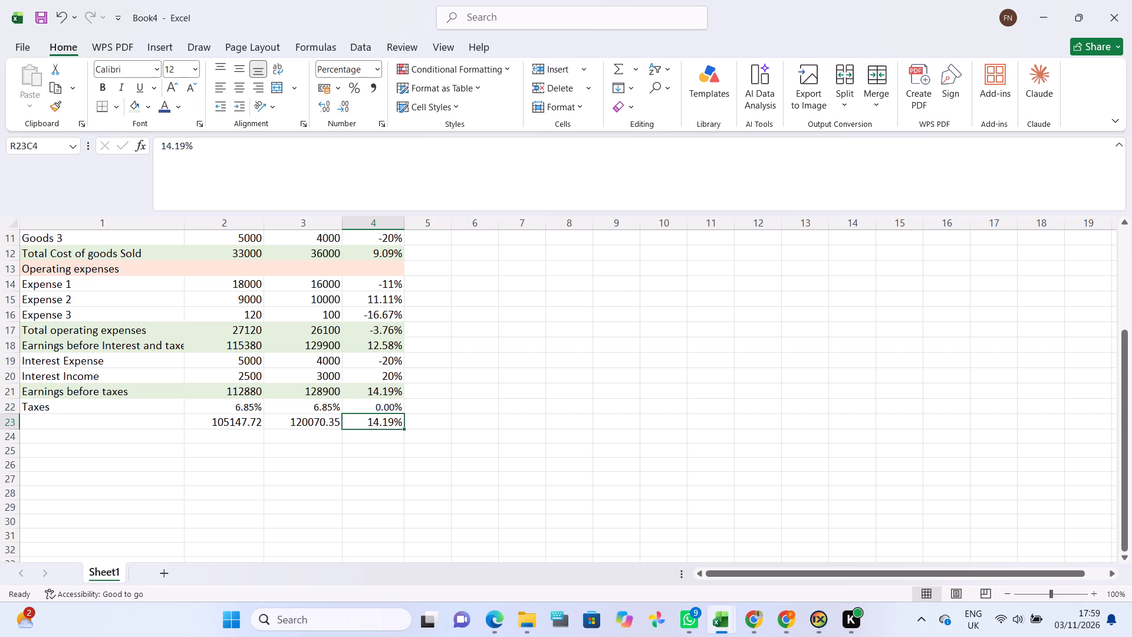
# Label row 23 "Net Profit" in the first column.
pyautogui.click(166, 420)
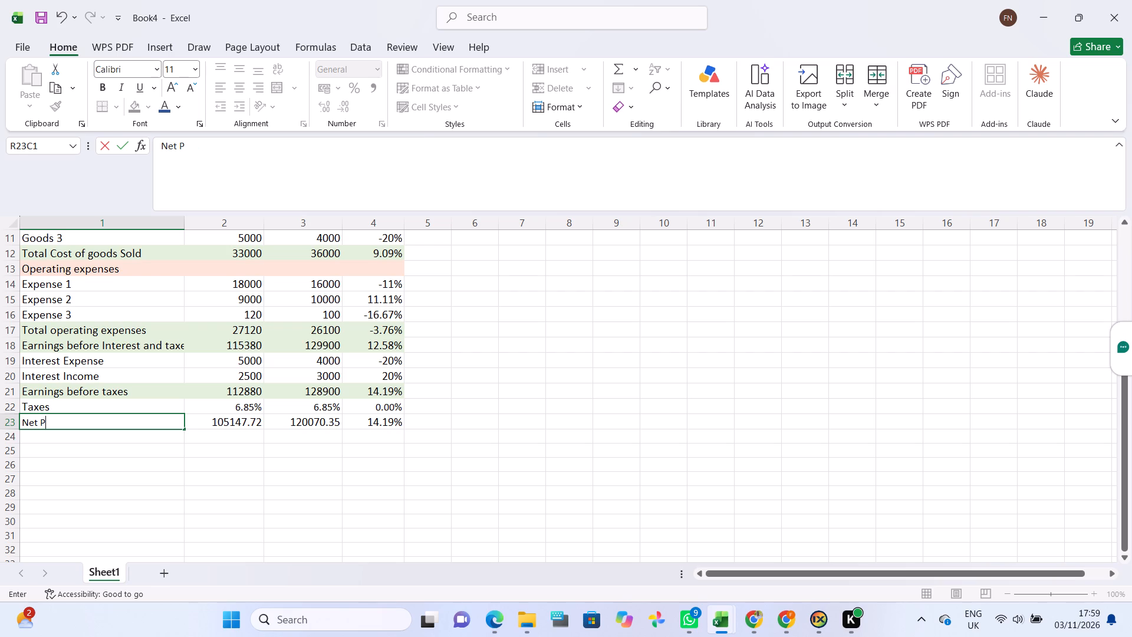
pyautogui.write('rofit')
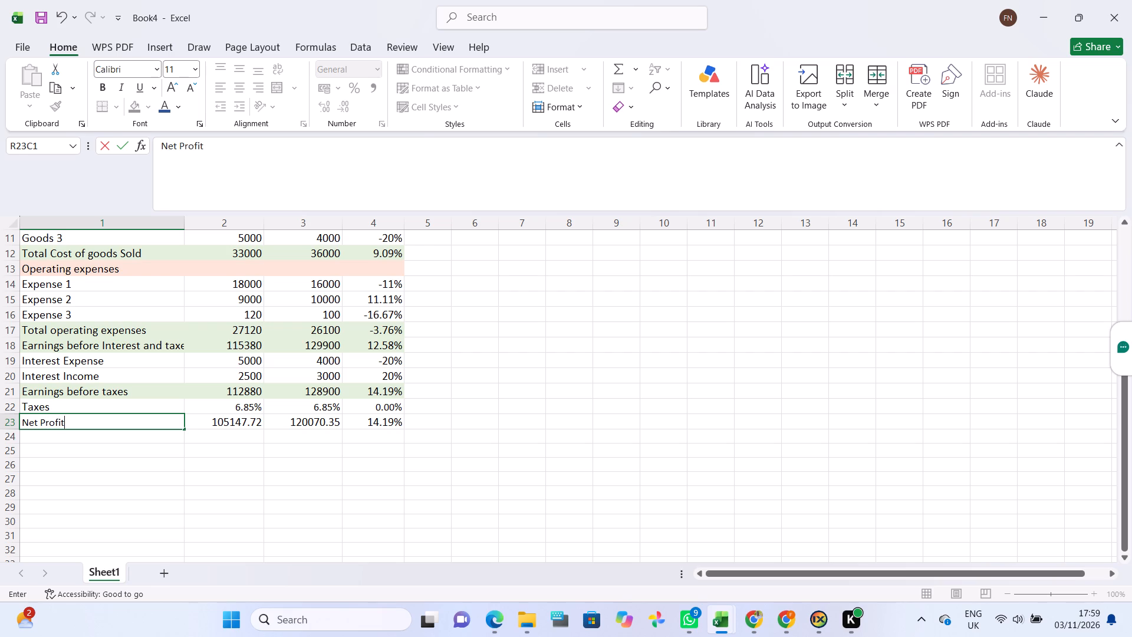
pyautogui.press('Return')
# Fill the Net Profit label and its 2023, 2024 and %Y/Y cells with a green one shade darker than the total rows.
pyautogui.click(162, 419)
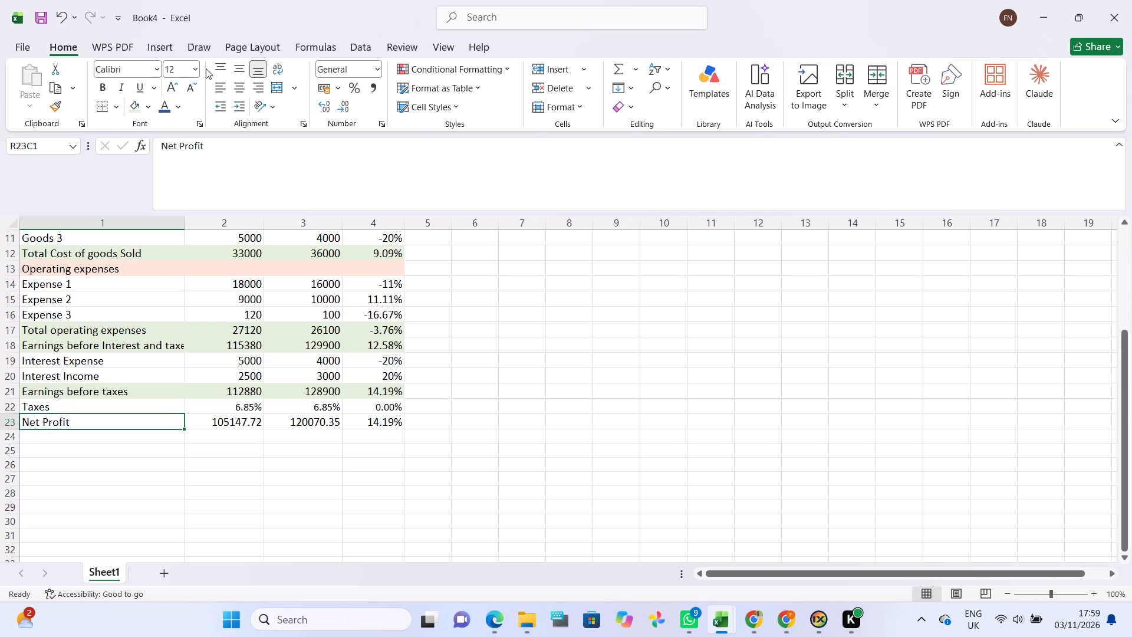
pyautogui.click(150, 111)
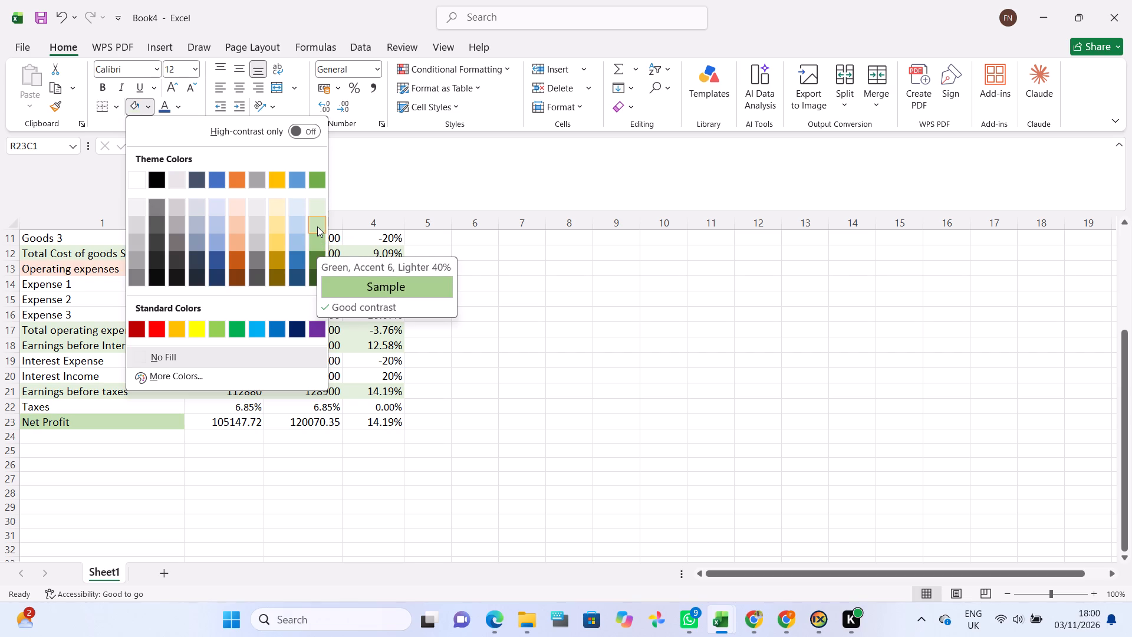
pyautogui.click(317, 226)
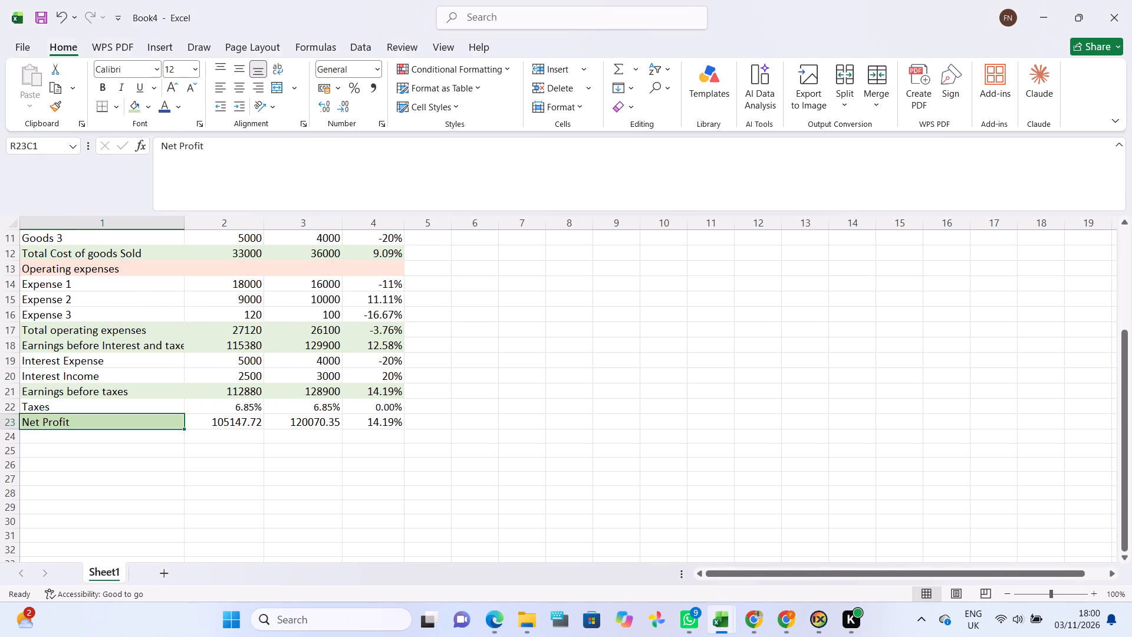
pyautogui.click(233, 428)
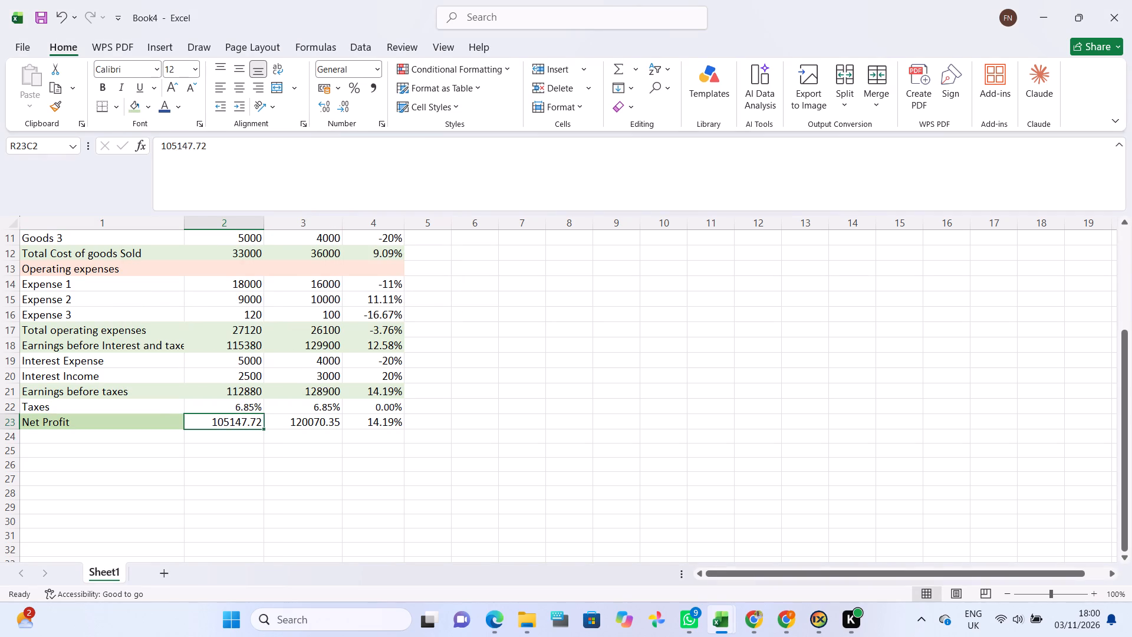
pyautogui.click(134, 111)
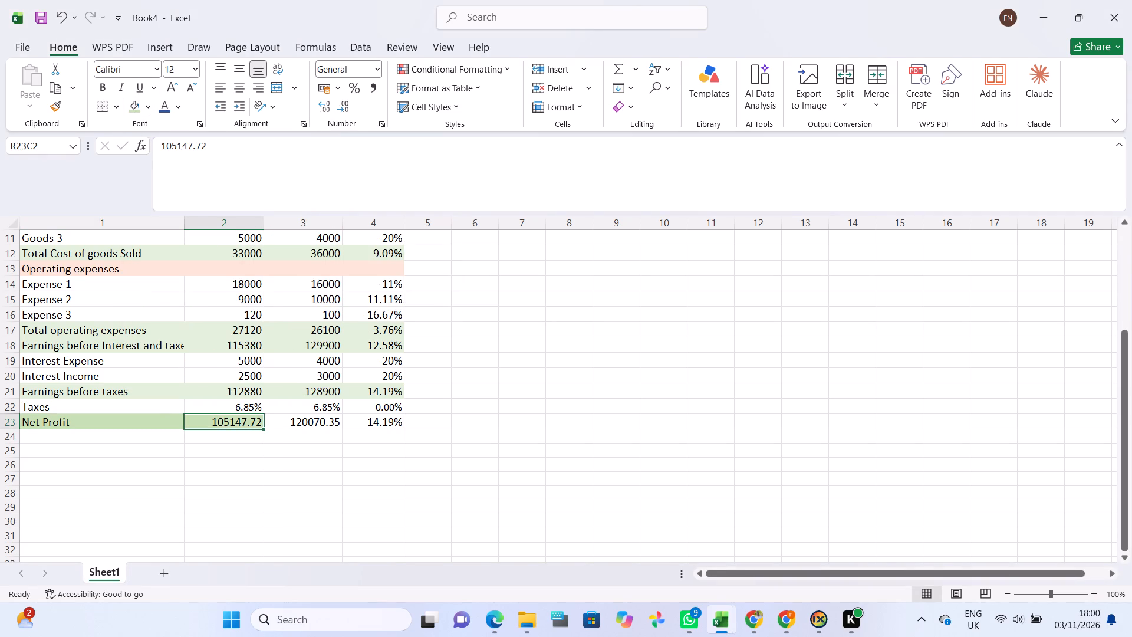
pyautogui.click(289, 429)
pyautogui.click(286, 428)
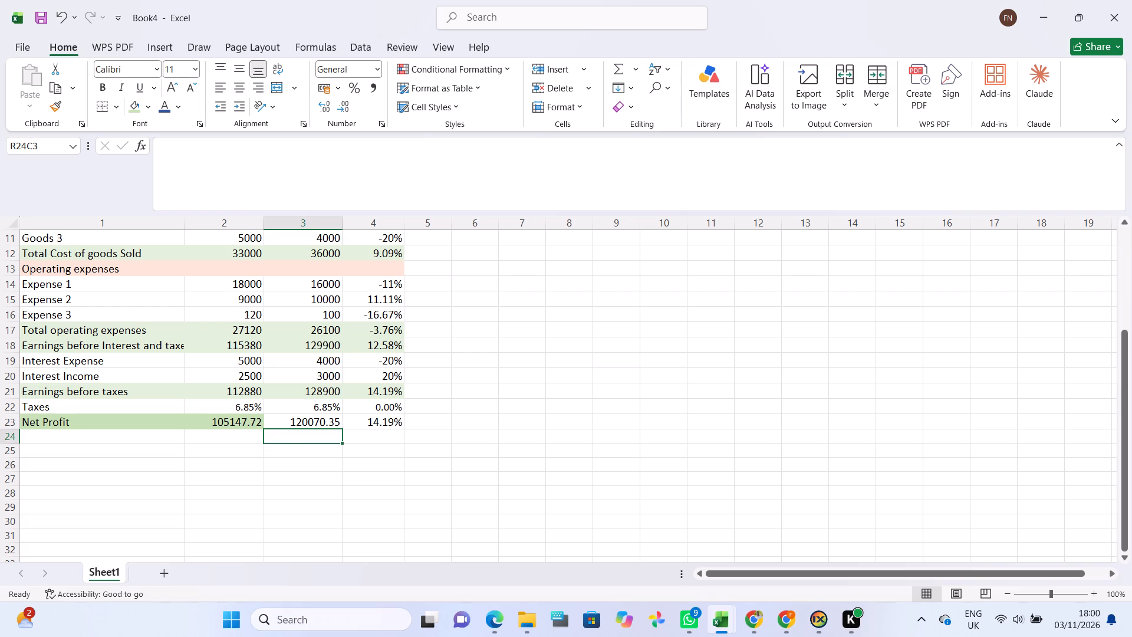
pyautogui.click(286, 426)
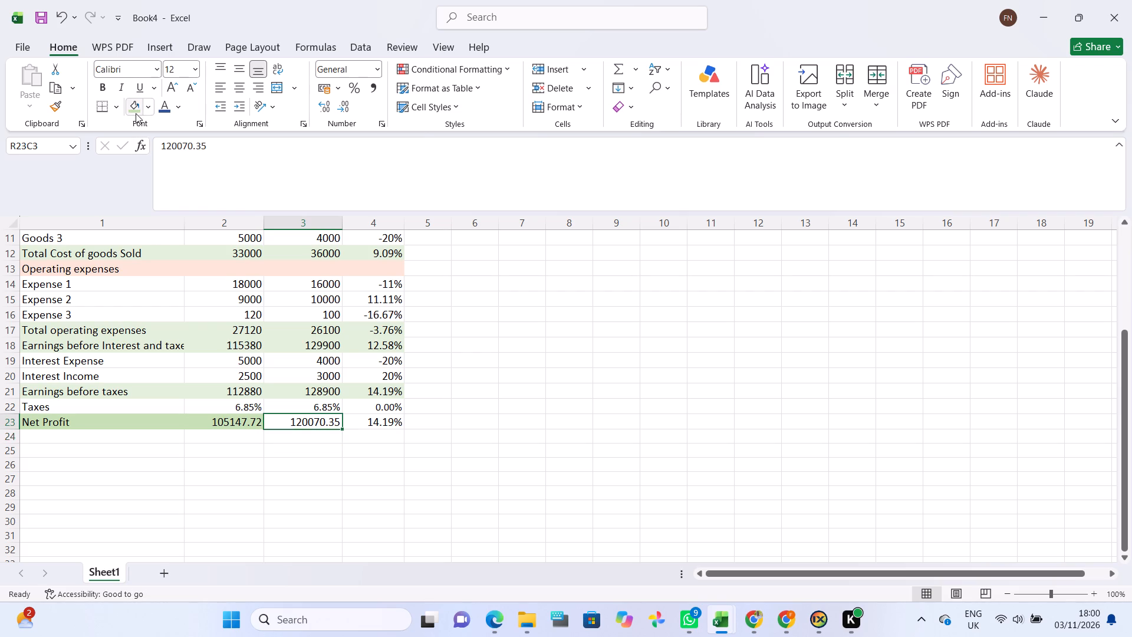
pyautogui.click(131, 109)
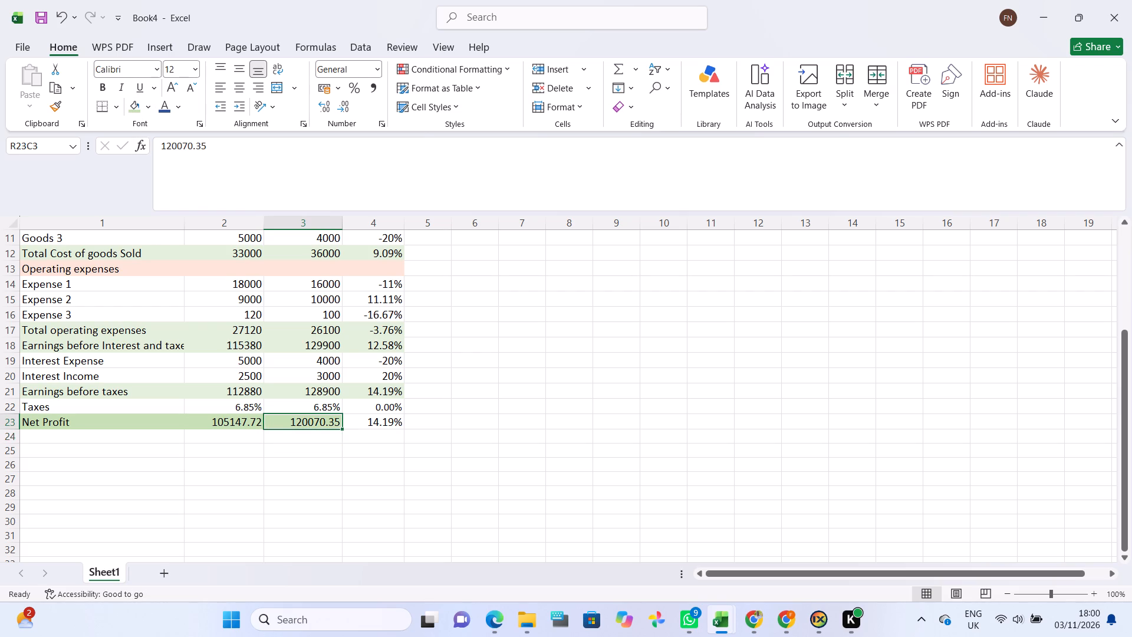
pyautogui.click(387, 424)
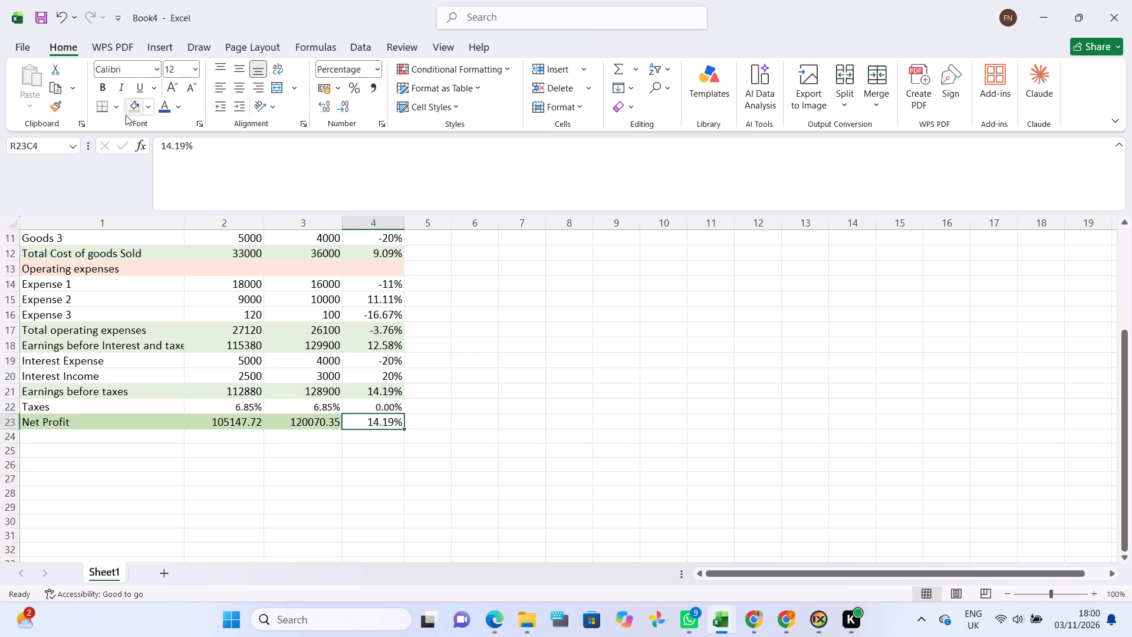
pyautogui.click(127, 111)
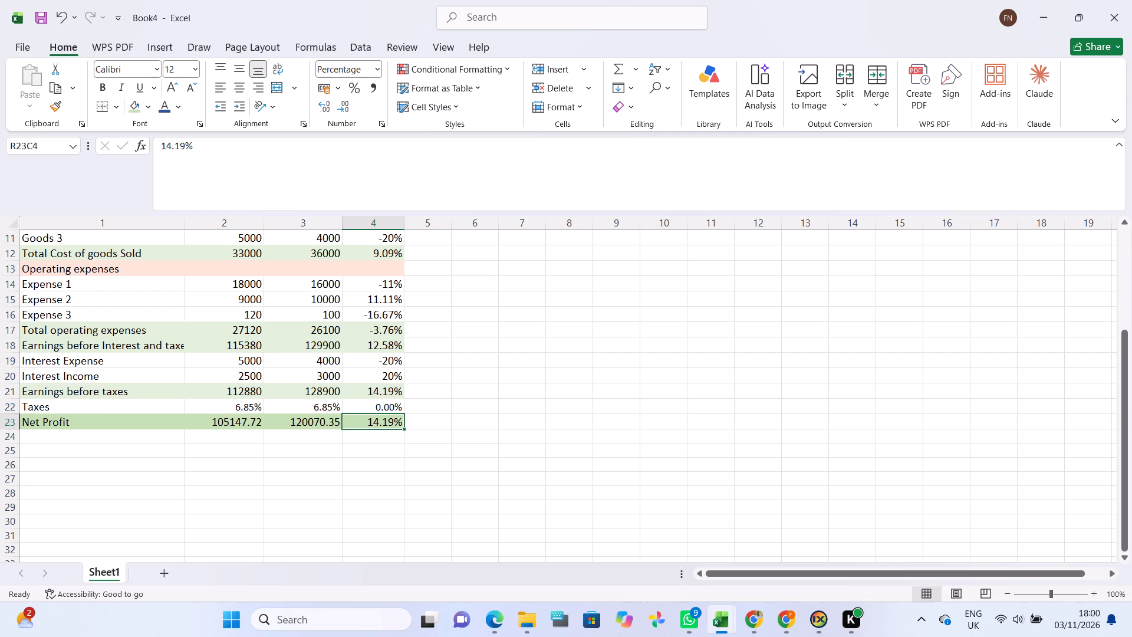
# Review the whole income statement from the Period header down to the Net Profit row.
pyautogui.scroll(4, 222, 268)
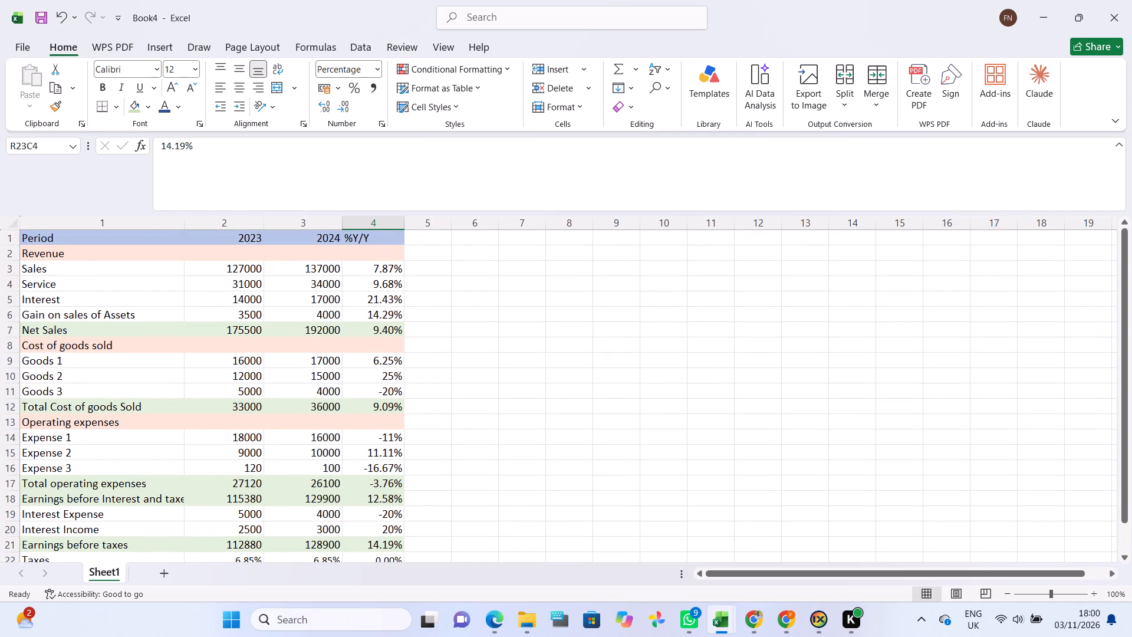
pyautogui.scroll(-3, 222, 268)
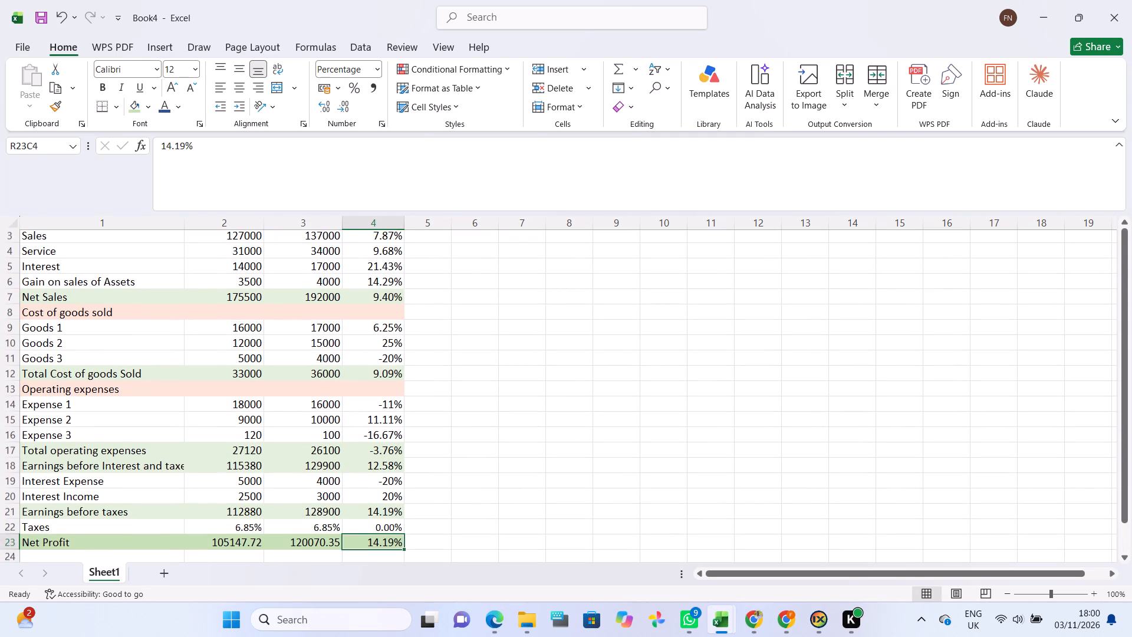
pyautogui.scroll(-2, 222, 268)
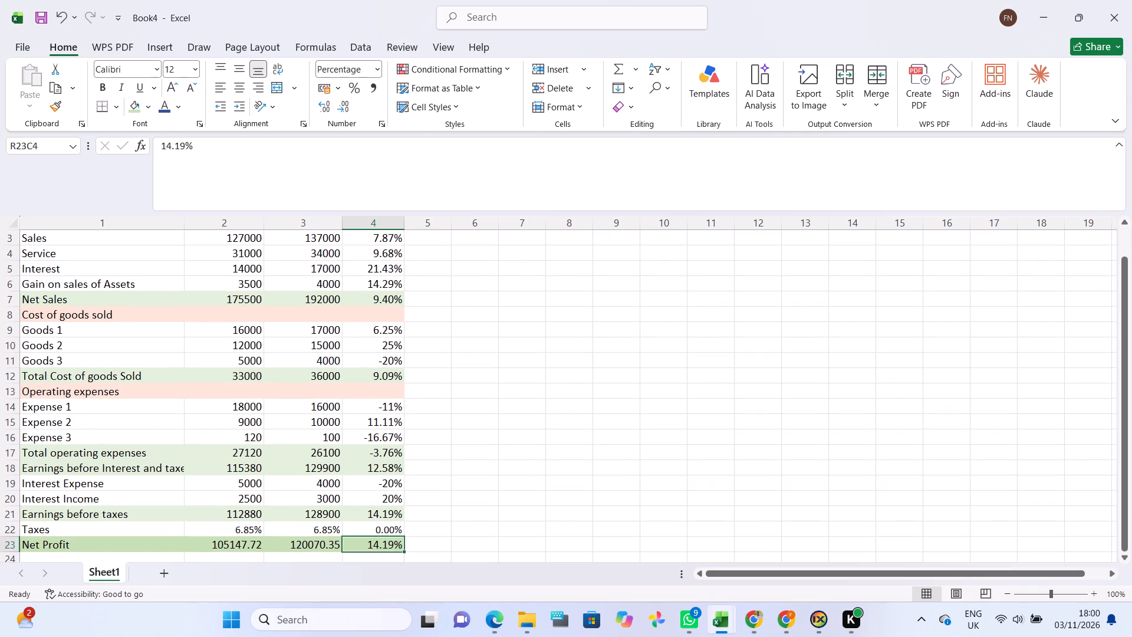
pyautogui.scroll(1, 319, 386)
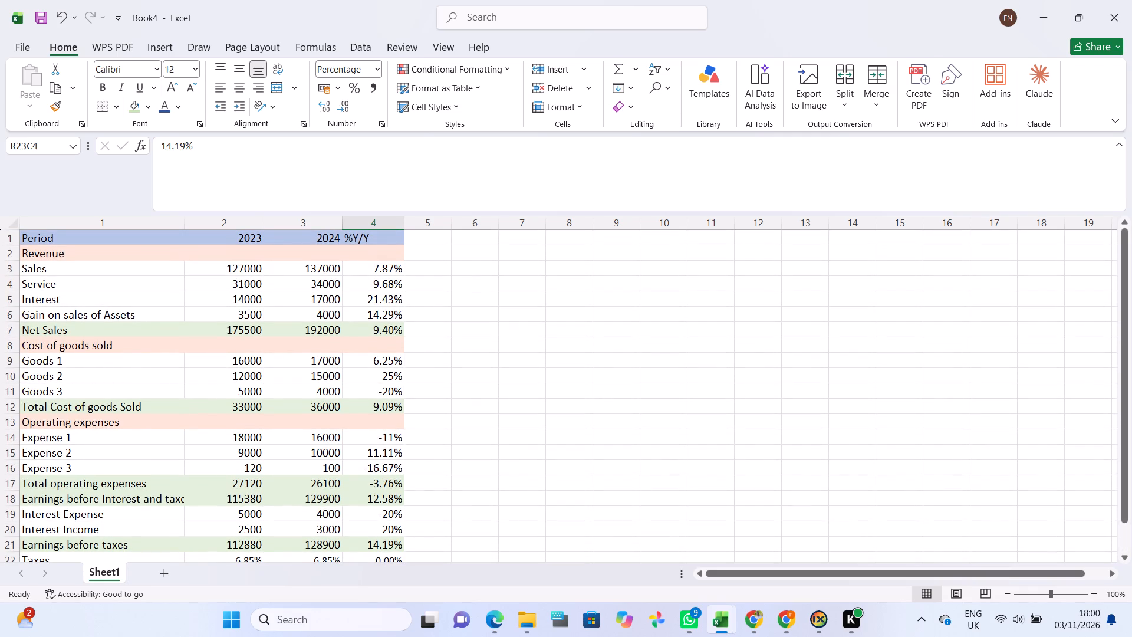
# Format the 2023 and 2024 cells from Revenue through Earnings before taxes as Number with 2 decimals, thousands separator and red -1,234.10 negatives.
pyautogui.moveTo(200, 260); pyautogui.dragTo(264, 283)
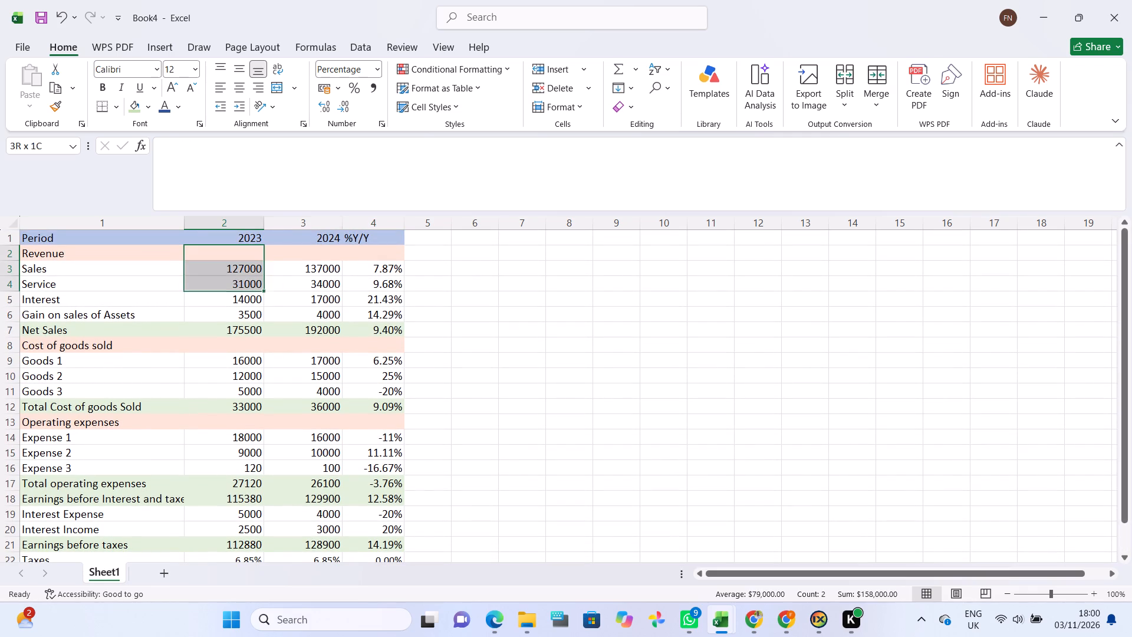
pyautogui.moveTo(264, 283); pyautogui.dragTo(351, 337)
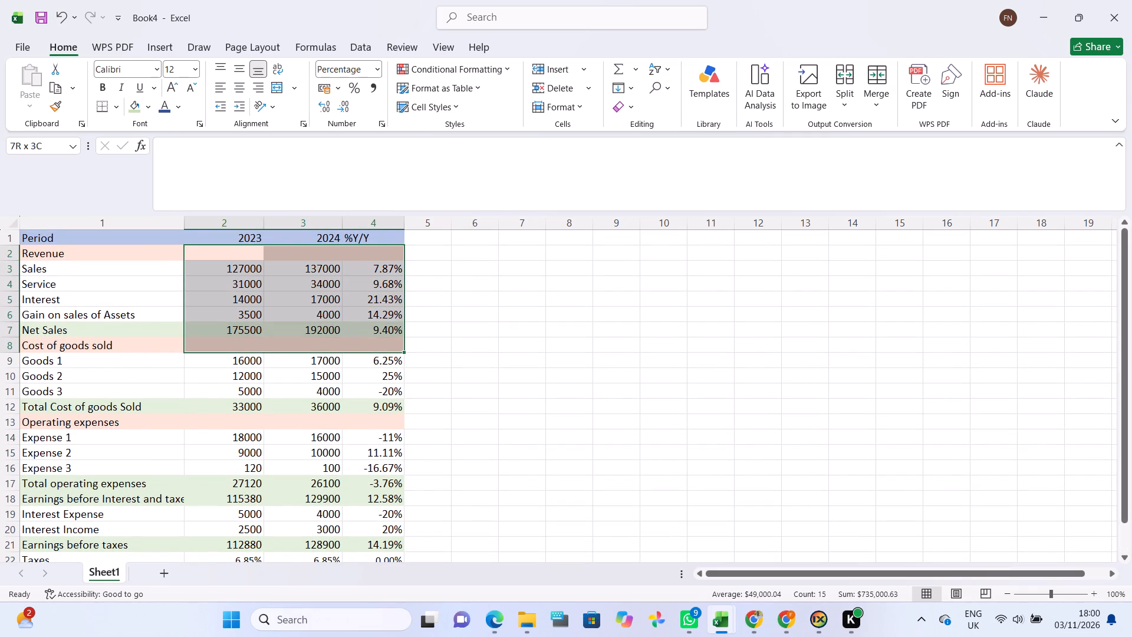
pyautogui.moveTo(351, 337); pyautogui.dragTo(340, 501)
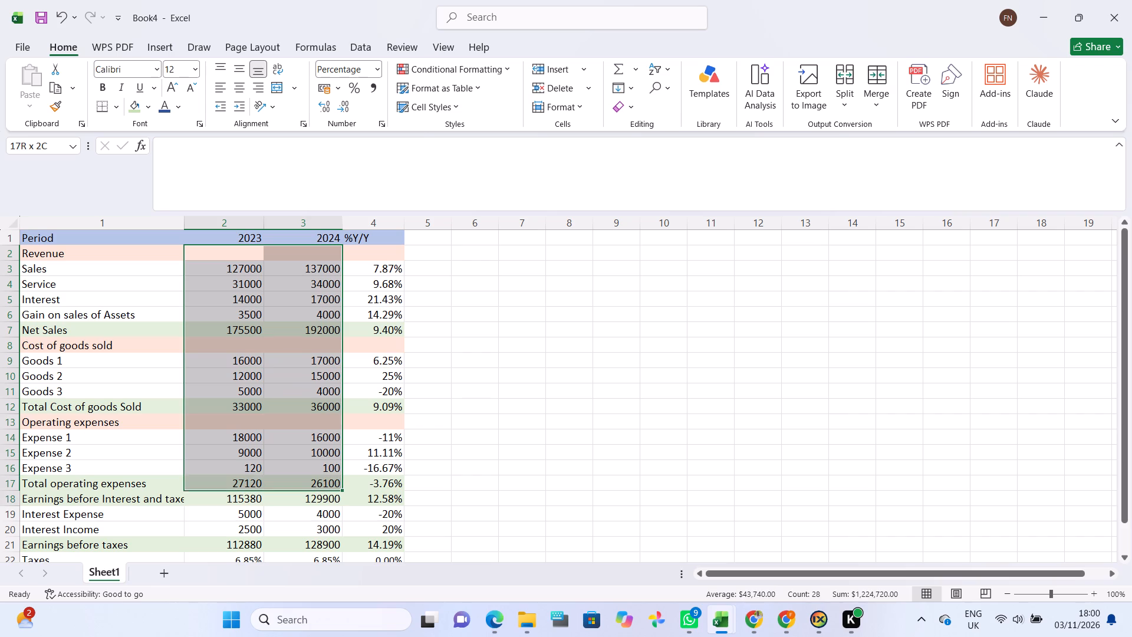
pyautogui.moveTo(340, 501); pyautogui.dragTo(341, 546)
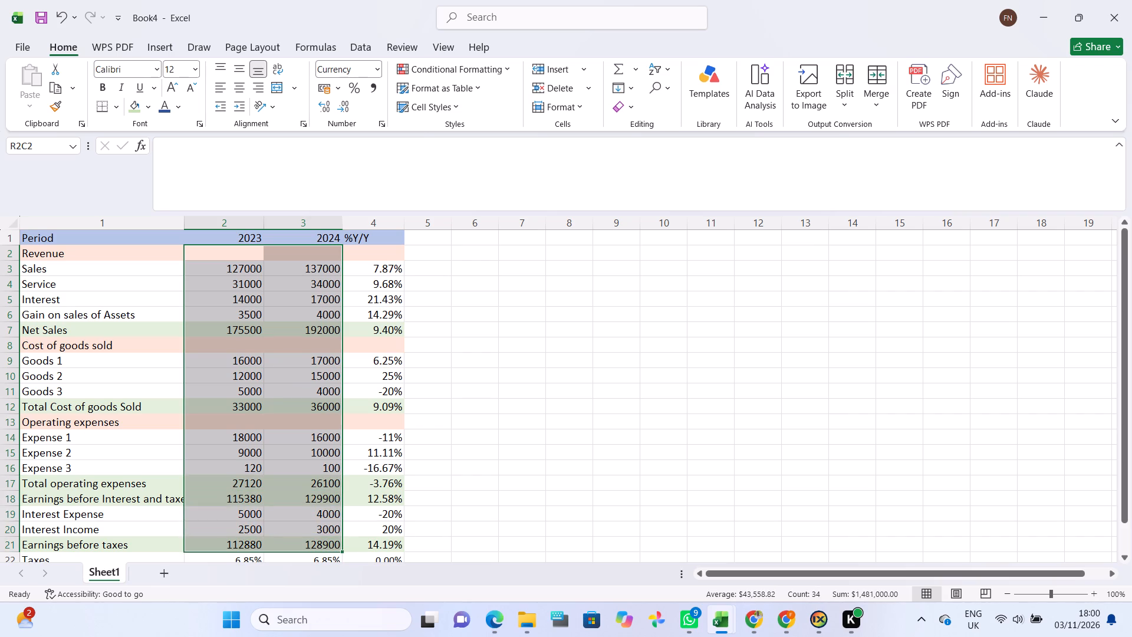
pyautogui.hotkey('ctrl', '1')
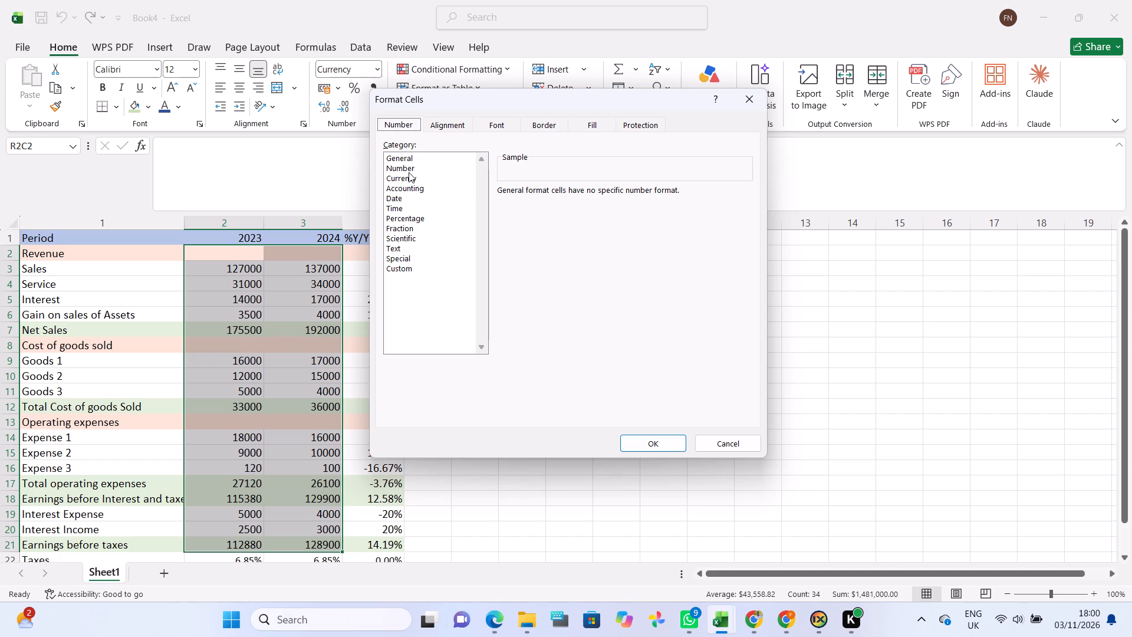
pyautogui.click(409, 169)
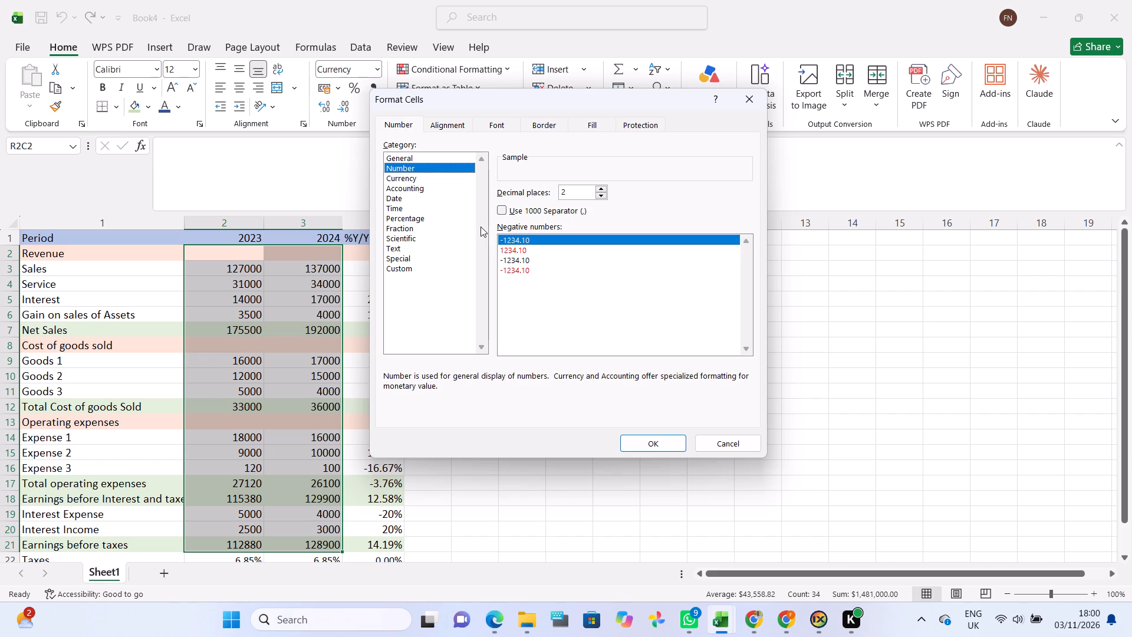
pyautogui.click(499, 212)
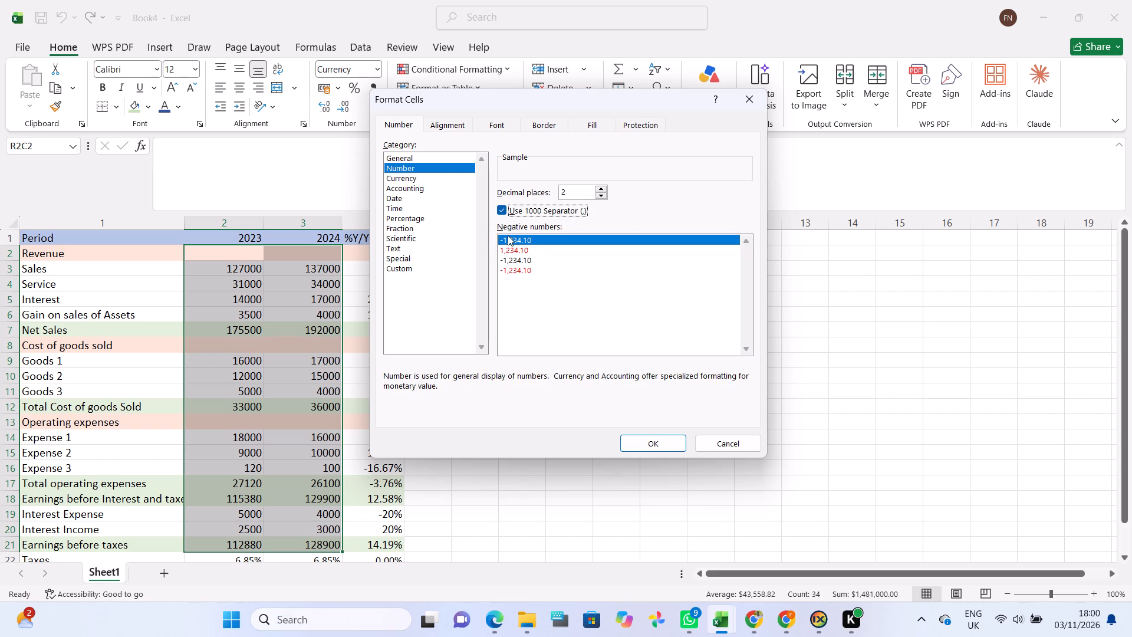
pyautogui.click(515, 271)
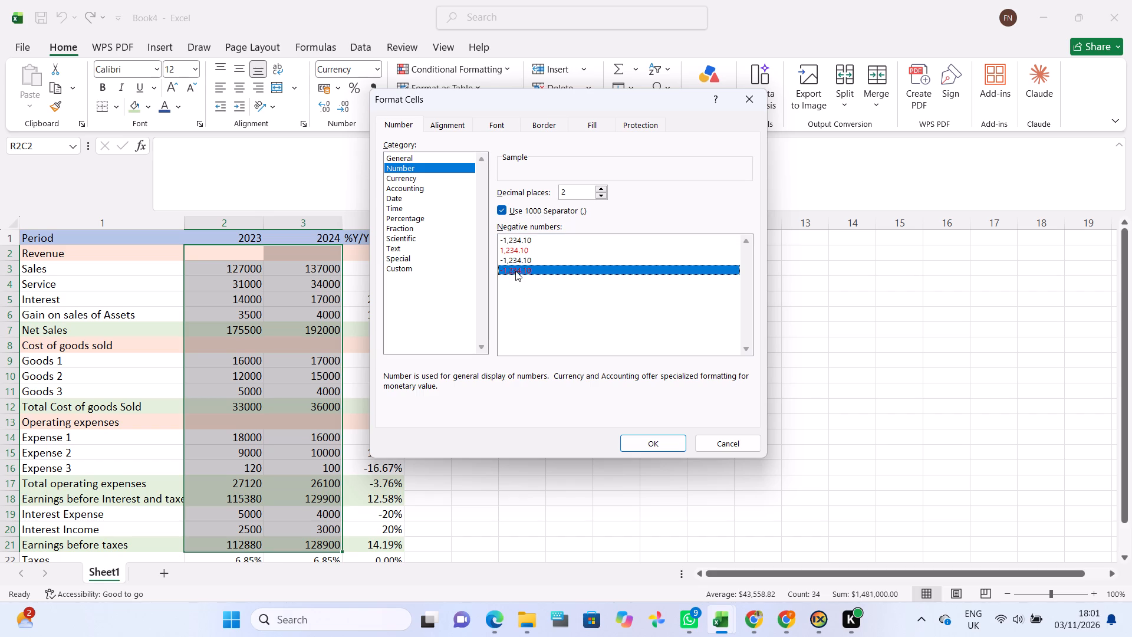
pyautogui.click(513, 238)
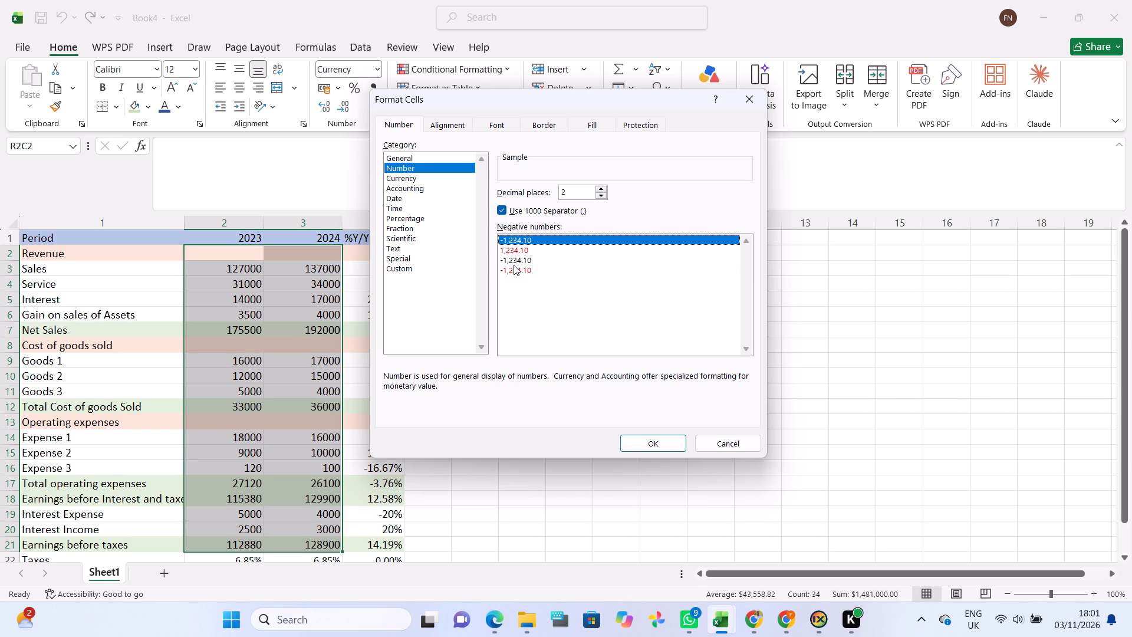
pyautogui.click(514, 271)
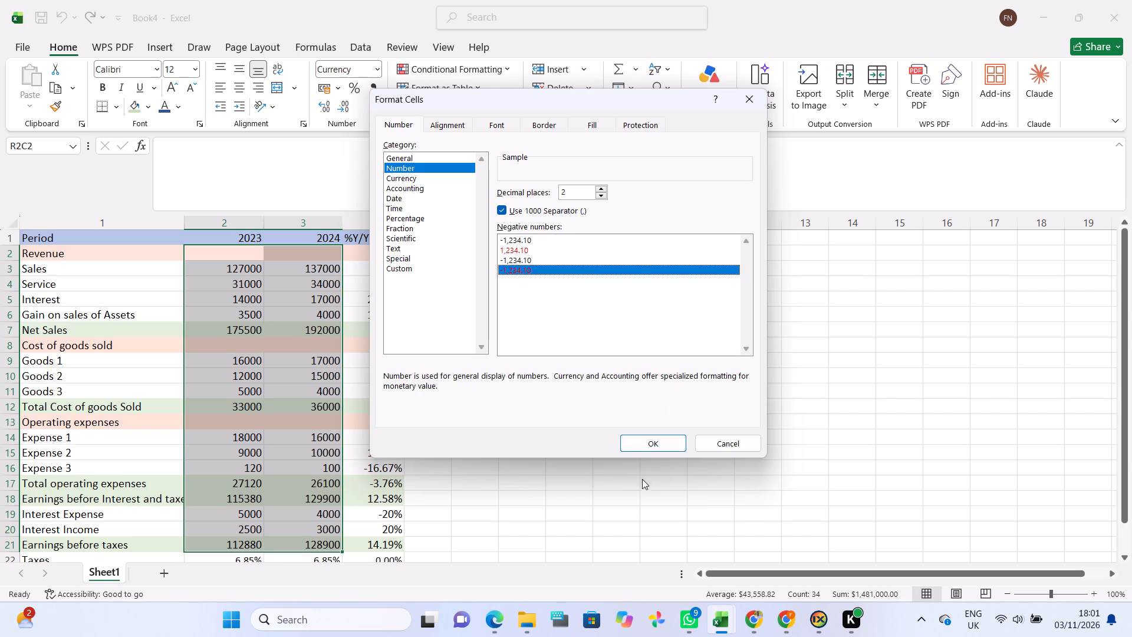
pyautogui.click(643, 445)
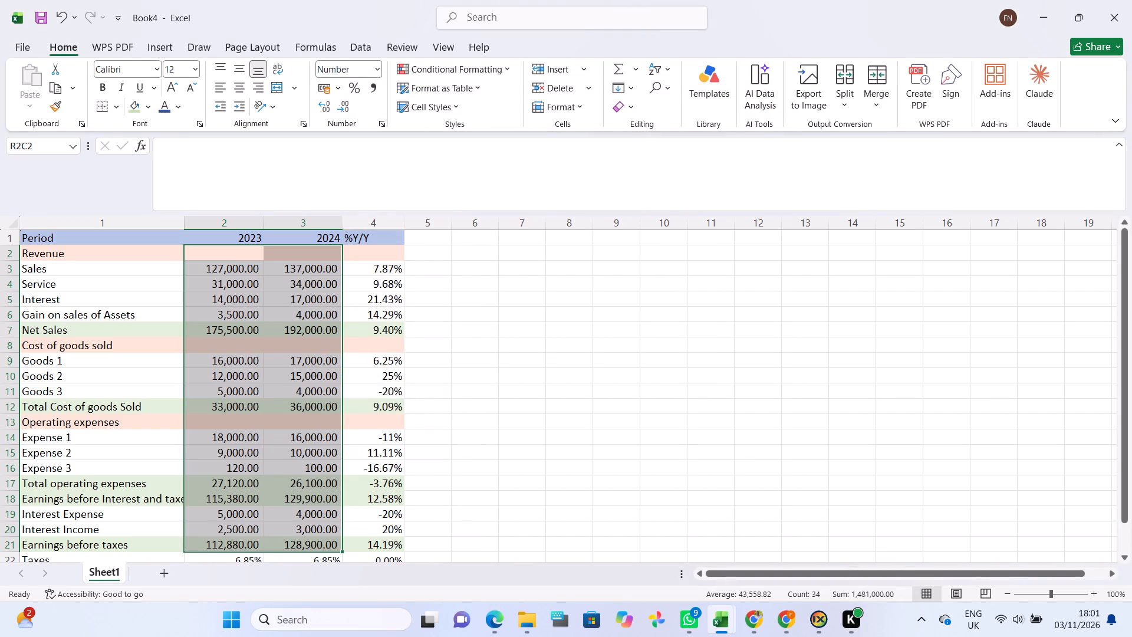
pyautogui.click(507, 409)
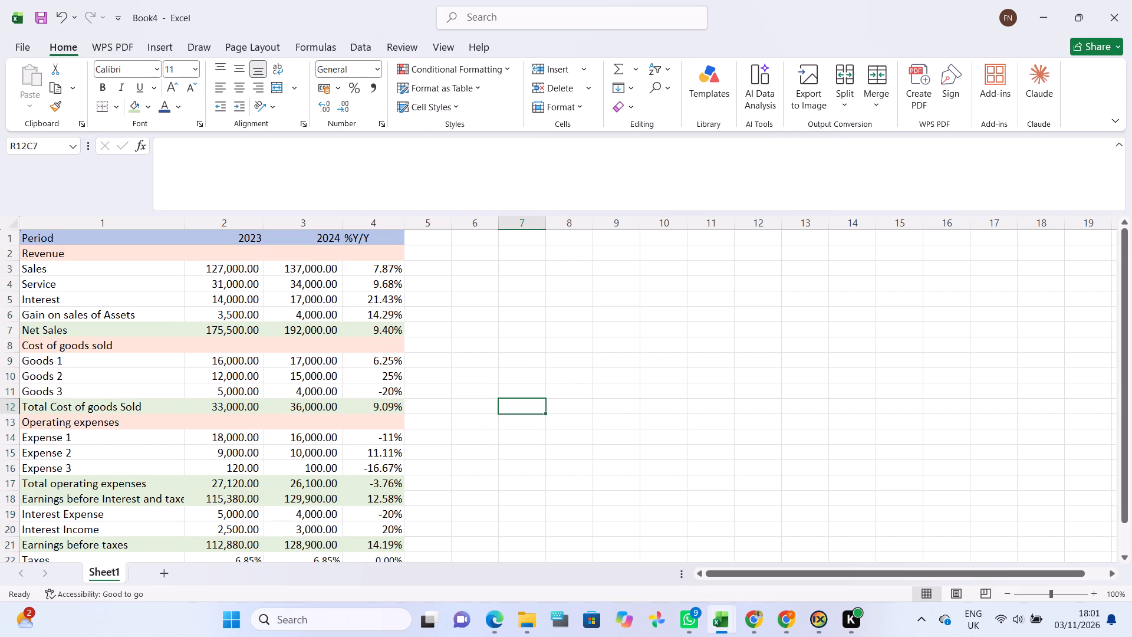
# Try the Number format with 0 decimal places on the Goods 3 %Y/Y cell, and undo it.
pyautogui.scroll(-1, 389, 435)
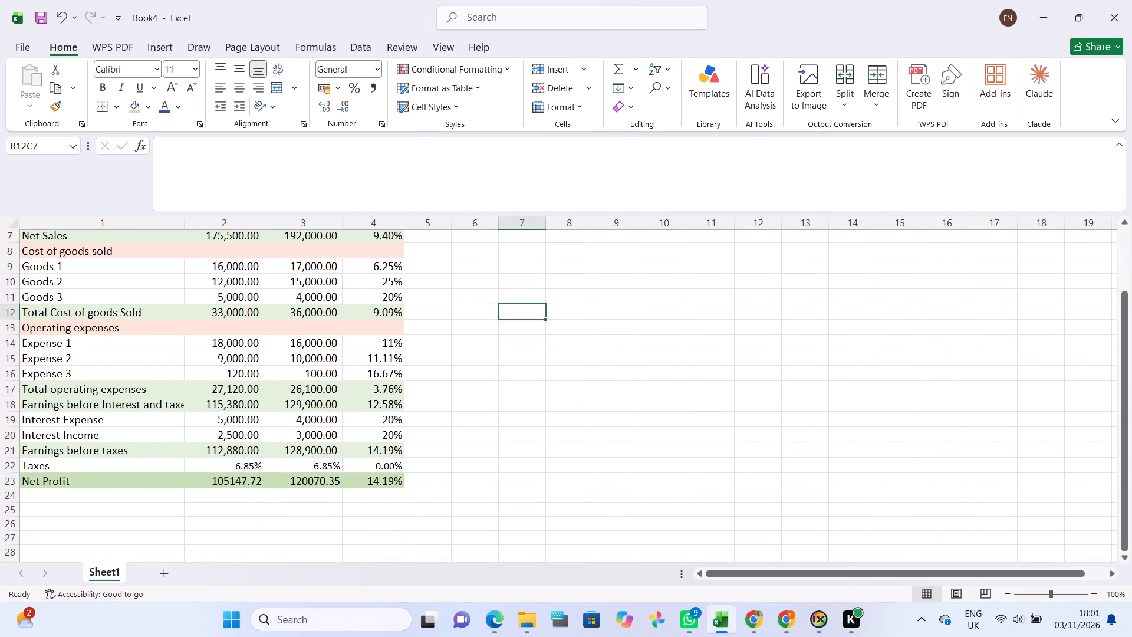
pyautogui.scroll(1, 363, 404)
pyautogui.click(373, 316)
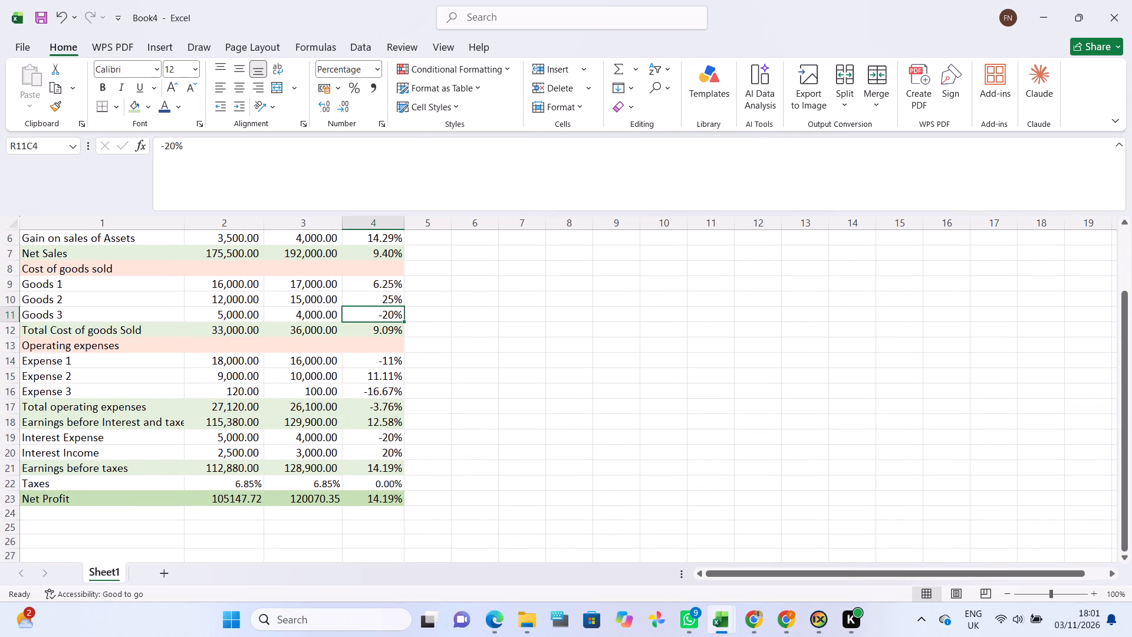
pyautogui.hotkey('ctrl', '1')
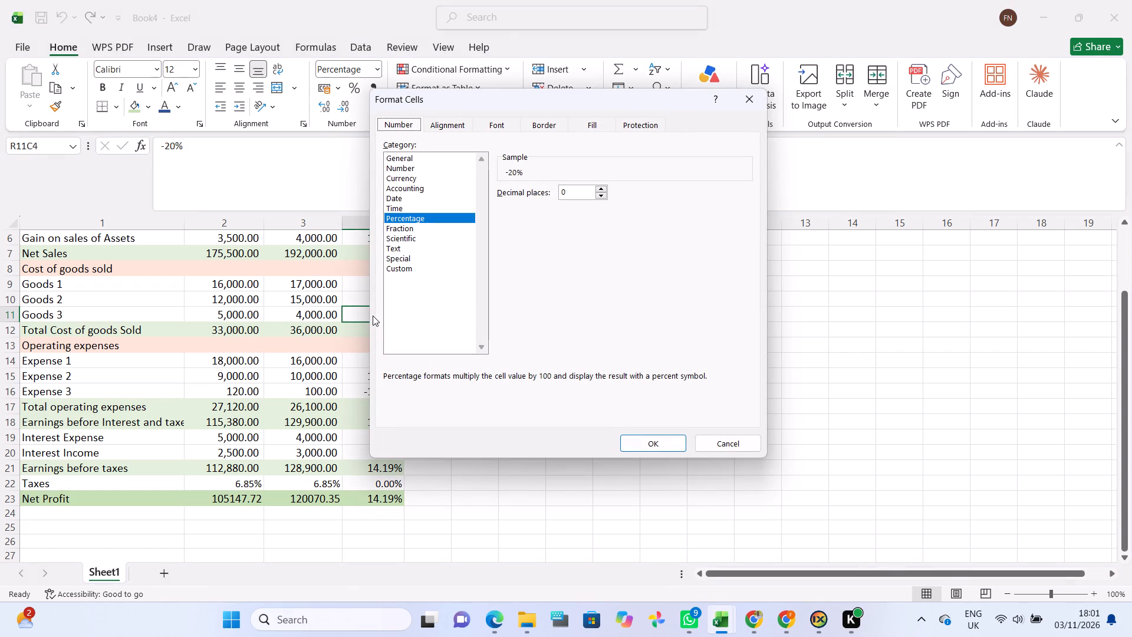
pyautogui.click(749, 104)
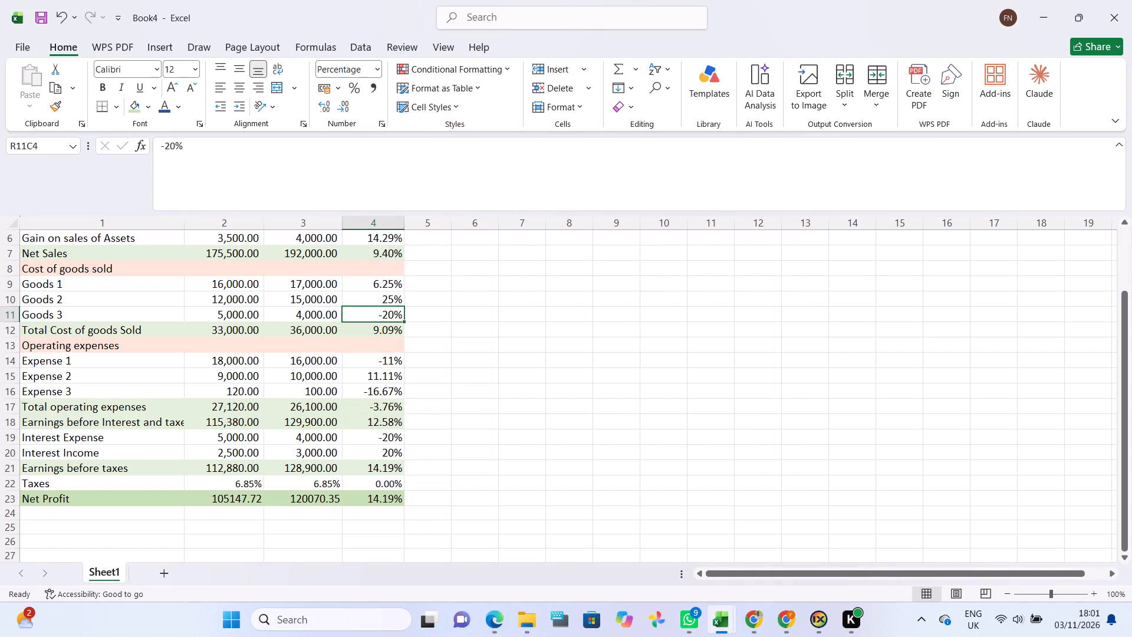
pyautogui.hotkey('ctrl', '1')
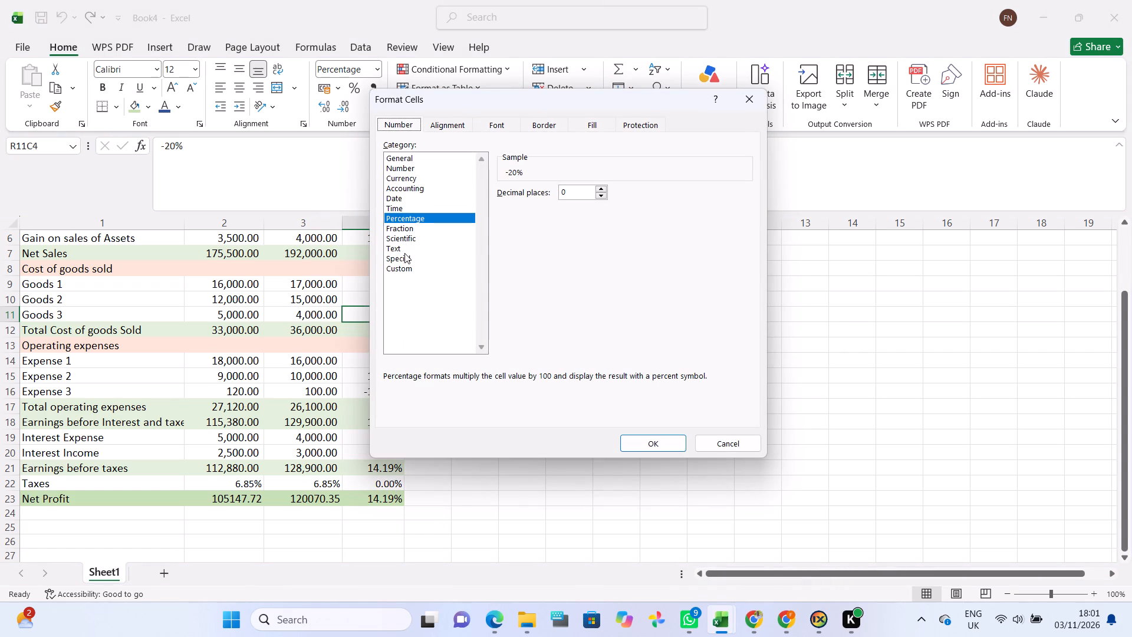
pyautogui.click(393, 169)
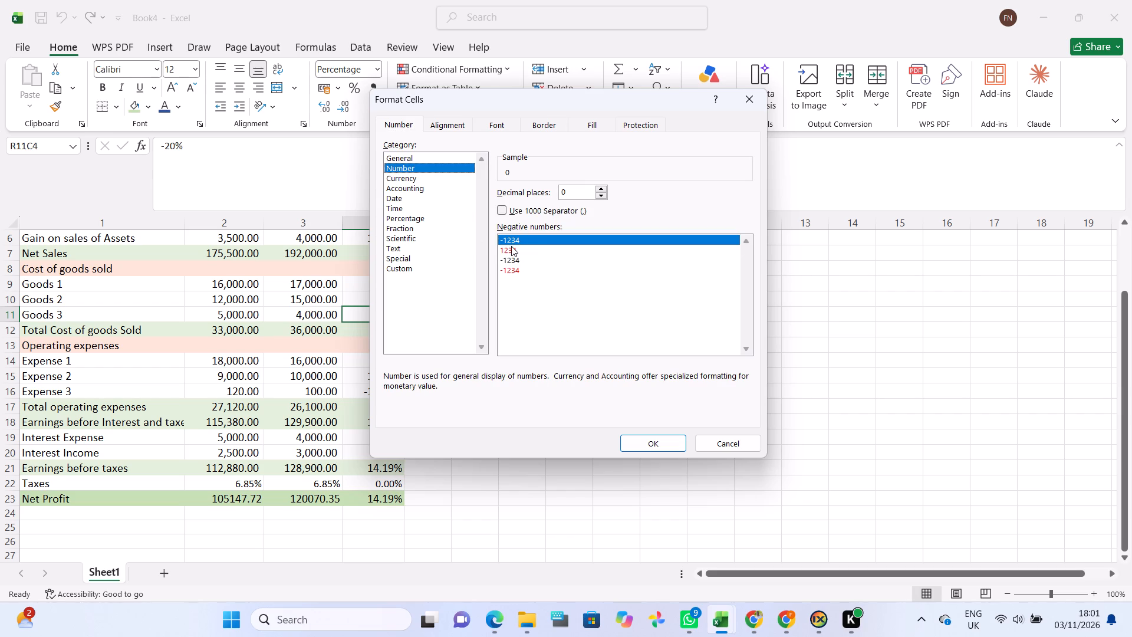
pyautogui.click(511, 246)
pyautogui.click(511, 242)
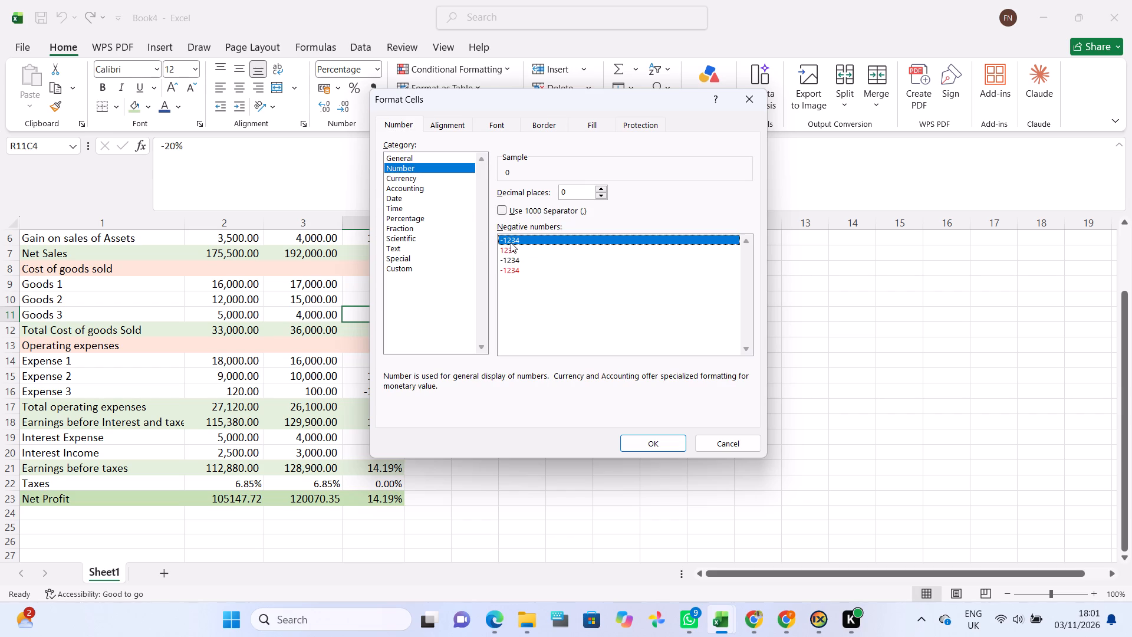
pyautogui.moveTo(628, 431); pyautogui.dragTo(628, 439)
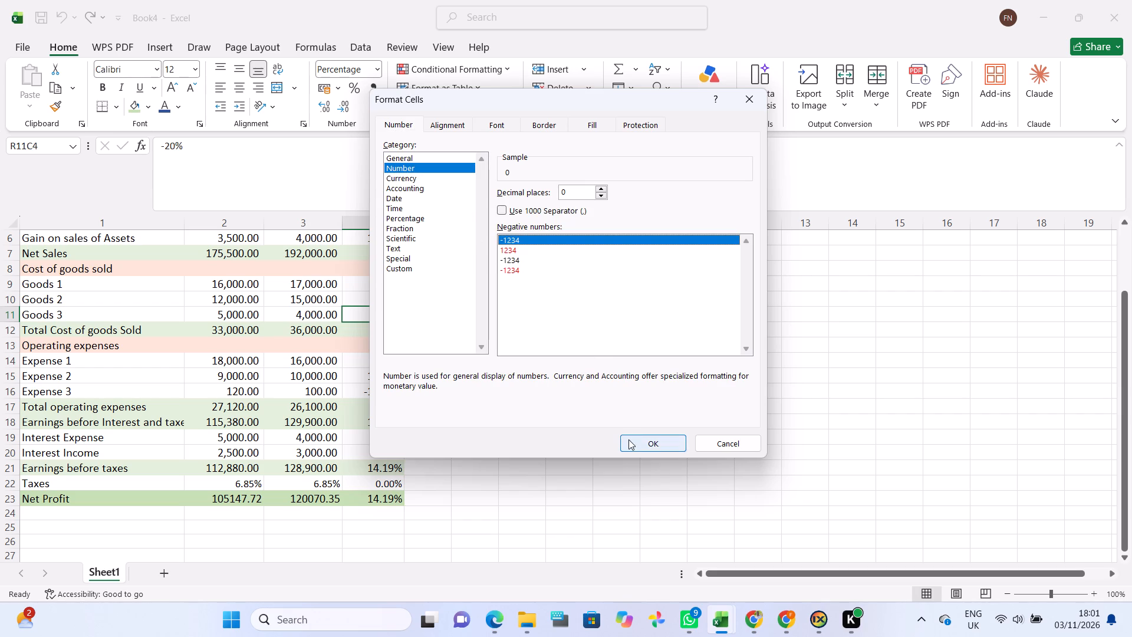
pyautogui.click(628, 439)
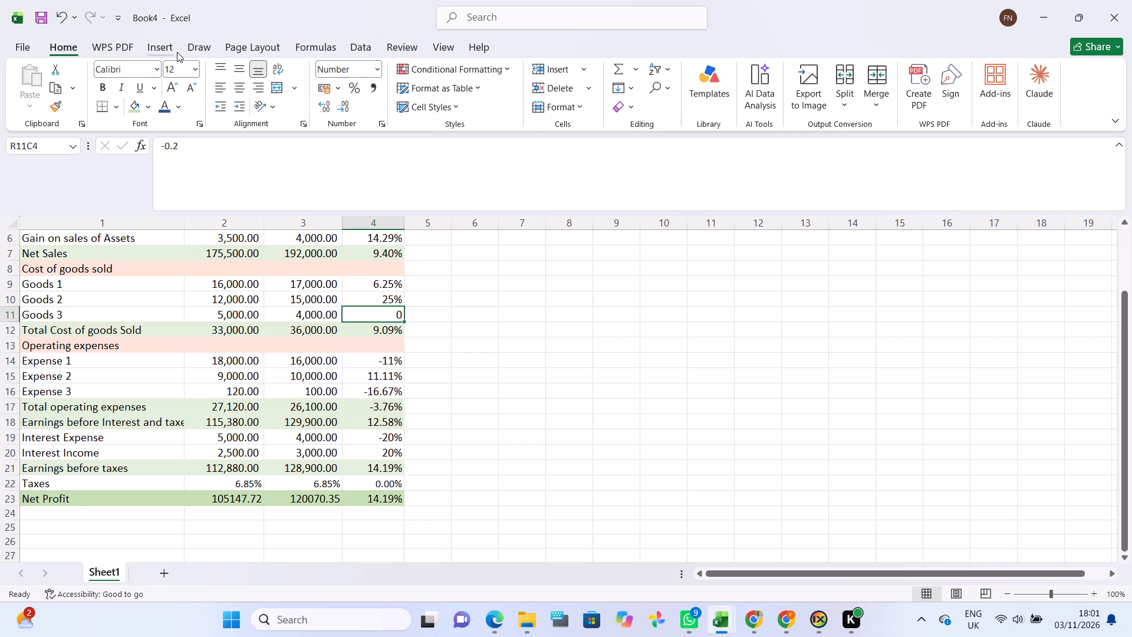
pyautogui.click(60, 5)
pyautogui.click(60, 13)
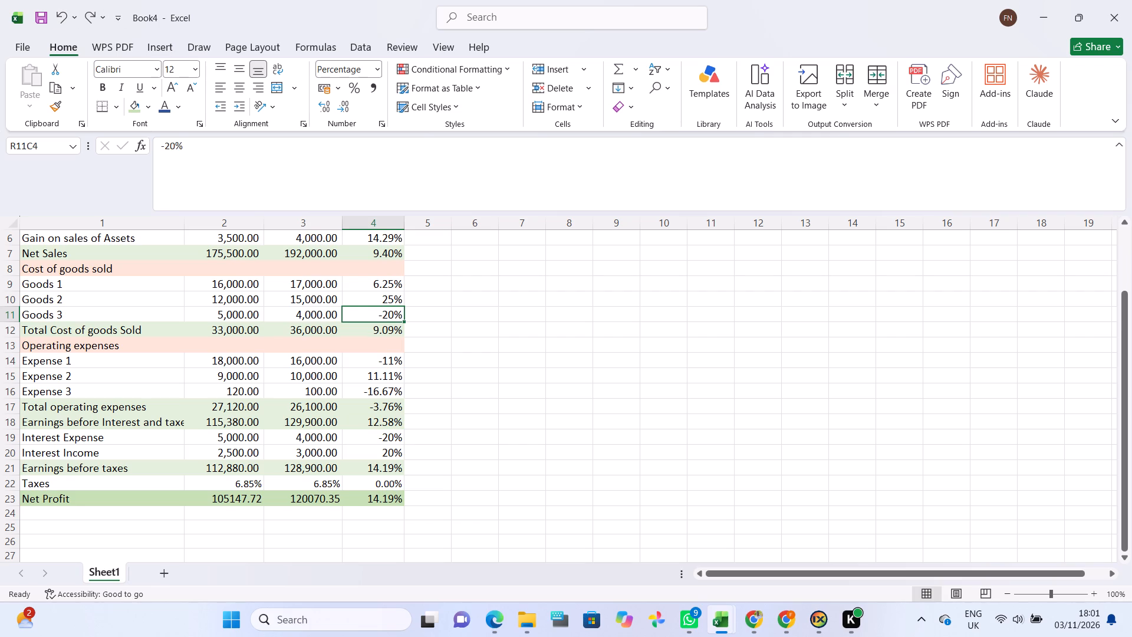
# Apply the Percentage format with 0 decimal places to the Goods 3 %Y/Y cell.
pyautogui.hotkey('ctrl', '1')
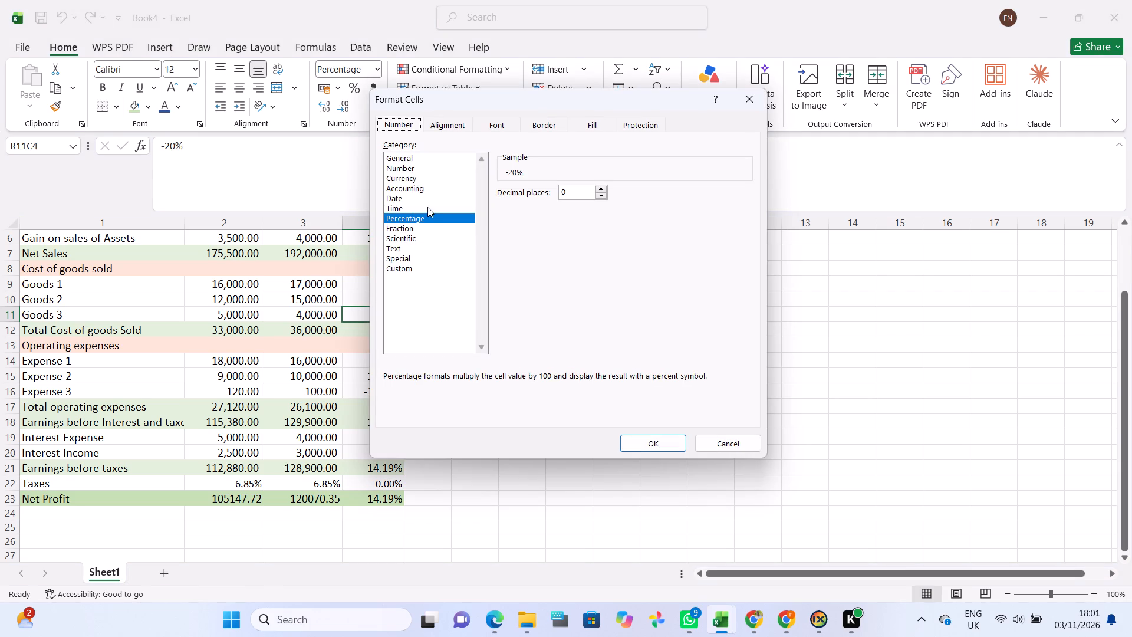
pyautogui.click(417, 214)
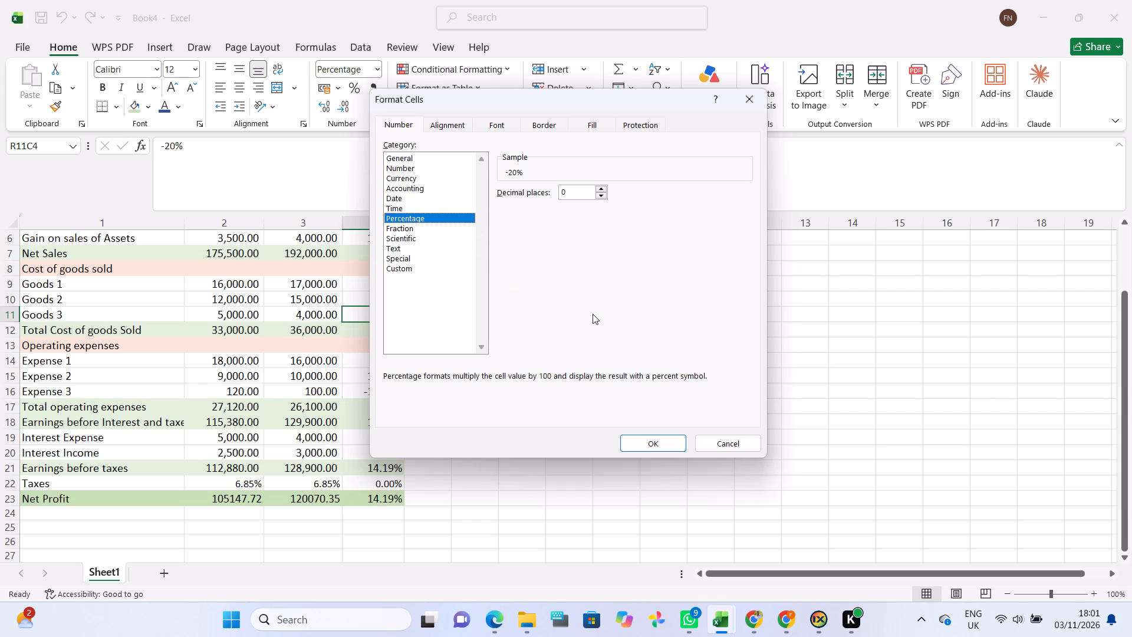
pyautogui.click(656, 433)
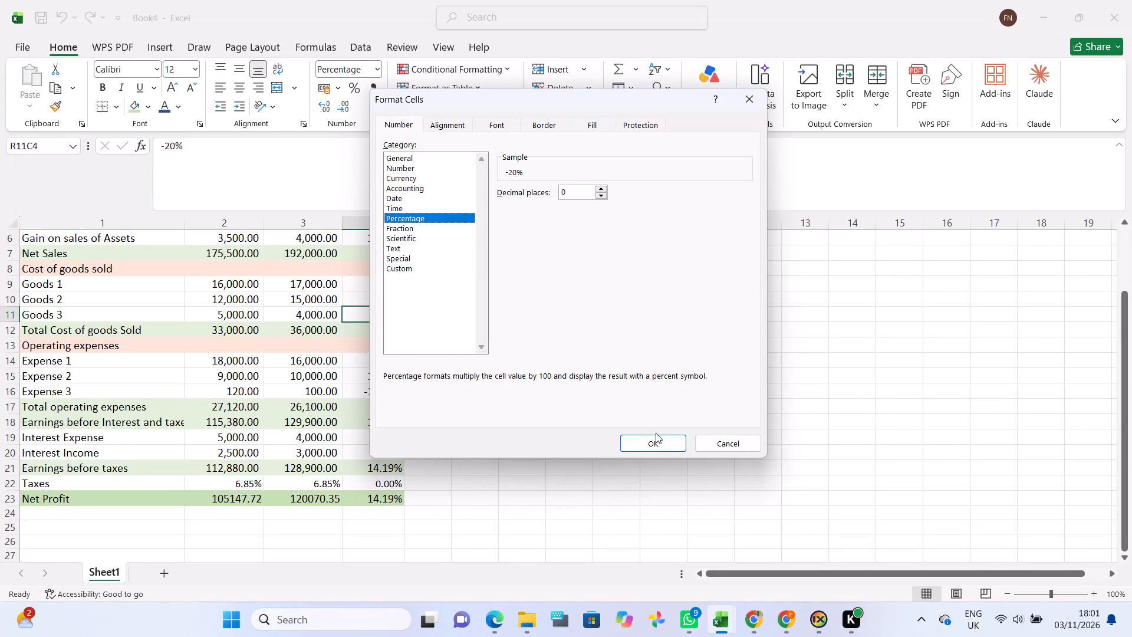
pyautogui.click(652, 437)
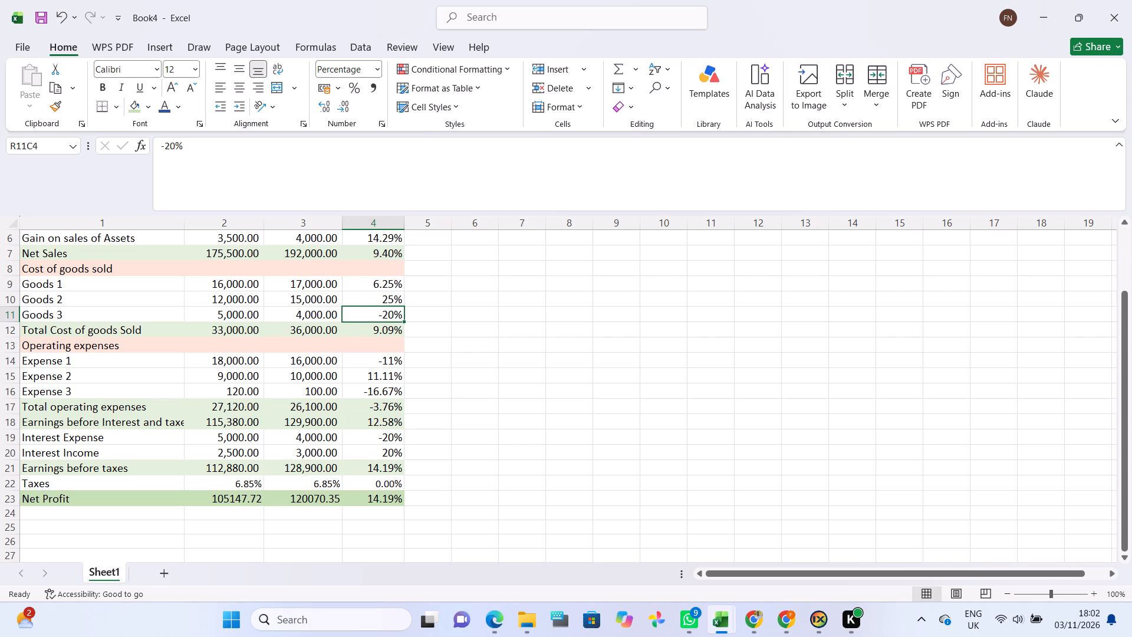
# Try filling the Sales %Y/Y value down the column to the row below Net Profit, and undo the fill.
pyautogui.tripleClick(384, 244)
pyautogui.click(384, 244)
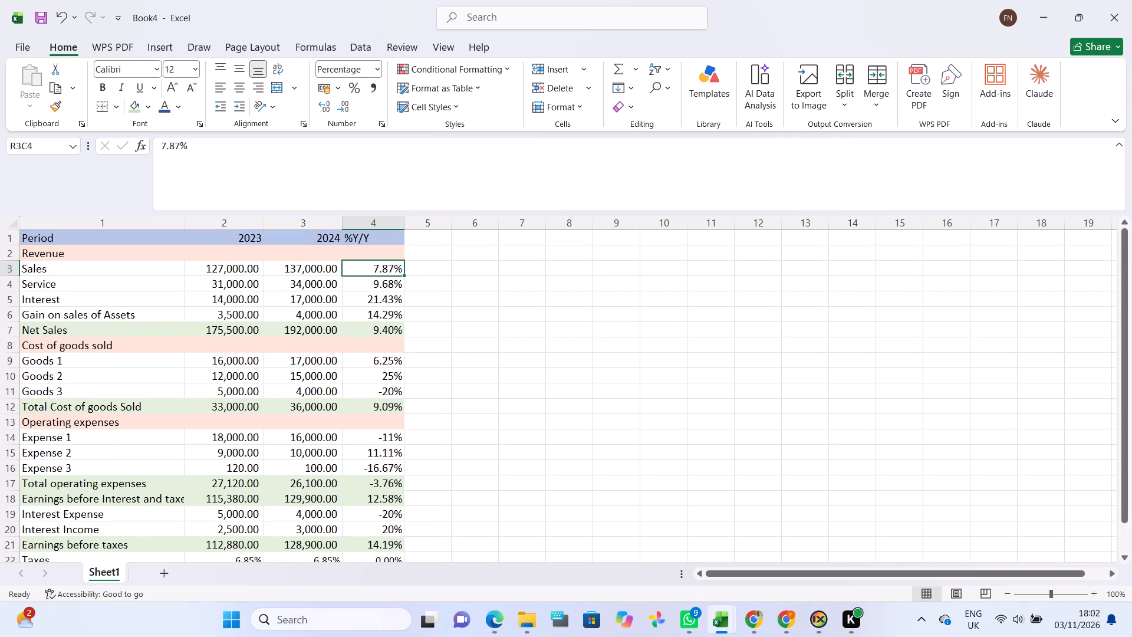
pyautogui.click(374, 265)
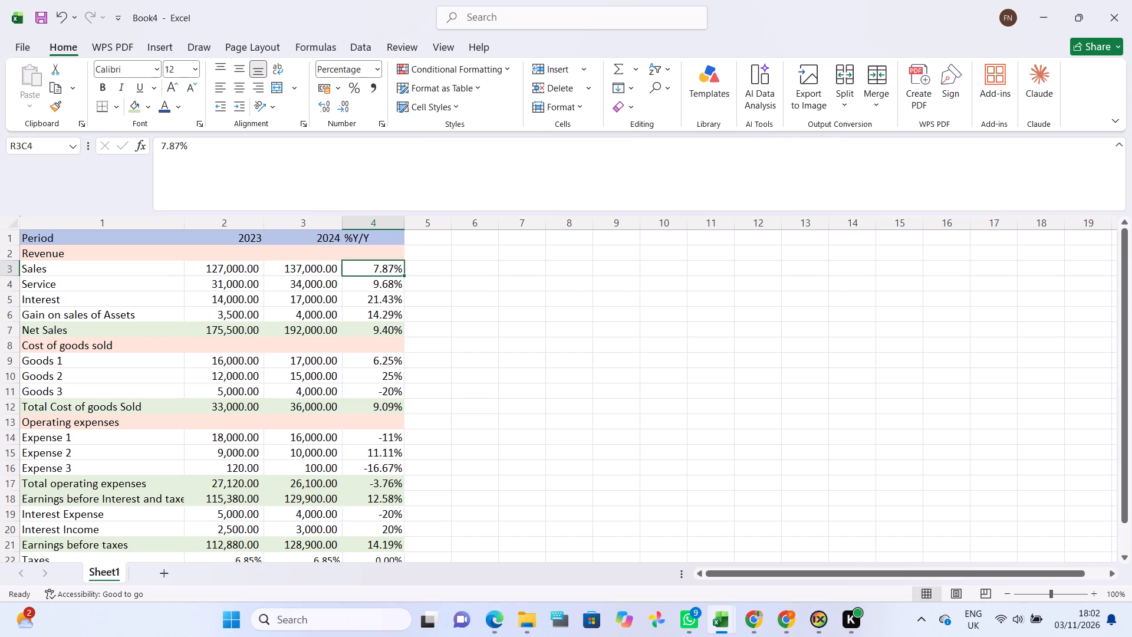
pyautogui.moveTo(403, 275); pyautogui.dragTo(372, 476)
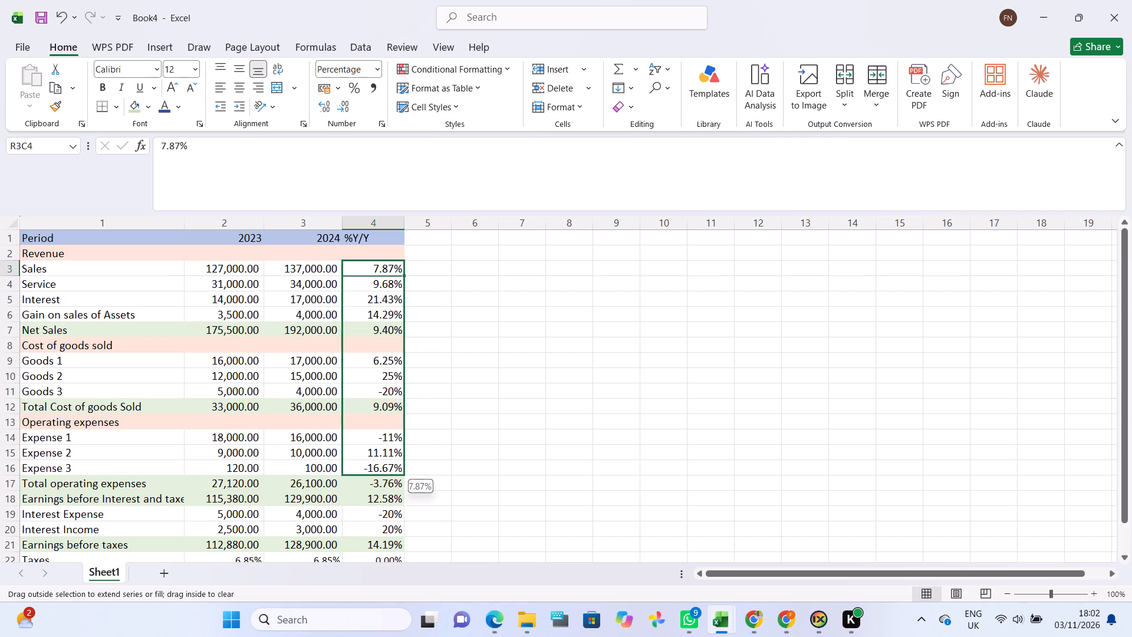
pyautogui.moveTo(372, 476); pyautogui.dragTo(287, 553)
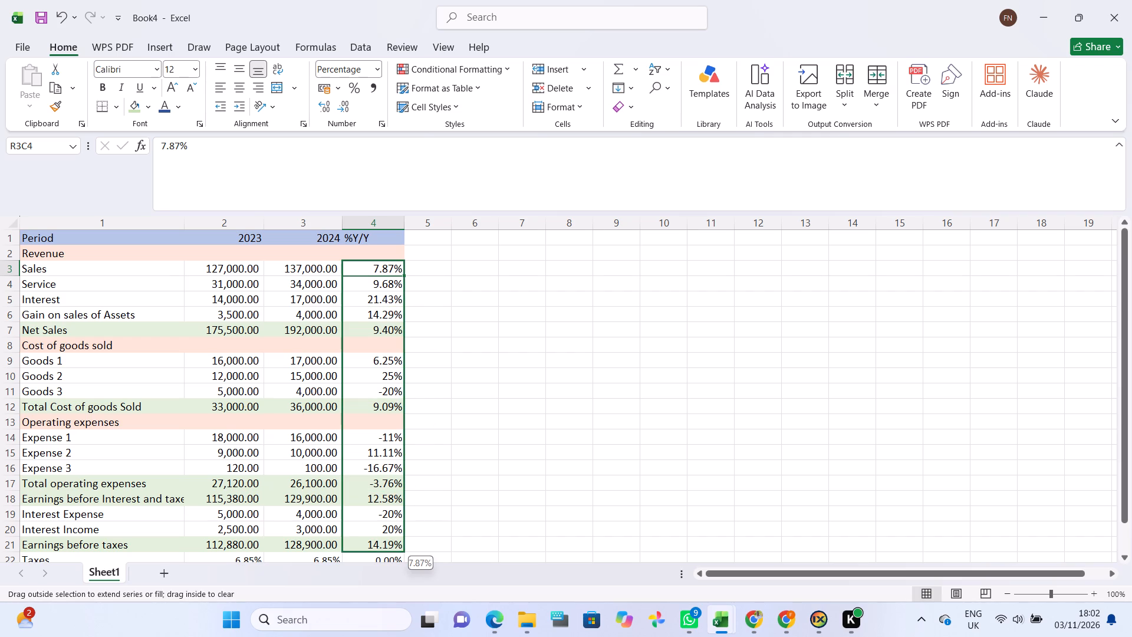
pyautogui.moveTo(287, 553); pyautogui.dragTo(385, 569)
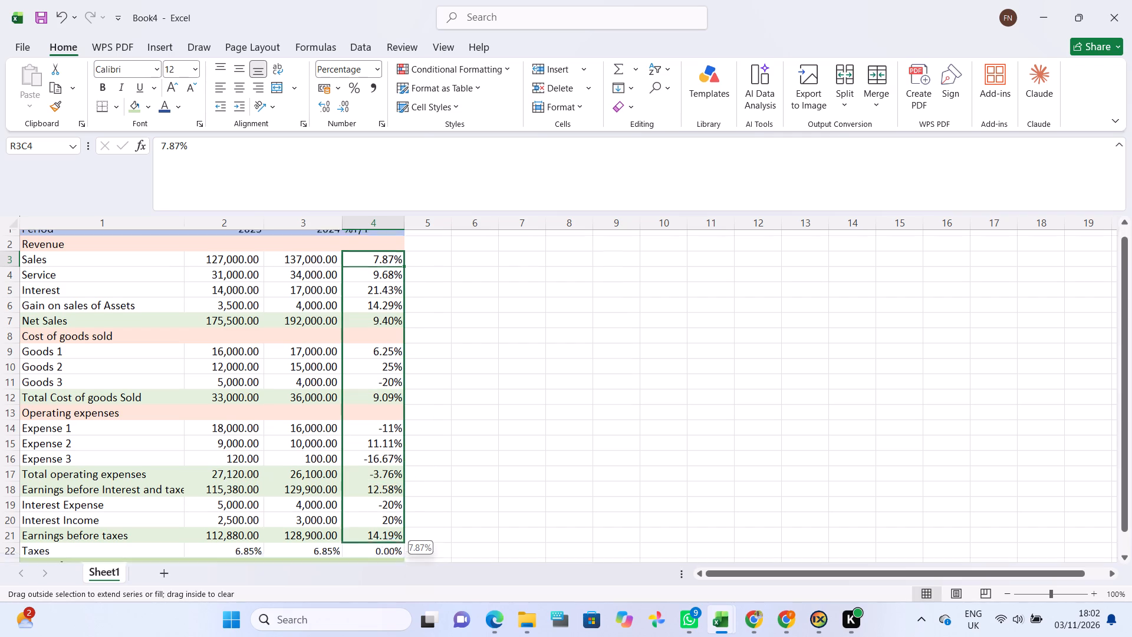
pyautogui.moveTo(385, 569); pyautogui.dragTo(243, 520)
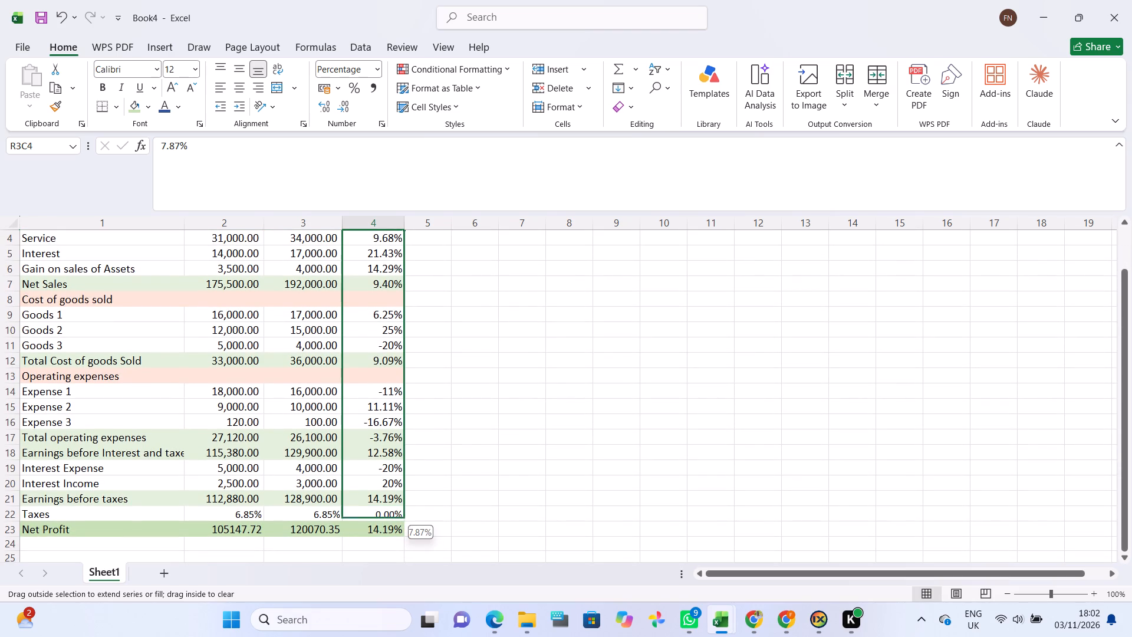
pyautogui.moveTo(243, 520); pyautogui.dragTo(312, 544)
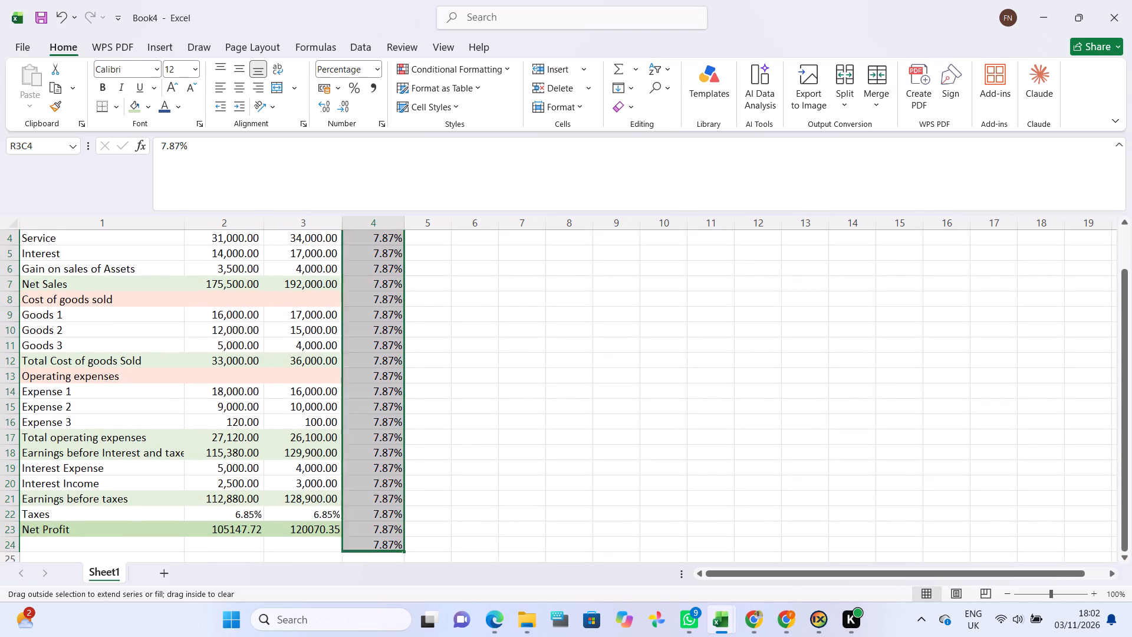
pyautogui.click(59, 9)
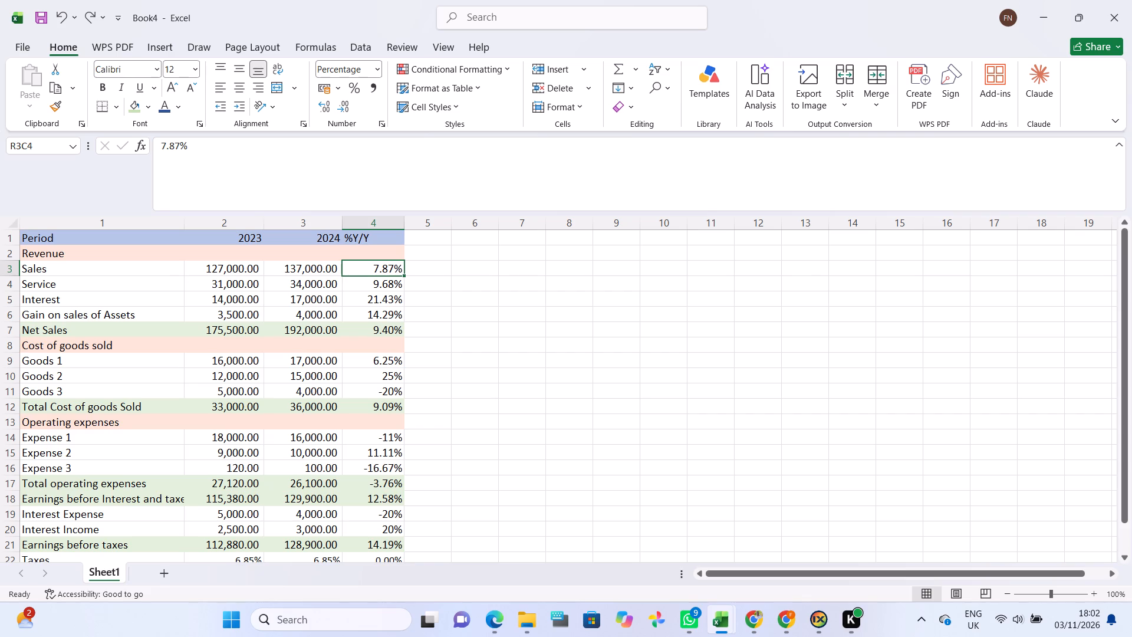
# Set the Goods 2 %Y/Y cell's Percentage format to 2 decimal places.
pyautogui.scroll(-1, 374, 330)
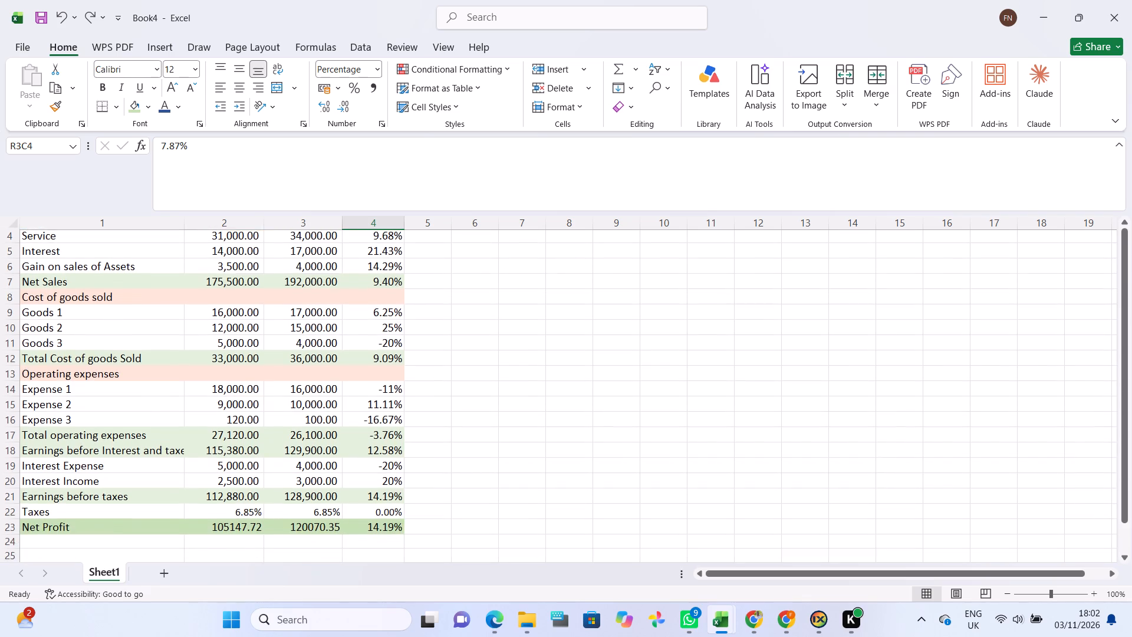
pyautogui.click(374, 328)
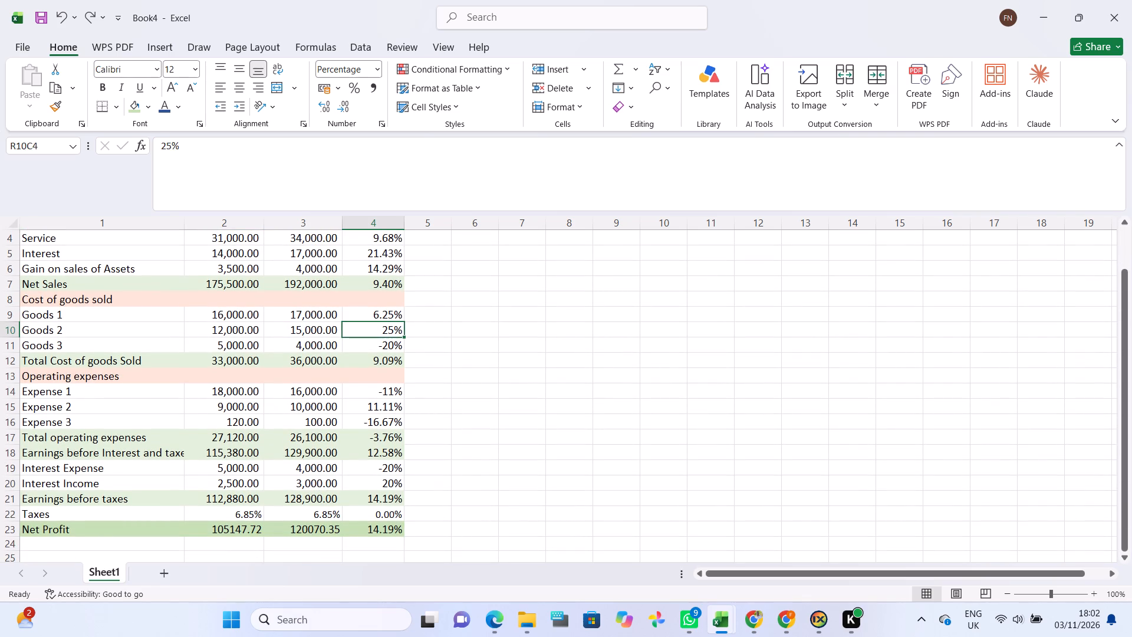
pyautogui.hotkey('ctrl', '1')
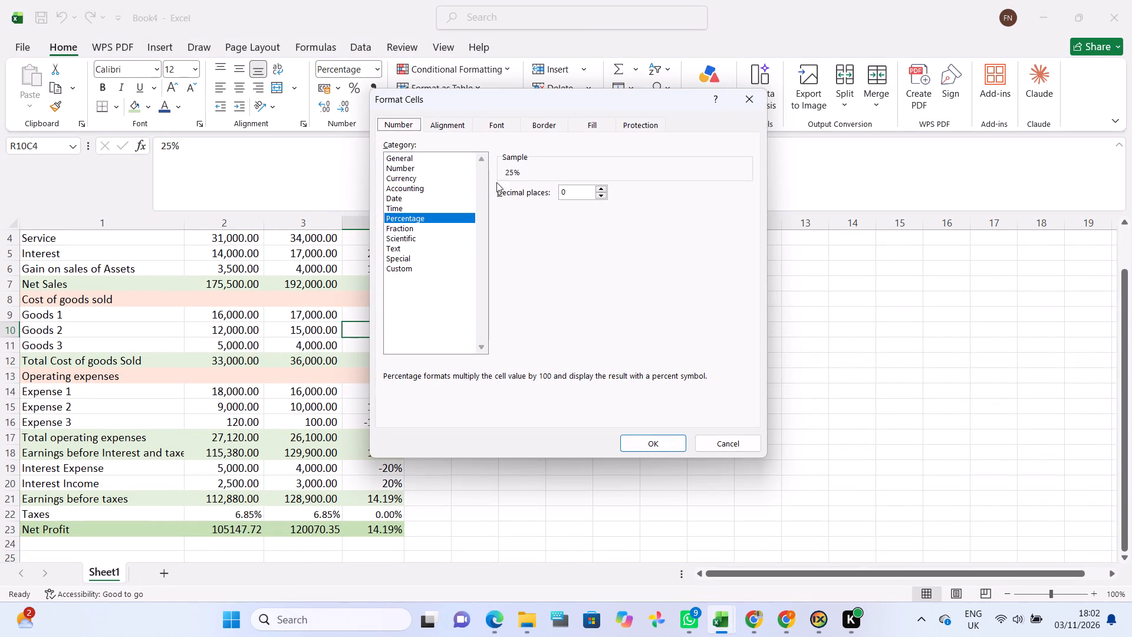
pyautogui.click(602, 191)
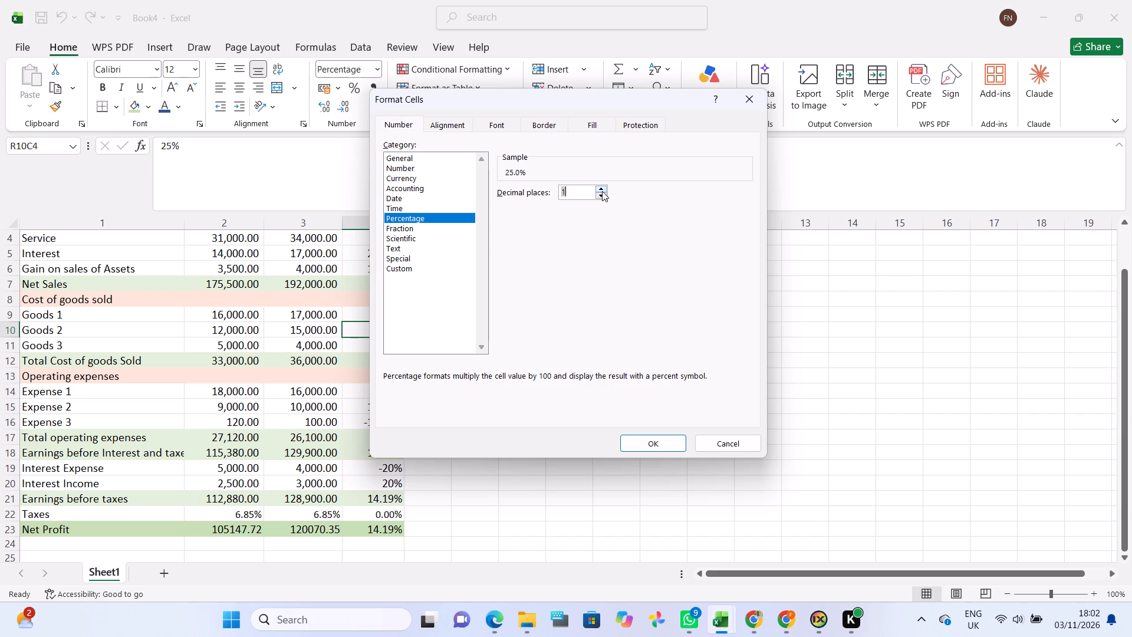
pyautogui.click(602, 191)
pyautogui.click(628, 446)
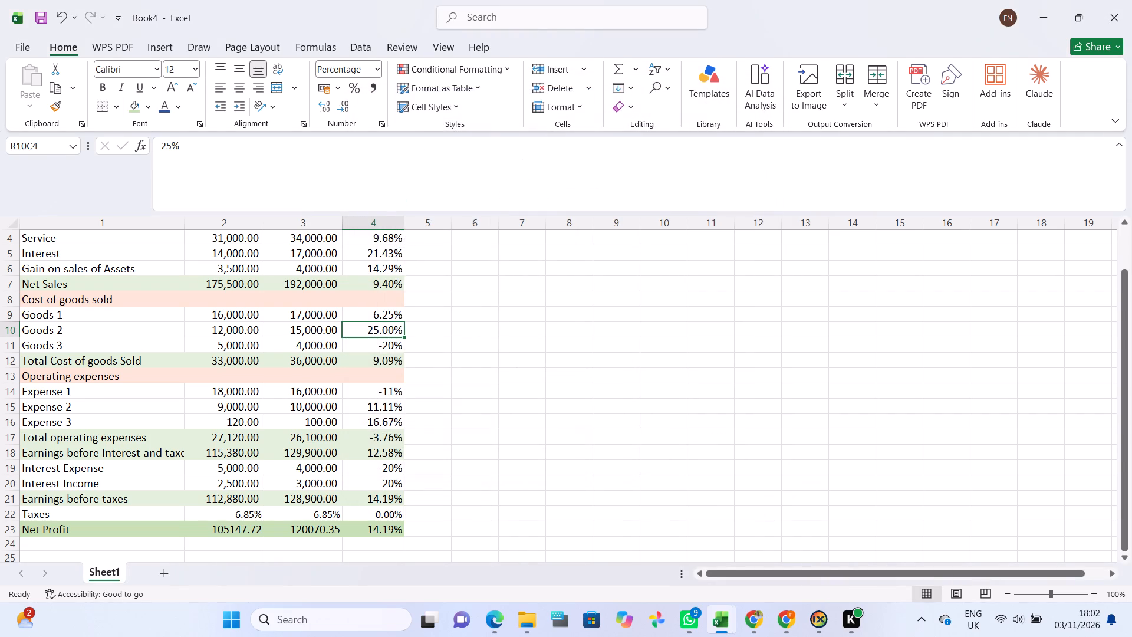
# Set the Goods 3 %Y/Y cell's Percentage format to 2 decimal places.
pyautogui.click(363, 346)
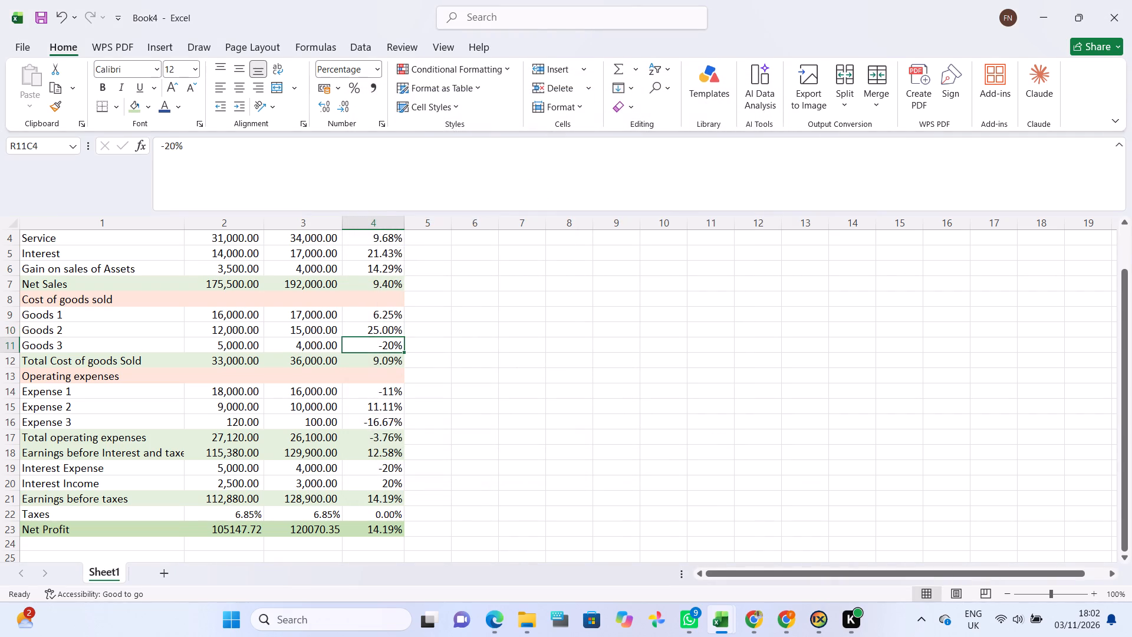
pyautogui.hotkey('ctrl', '1')
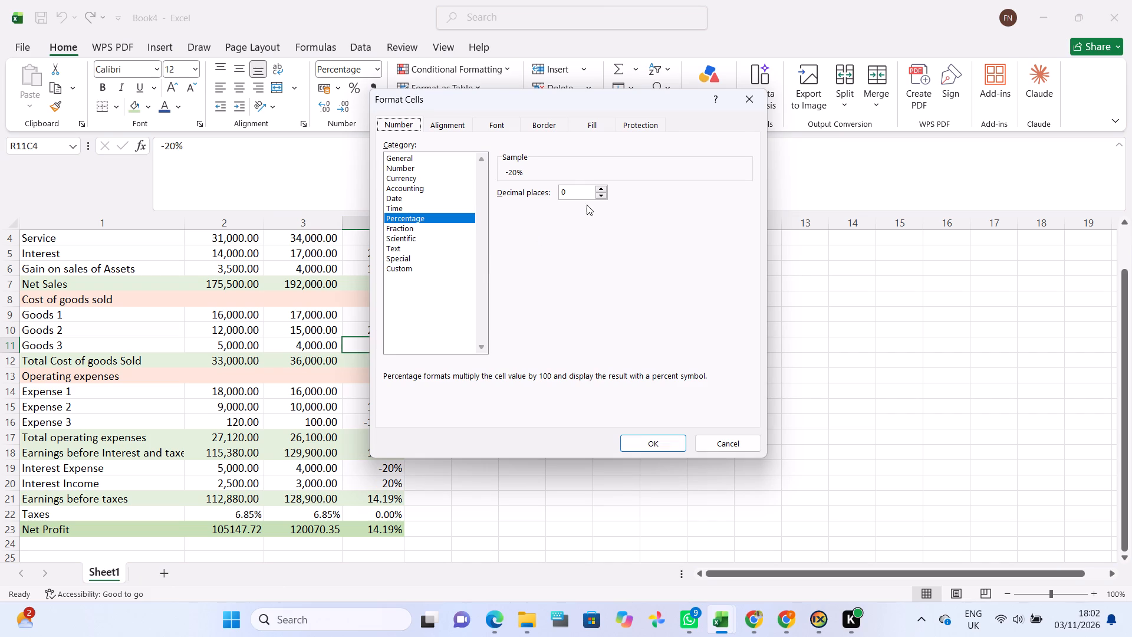
pyautogui.click(600, 198)
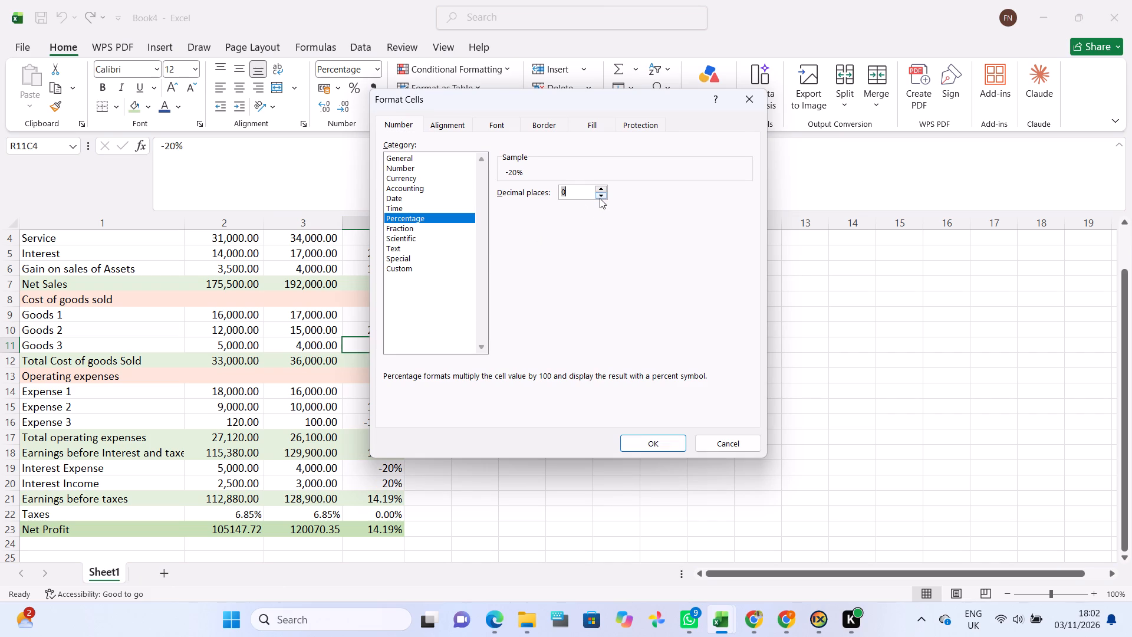
pyautogui.click(600, 198)
pyautogui.click(600, 198)
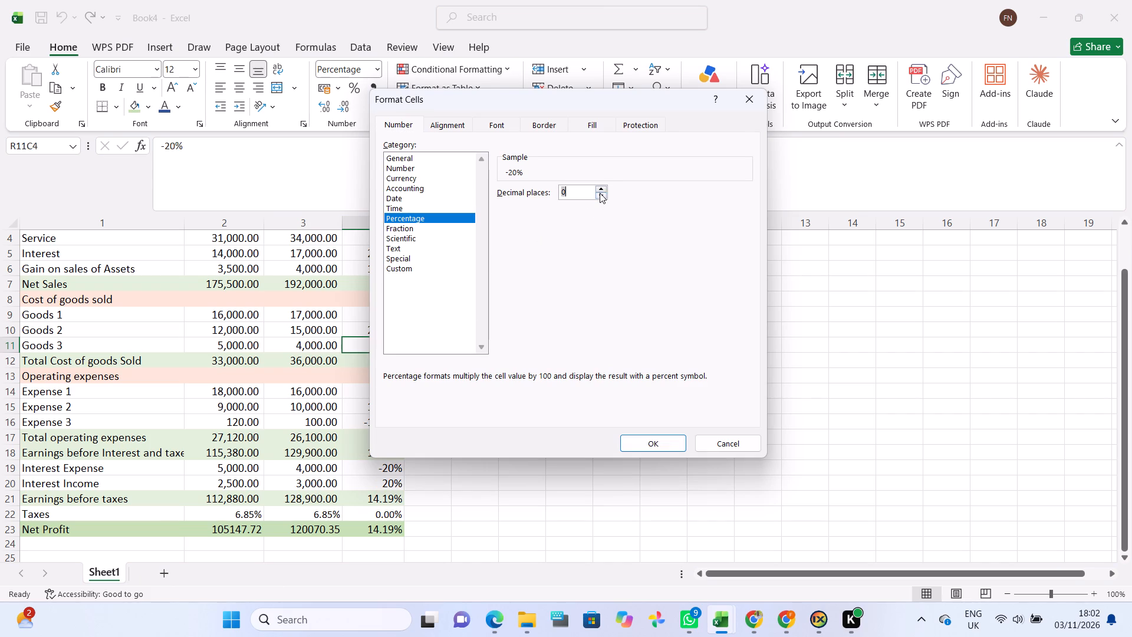
pyautogui.click(600, 194)
pyautogui.click(600, 188)
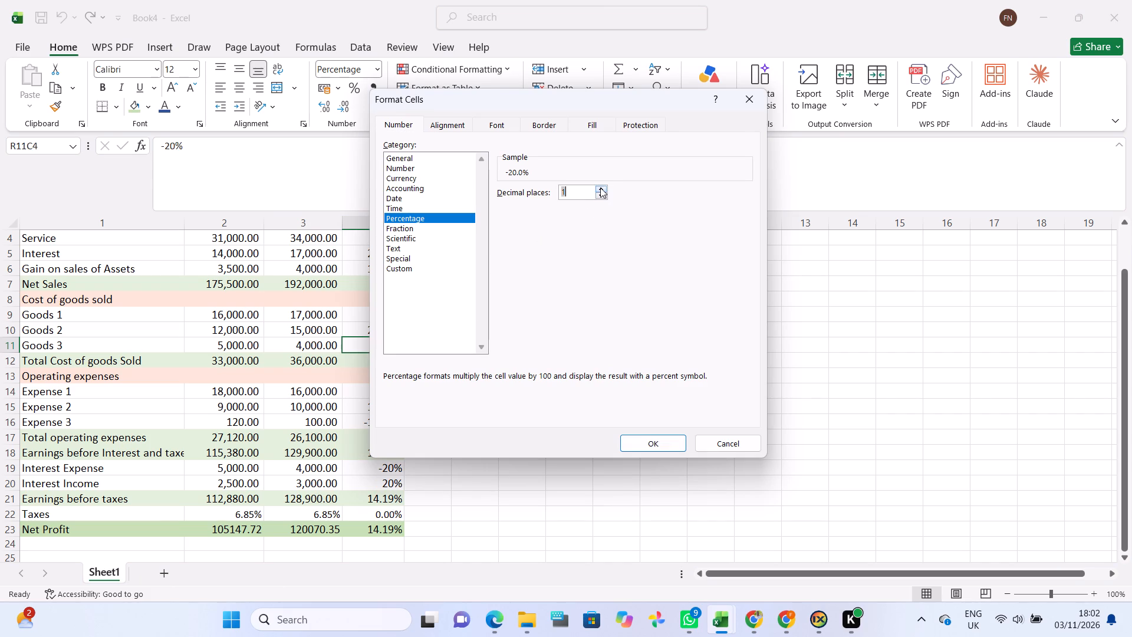
pyautogui.click(600, 188)
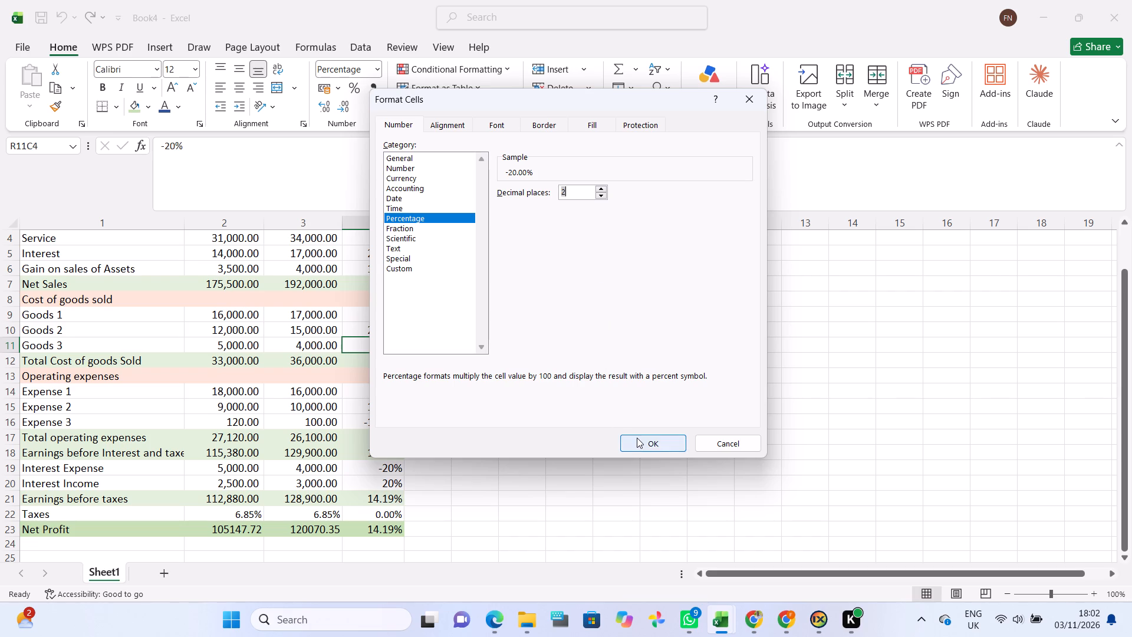
pyautogui.click(637, 438)
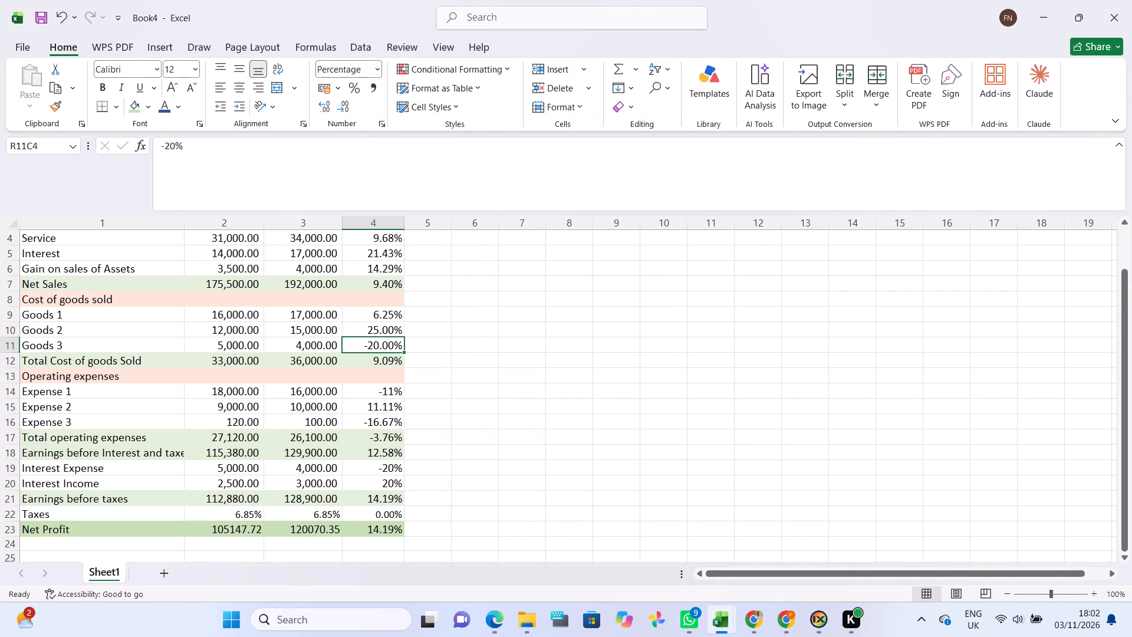
# Set the Expense 1 %Y/Y cell's Percentage format to 2 decimal places.
pyautogui.click(384, 389)
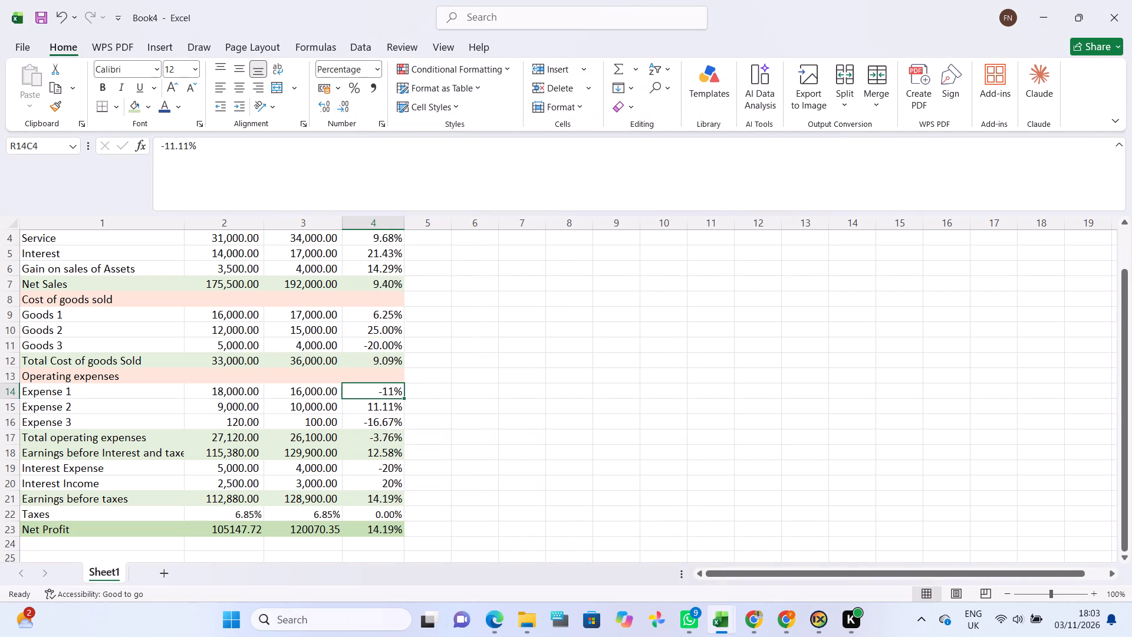
pyautogui.hotkey('ctrl', '1')
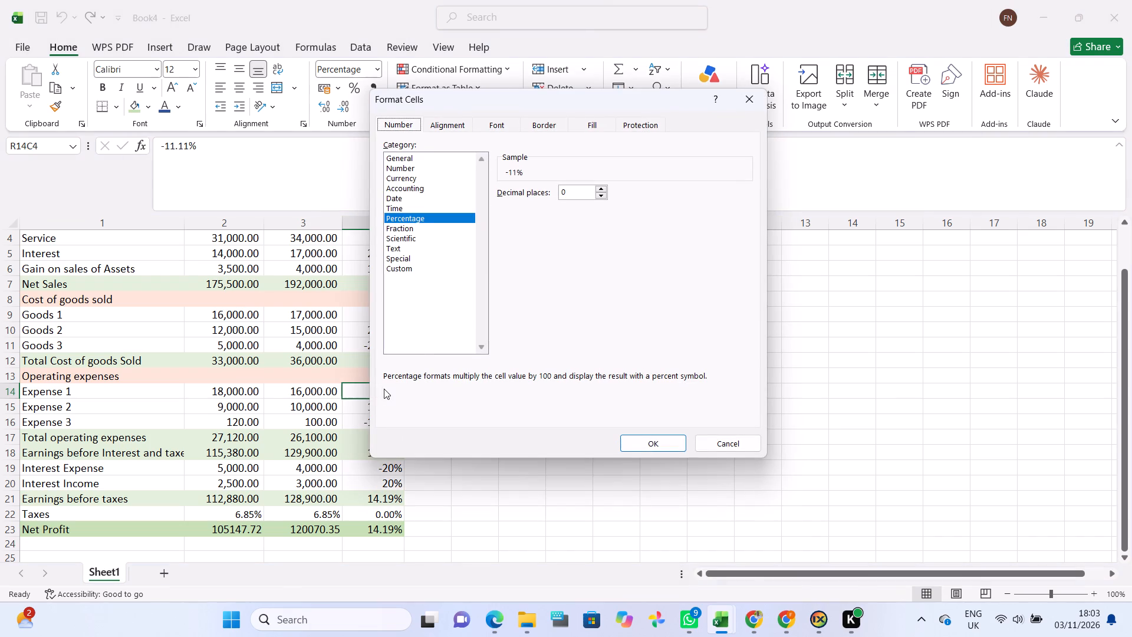
pyautogui.click(596, 195)
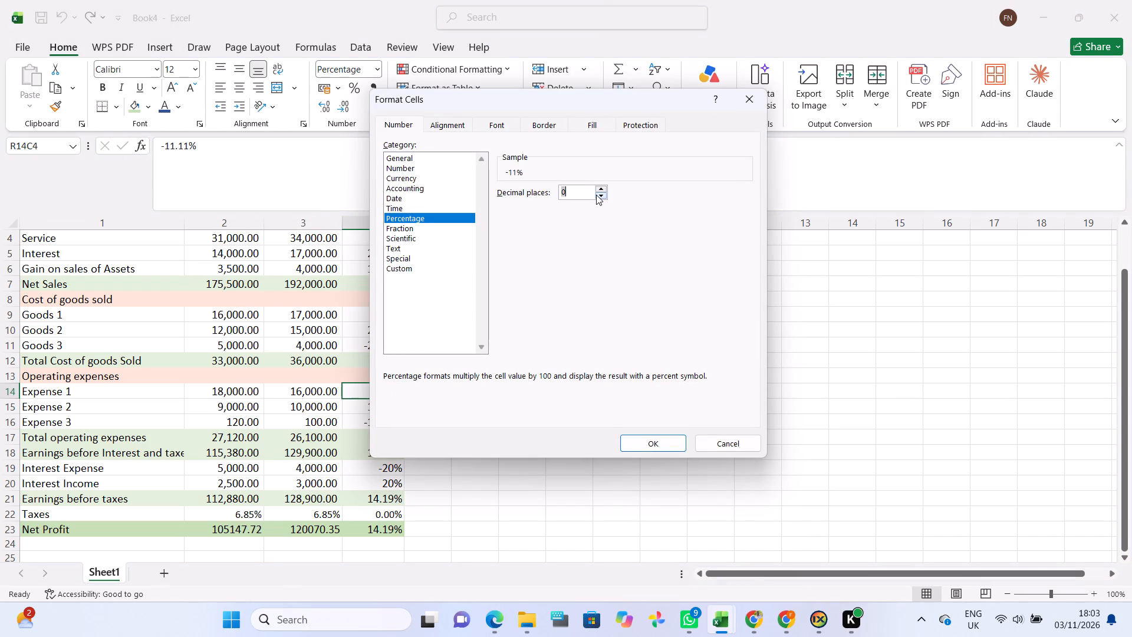
pyautogui.click(596, 195)
pyautogui.click(596, 195)
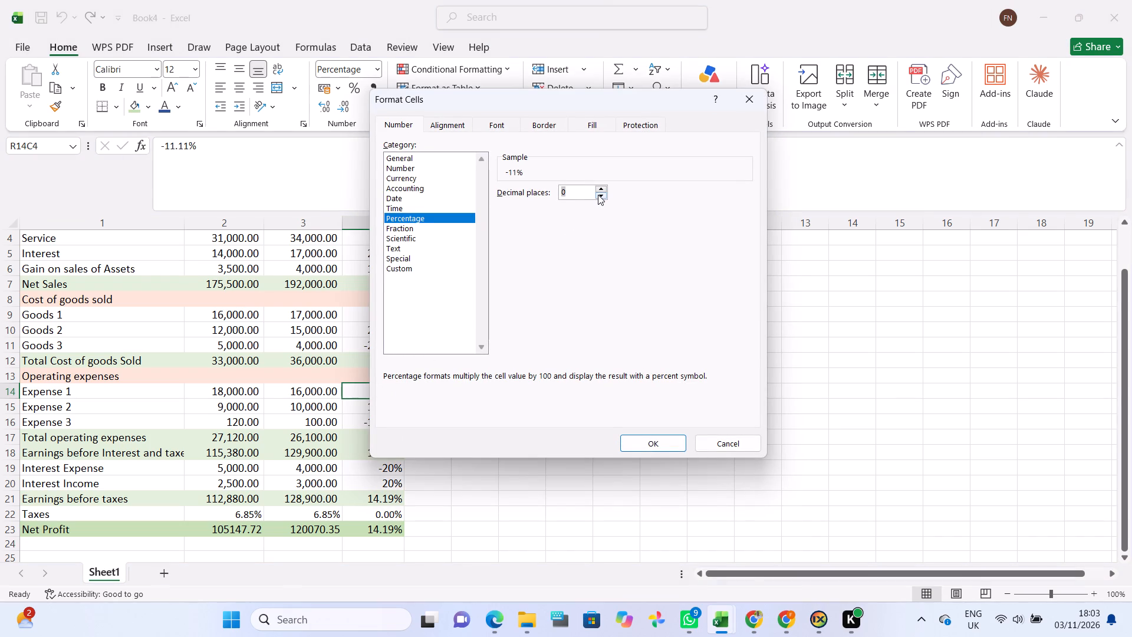
pyautogui.click(598, 195)
pyautogui.click(598, 195)
pyautogui.click(598, 195)
pyautogui.moveTo(598, 195); pyautogui.dragTo(598, 187)
pyautogui.click(598, 187)
pyautogui.click(598, 187)
pyautogui.click(645, 449)
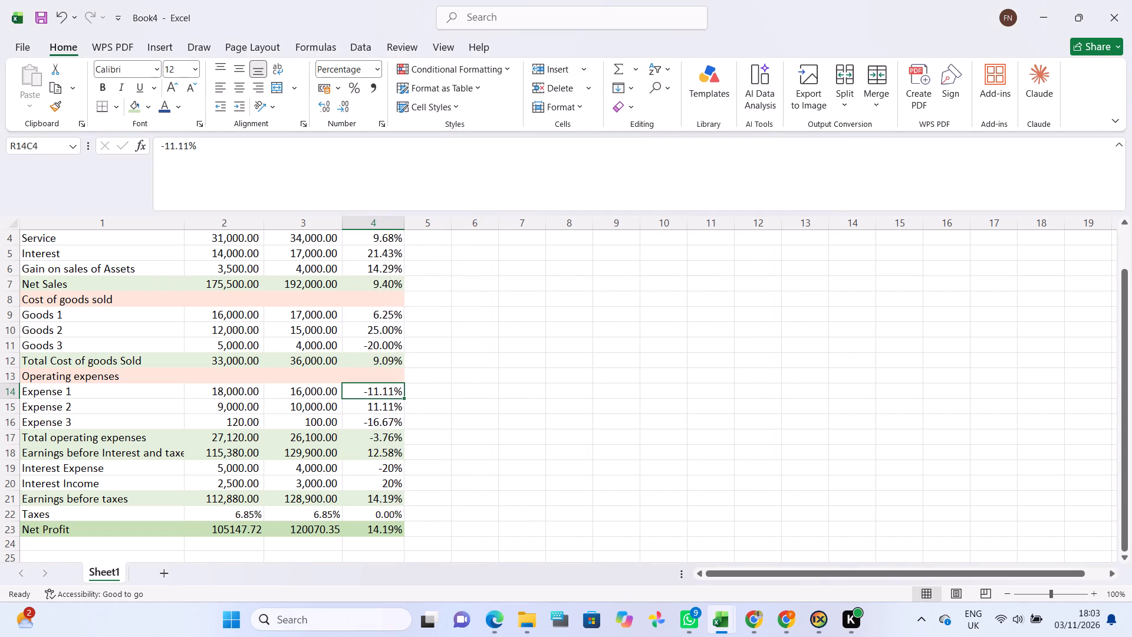
# Set the Percentage format of the Interest Income and Interest Expense %Y/Y cells to 2 decimal places.
pyautogui.click(386, 482)
pyautogui.hotkey('ctrl', '1')
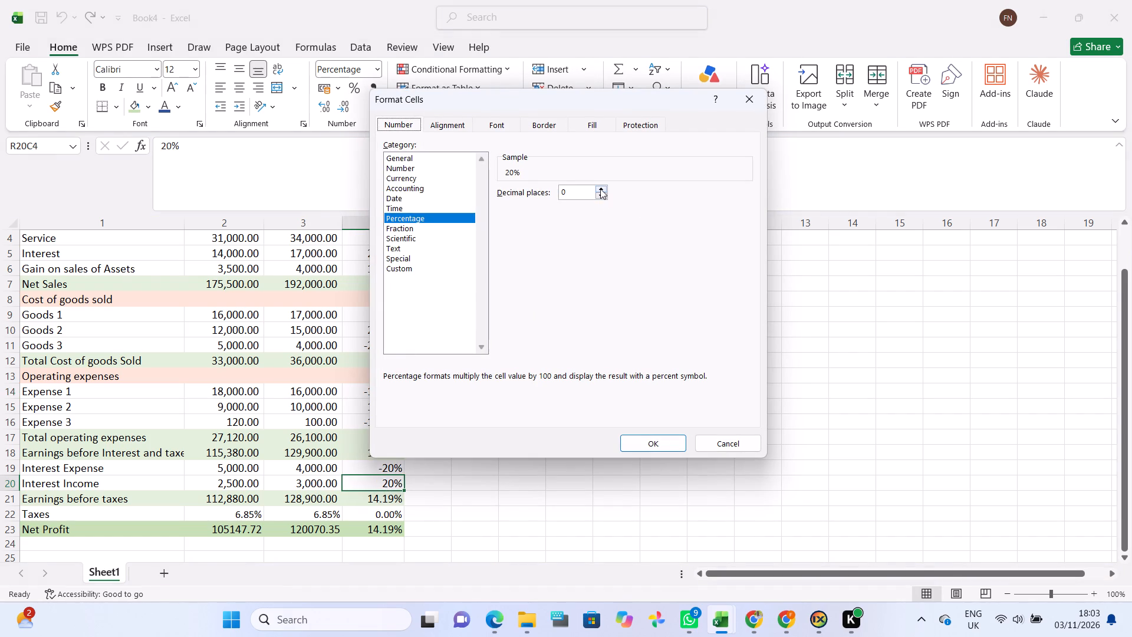
pyautogui.doubleClick(600, 188)
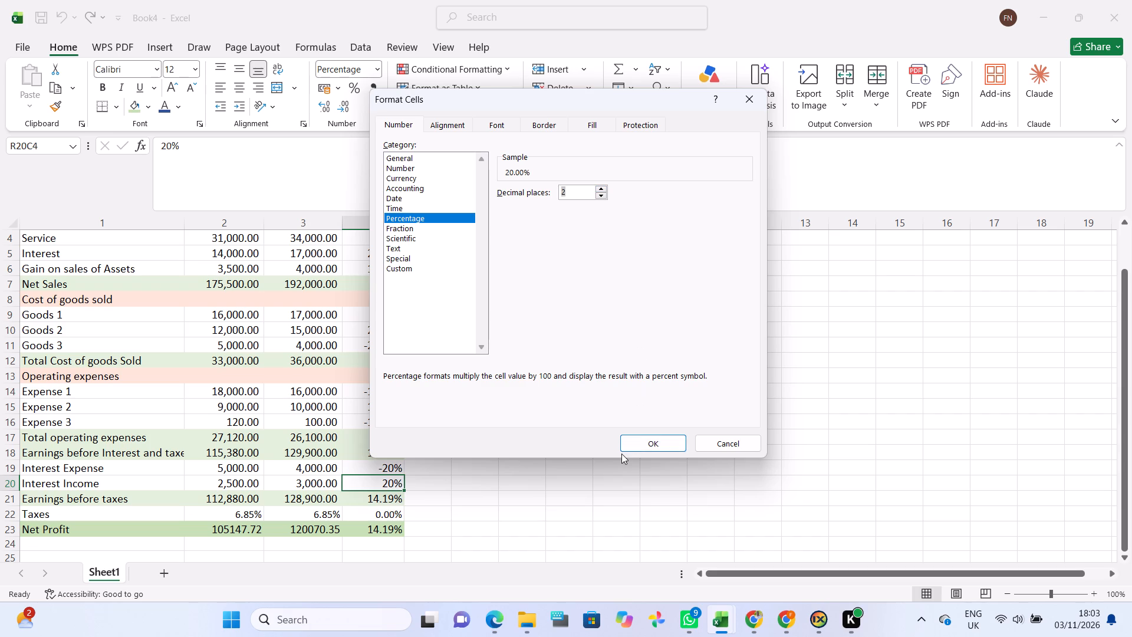
pyautogui.click(621, 449)
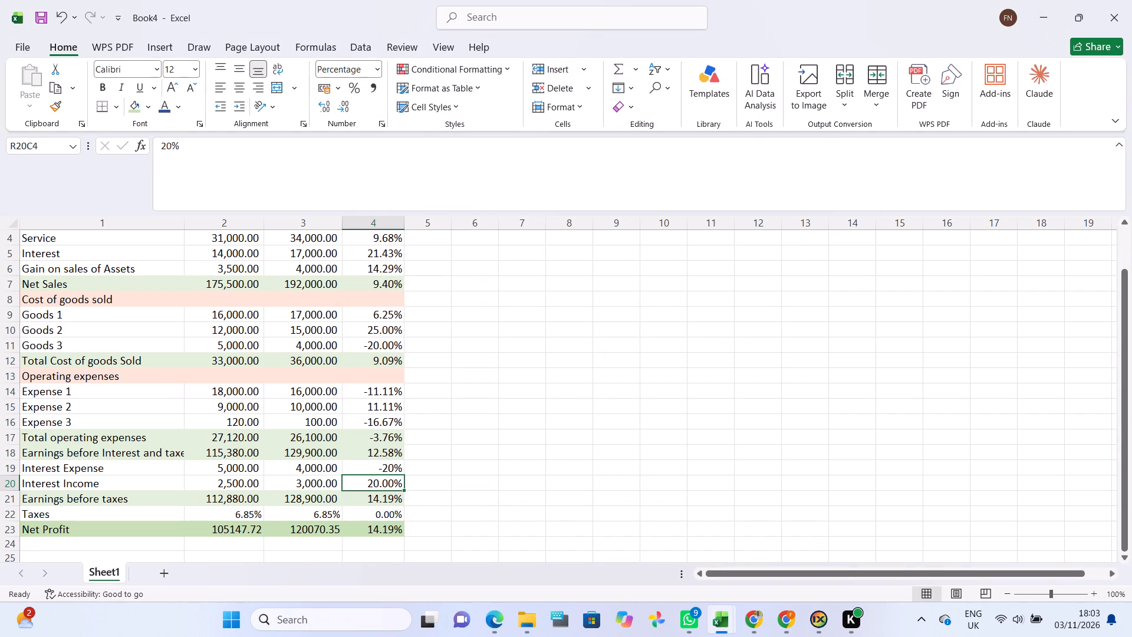
pyautogui.click(384, 469)
pyautogui.hotkey('ctrl', '1')
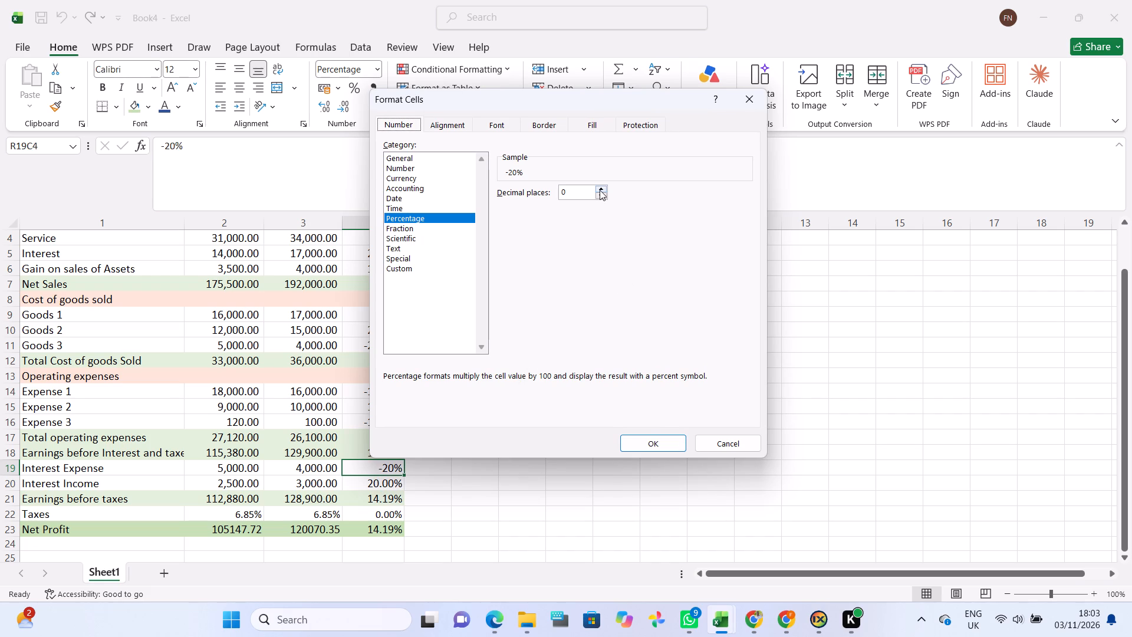
pyautogui.doubleClick(601, 188)
pyautogui.click(634, 441)
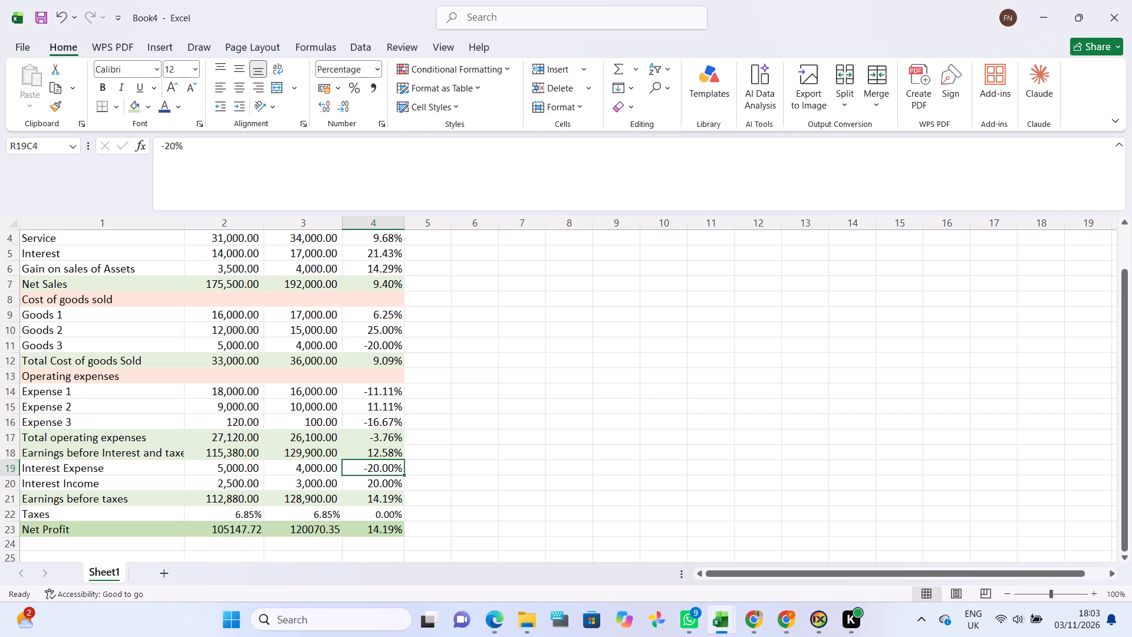
# Set the font size of the whole income statement table to 12.
pyautogui.hotkey('ctrl', 'a')
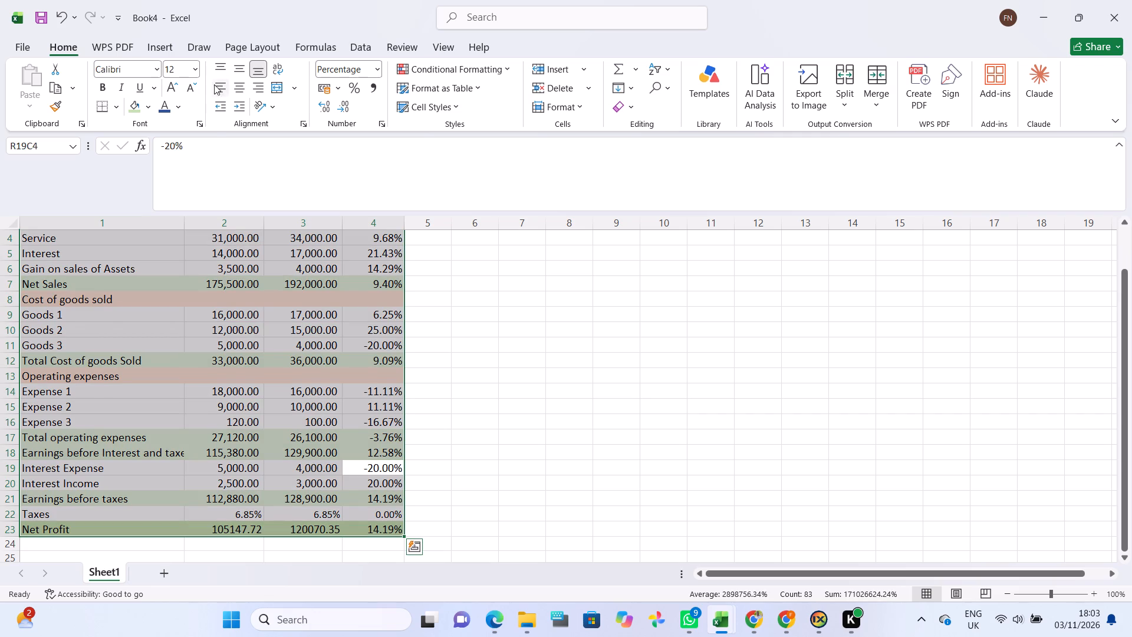
pyautogui.click(197, 70)
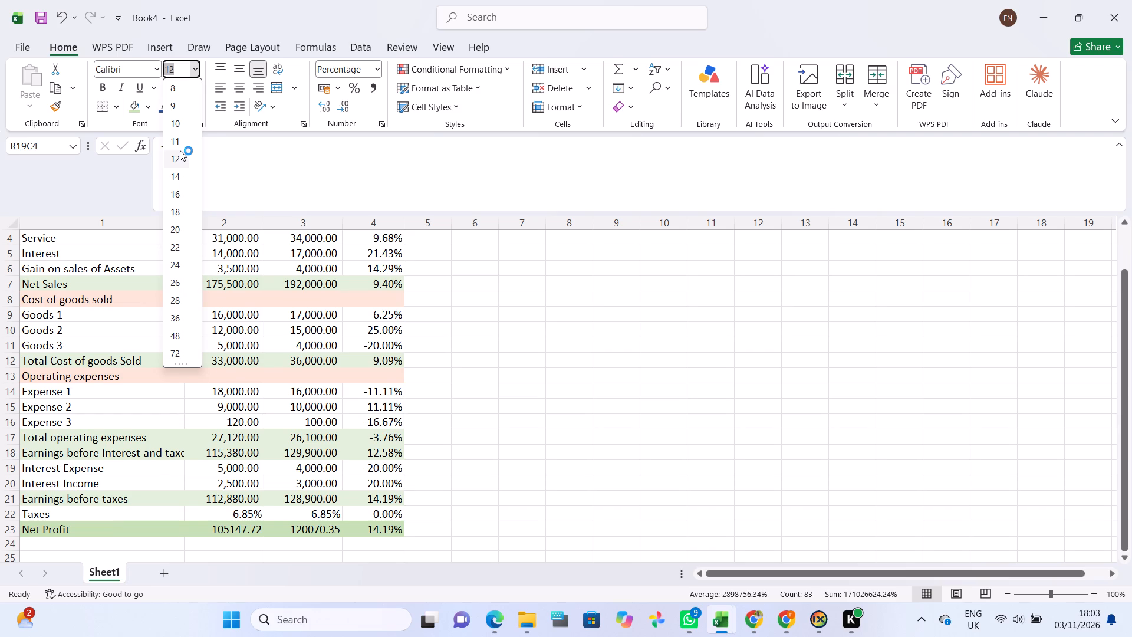
pyautogui.press('Return')
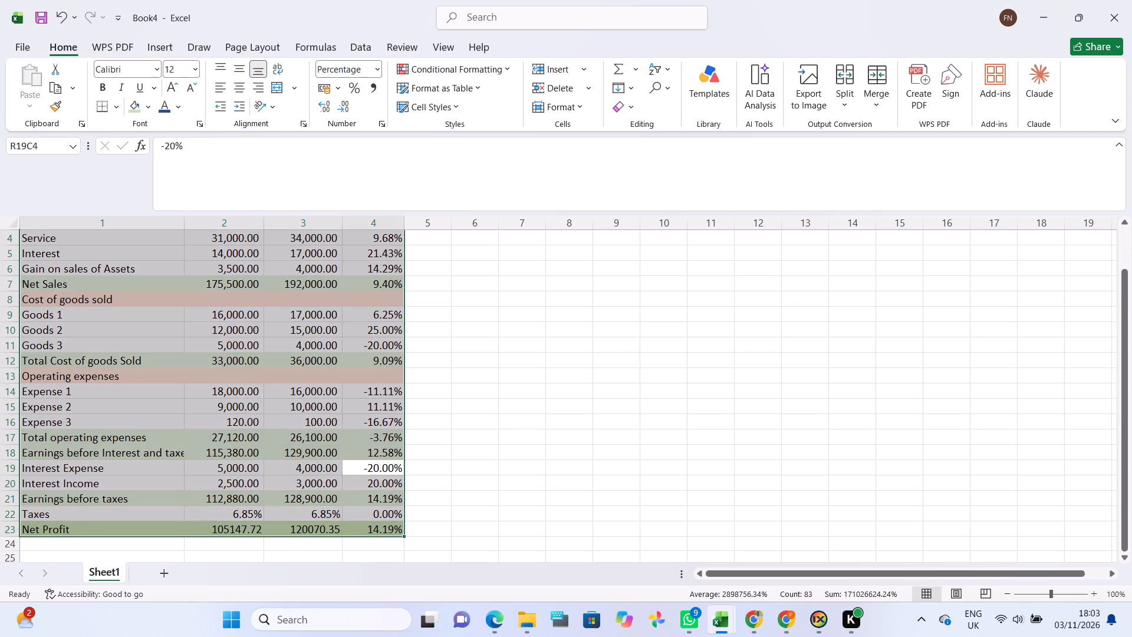
pyautogui.click(193, 65)
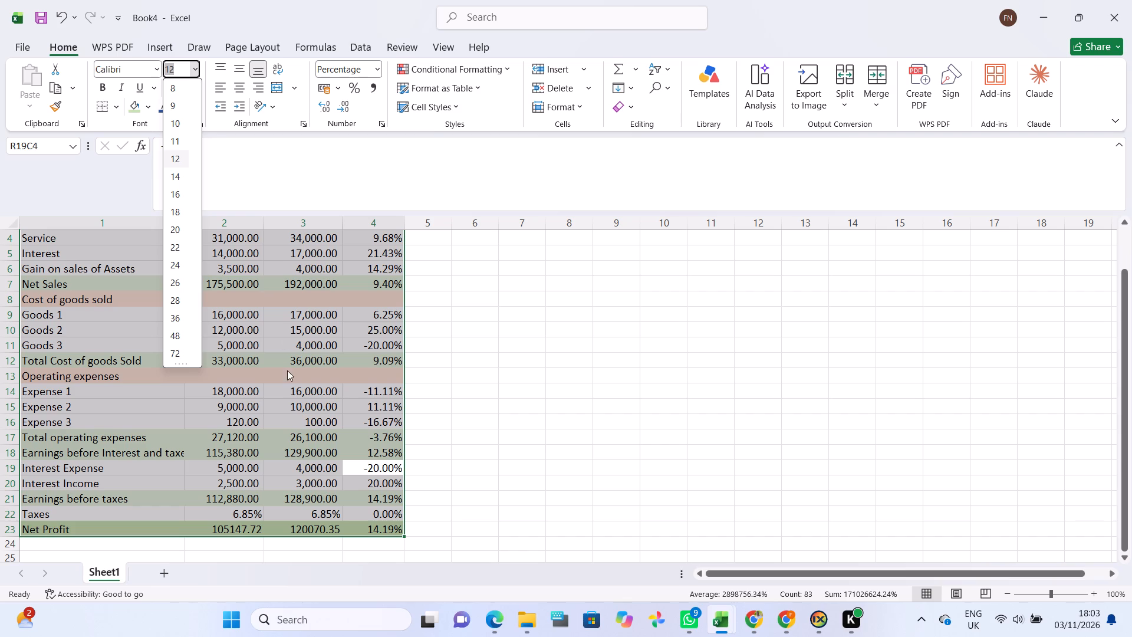
pyautogui.click(296, 465)
pyautogui.click(251, 502)
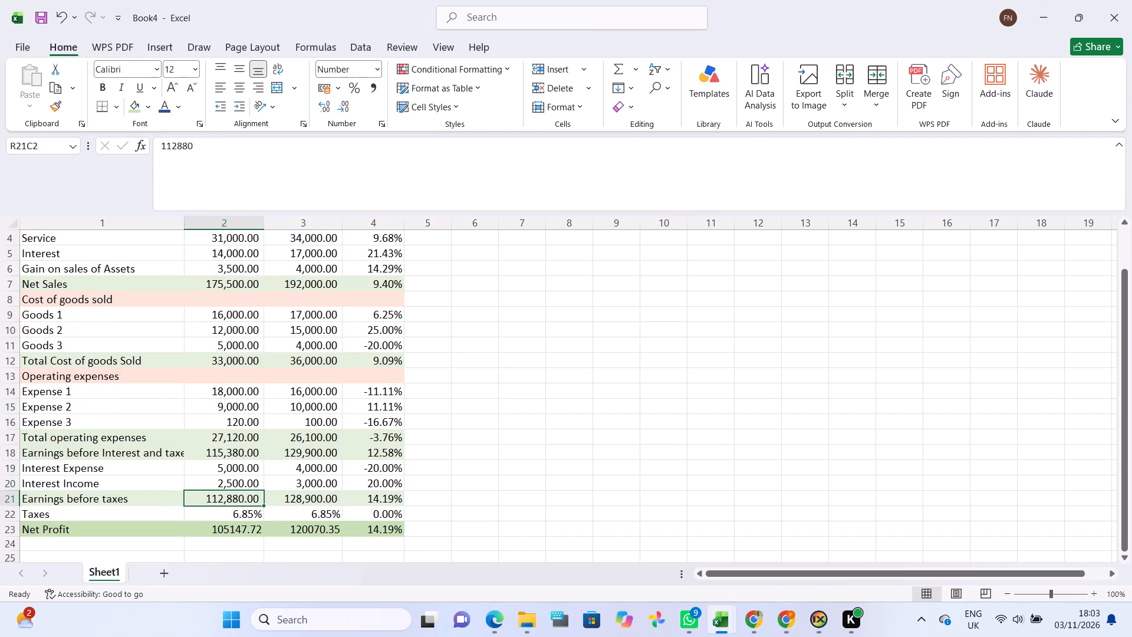
# Apply font size 12 to the 2023 and 2024 Taxes percentage cells.
pyautogui.click(238, 512)
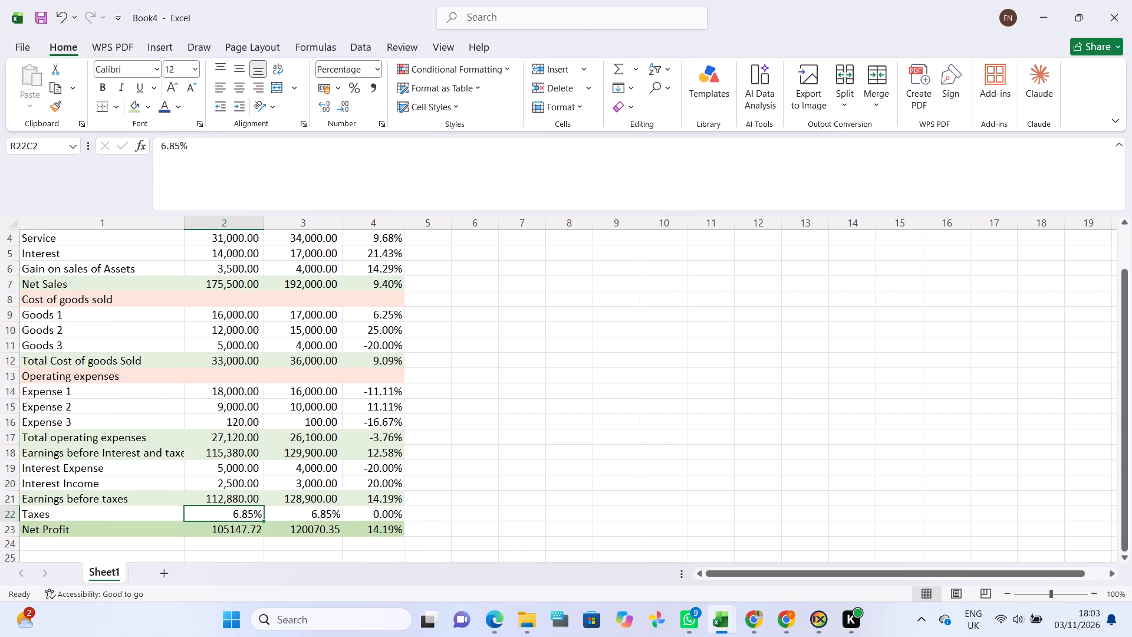
pyautogui.click(192, 69)
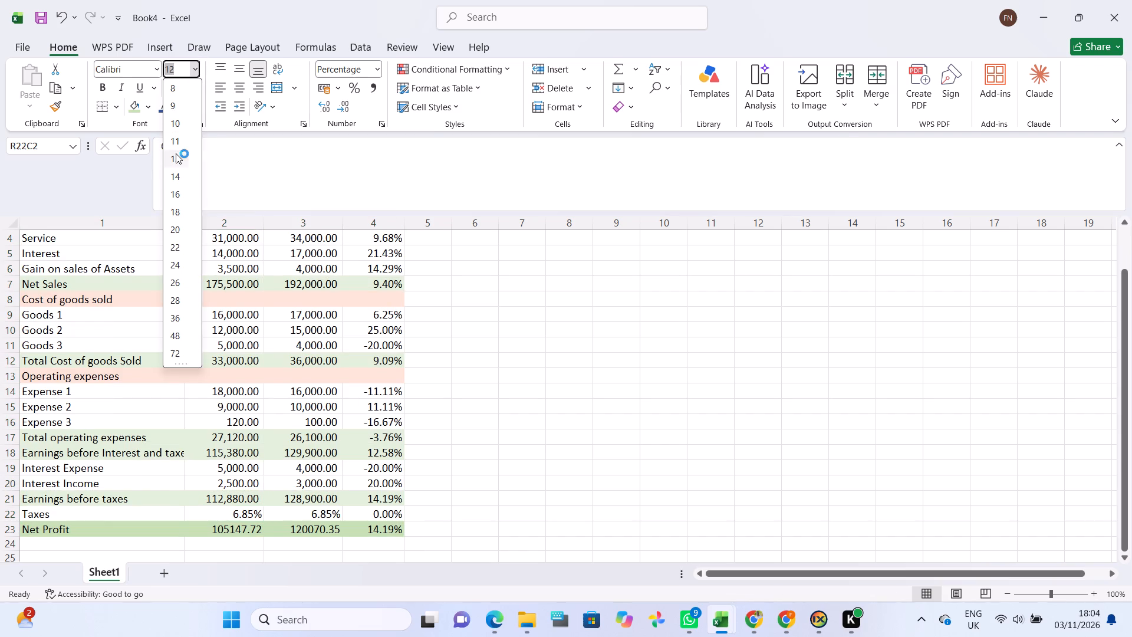
pyautogui.click(176, 153)
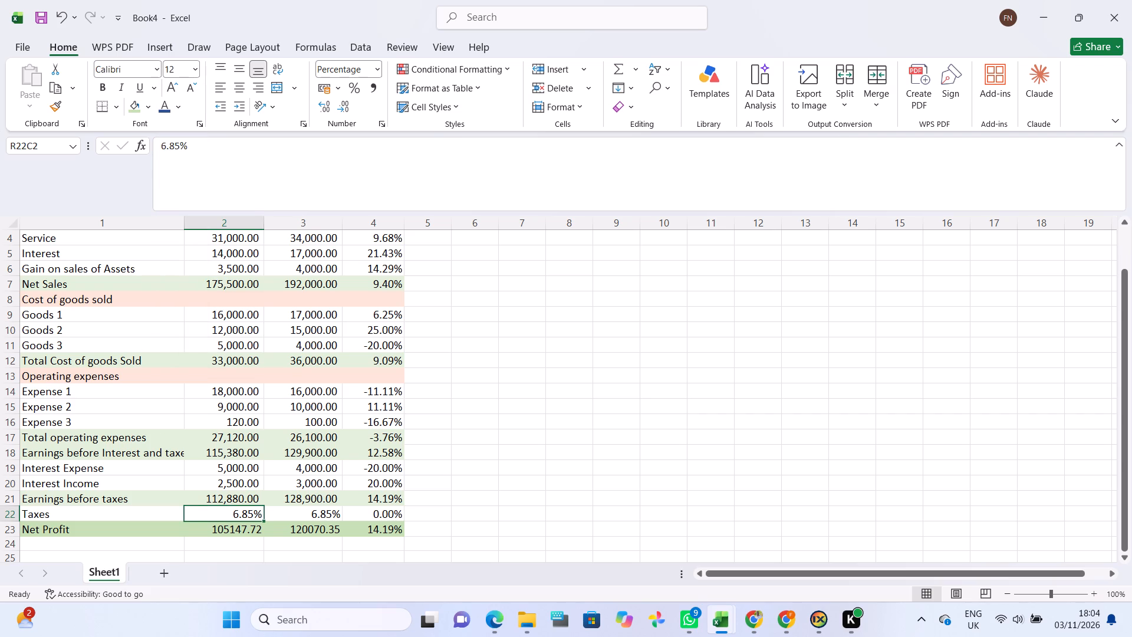
pyautogui.click(287, 510)
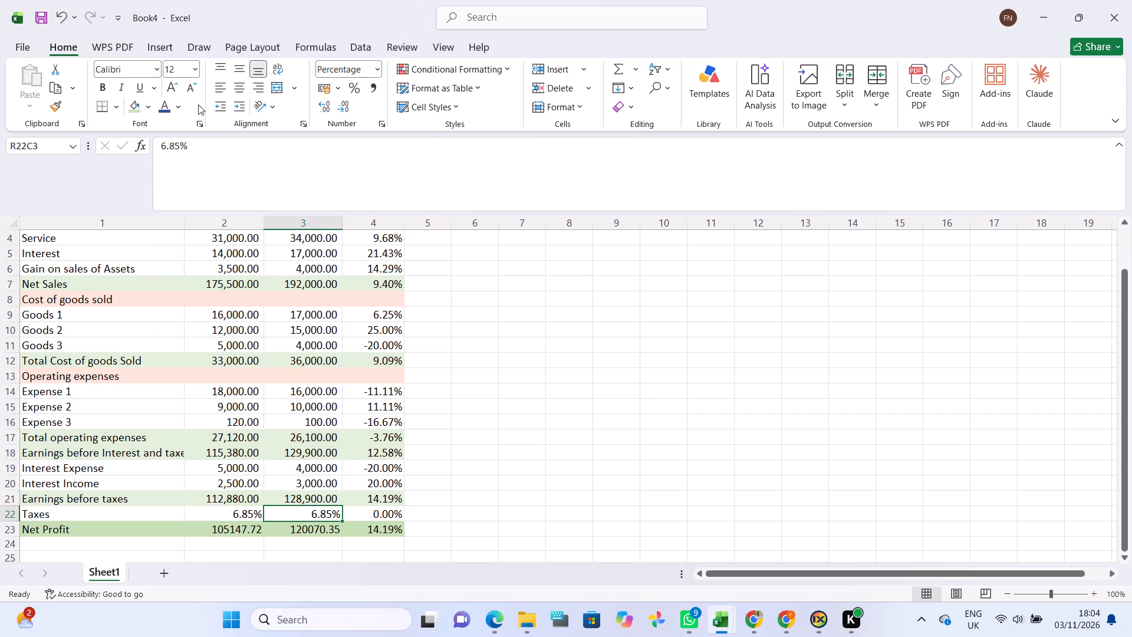
pyautogui.click(193, 70)
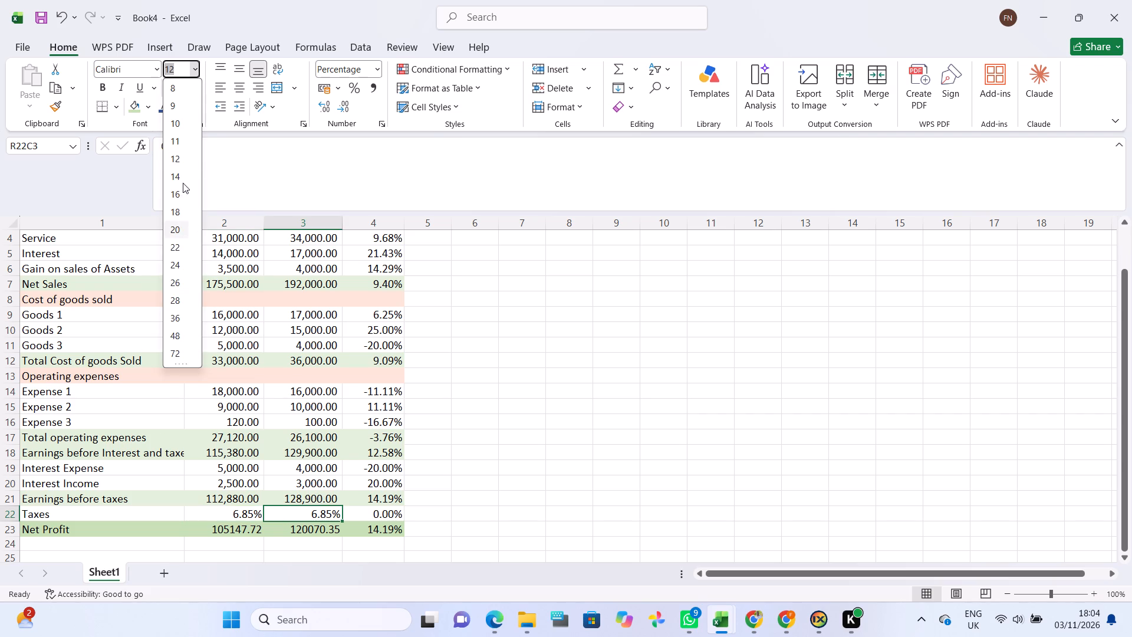
pyautogui.click(177, 163)
pyautogui.press('Return')
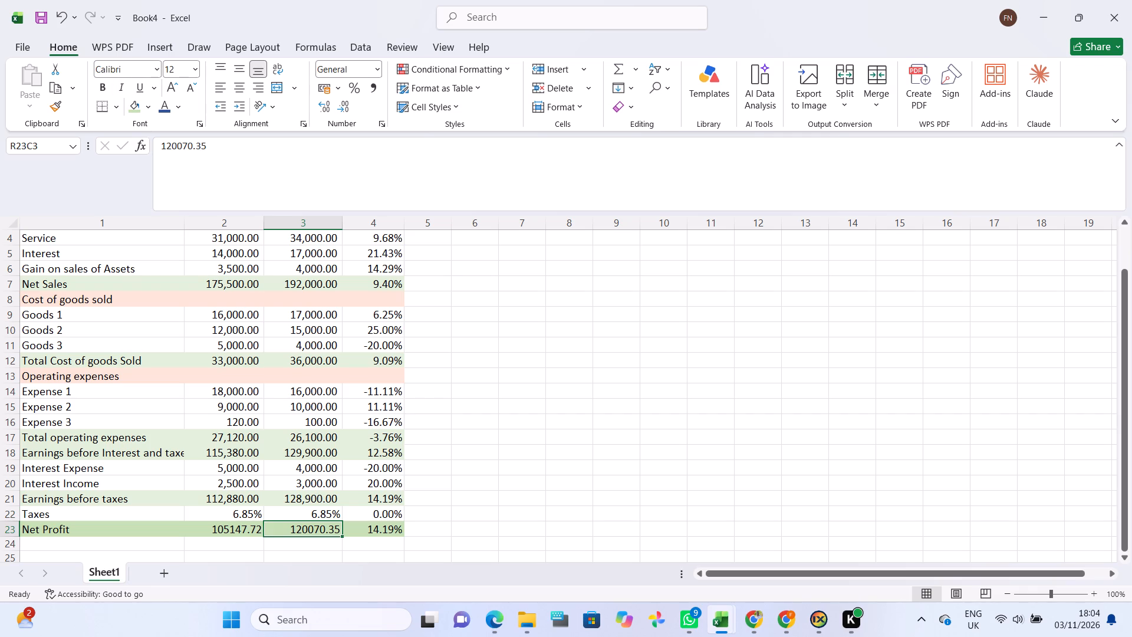
pyautogui.click(266, 517)
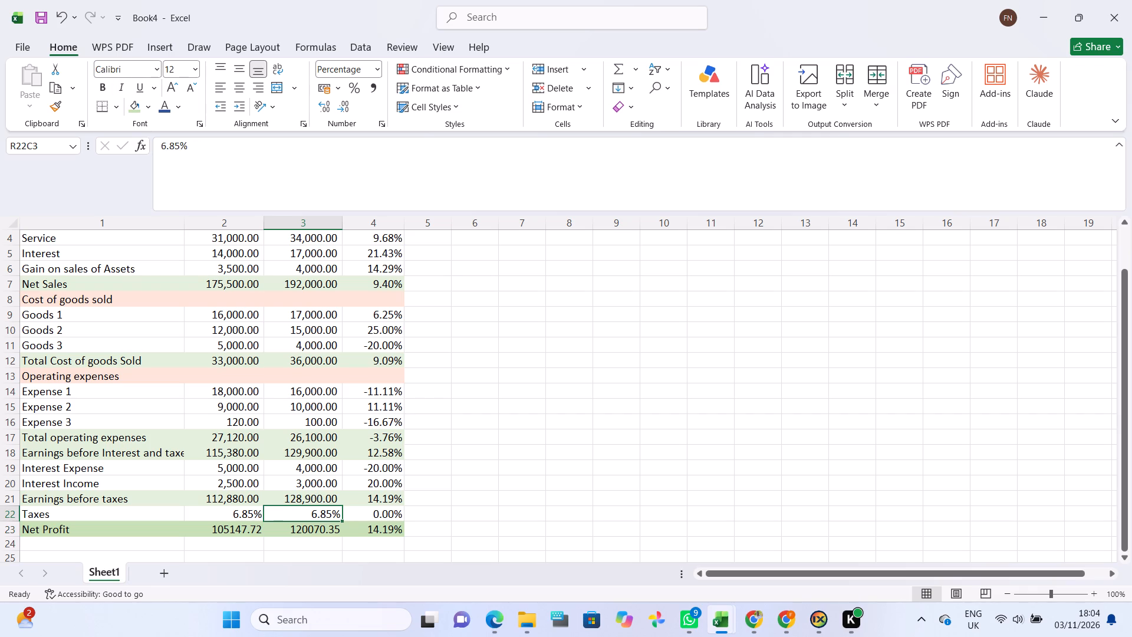
pyautogui.click(190, 73)
pyautogui.click(179, 156)
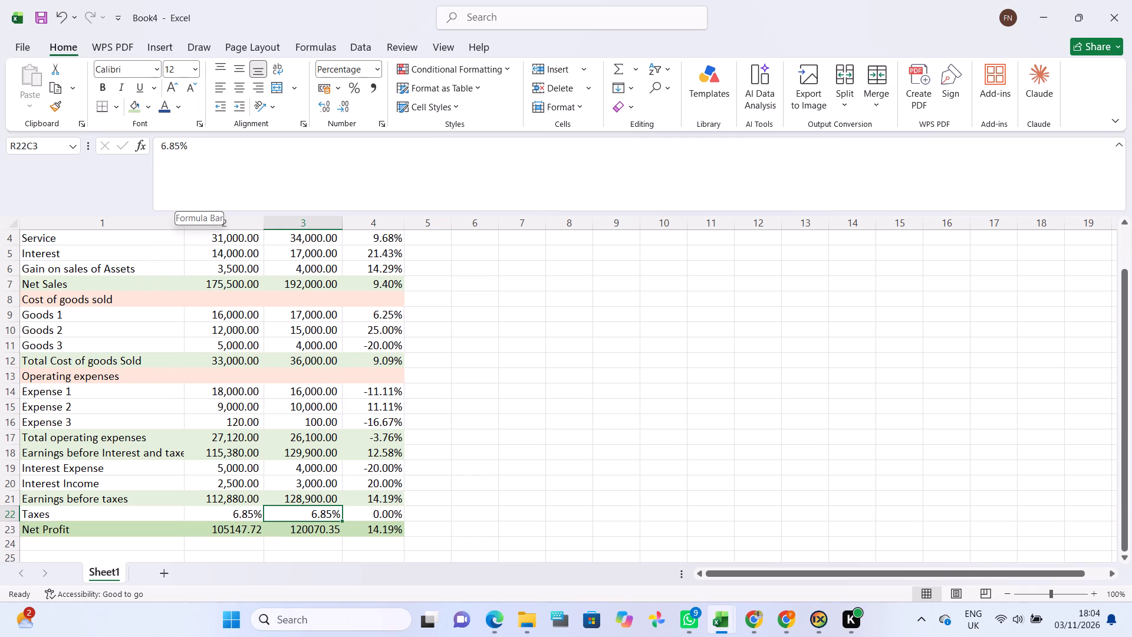
# Make the Period header text in the first row bold.
pyautogui.scroll(-1, 291, 419)
pyautogui.scroll(1, 307, 423)
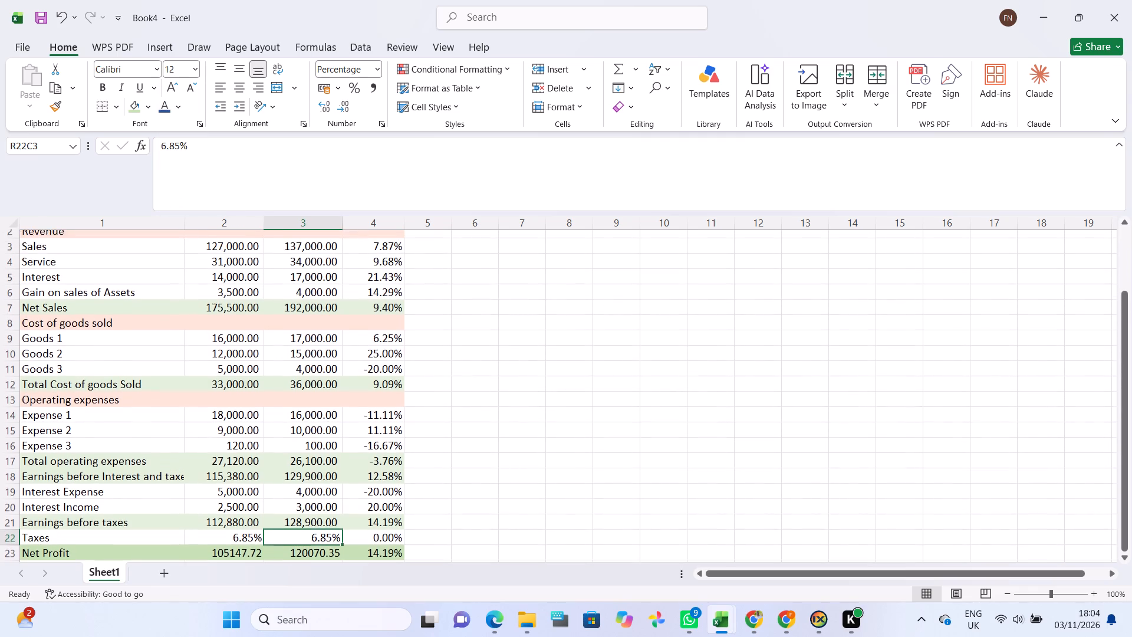
pyautogui.scroll(2, 307, 423)
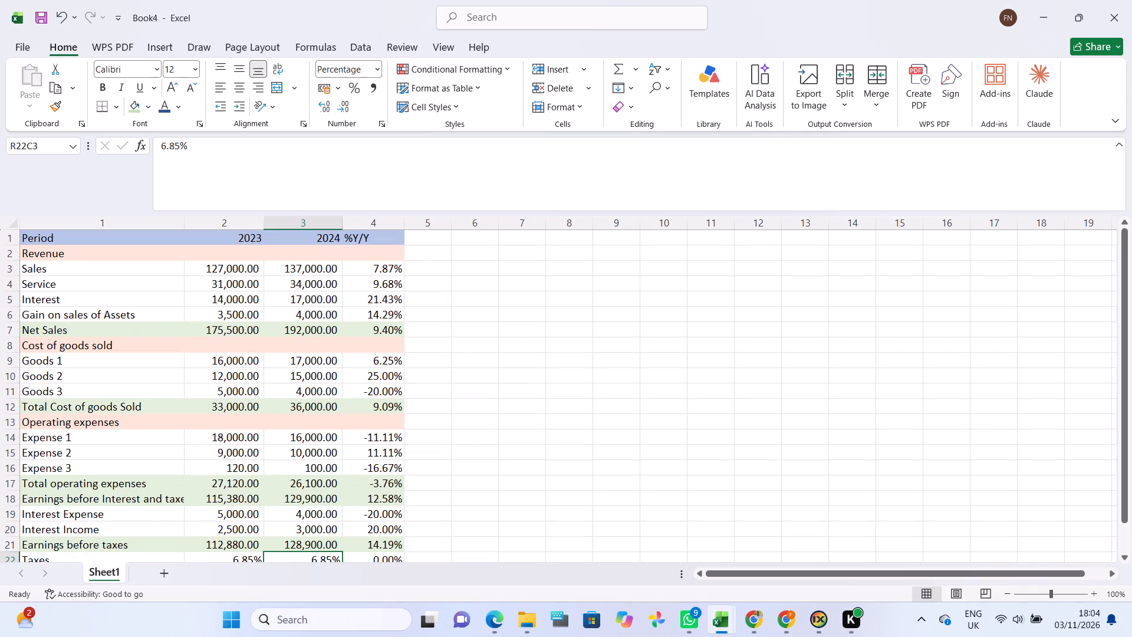
pyautogui.doubleClick(27, 239)
pyautogui.press('ctrl+super+F24')
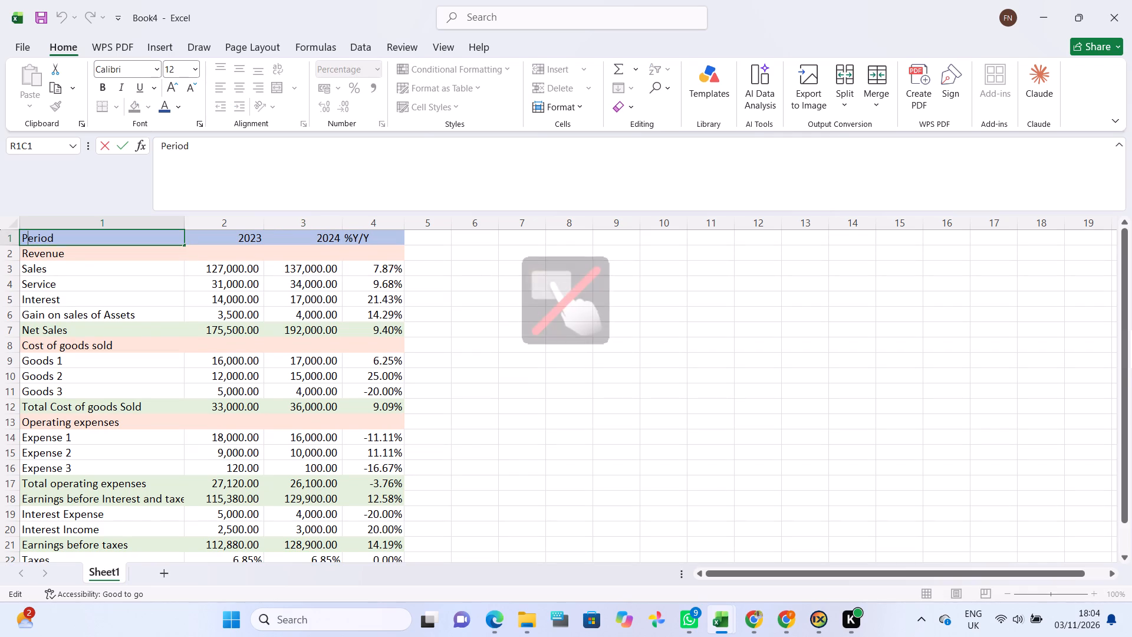
pyautogui.press('ctrl+super+F24')
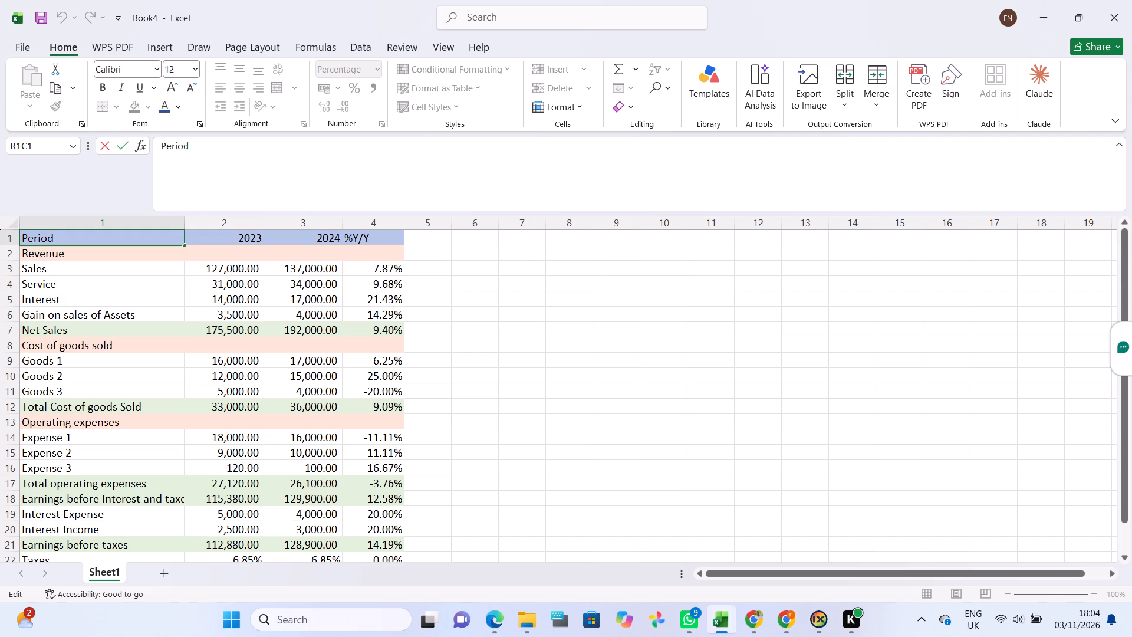
pyautogui.moveTo(27, 239); pyautogui.dragTo(60, 242)
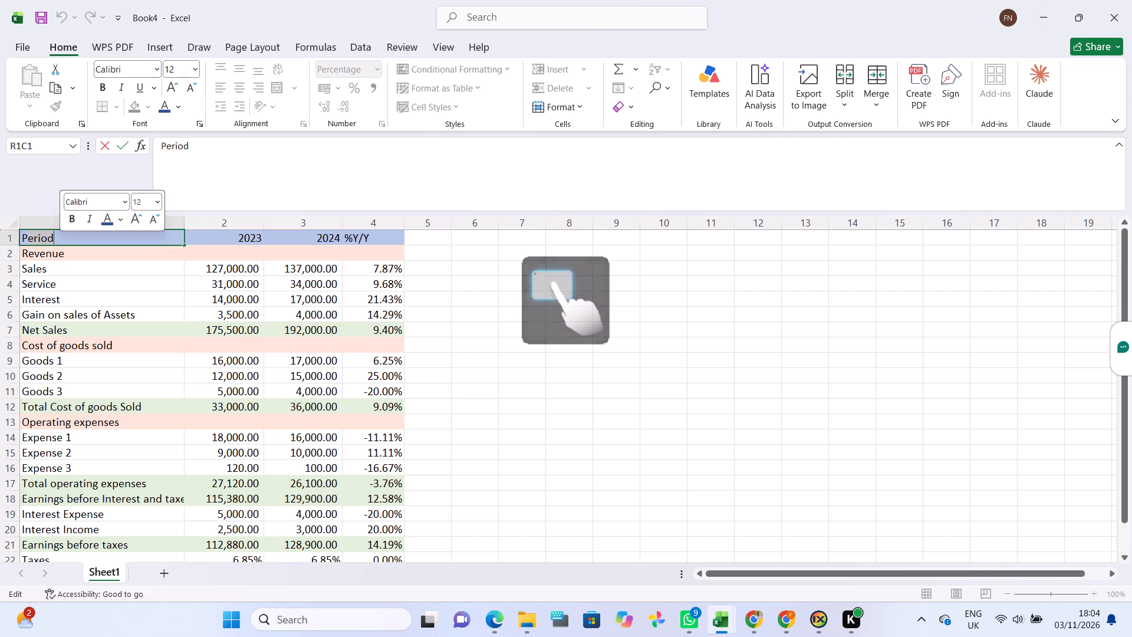
pyautogui.tripleClick(36, 238)
pyautogui.click(36, 238)
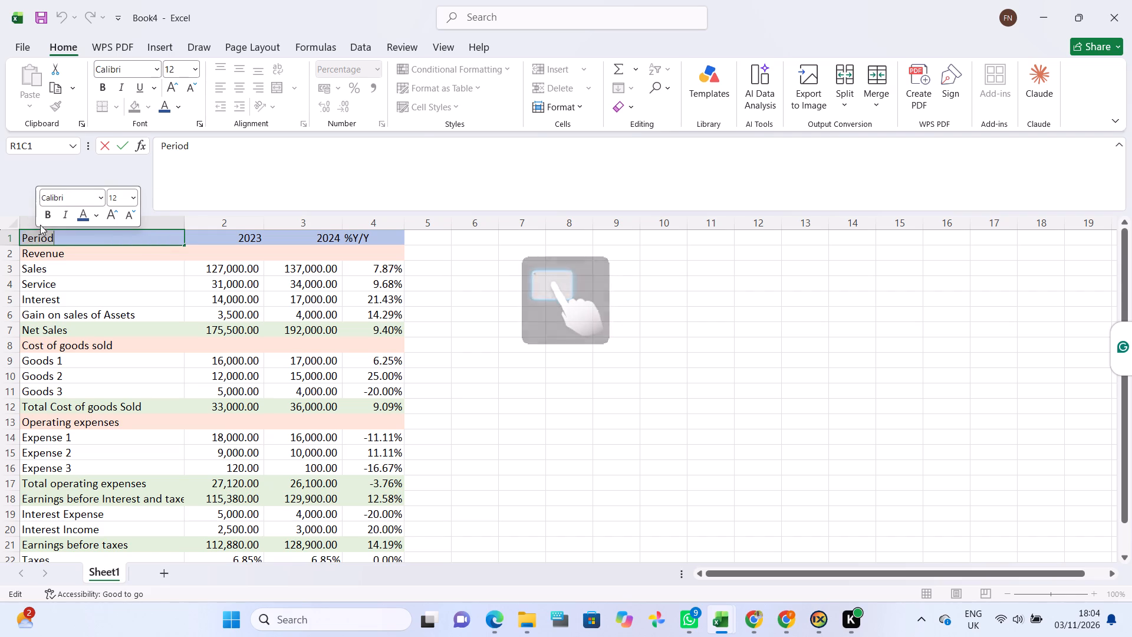
pyautogui.click(47, 208)
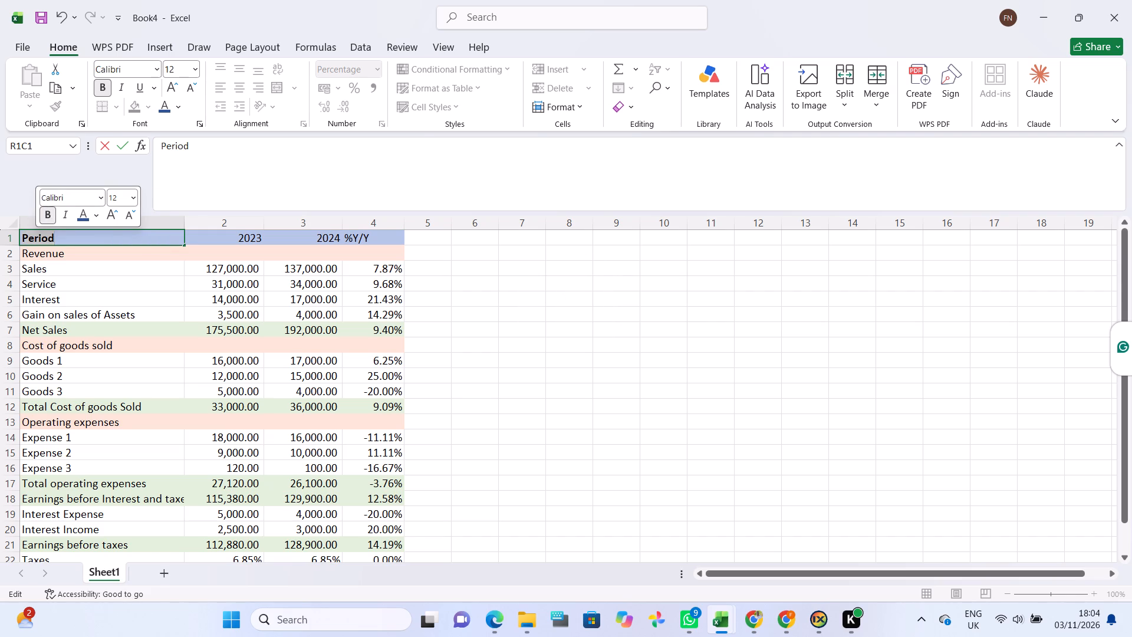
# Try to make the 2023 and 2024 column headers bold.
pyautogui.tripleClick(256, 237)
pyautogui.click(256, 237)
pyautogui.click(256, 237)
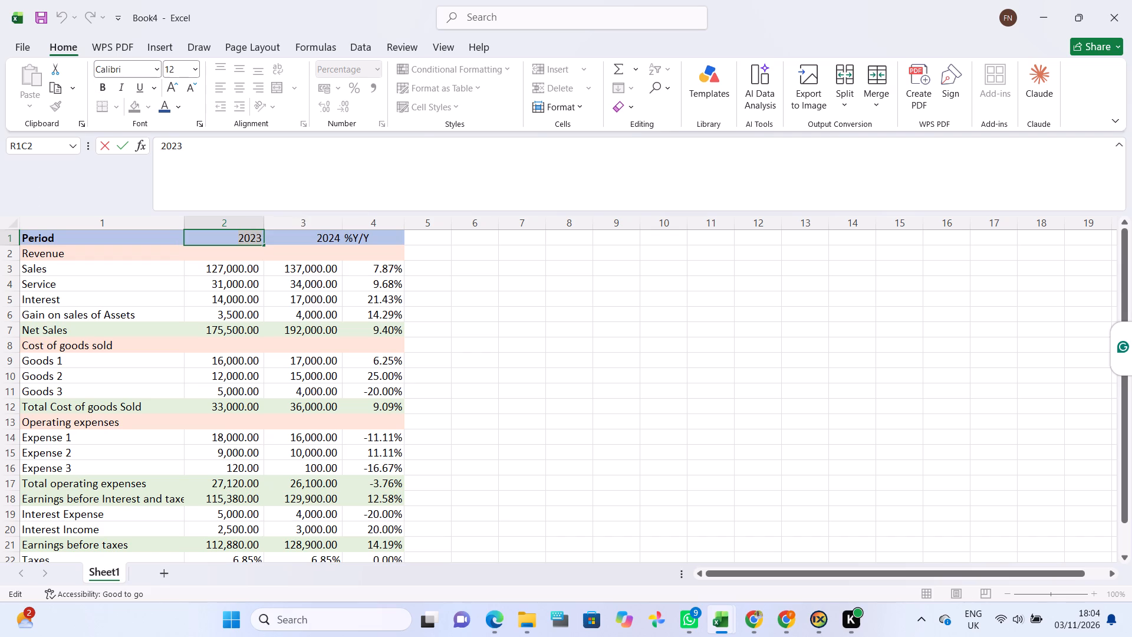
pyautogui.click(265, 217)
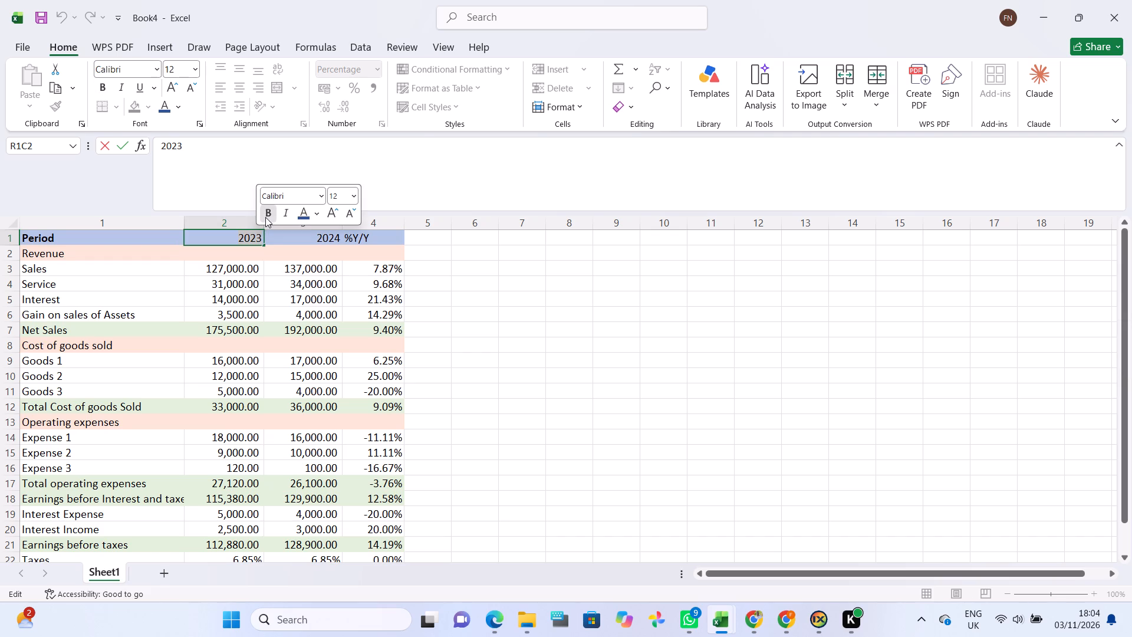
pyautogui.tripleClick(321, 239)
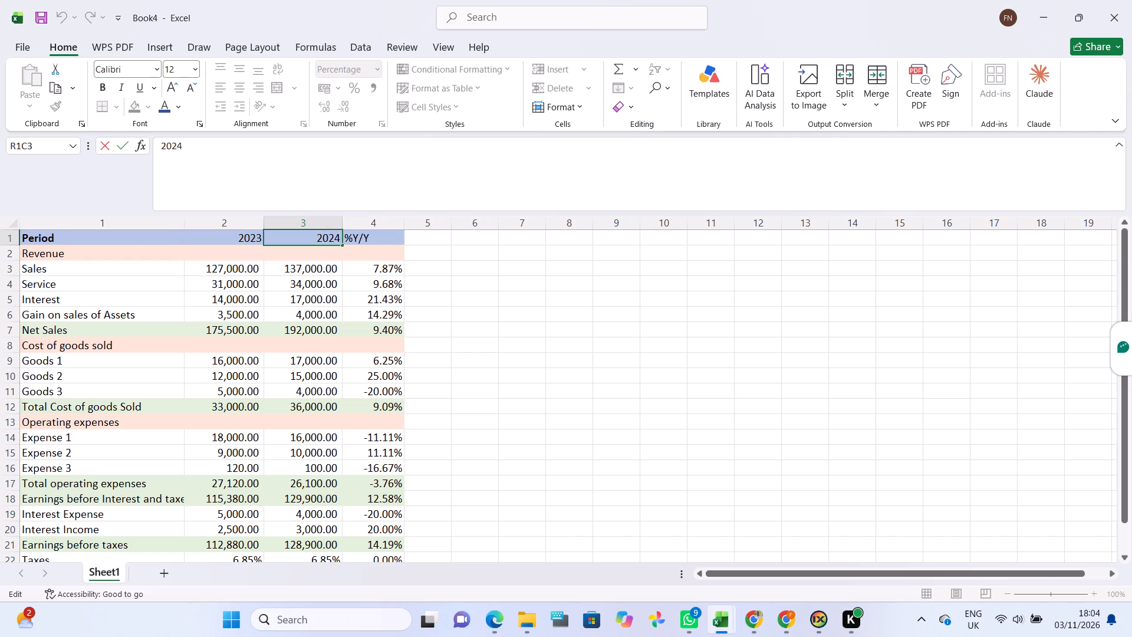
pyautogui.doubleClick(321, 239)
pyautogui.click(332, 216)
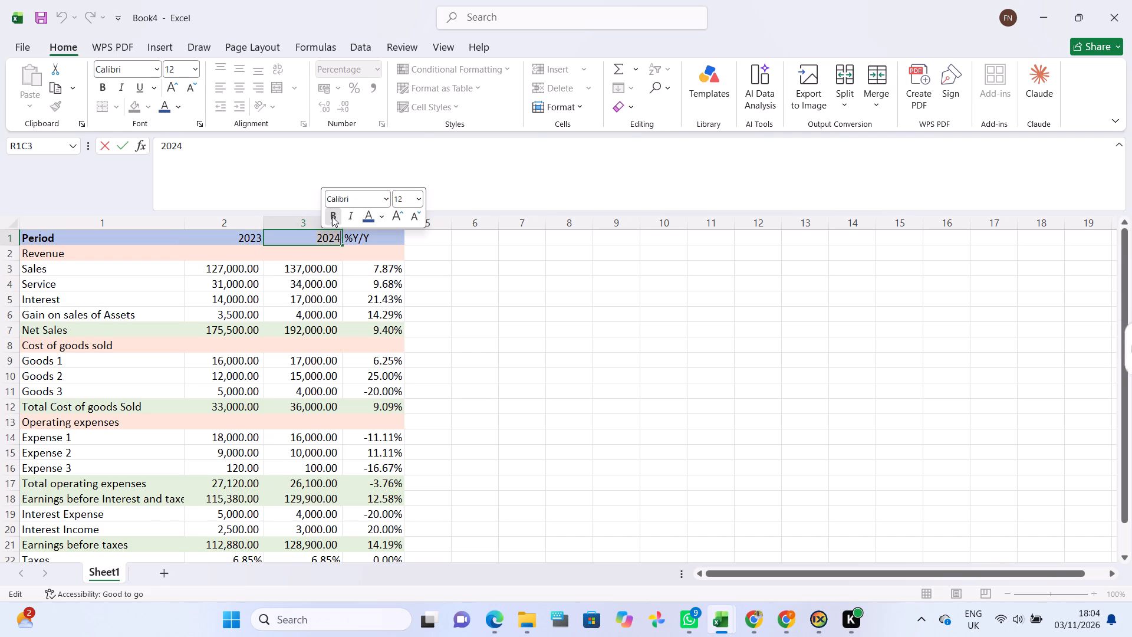
# Make the %Y/Y column header text bold.
pyautogui.tripleClick(356, 234)
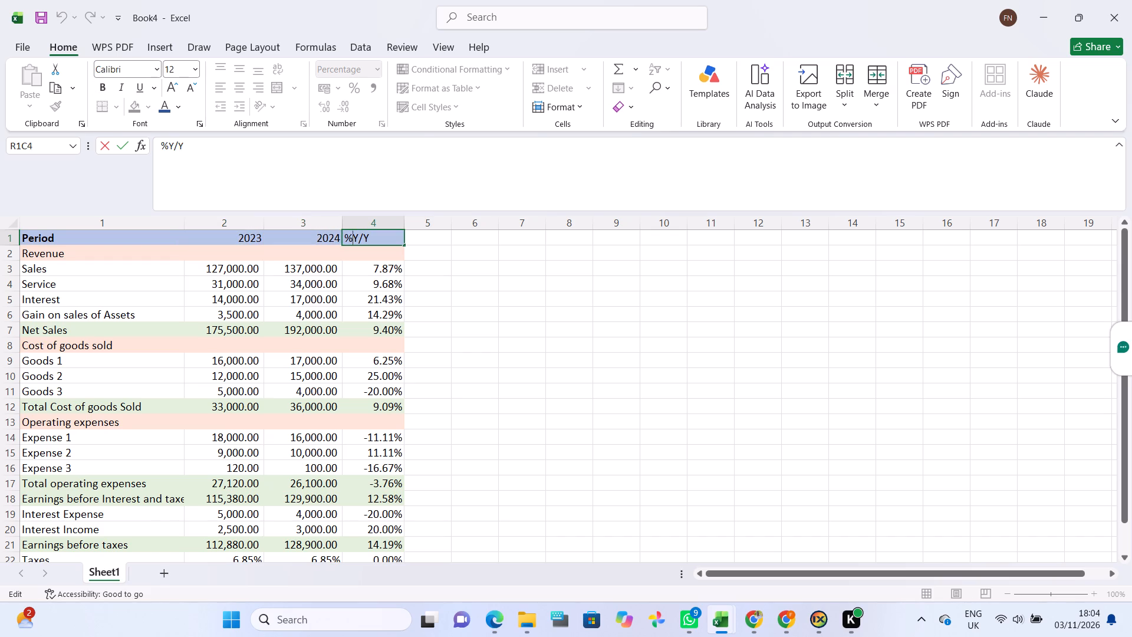
pyautogui.doubleClick(356, 234)
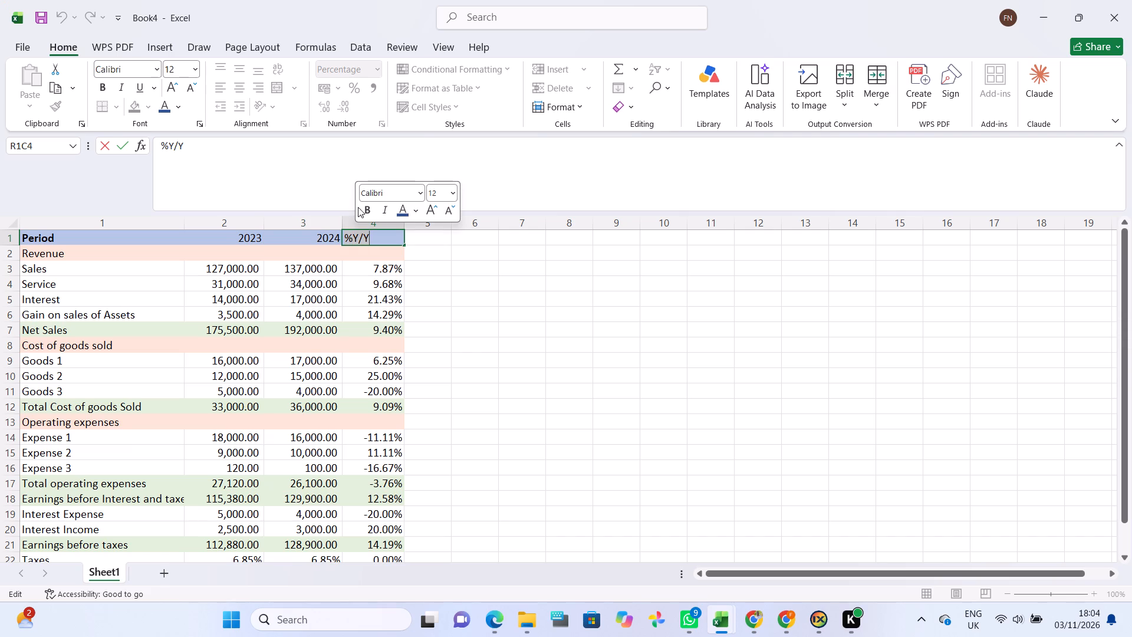
pyautogui.click(360, 207)
# Make the Revenue section heading bold.
pyautogui.click(44, 258)
pyautogui.tripleClick(42, 255)
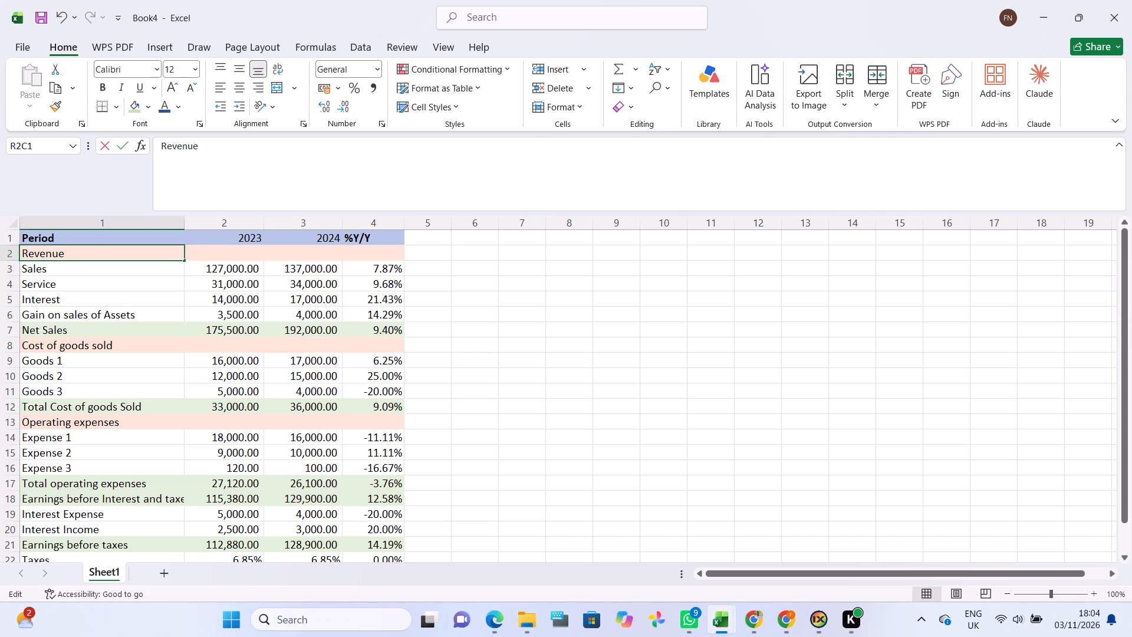
pyautogui.doubleClick(42, 255)
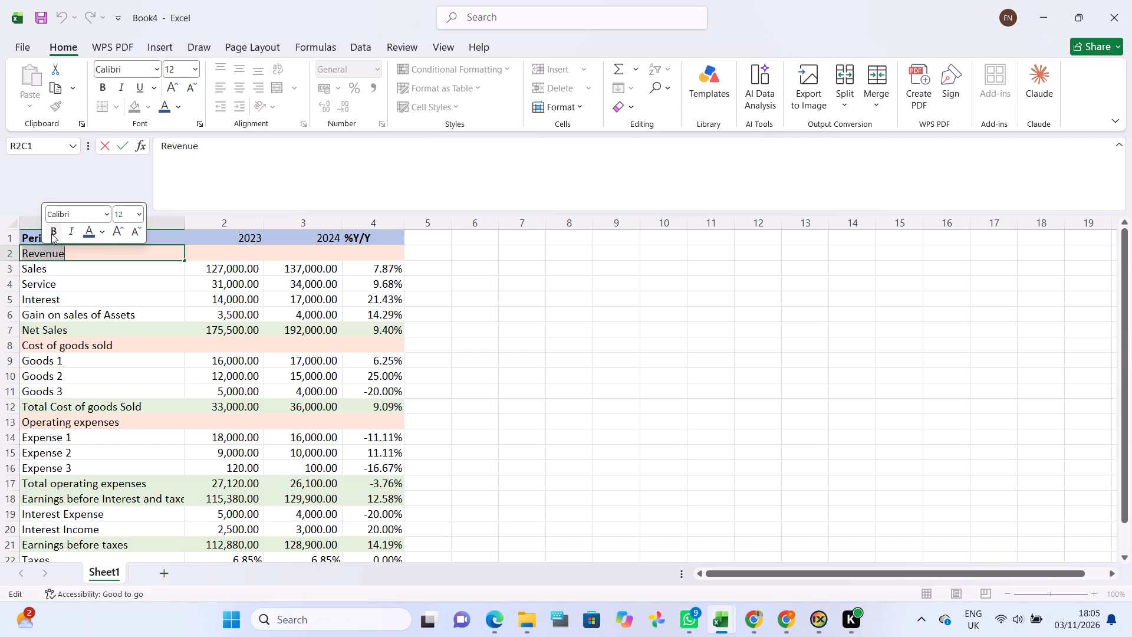
pyautogui.click(51, 234)
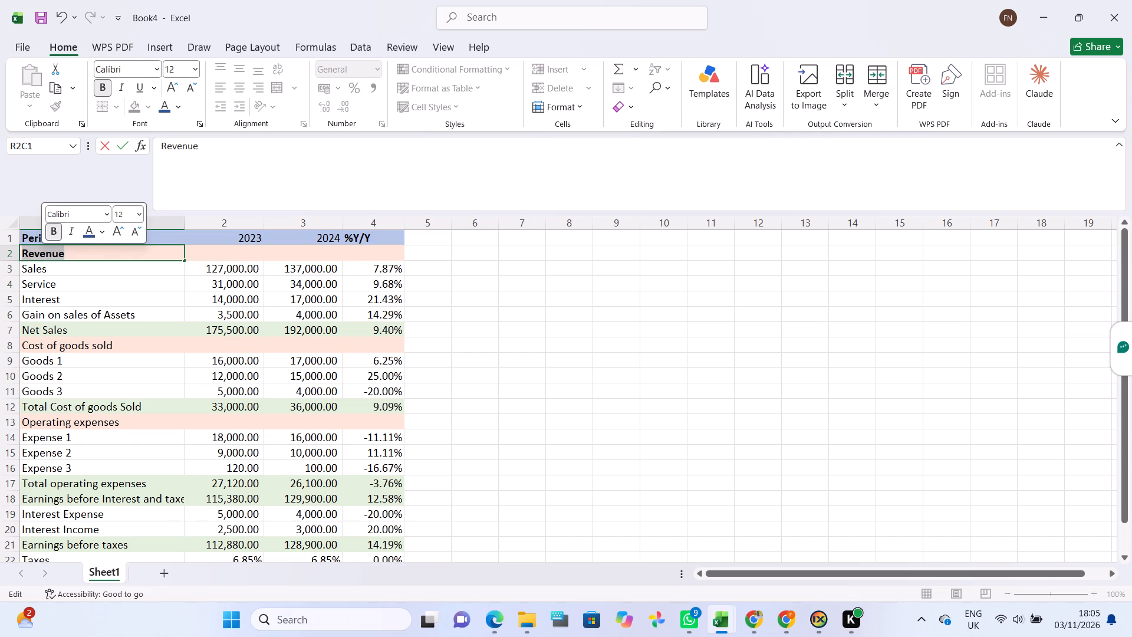
# Make the Cost of goods sold section heading in row 8 bold.
pyautogui.tripleClick(36, 353)
pyautogui.click(36, 353)
pyautogui.click(36, 347)
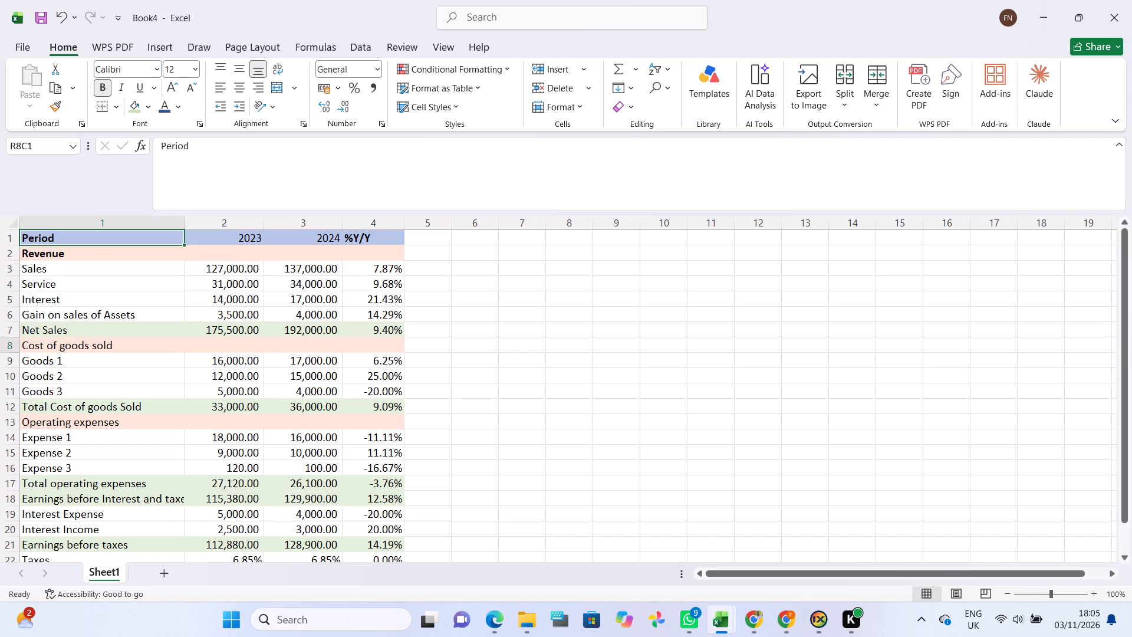
pyautogui.tripleClick(36, 347)
pyautogui.doubleClick(36, 347)
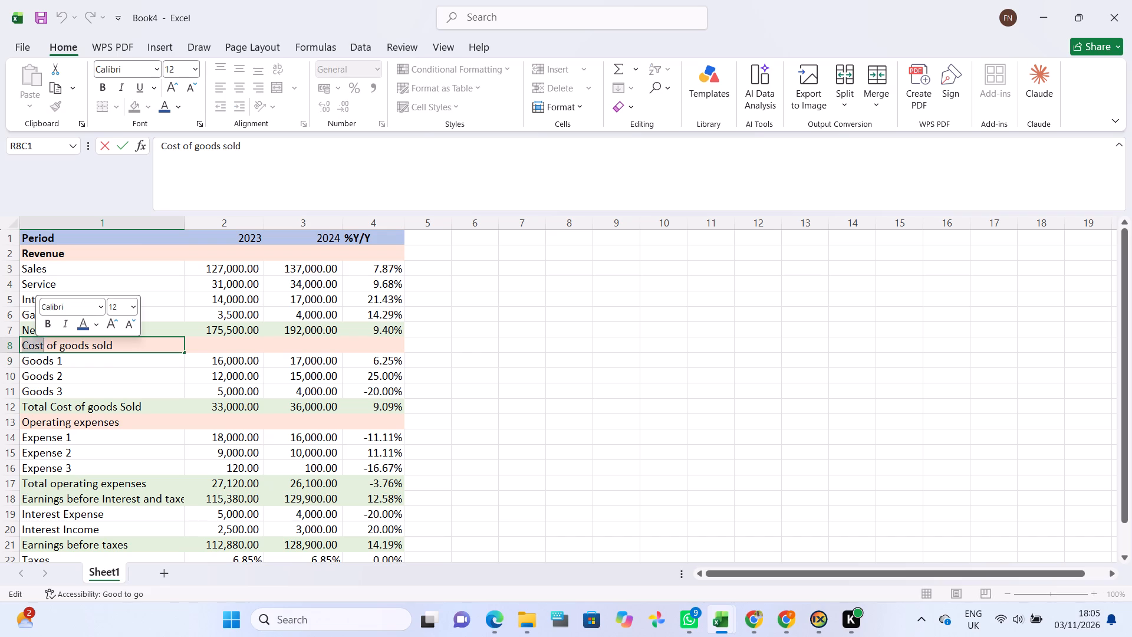
pyautogui.tripleClick(85, 346)
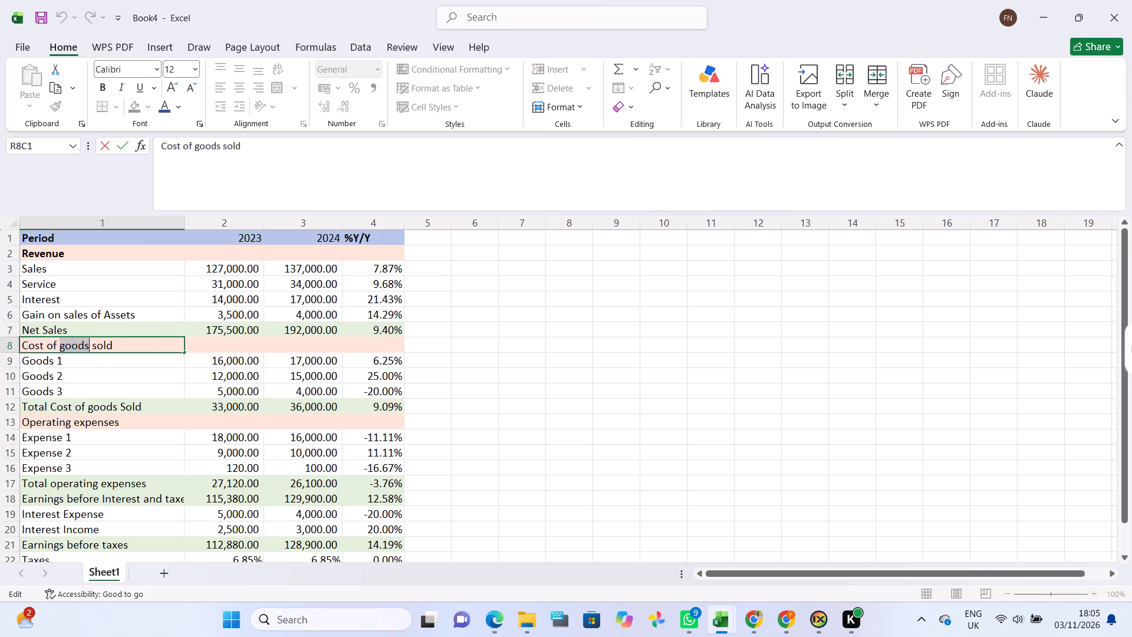
pyautogui.doubleClick(85, 346)
pyautogui.tripleClick(85, 346)
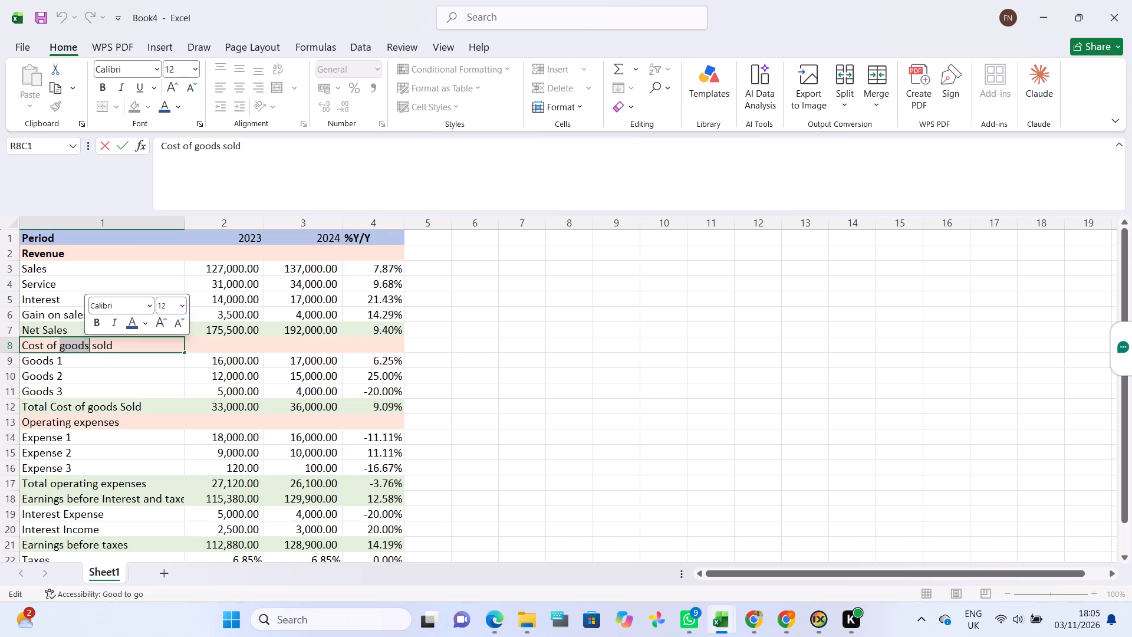
pyautogui.click(85, 346)
pyautogui.tripleClick(85, 346)
pyautogui.click(85, 346)
pyautogui.click(85, 346)
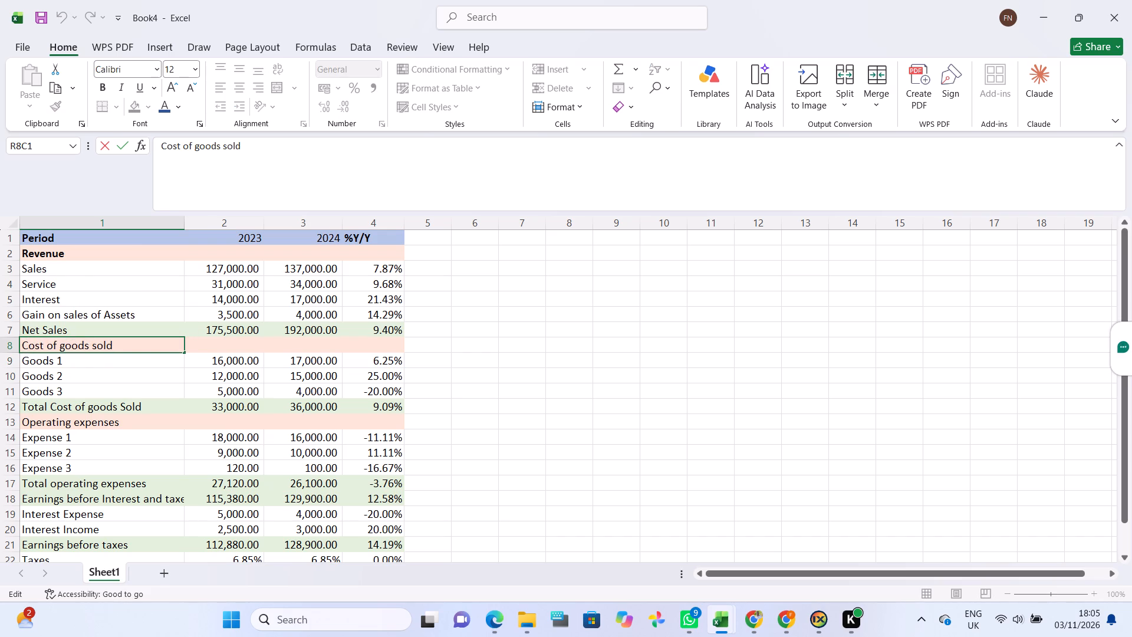
pyautogui.doubleClick(85, 346)
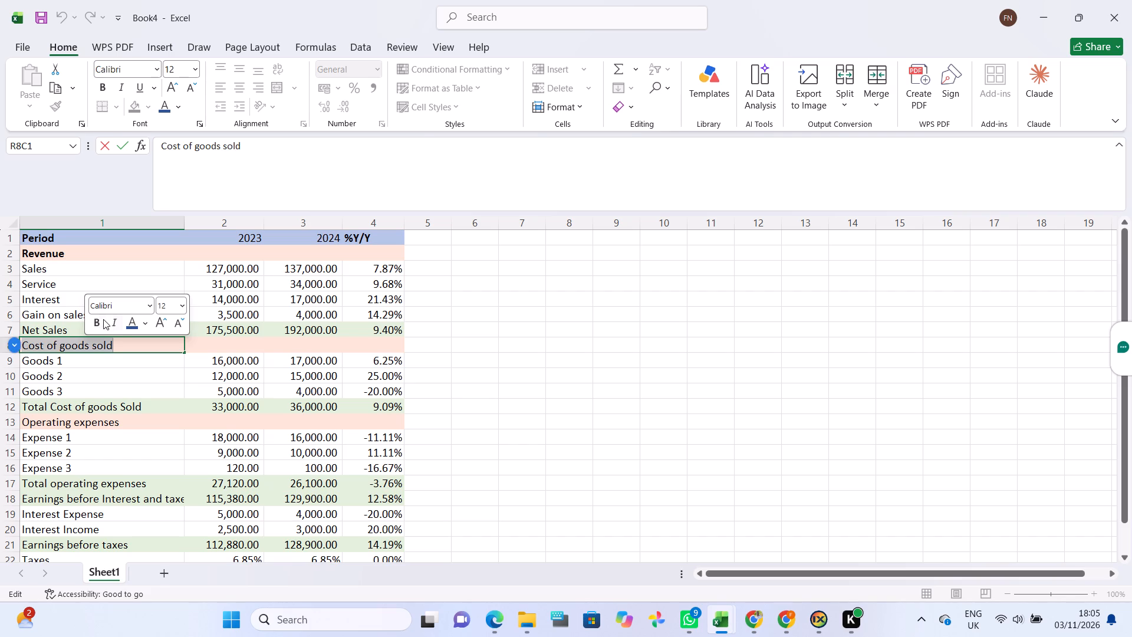
pyautogui.click(101, 319)
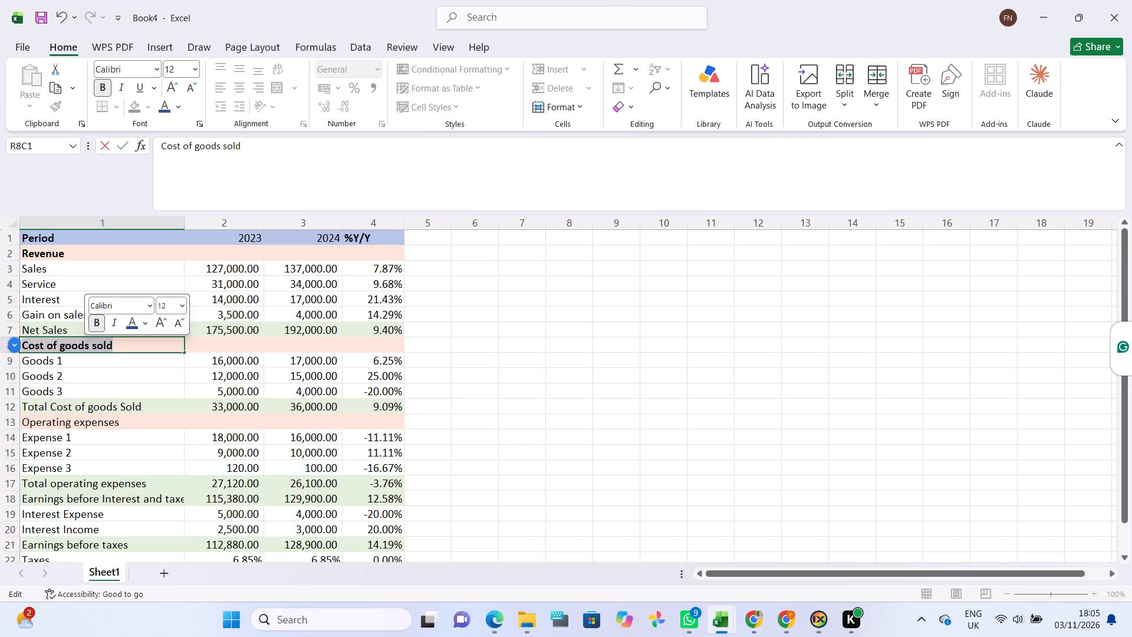
# Make the Operating expenses section heading in row 13 bold.
pyautogui.tripleClick(58, 429)
pyautogui.click(58, 429)
pyautogui.scroll(1, 67, 370)
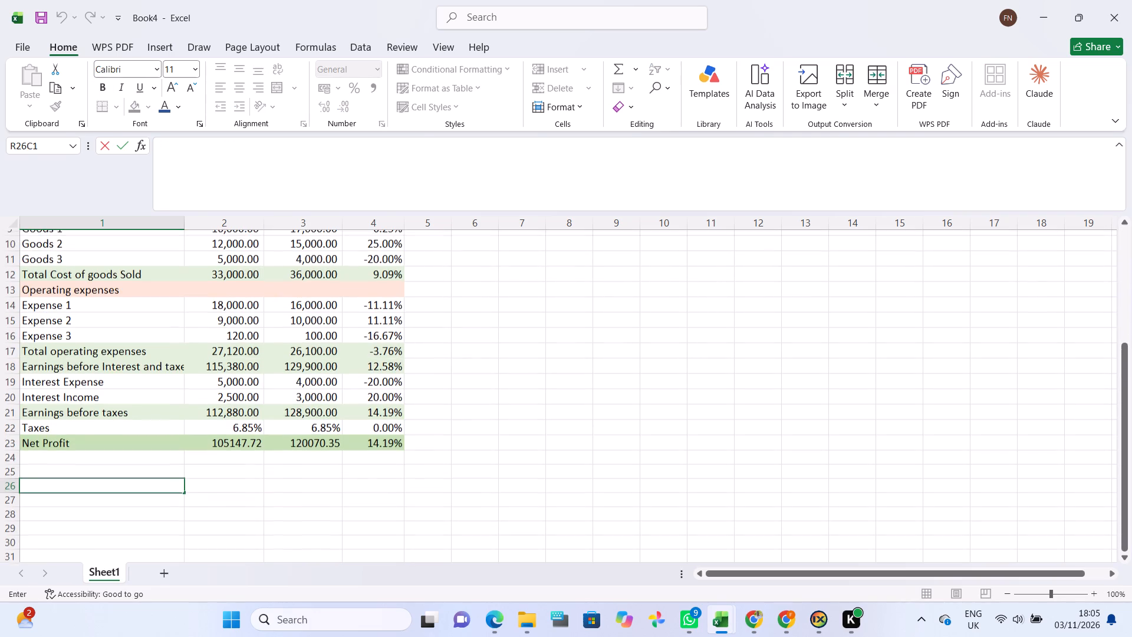
pyautogui.tripleClick(72, 320)
pyautogui.tripleClick(72, 320)
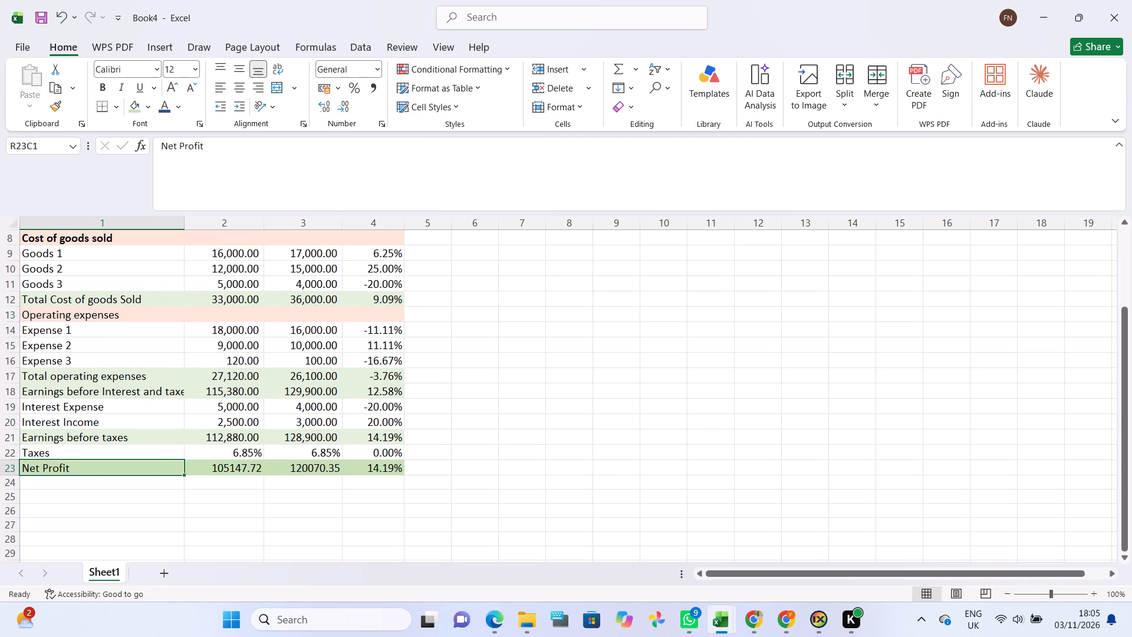
pyautogui.tripleClick(68, 315)
pyautogui.tripleClick(68, 315)
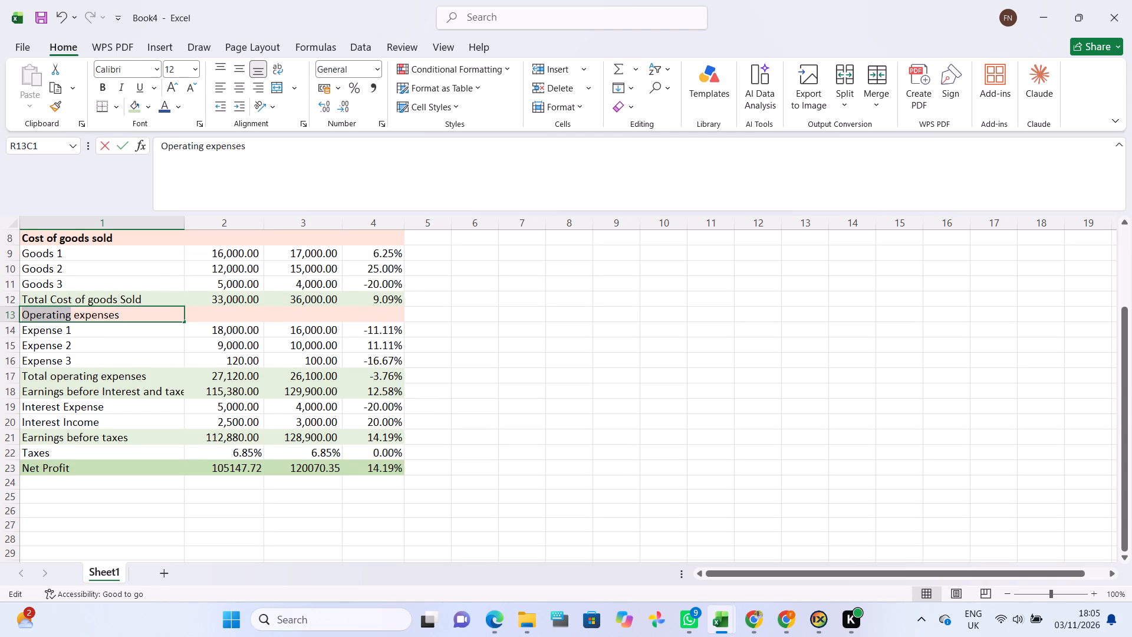
pyautogui.doubleClick(68, 315)
pyautogui.doubleClick(68, 315)
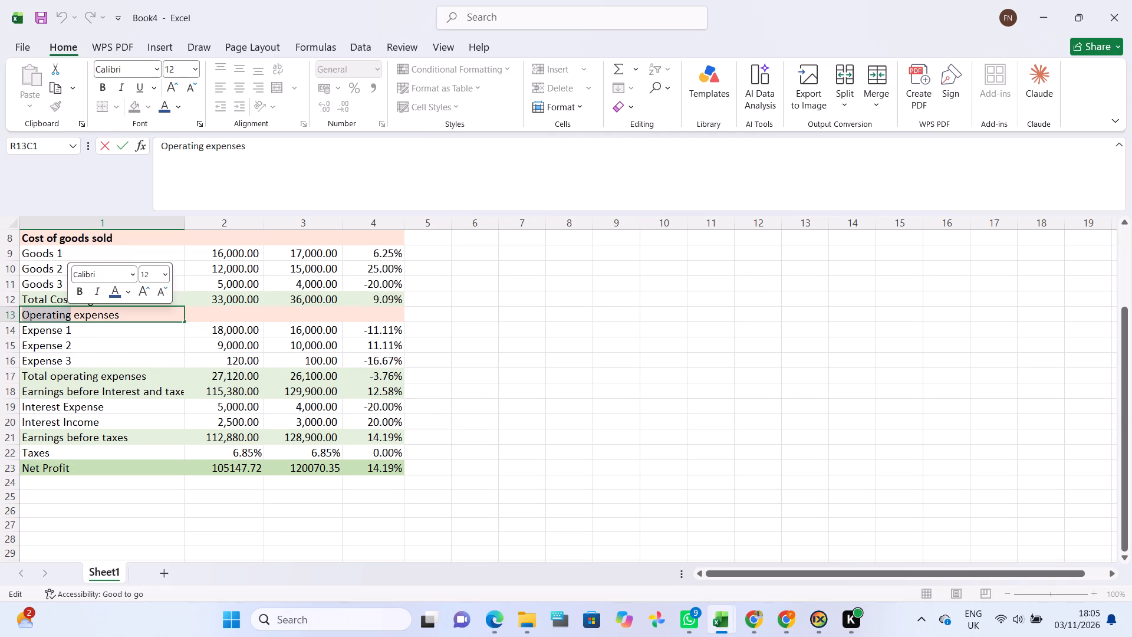
pyautogui.tripleClick(75, 315)
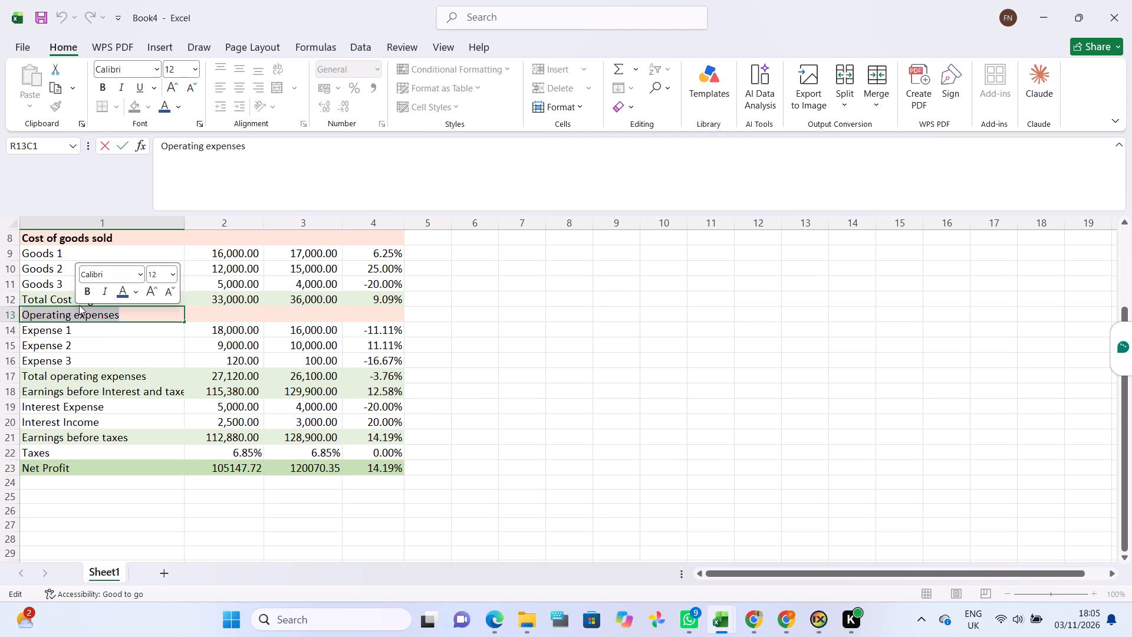
pyautogui.click(84, 300)
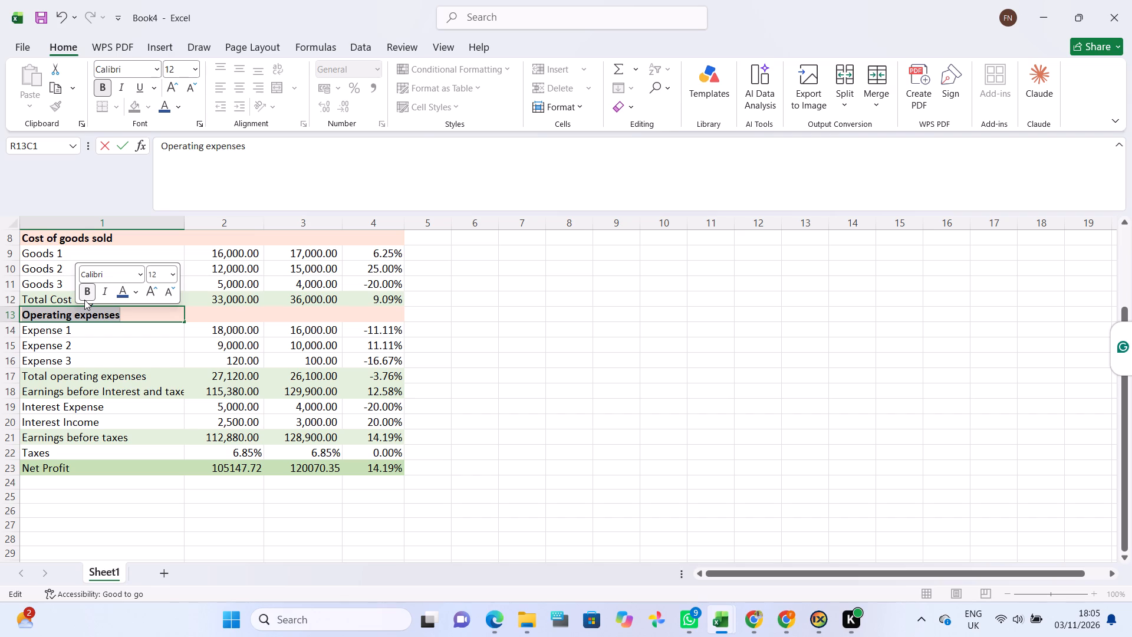
pyautogui.click(534, 352)
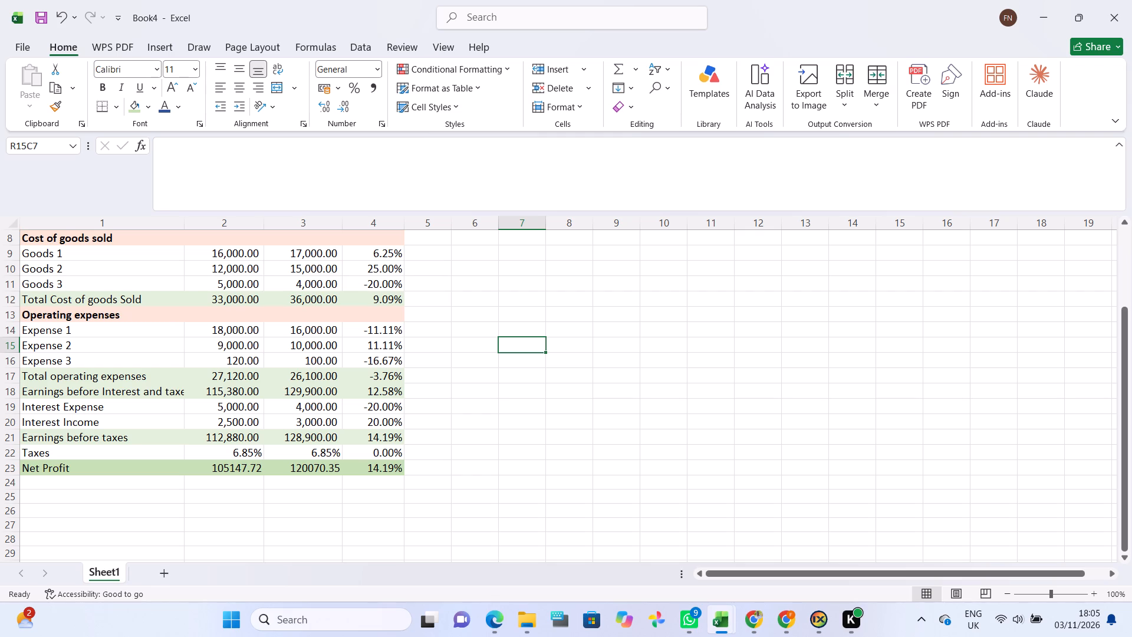
# Set the Period header text in the first row to font size 14.
pyautogui.scroll(3, 212, 258)
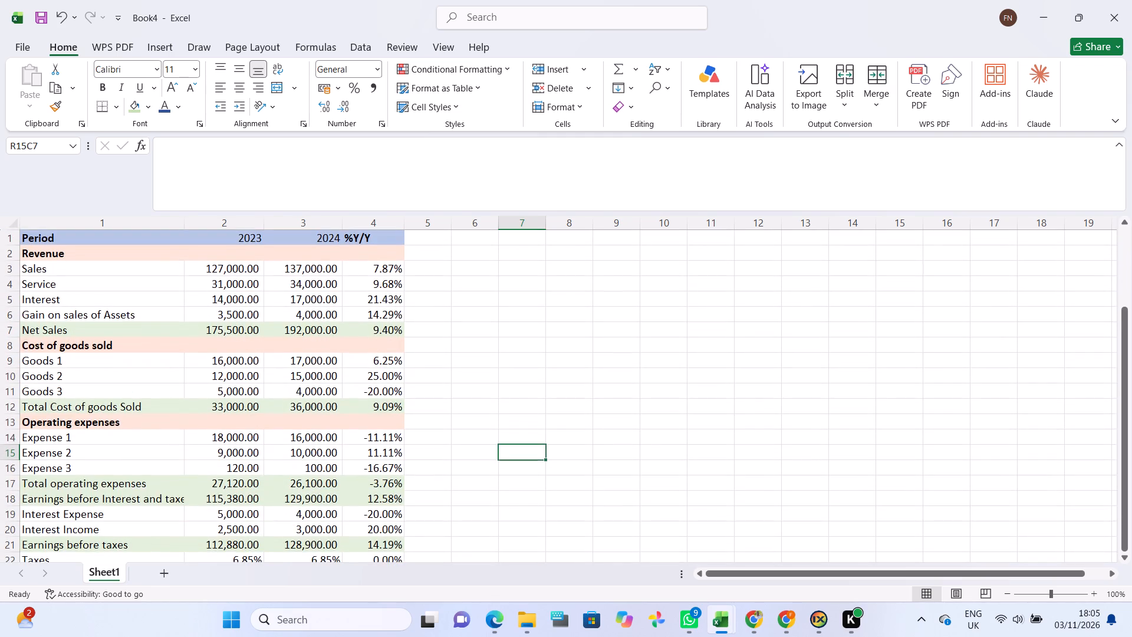
pyautogui.tripleClick(42, 239)
pyautogui.click(42, 239)
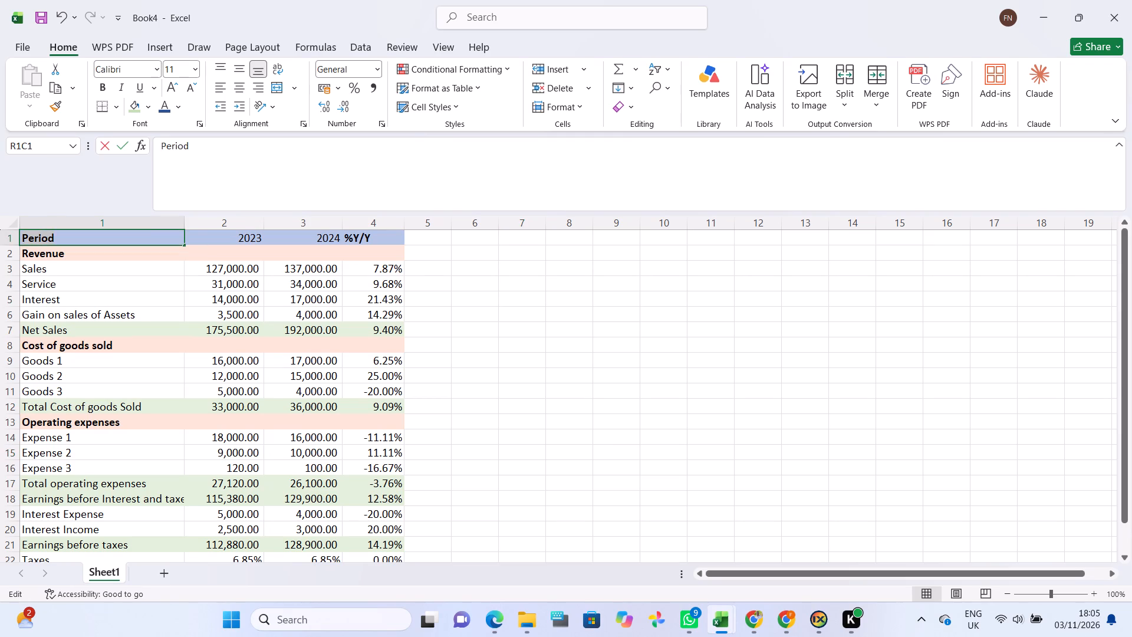
pyautogui.click(194, 70)
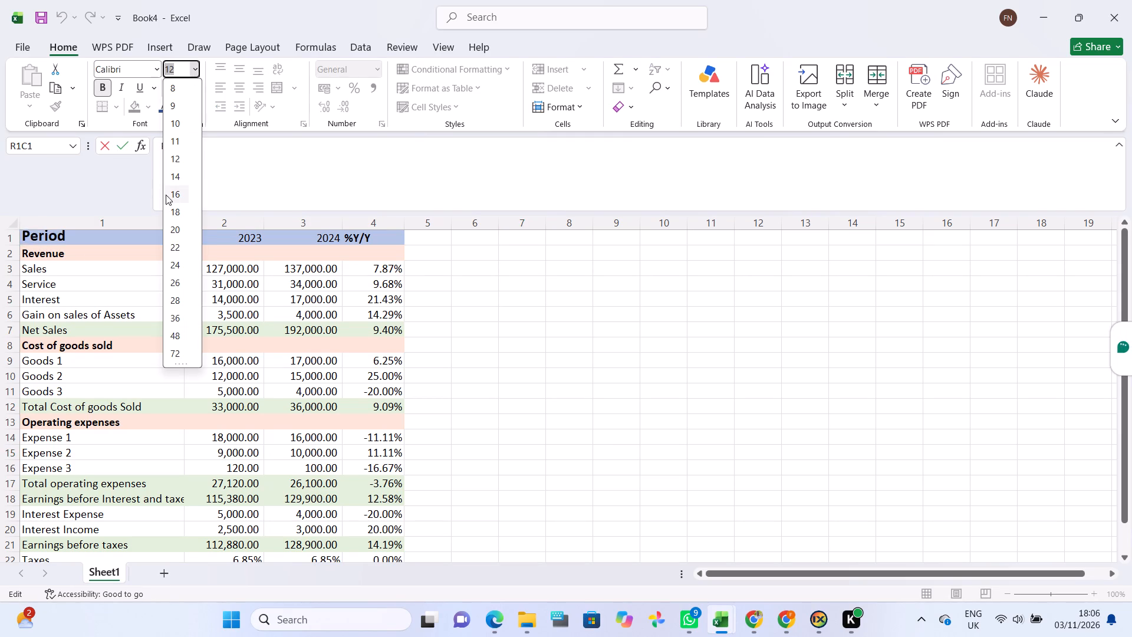
pyautogui.click(170, 183)
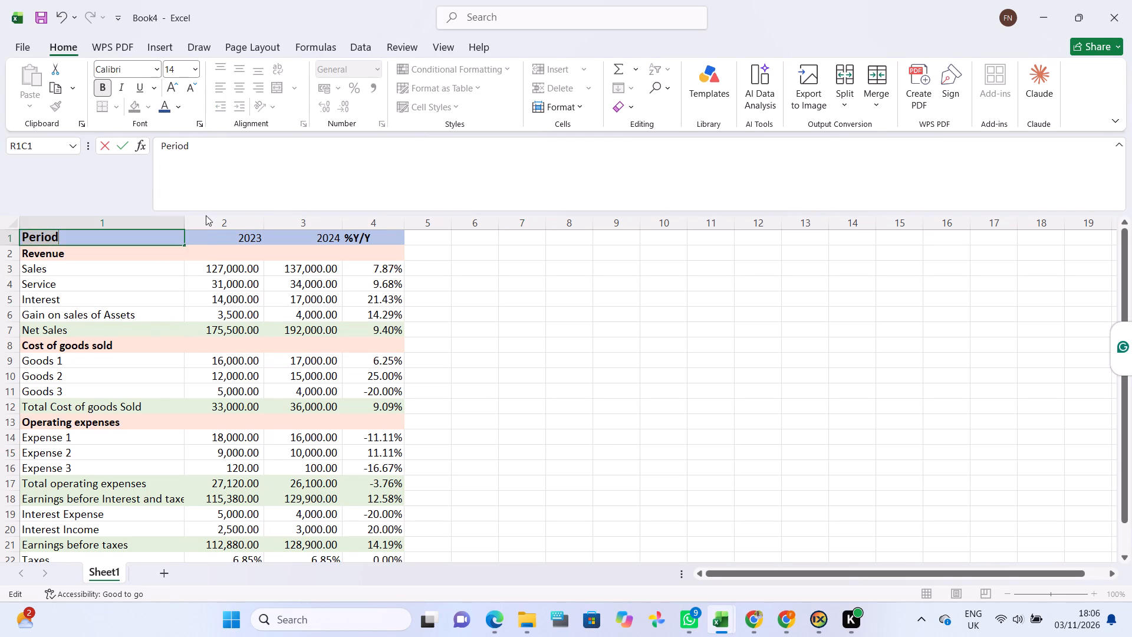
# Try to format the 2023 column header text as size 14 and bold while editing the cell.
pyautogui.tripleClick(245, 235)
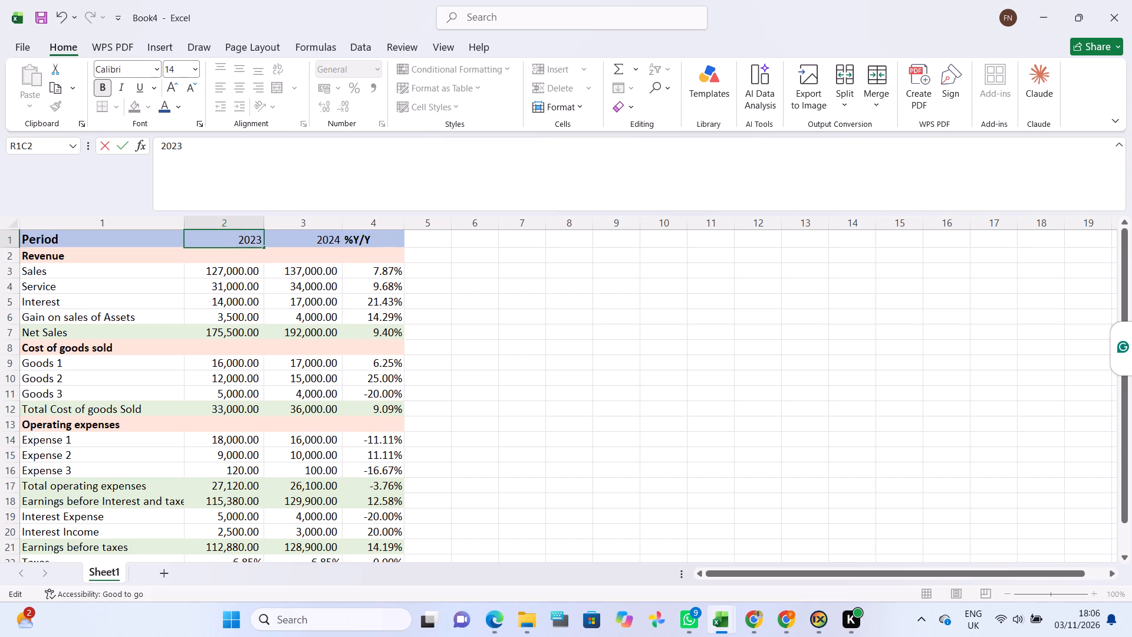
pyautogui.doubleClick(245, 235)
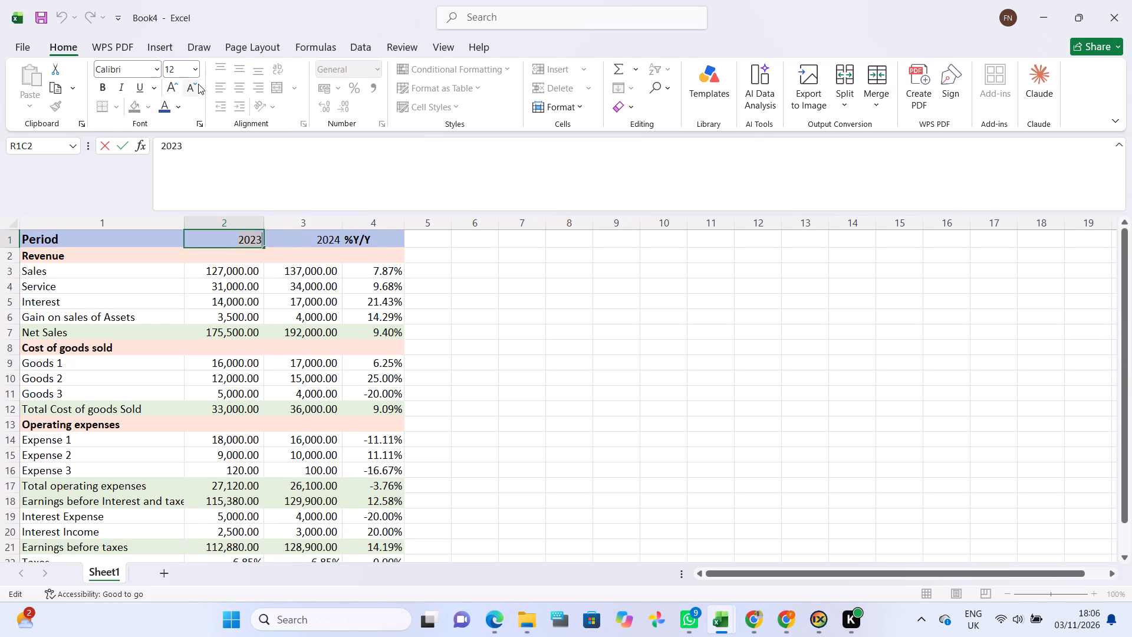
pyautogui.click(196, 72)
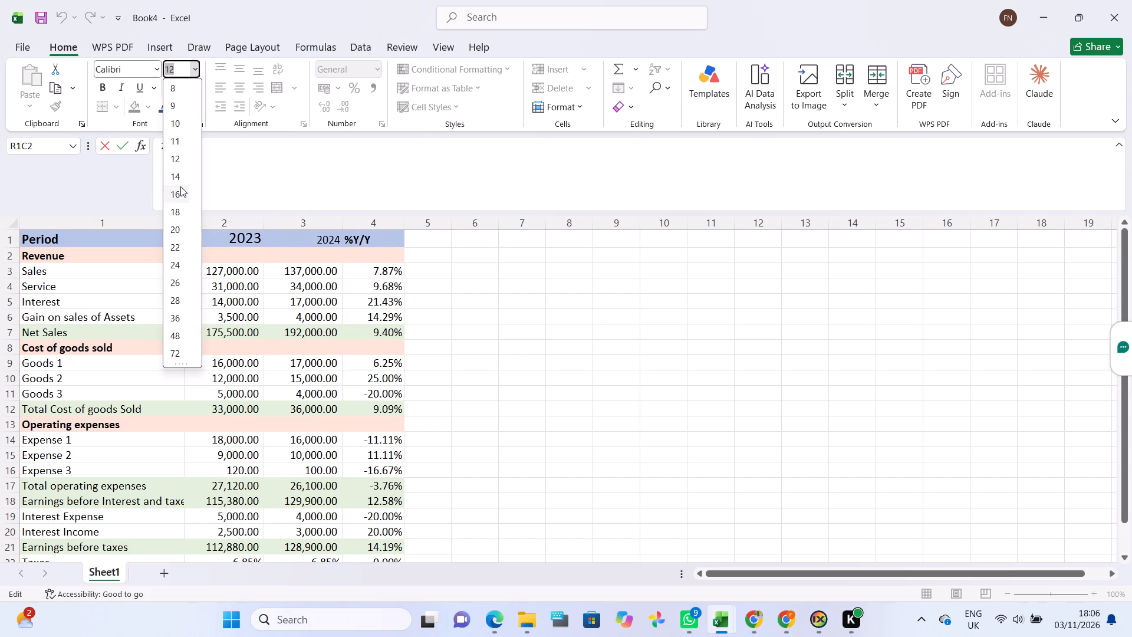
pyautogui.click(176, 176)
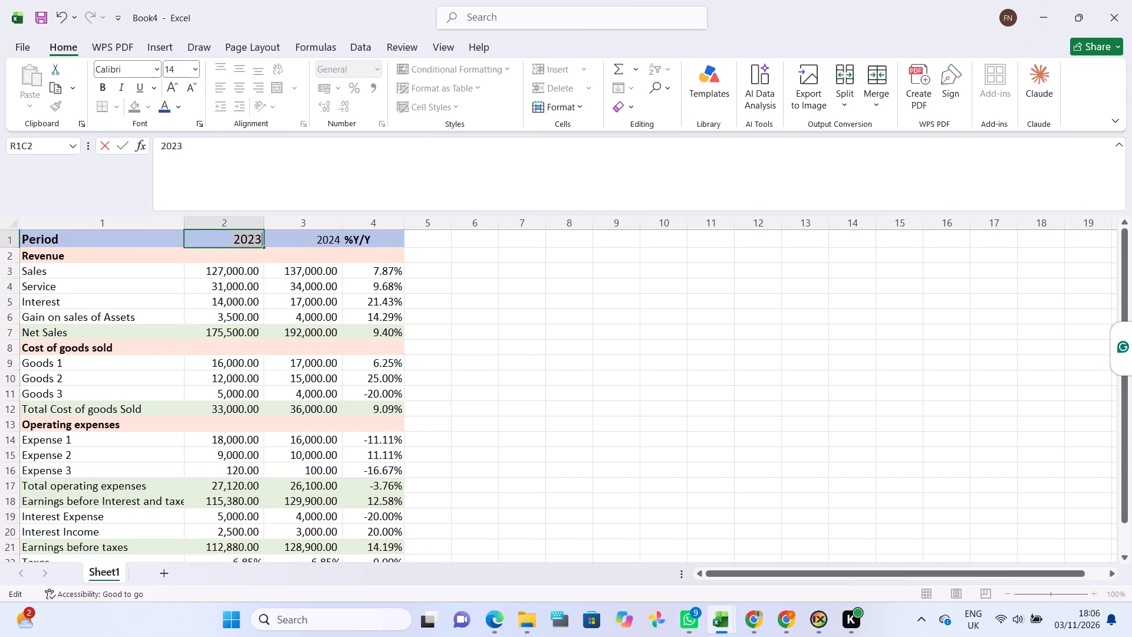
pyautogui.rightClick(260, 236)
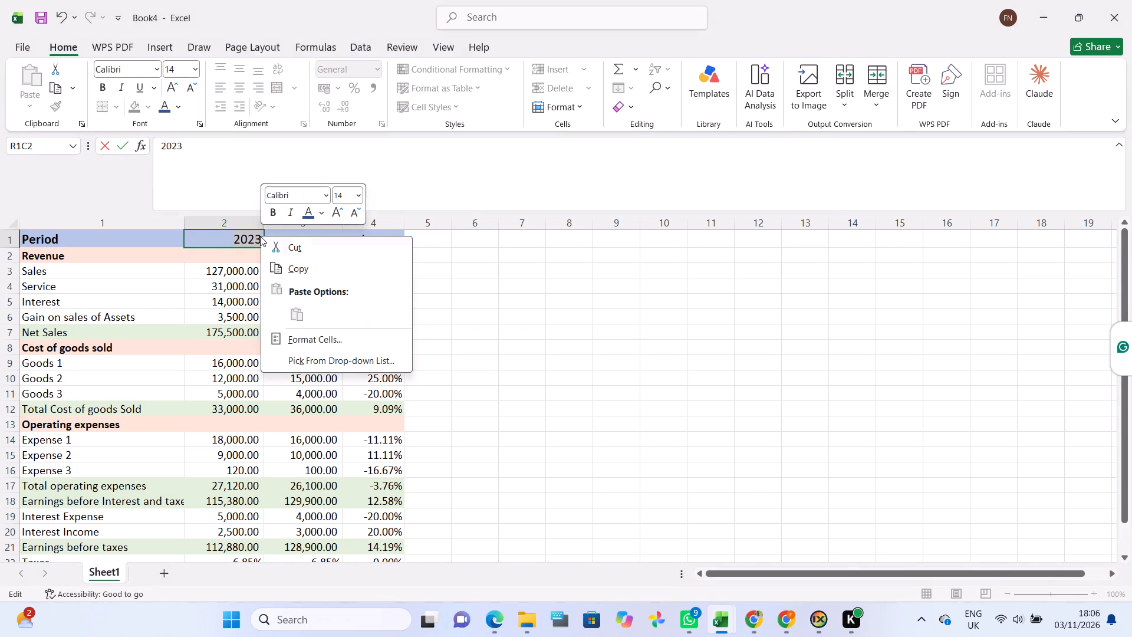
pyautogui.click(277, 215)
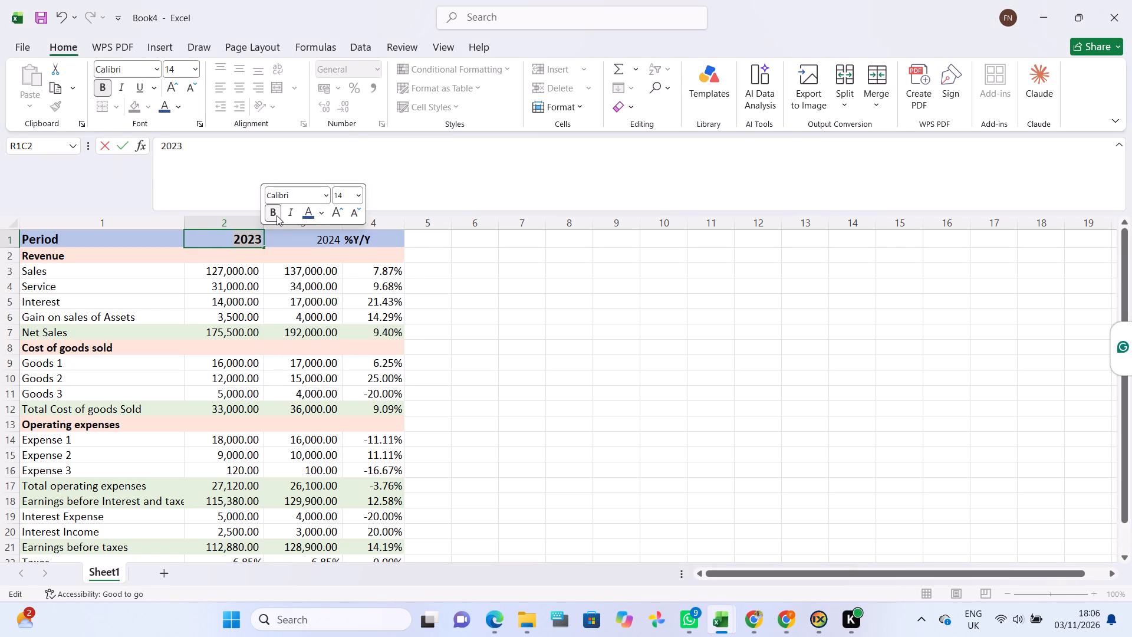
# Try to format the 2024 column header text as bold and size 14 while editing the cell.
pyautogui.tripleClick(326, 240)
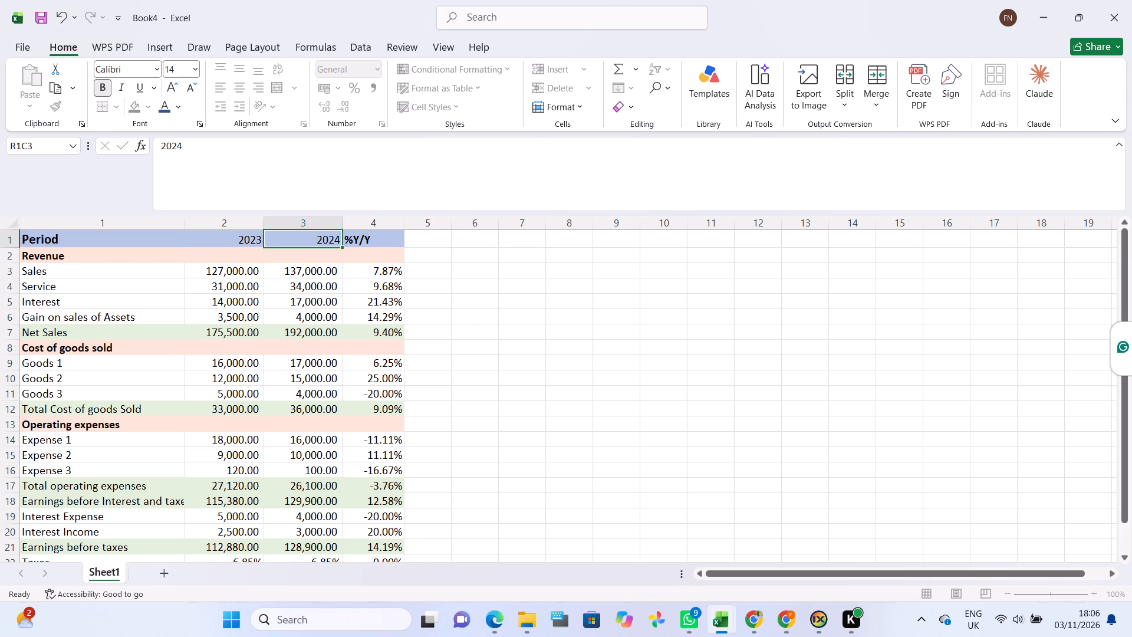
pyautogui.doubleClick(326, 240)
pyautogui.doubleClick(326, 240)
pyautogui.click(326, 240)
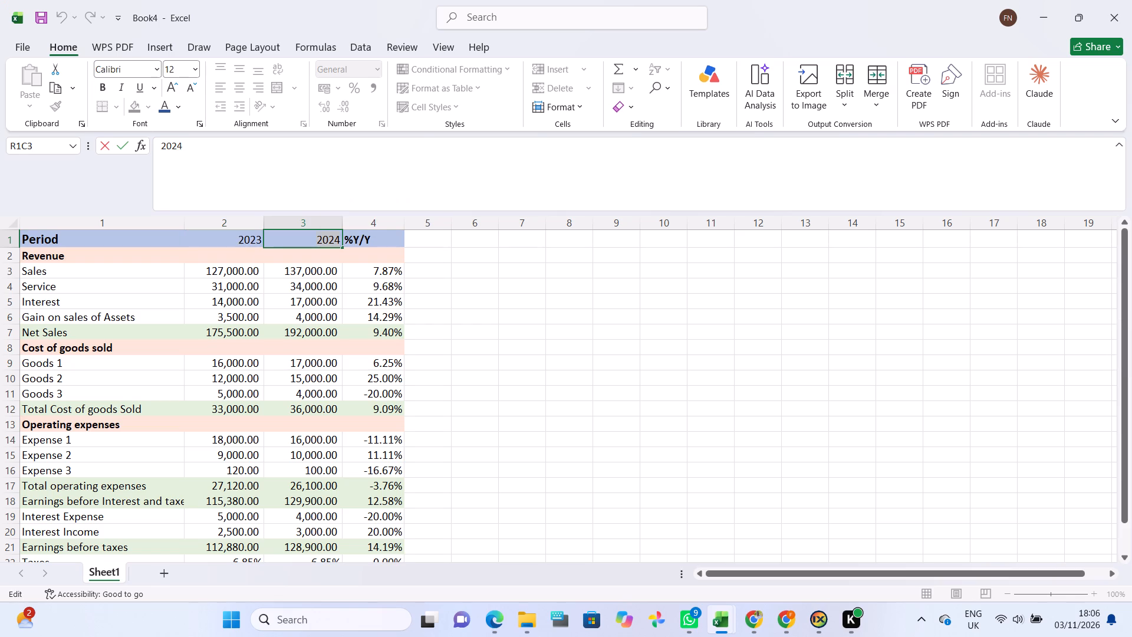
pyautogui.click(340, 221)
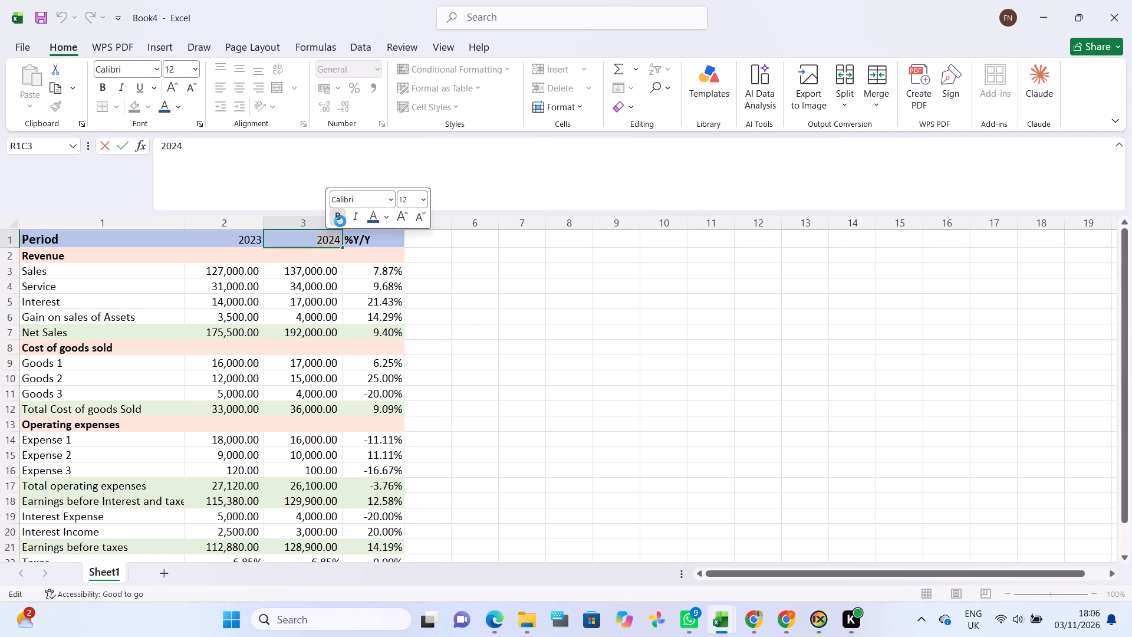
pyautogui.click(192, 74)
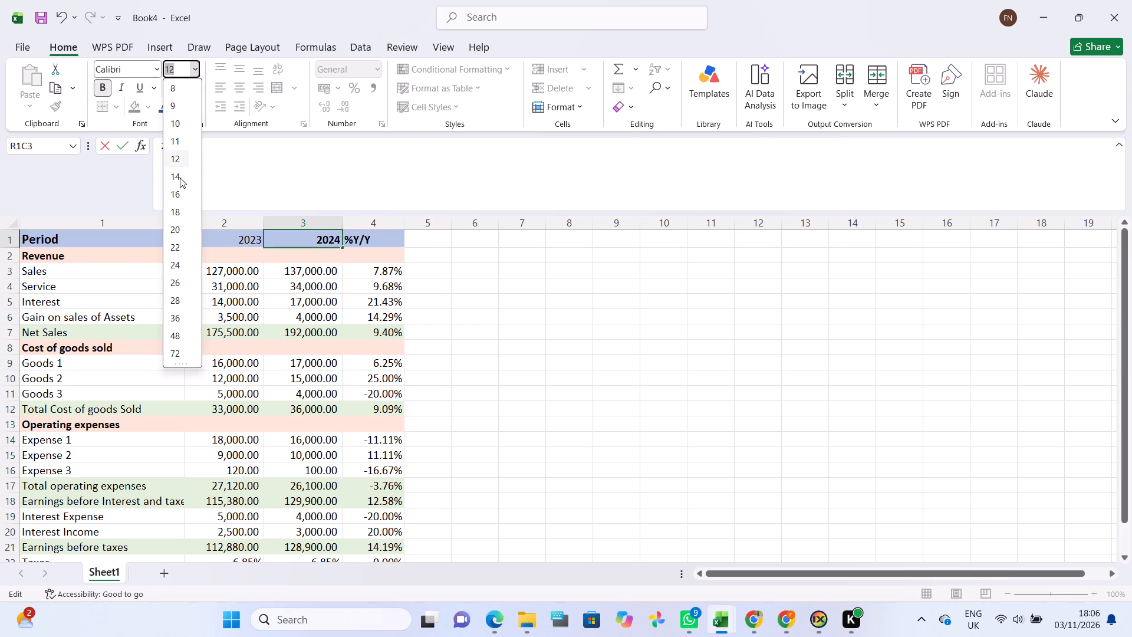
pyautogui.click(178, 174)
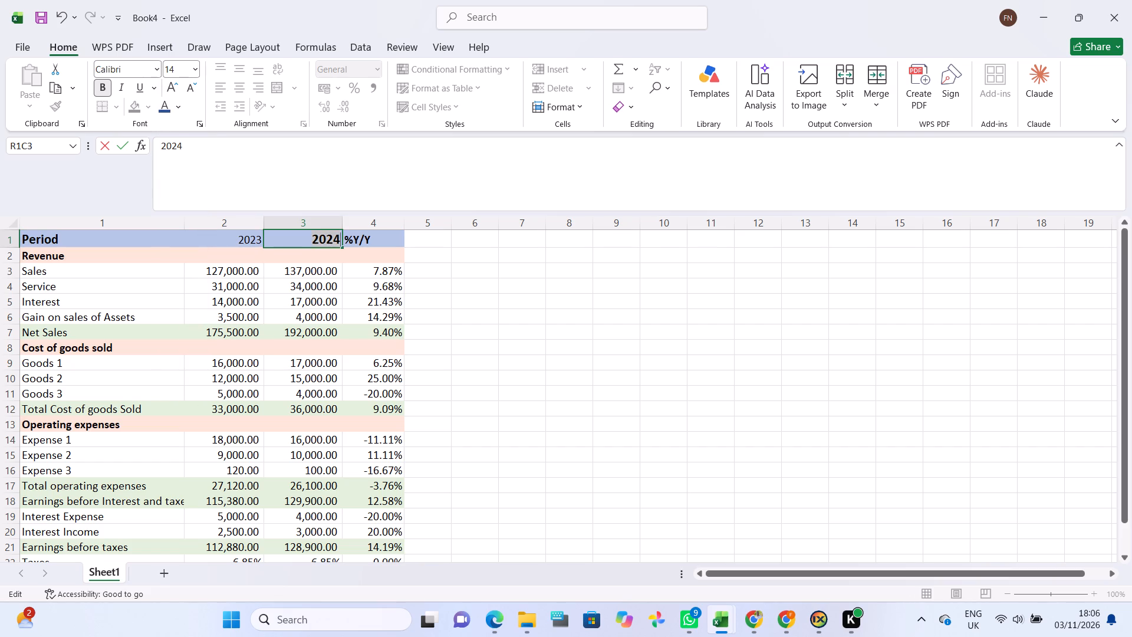
# Set the %Y/Y column header text to font size 14.
pyautogui.tripleClick(363, 234)
pyautogui.tripleClick(363, 234)
pyautogui.click(363, 234)
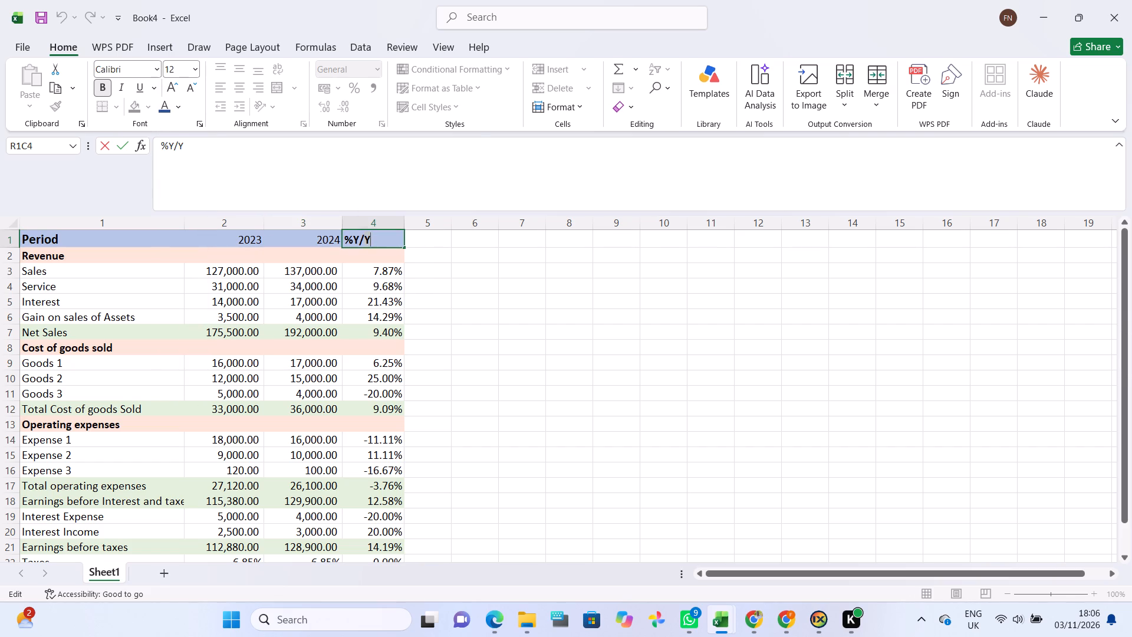
pyautogui.doubleClick(352, 235)
pyautogui.click(352, 235)
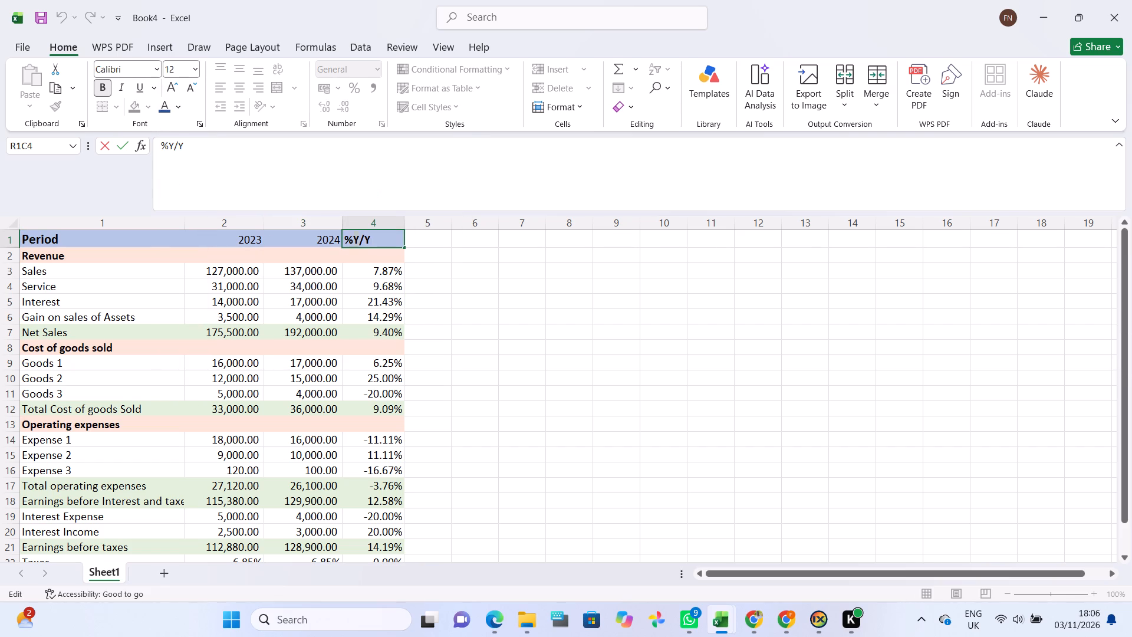
pyautogui.tripleClick(352, 235)
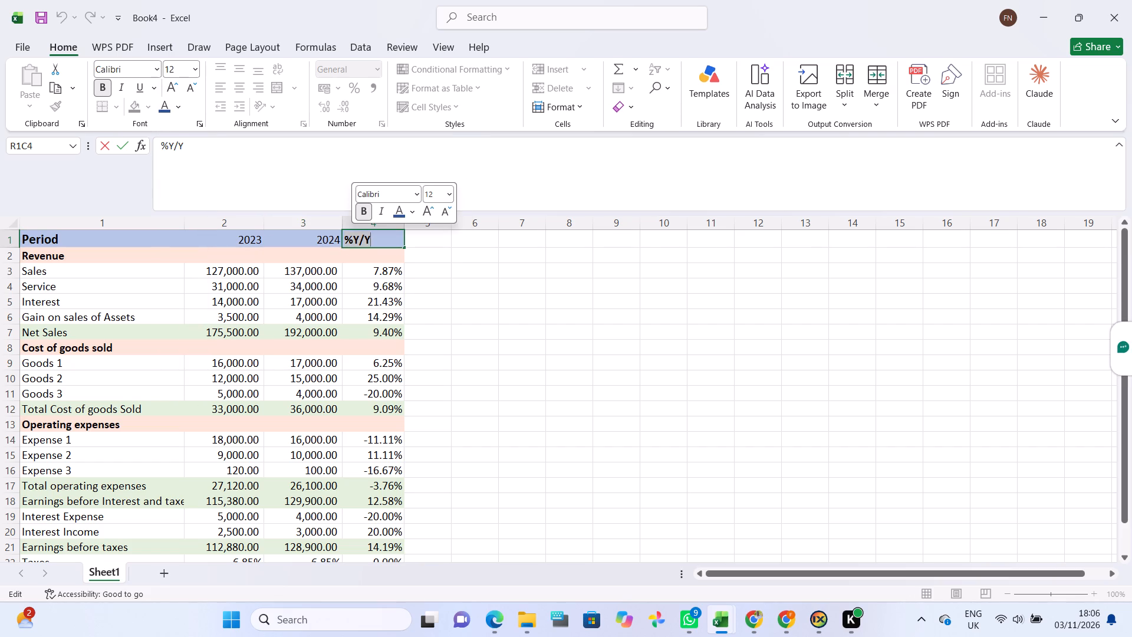
pyautogui.click(447, 186)
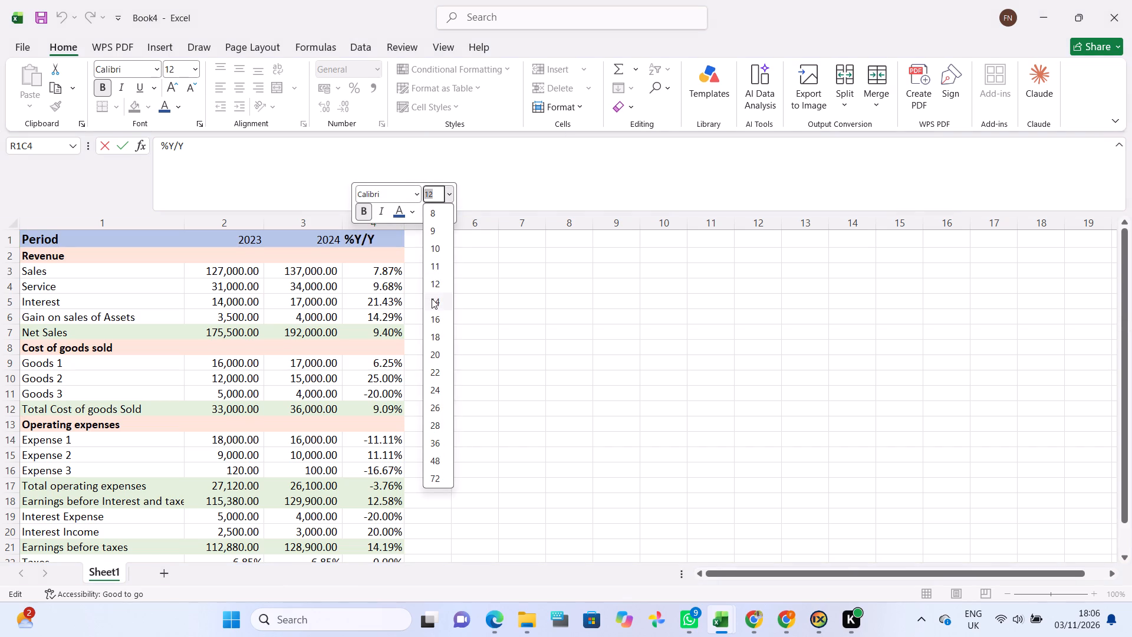
pyautogui.click(432, 298)
pyautogui.doubleClick(432, 298)
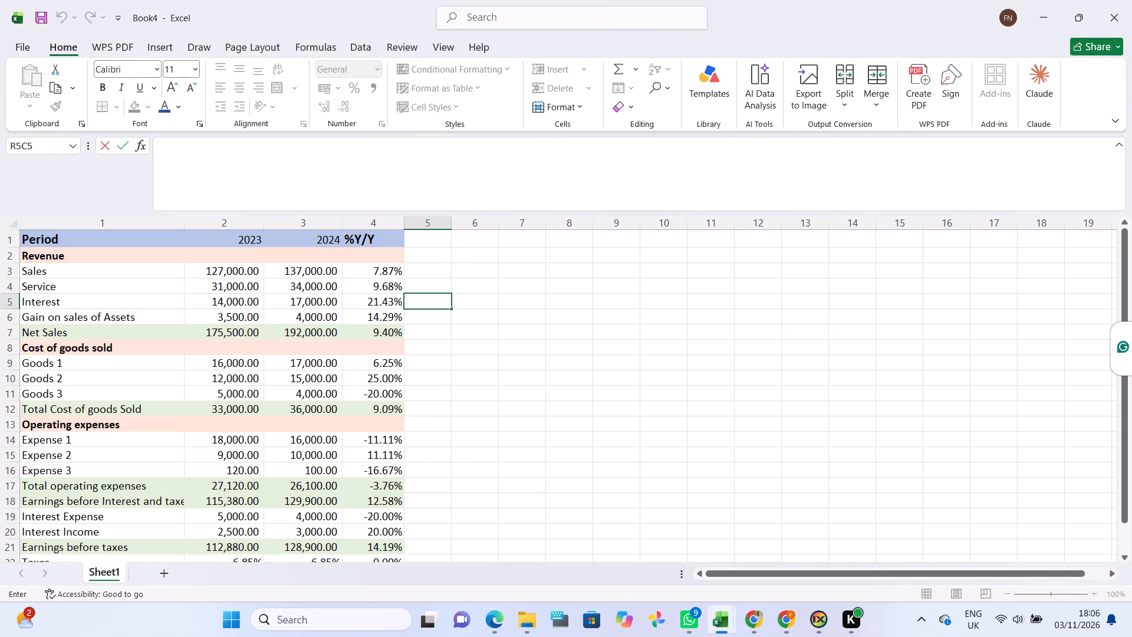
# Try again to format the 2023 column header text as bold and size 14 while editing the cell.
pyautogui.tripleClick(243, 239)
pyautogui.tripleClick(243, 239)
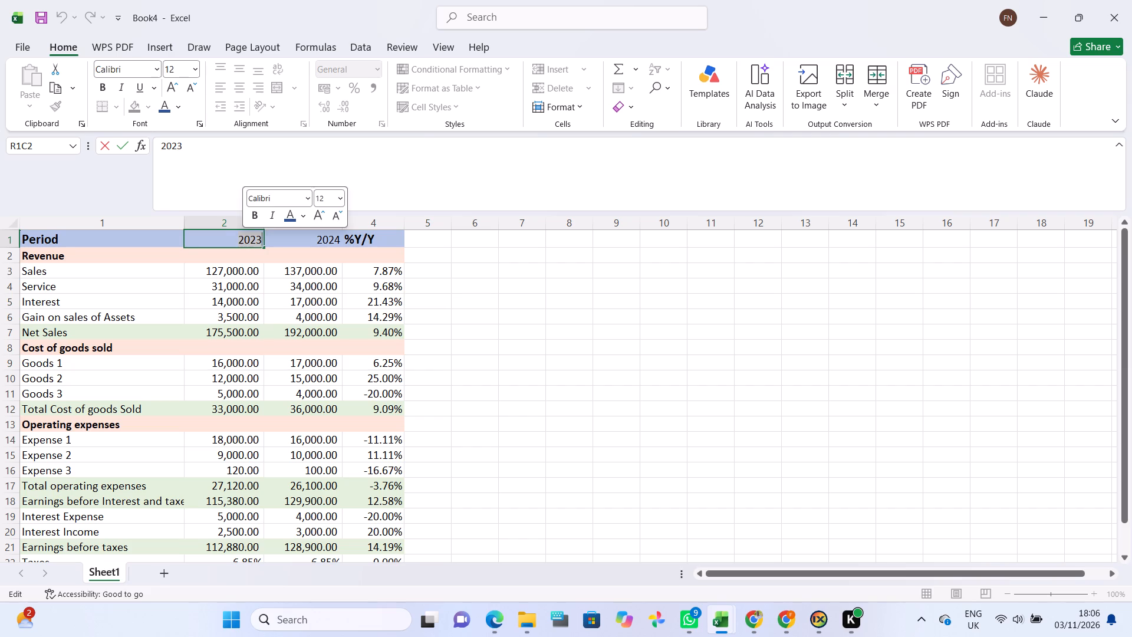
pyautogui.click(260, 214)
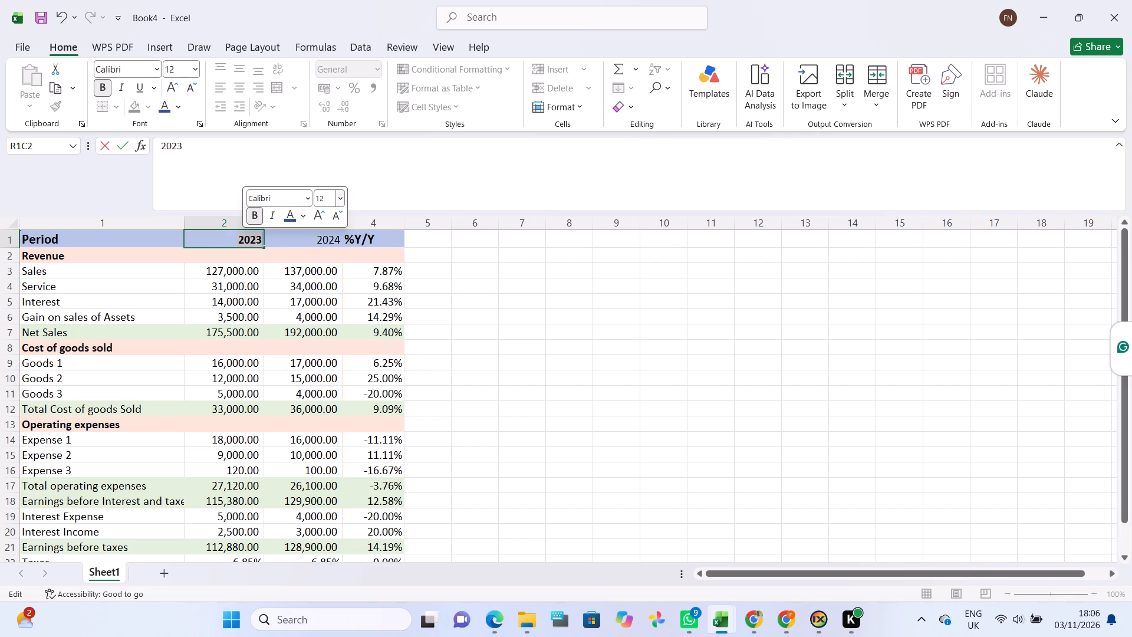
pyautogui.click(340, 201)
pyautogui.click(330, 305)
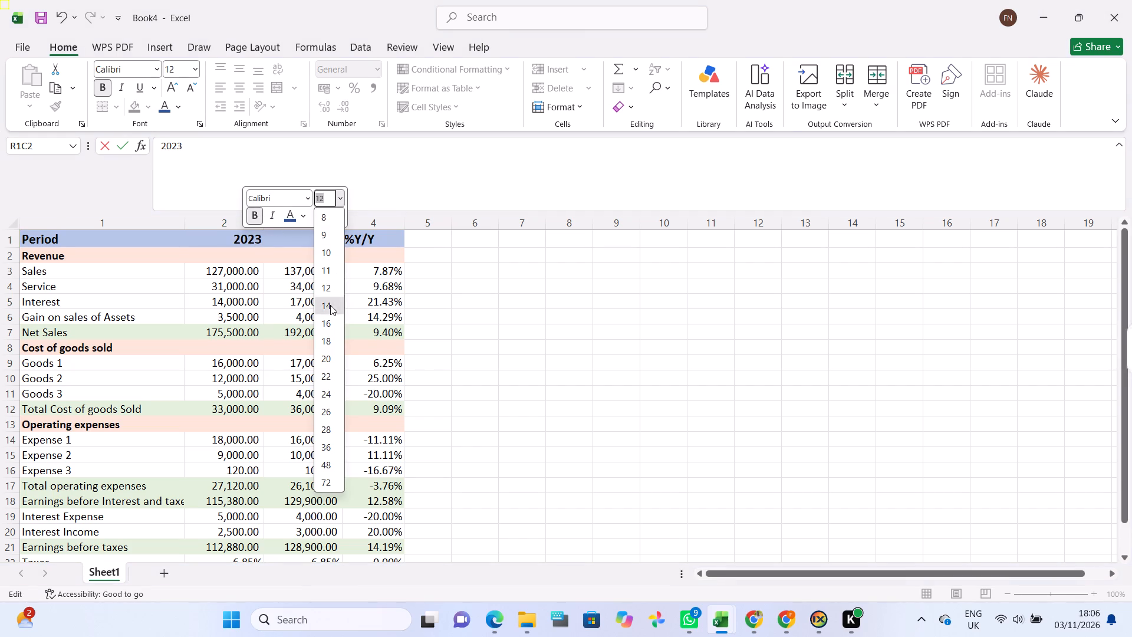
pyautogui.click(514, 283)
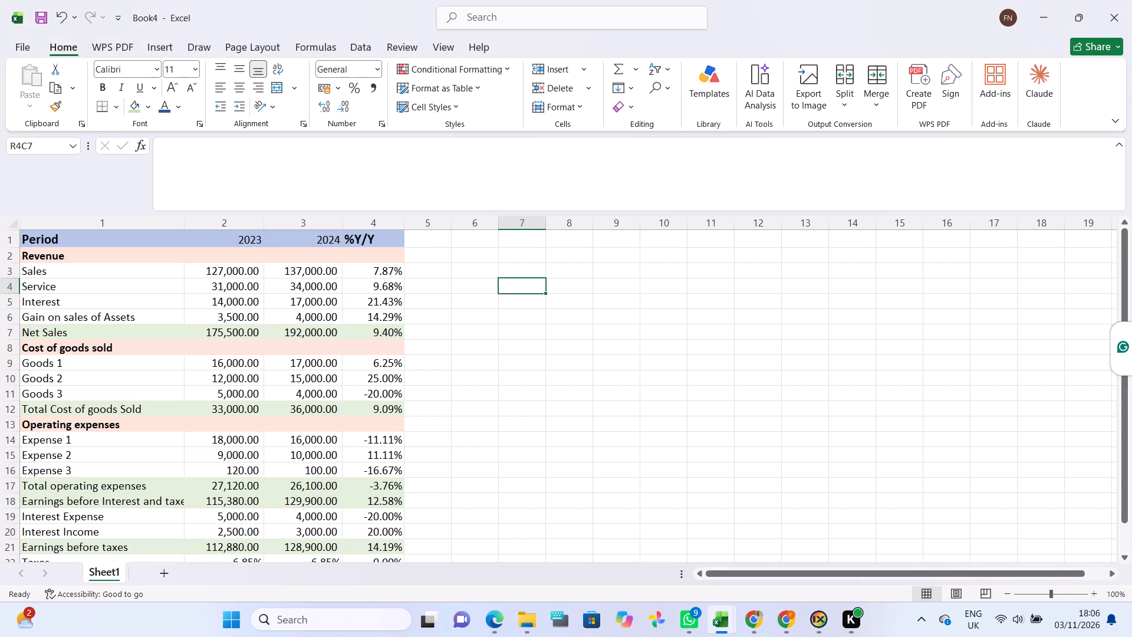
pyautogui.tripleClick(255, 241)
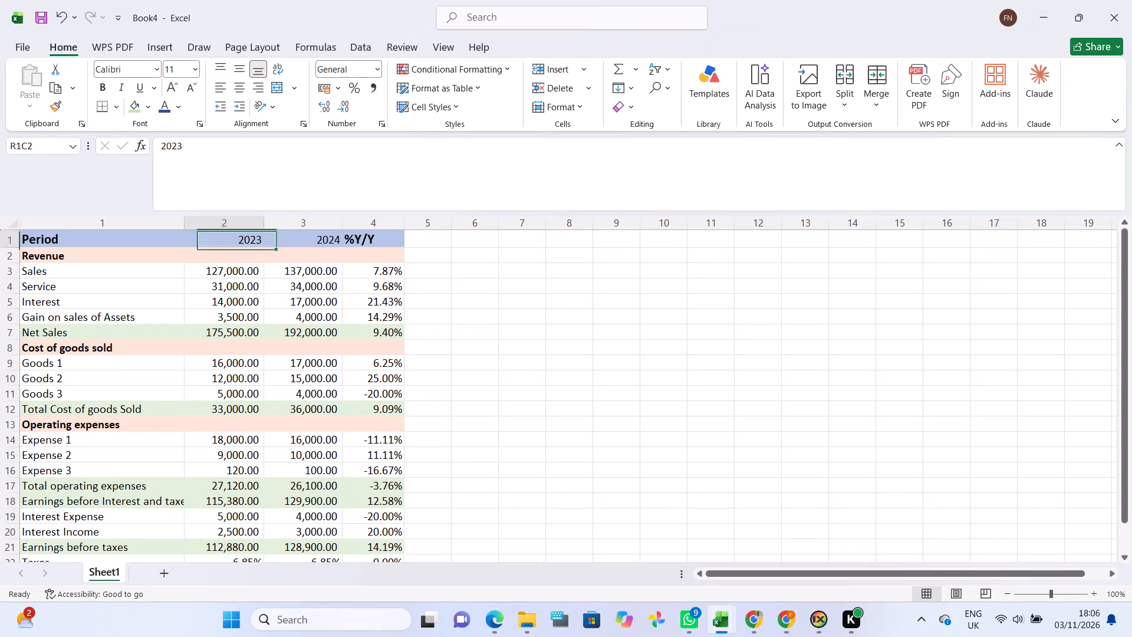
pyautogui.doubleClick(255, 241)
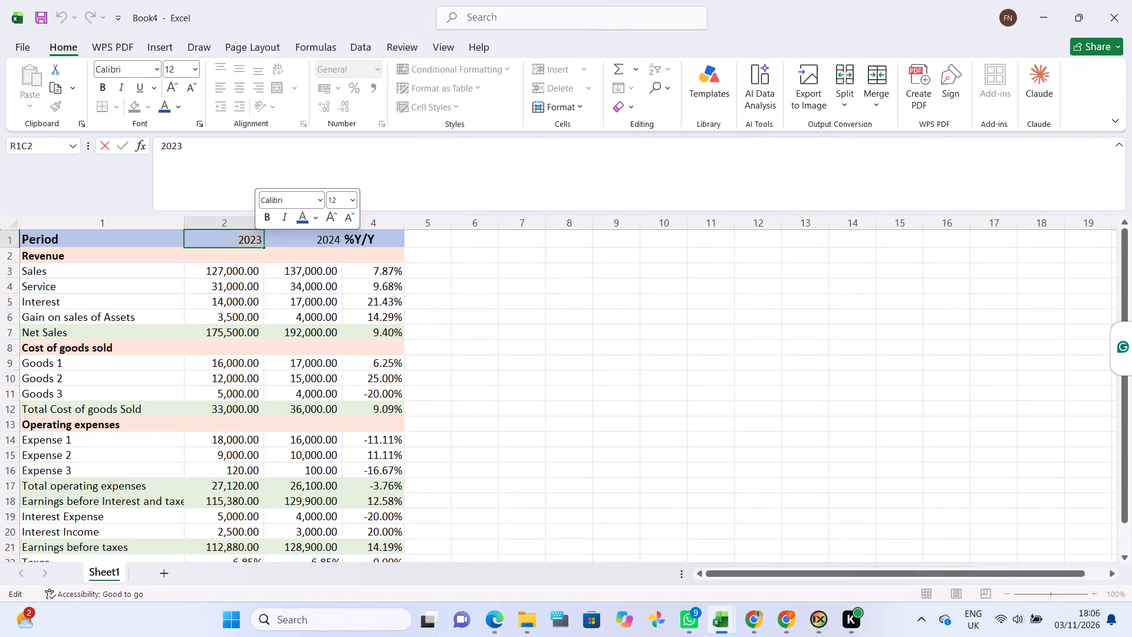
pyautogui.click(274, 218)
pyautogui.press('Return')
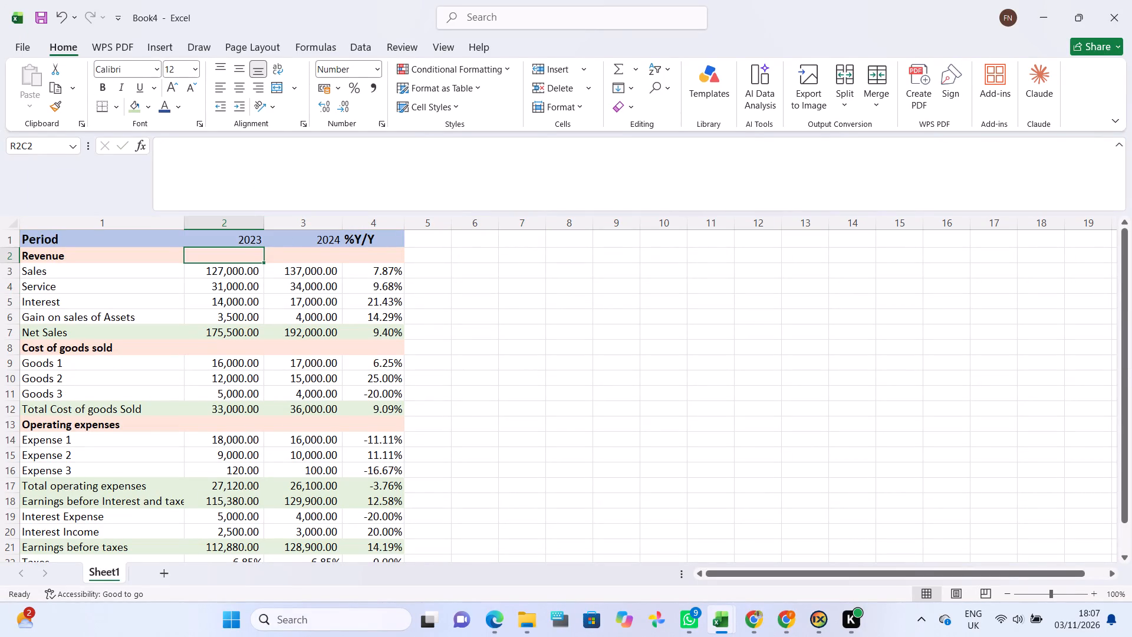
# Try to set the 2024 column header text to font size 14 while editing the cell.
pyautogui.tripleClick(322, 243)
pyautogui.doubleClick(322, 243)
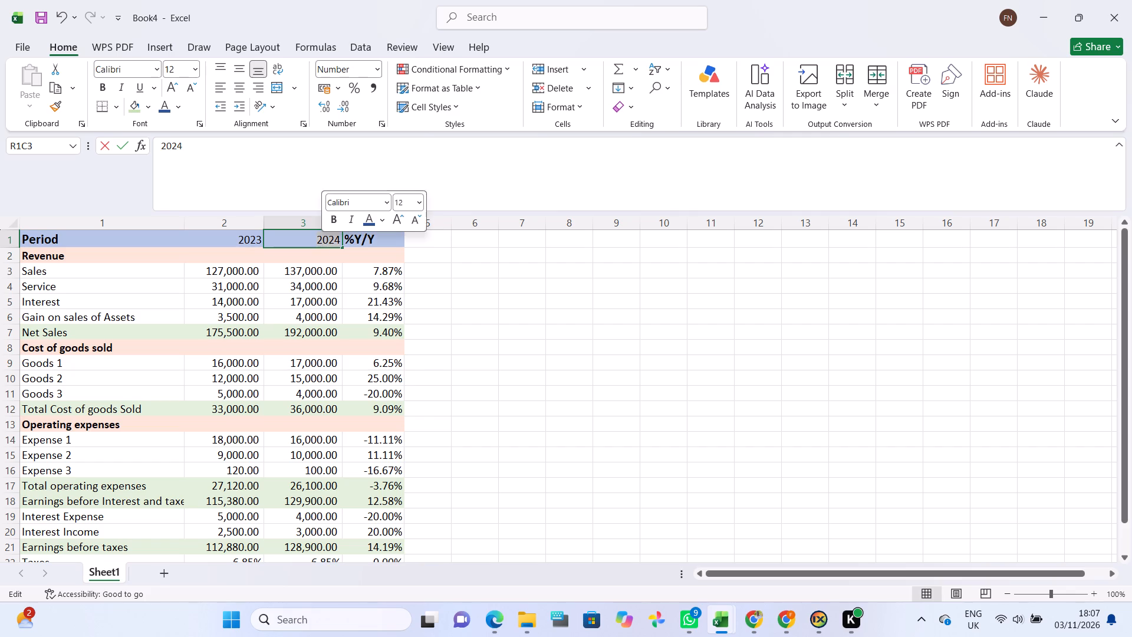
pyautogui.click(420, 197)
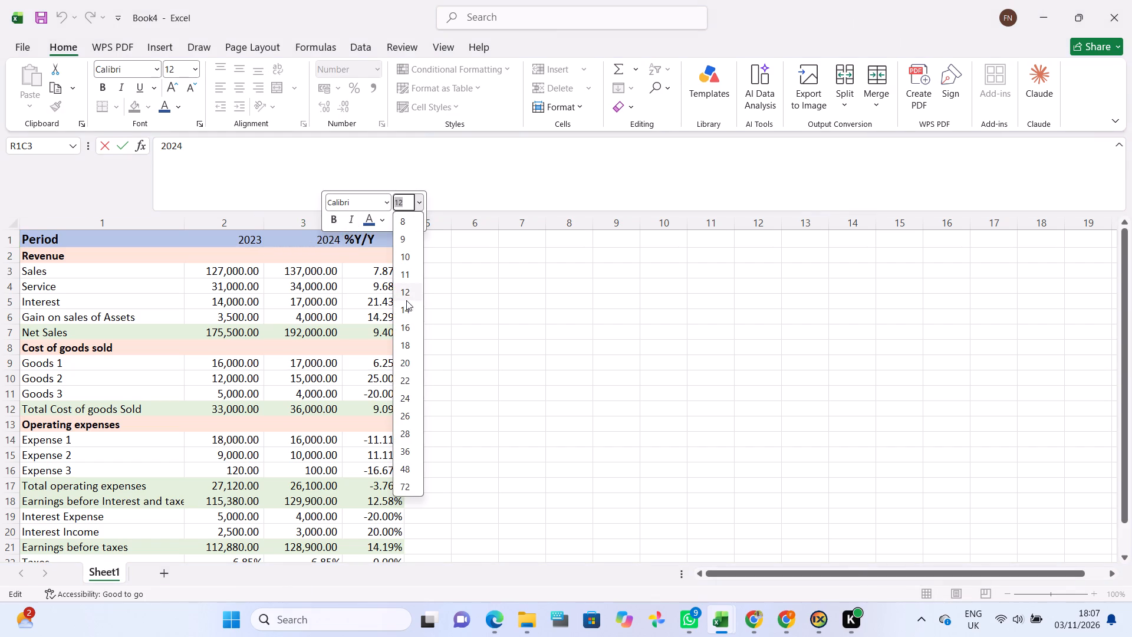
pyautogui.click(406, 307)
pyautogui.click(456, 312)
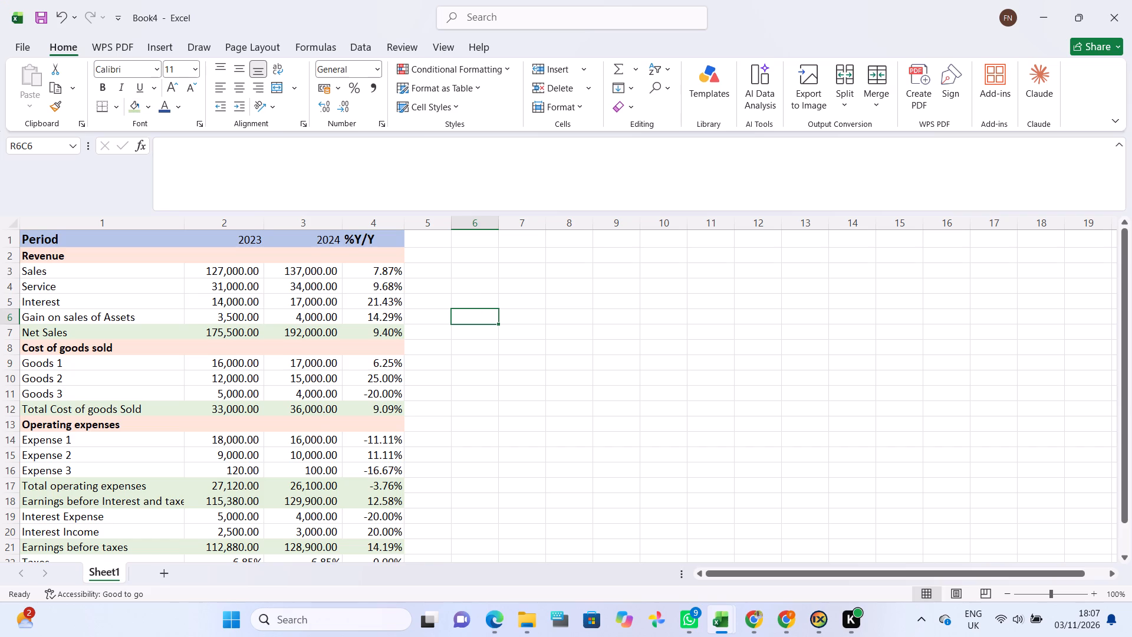
# Fill the Period header cell with its formatting across the first row through column 4.
pyautogui.scroll(1, 236, 299)
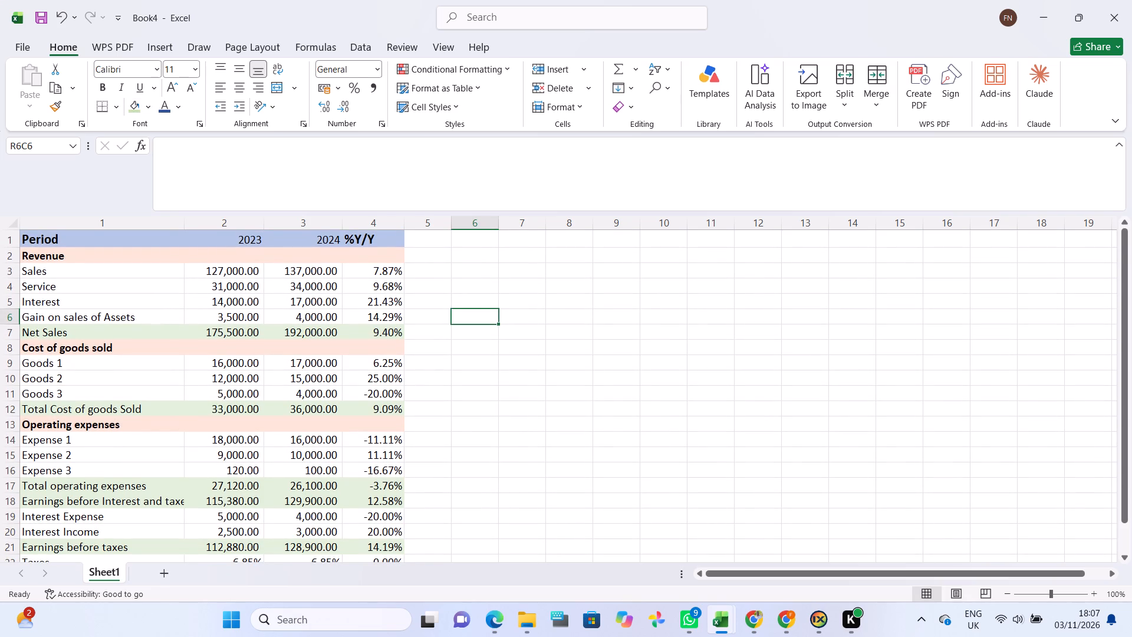
pyautogui.click(116, 243)
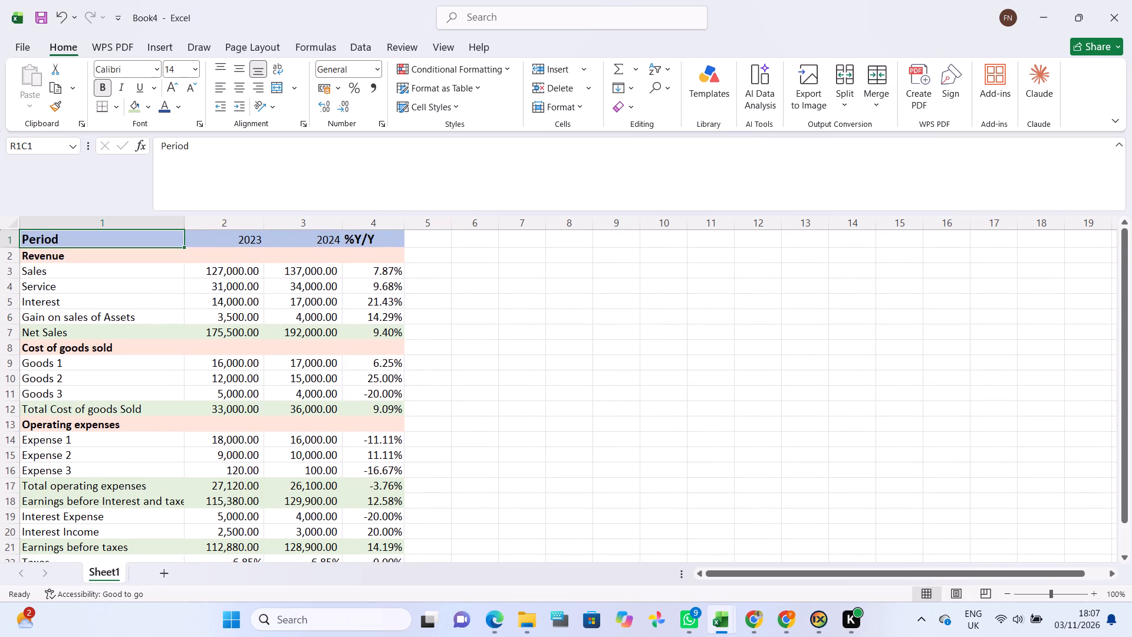
pyautogui.moveTo(183, 248); pyautogui.dragTo(324, 243)
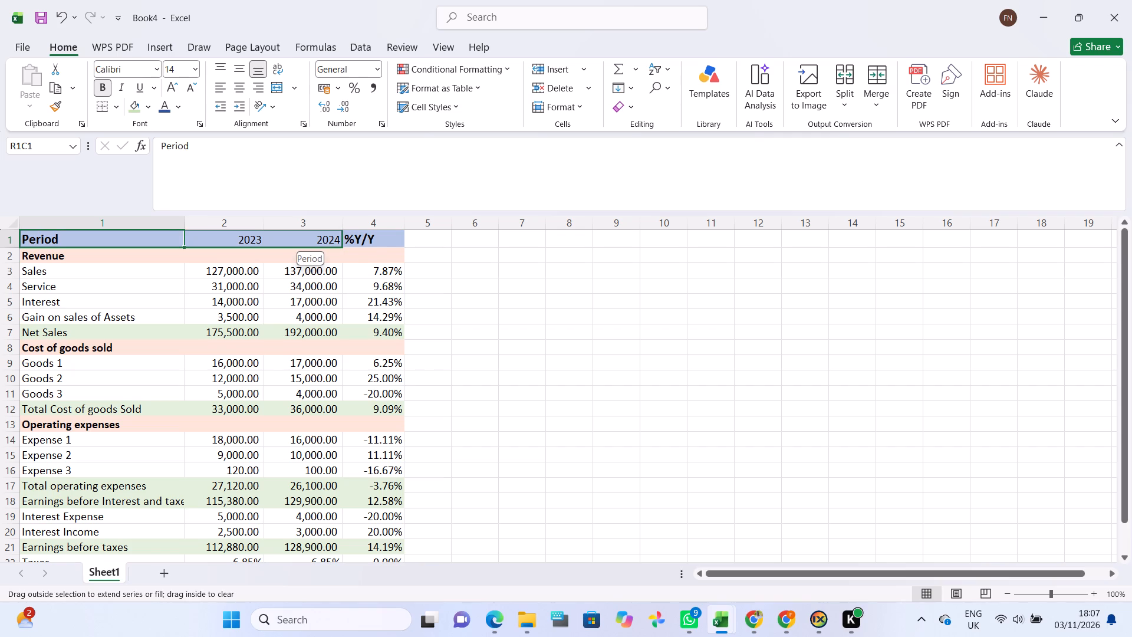
pyautogui.moveTo(324, 243); pyautogui.dragTo(395, 247)
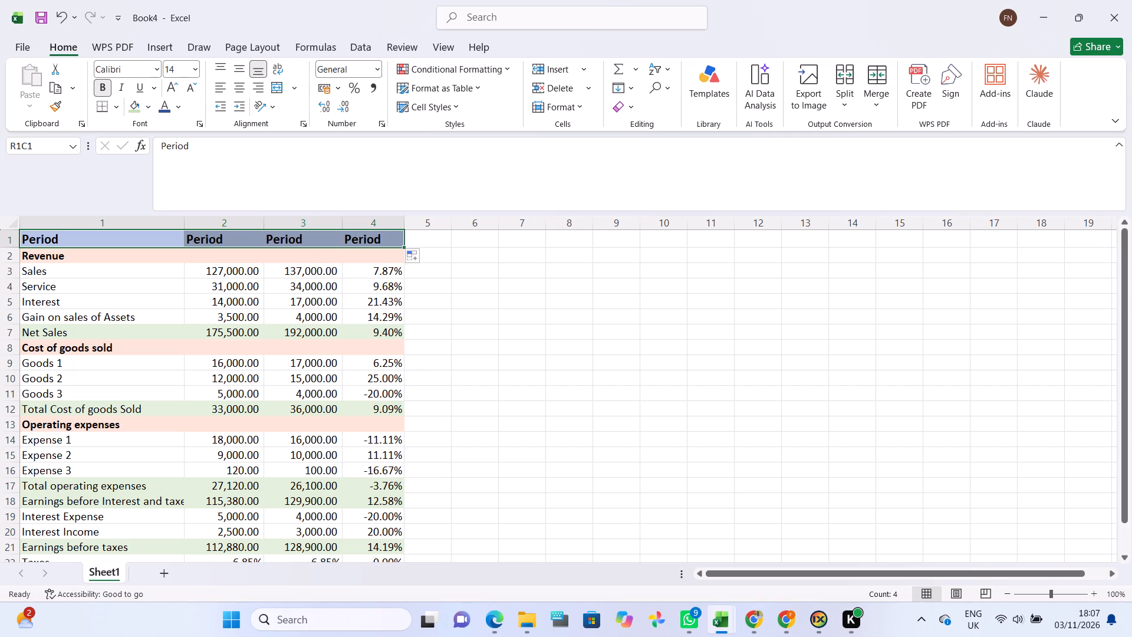
# Replace the copied Period text in the first row of column 2 with 2023.
pyautogui.click(192, 241)
pyautogui.click(223, 241)
pyautogui.click(223, 241)
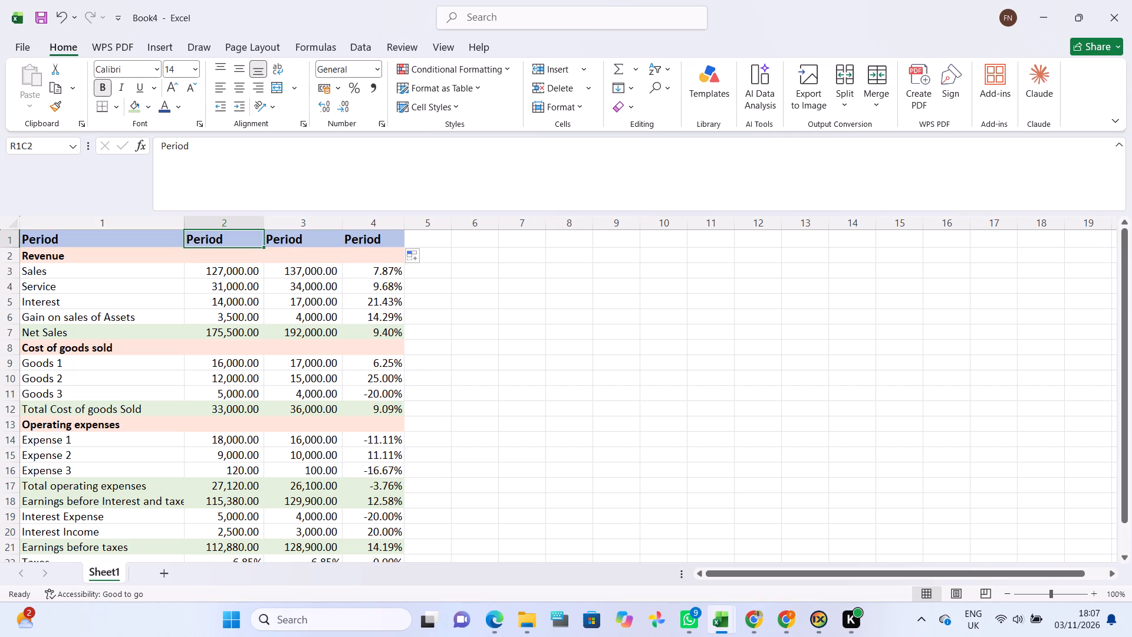
pyautogui.tripleClick(229, 241)
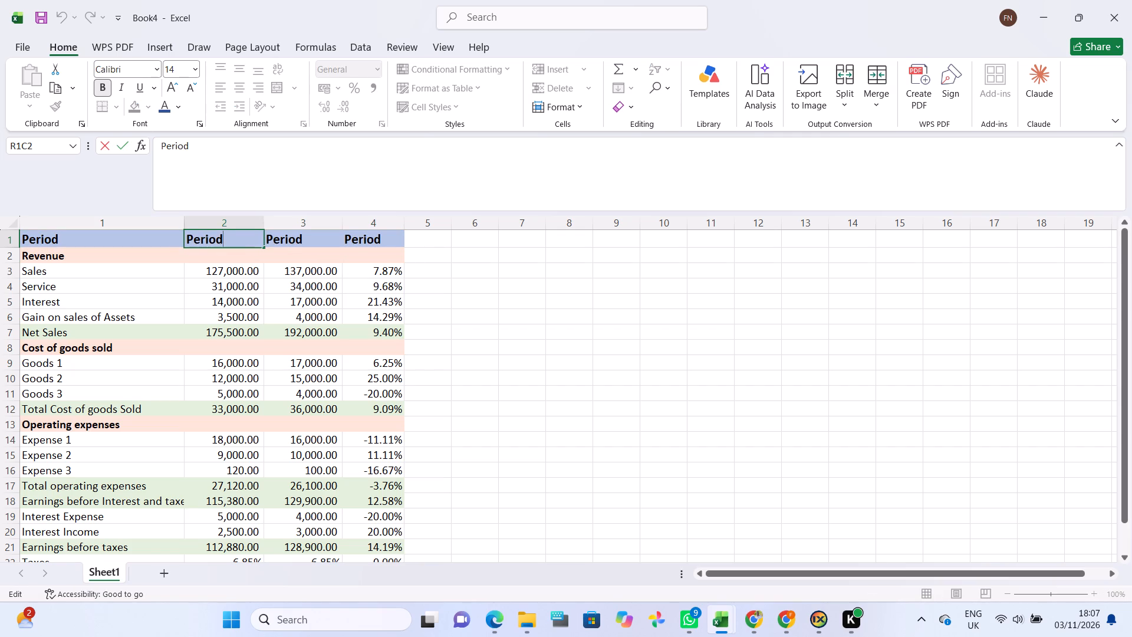
pyautogui.press('BackSpace')
pyautogui.press('BackSpace')
pyautogui.press('BackSpace')
pyautogui.press('BackSpace')
pyautogui.press('BackSpace')
pyautogui.press('BackSpace')
pyautogui.press('BackSpace')
pyautogui.press('BackSpace')
pyautogui.press('2')
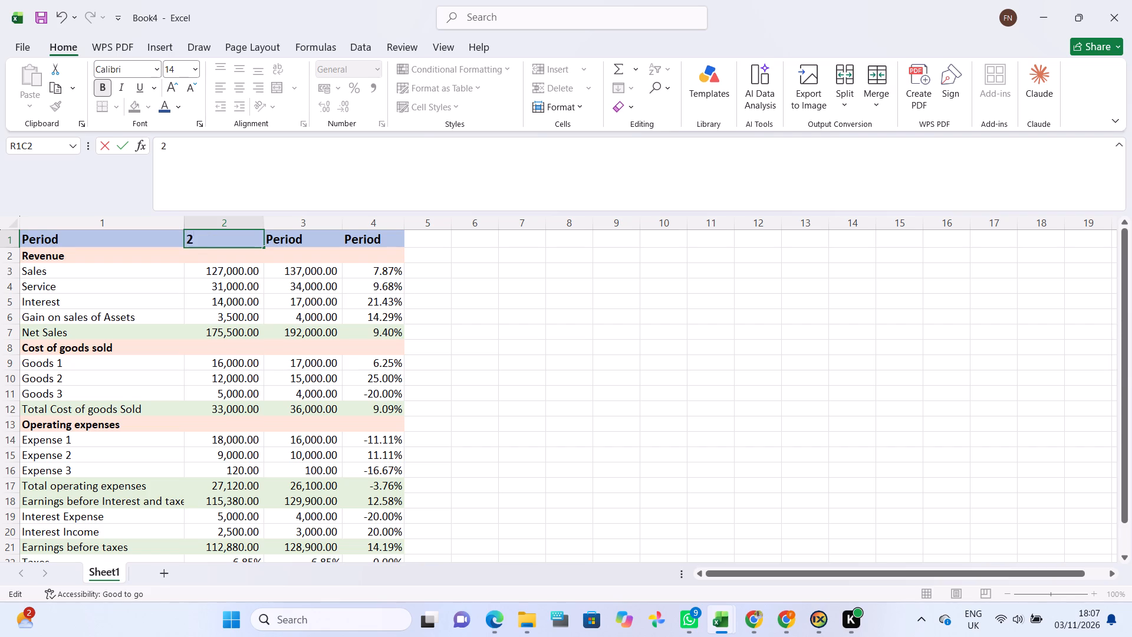
pyautogui.write('023')
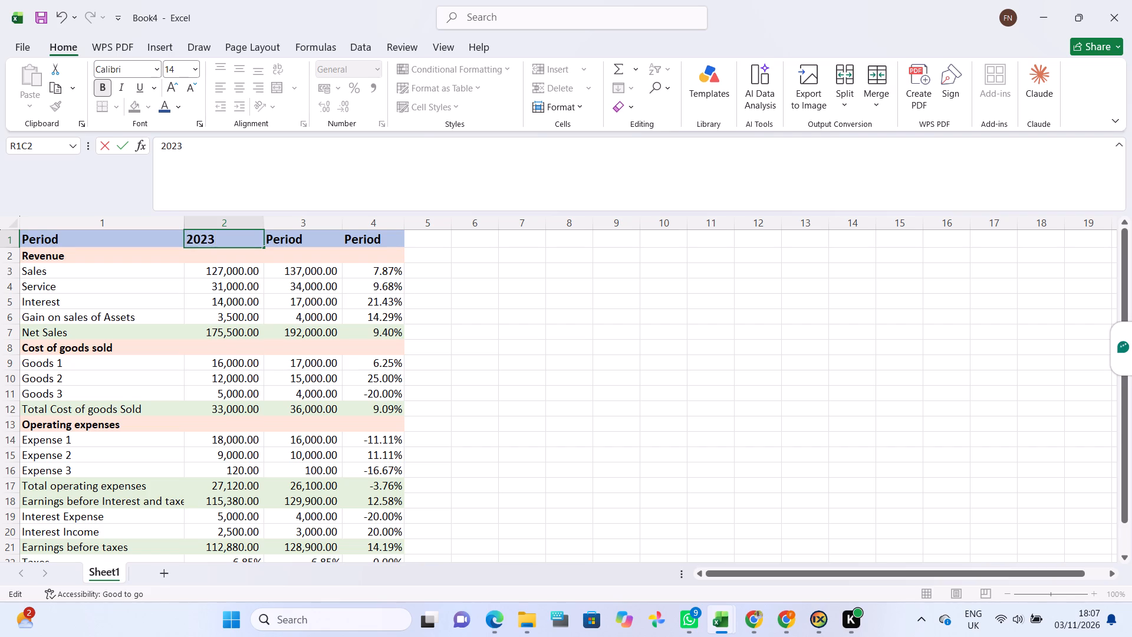
# Replace the copied Period text in the first row of column 3 with 2024.
pyautogui.click(304, 242)
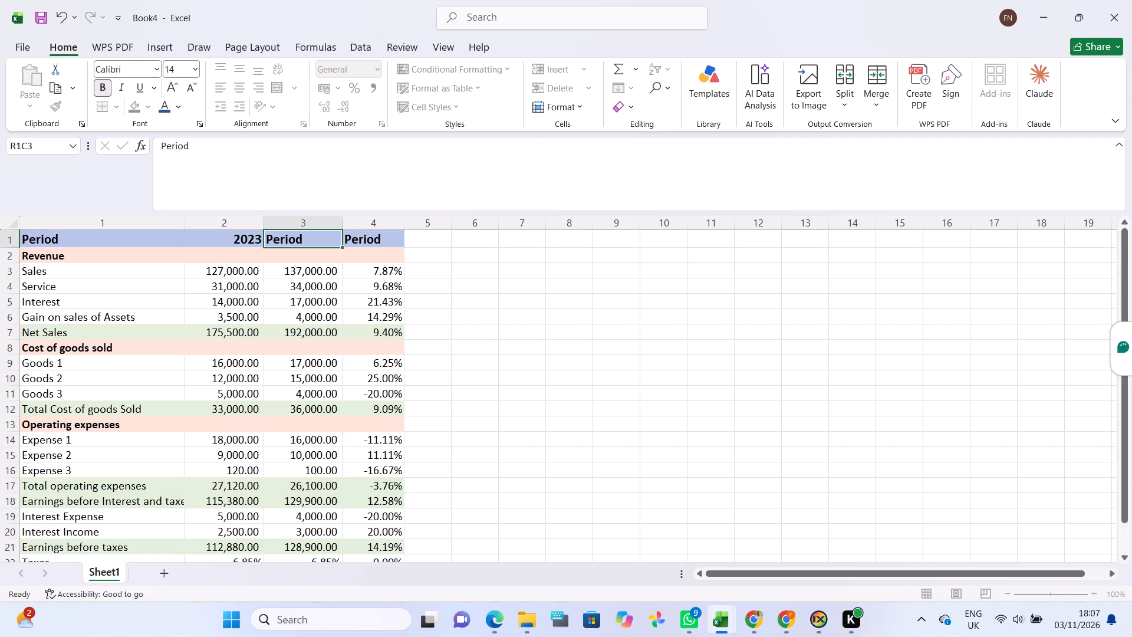
pyautogui.doubleClick(304, 242)
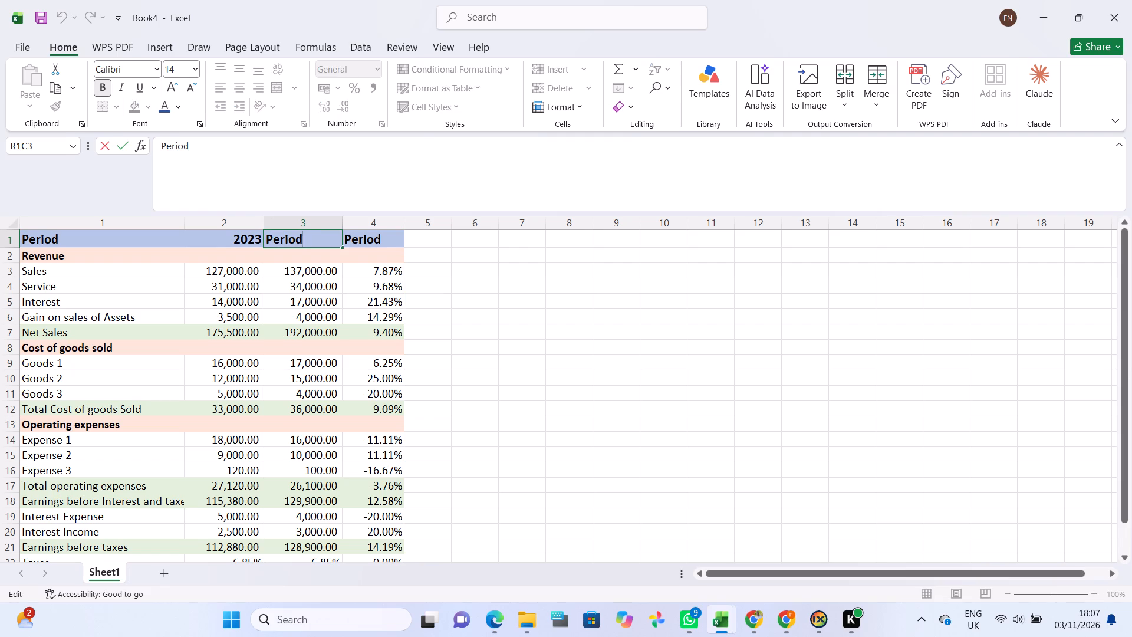
pyautogui.press('BackSpace')
pyautogui.press('BackSpace')
pyautogui.press('BackSpace')
pyautogui.press('BackSpace')
pyautogui.press('BackSpace')
pyautogui.press('BackSpace')
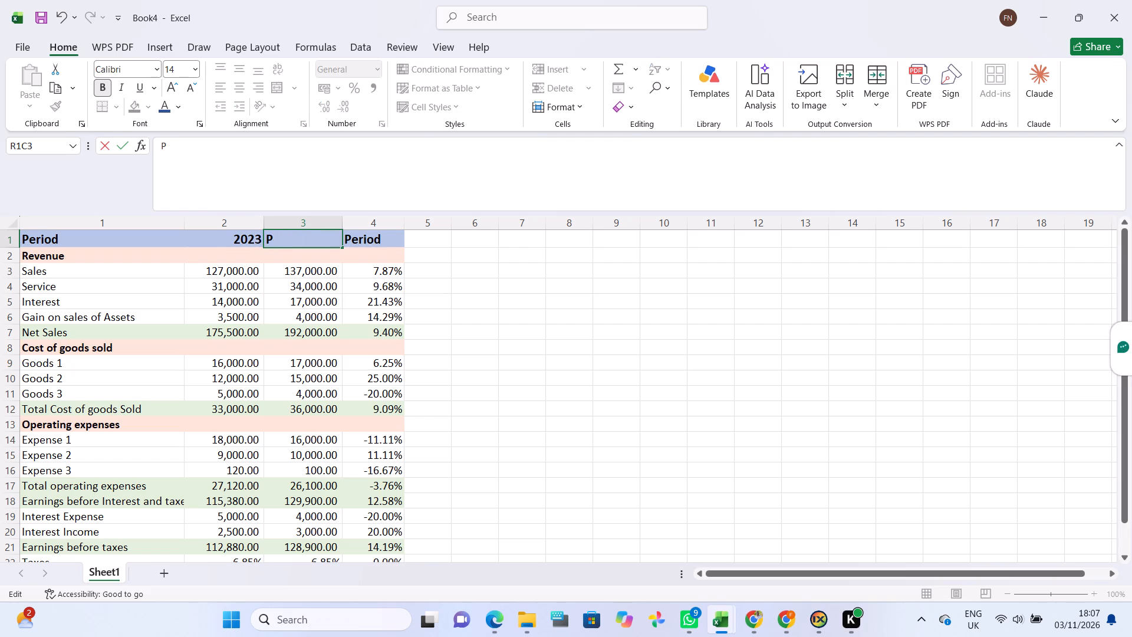
pyautogui.write('2024')
# Replace the copied Period text in the first row of column 4 with %Y/Y.
pyautogui.click(360, 241)
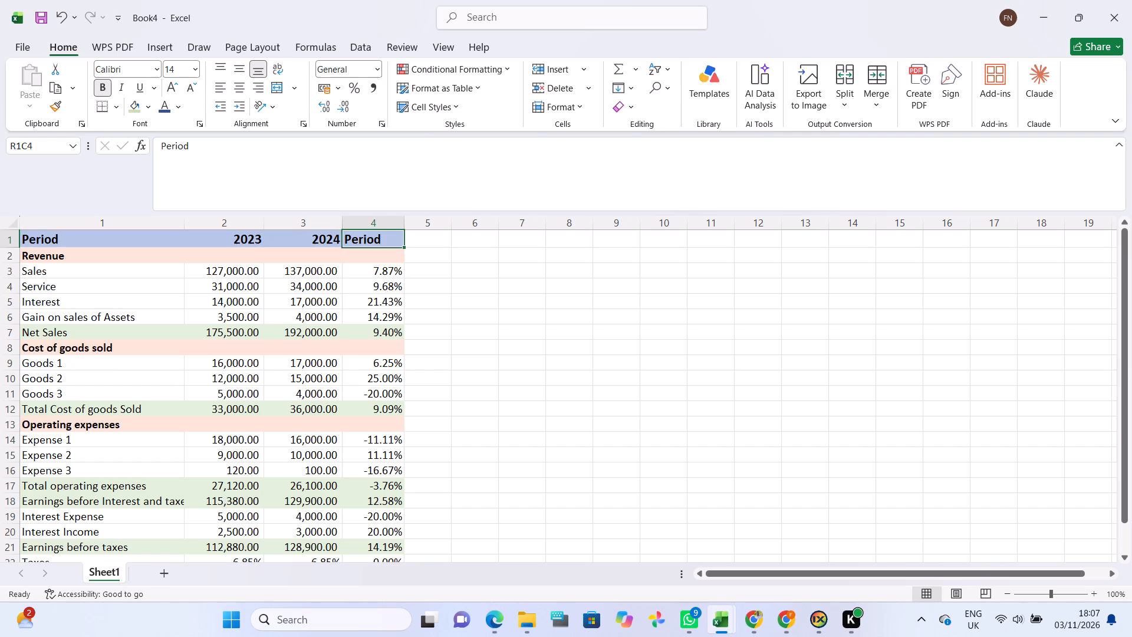
pyautogui.doubleClick(389, 240)
pyautogui.press('BackSpace')
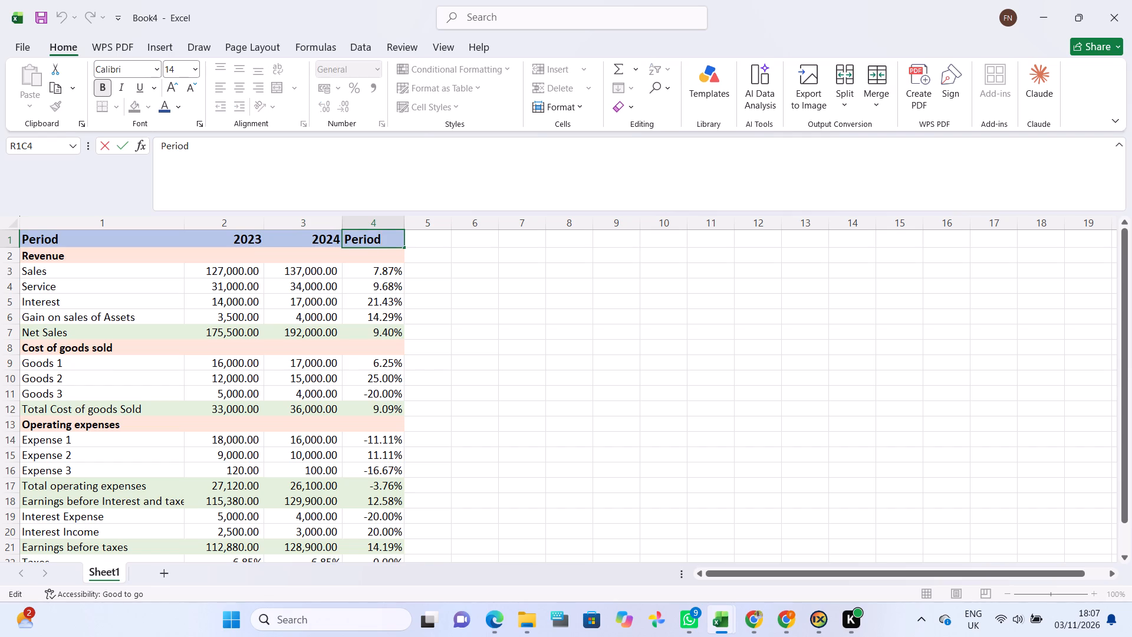
pyautogui.press('BackSpace')
pyautogui.press('BackSpace')
pyautogui.press('BackSpace')
pyautogui.press('BackSpace')
pyautogui.press('BackSpace')
pyautogui.hotkey('shift', '%')
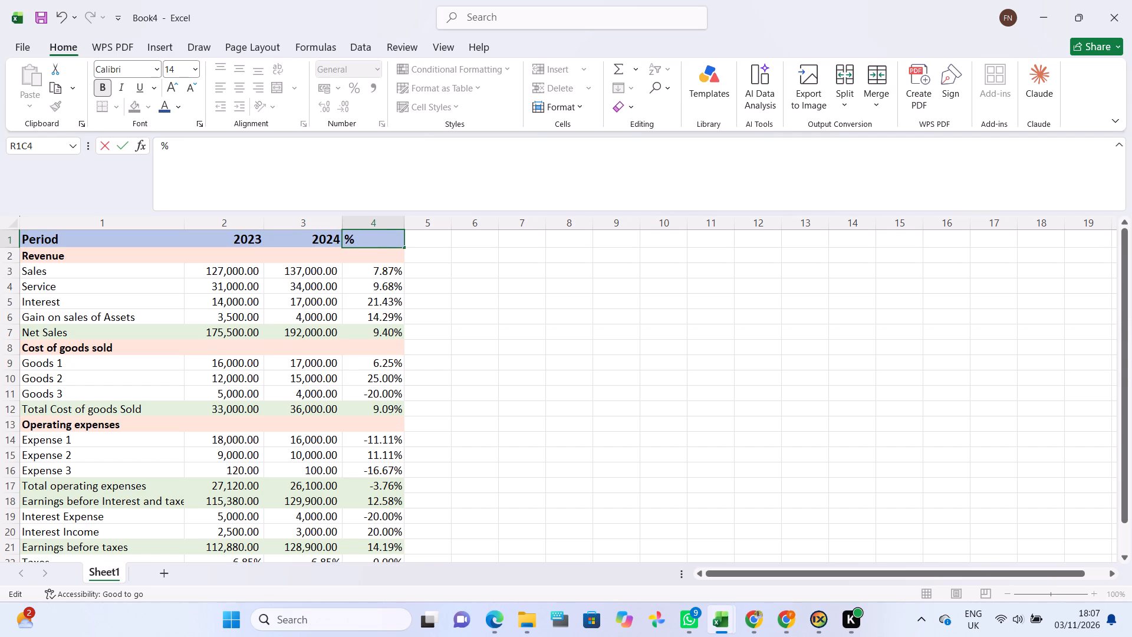
pyautogui.press('y')
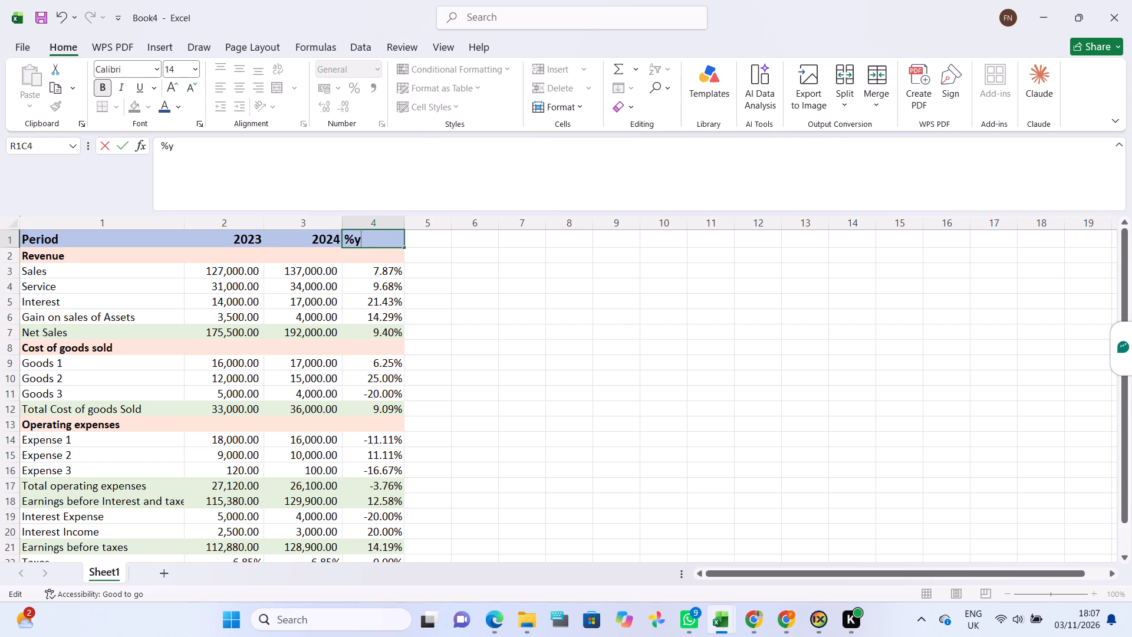
pyautogui.press('BackSpace')
pyautogui.press('y')
pyautogui.write('/Y')
pyautogui.click(412, 282)
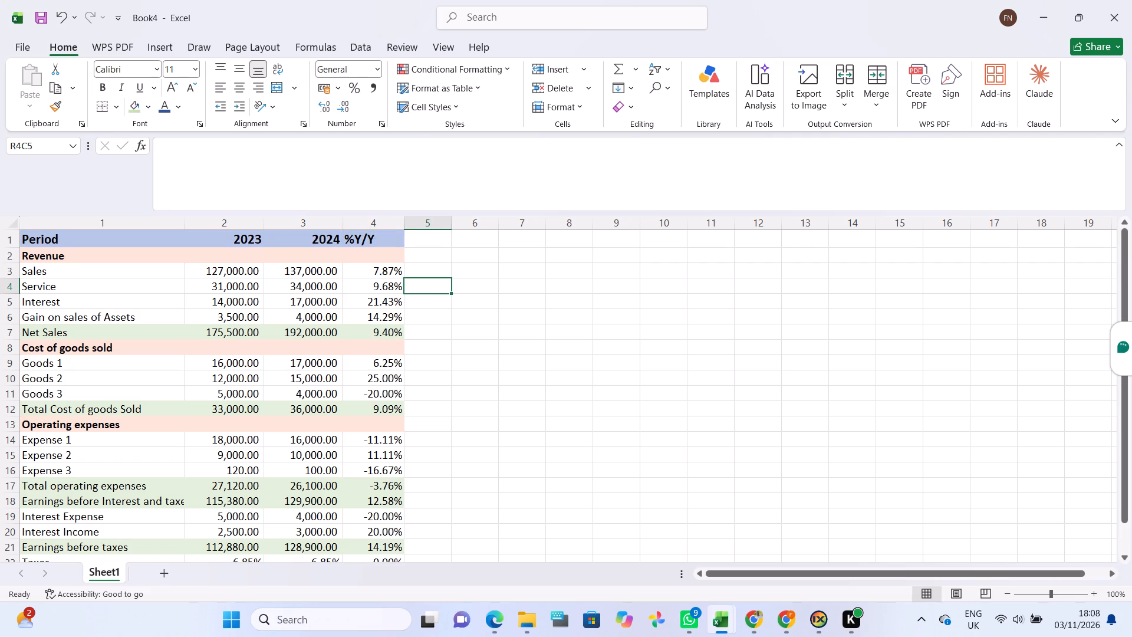
# Centre the 2023, 2024 and %Y/Y column headers horizontally in their cells.
pyautogui.click(228, 240)
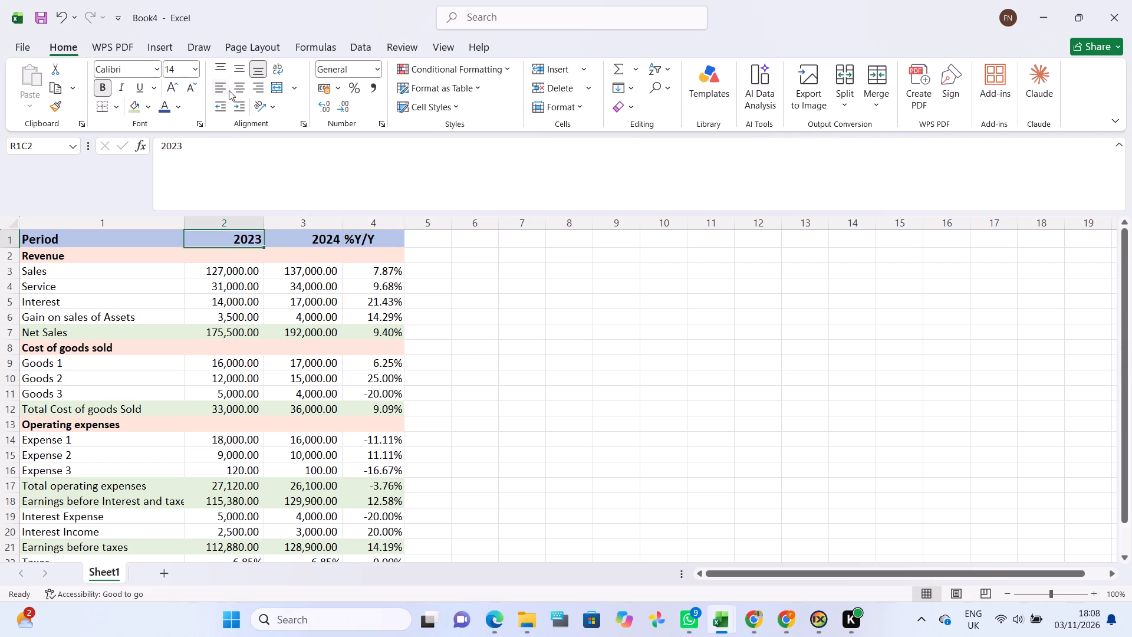
pyautogui.click(233, 89)
pyautogui.click(321, 239)
pyautogui.click(243, 91)
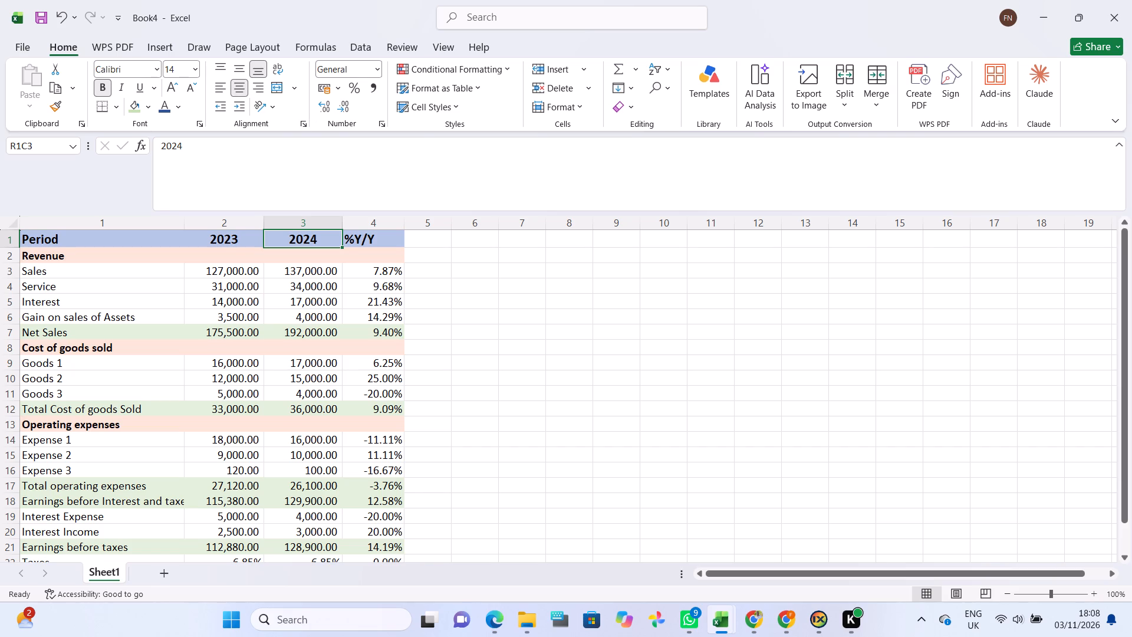
pyautogui.click(366, 238)
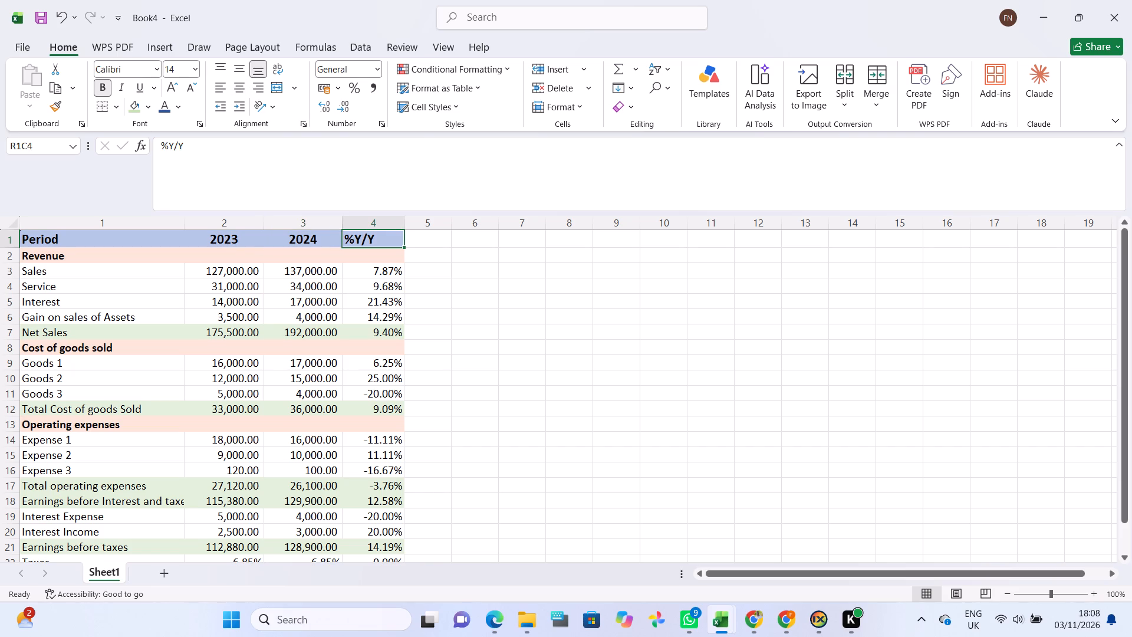
pyautogui.click(235, 86)
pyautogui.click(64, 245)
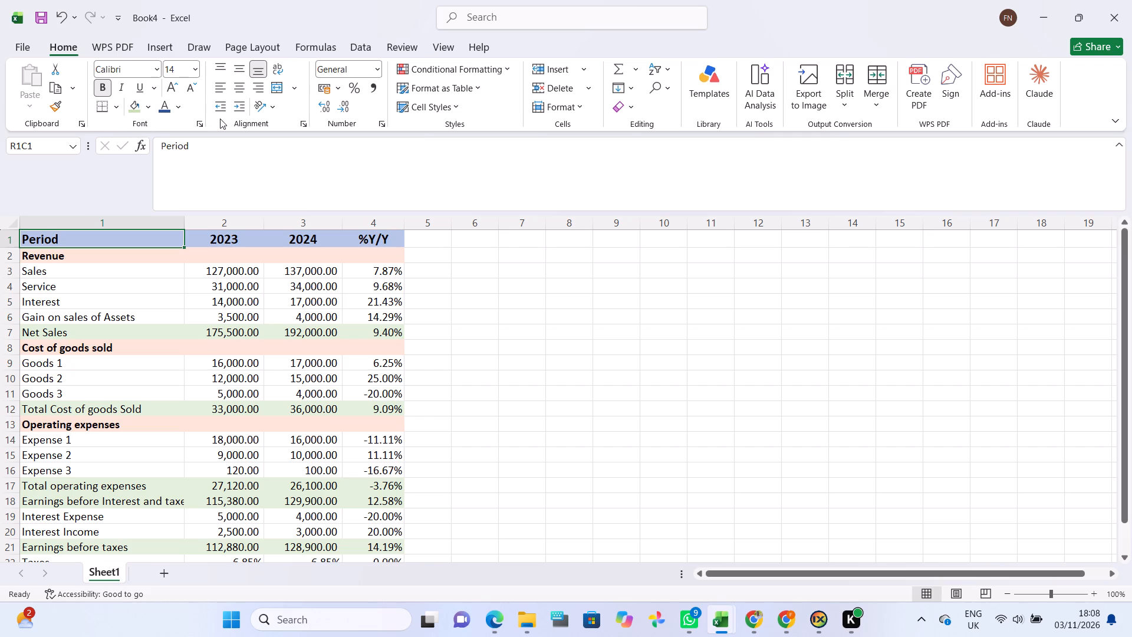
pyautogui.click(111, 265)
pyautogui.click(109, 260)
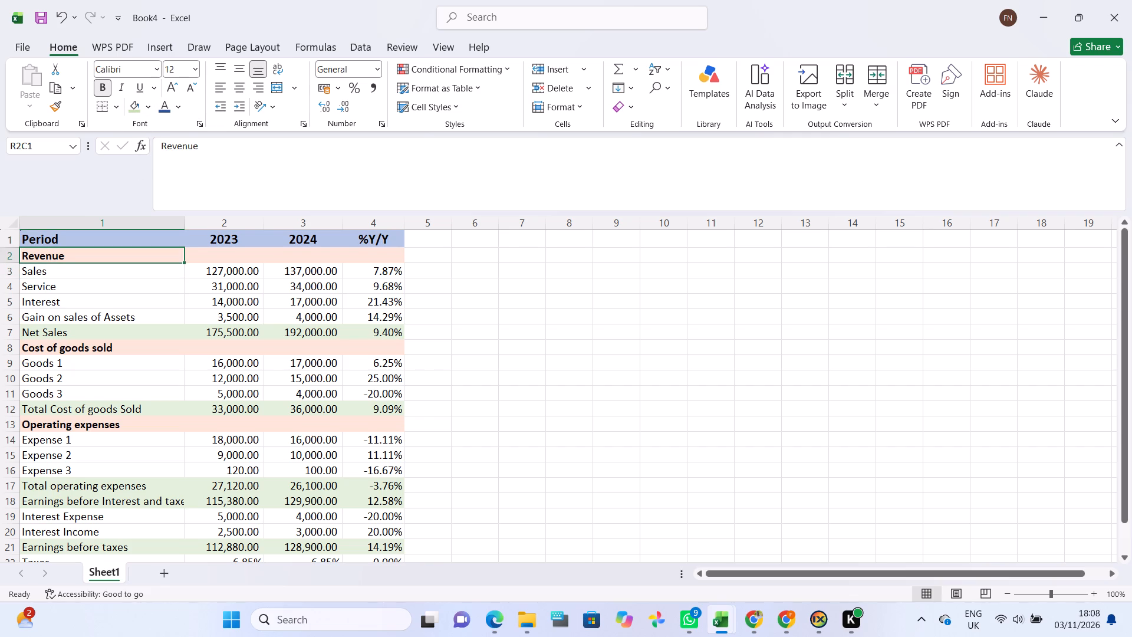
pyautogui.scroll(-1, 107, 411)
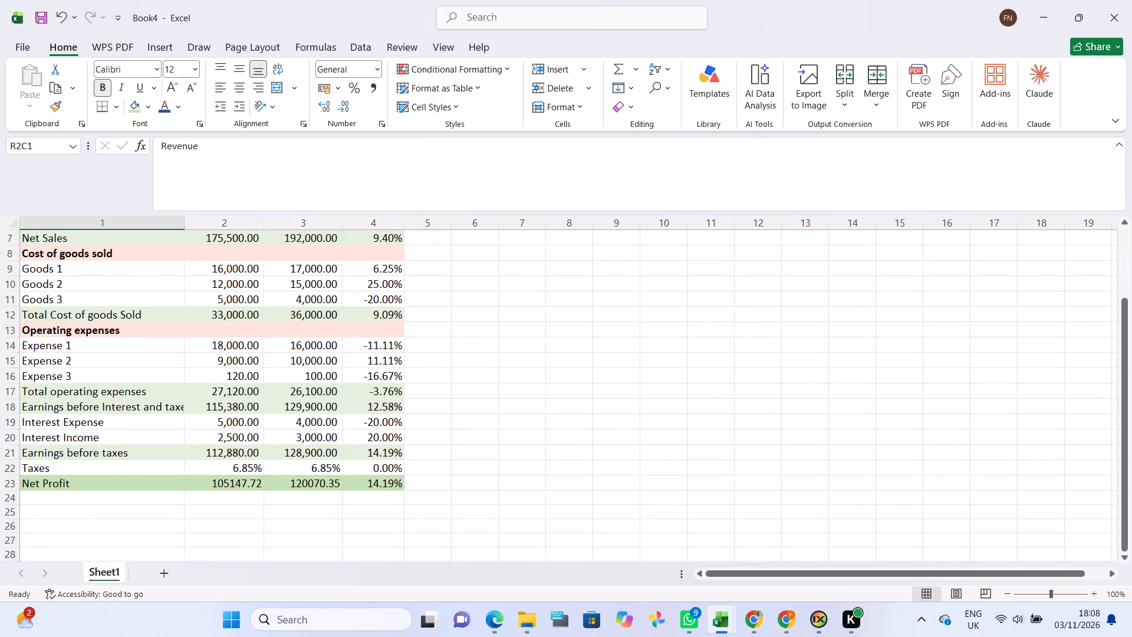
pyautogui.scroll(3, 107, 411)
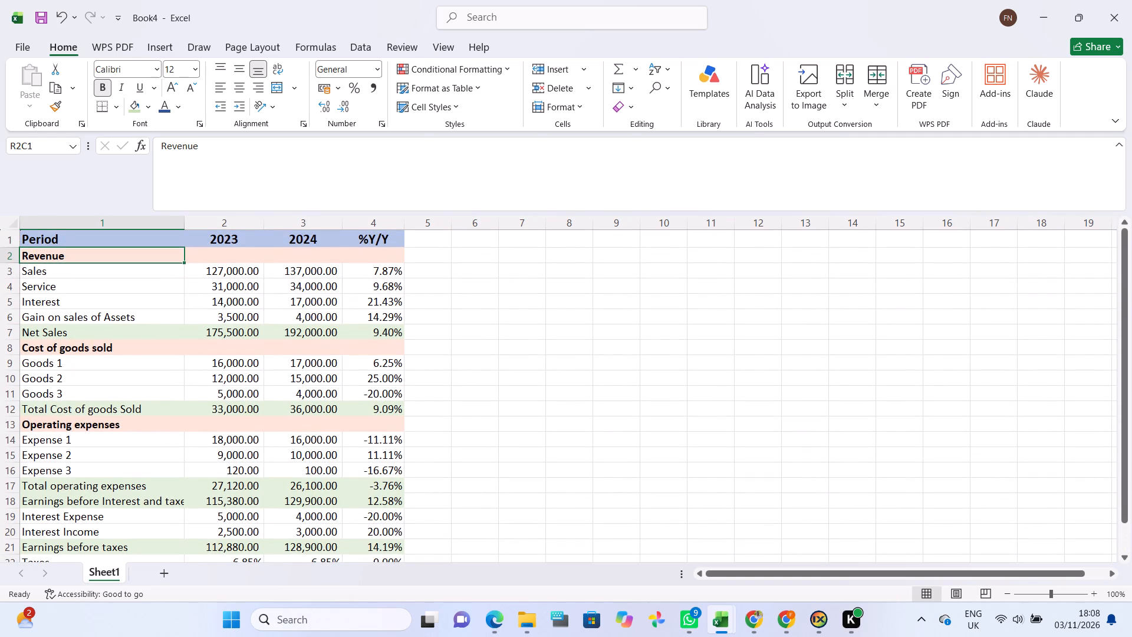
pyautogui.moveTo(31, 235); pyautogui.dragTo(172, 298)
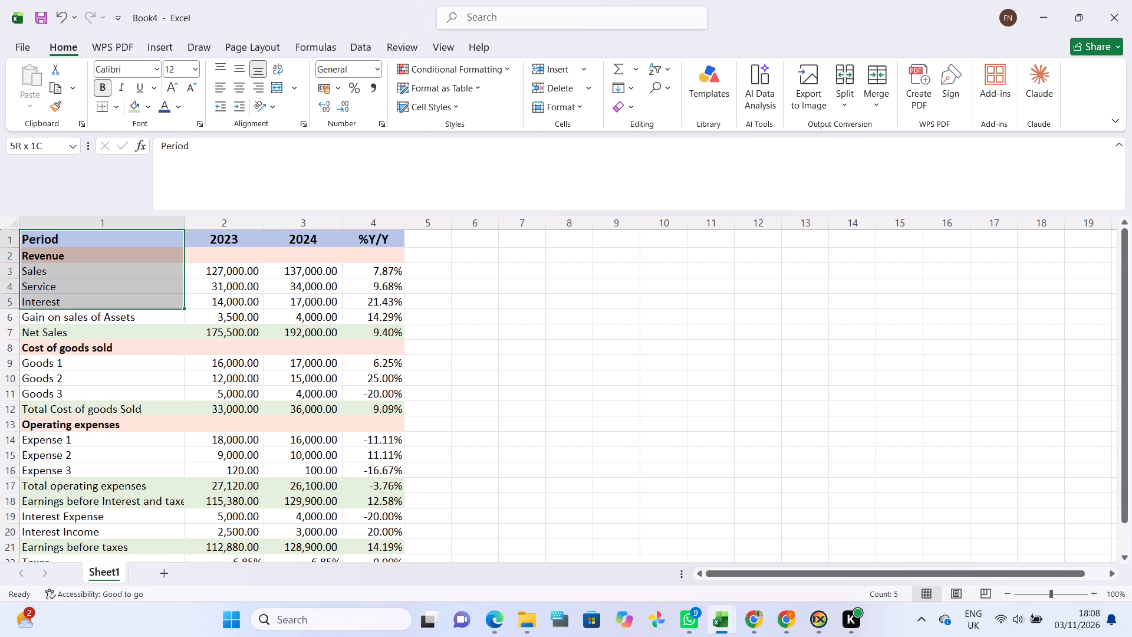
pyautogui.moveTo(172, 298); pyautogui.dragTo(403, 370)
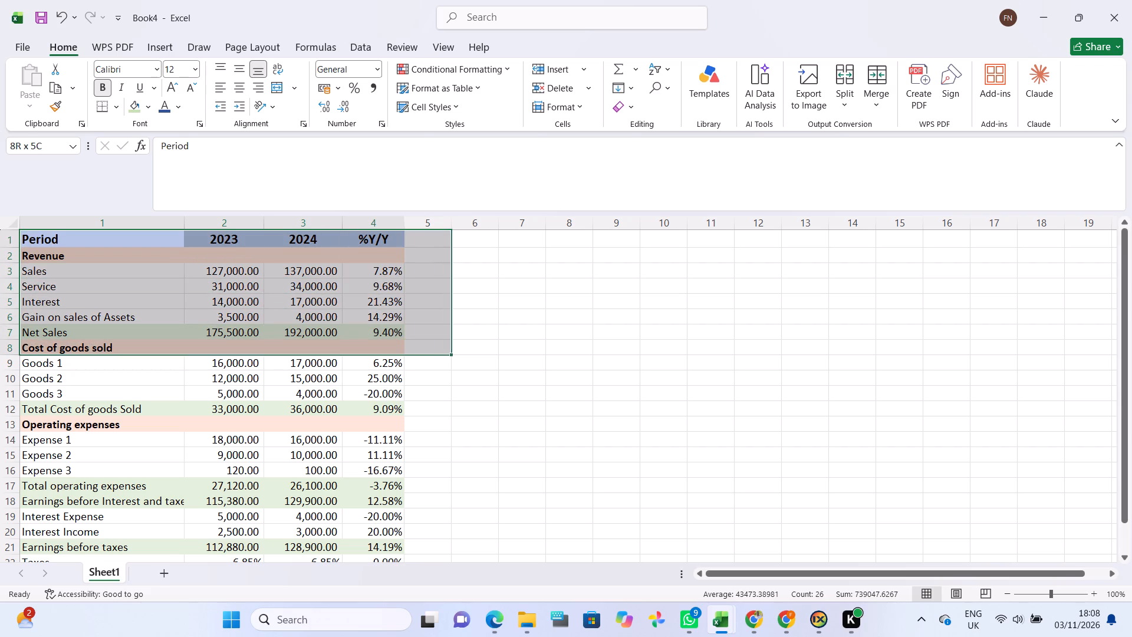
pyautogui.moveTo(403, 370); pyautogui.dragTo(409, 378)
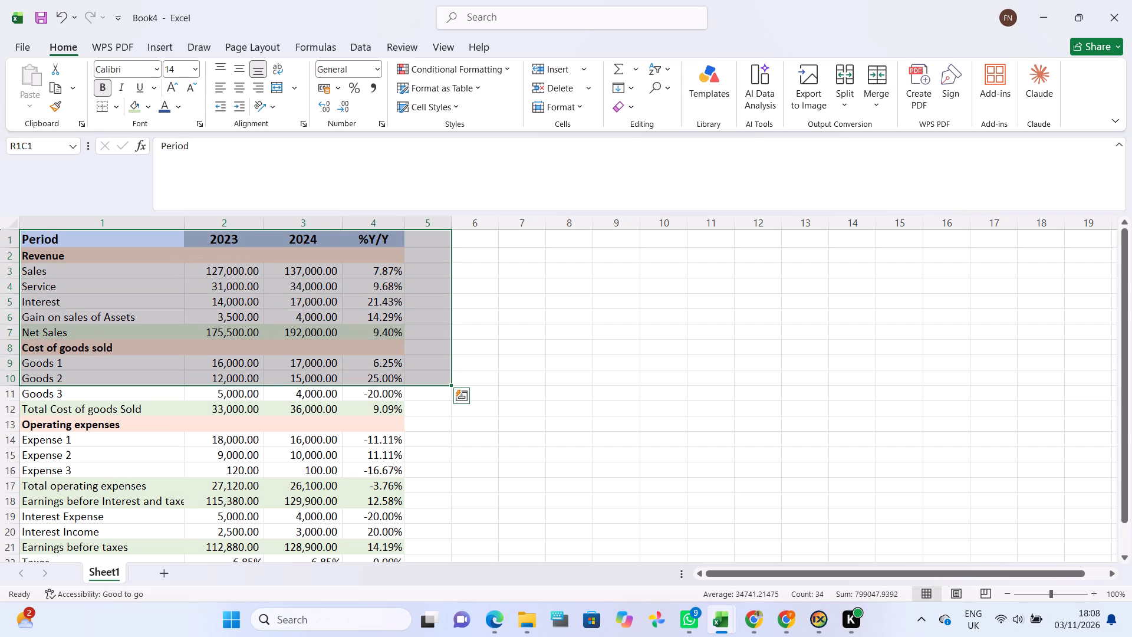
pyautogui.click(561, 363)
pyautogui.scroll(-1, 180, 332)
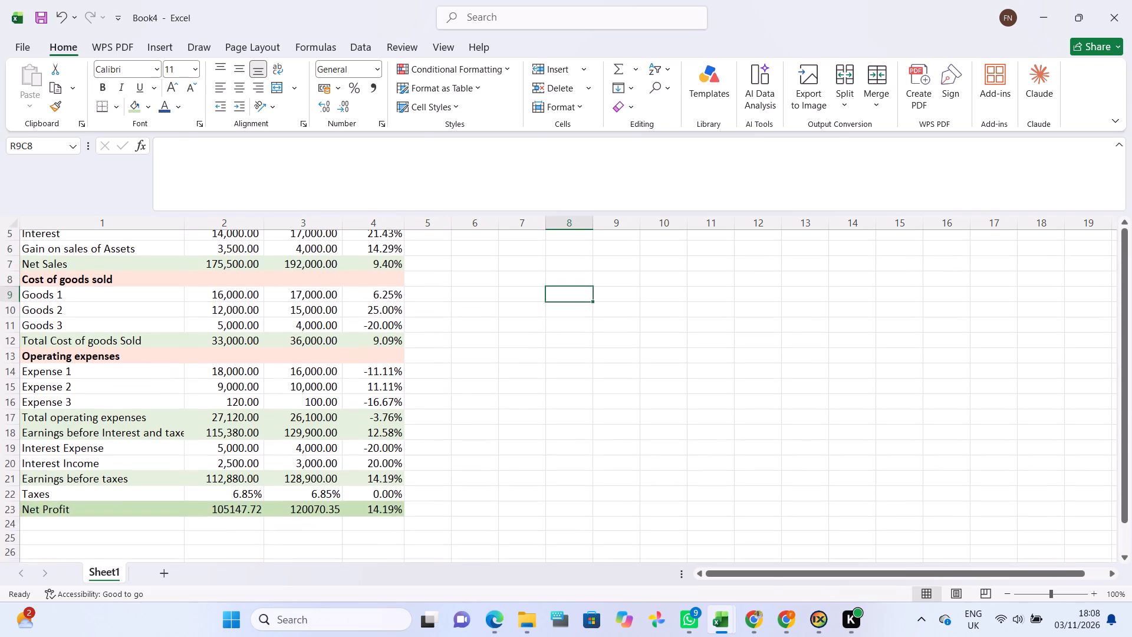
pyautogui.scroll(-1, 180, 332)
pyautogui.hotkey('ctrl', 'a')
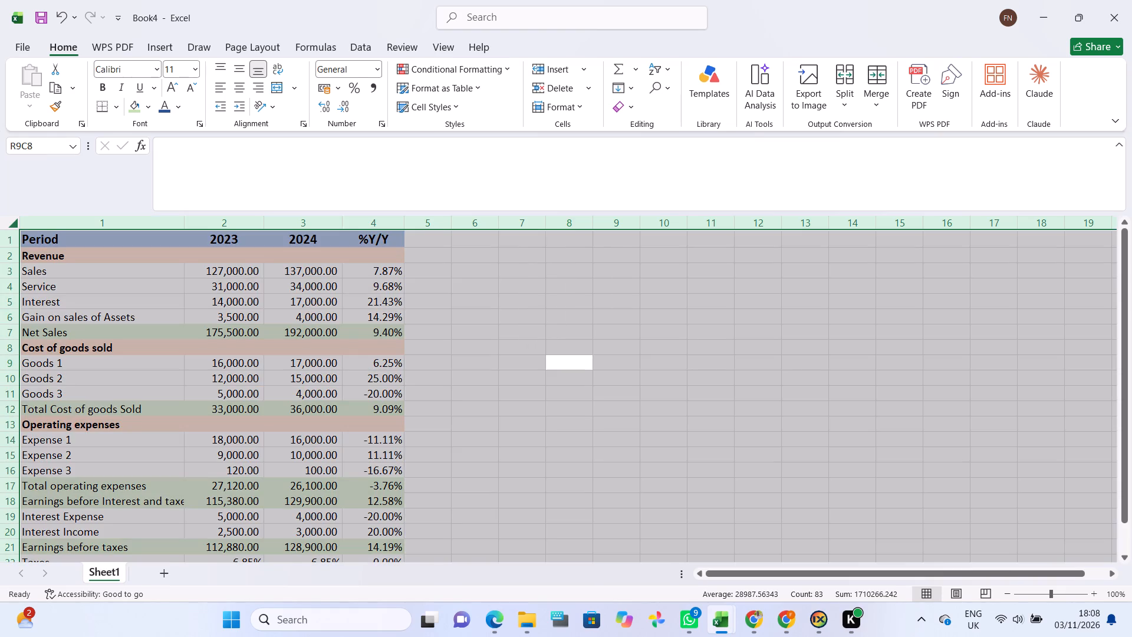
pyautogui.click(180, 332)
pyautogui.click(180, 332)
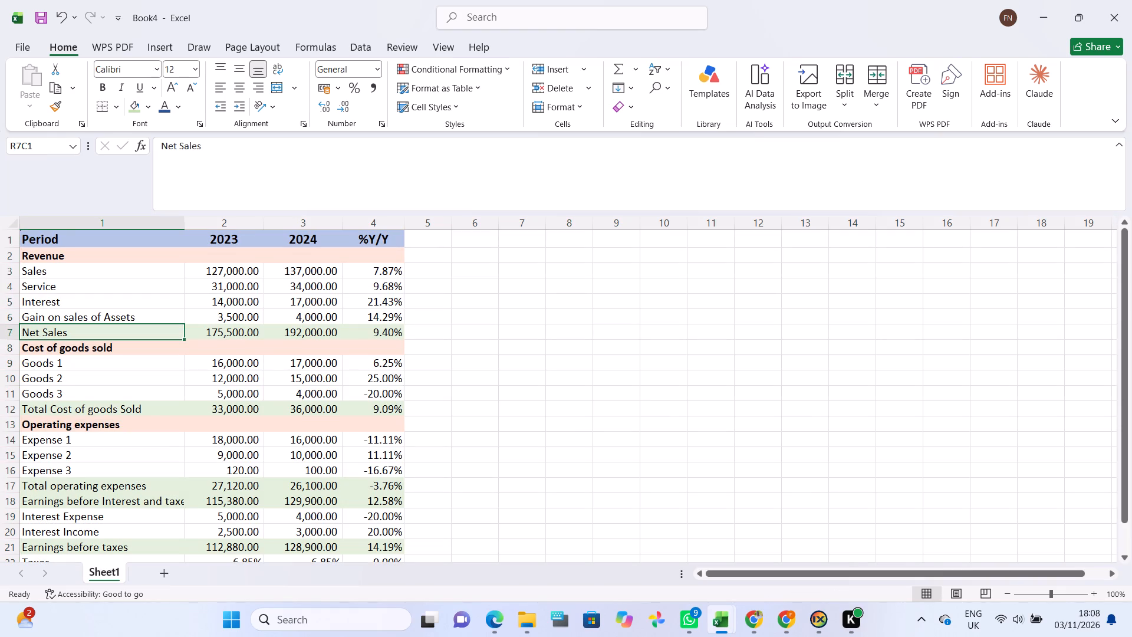
# Select the whole income statement table and hide the worksheet gridlines.
pyautogui.hotkey('ctrl', 'a')
pyautogui.scroll(-2, 180, 332)
pyautogui.scroll(1, 180, 332)
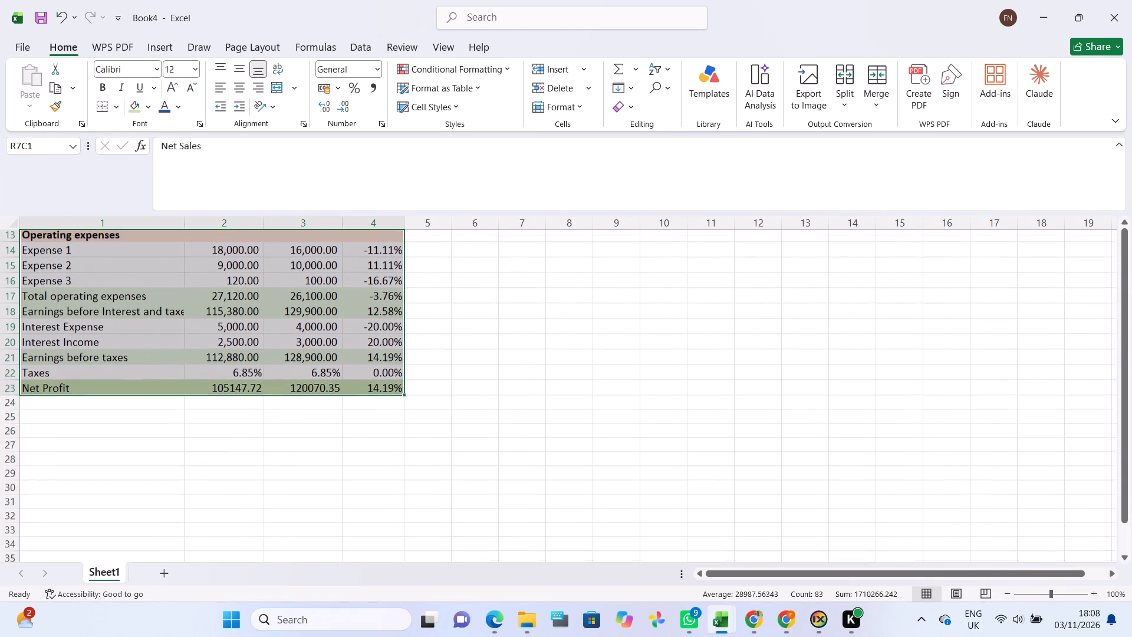
pyautogui.scroll(3, 180, 332)
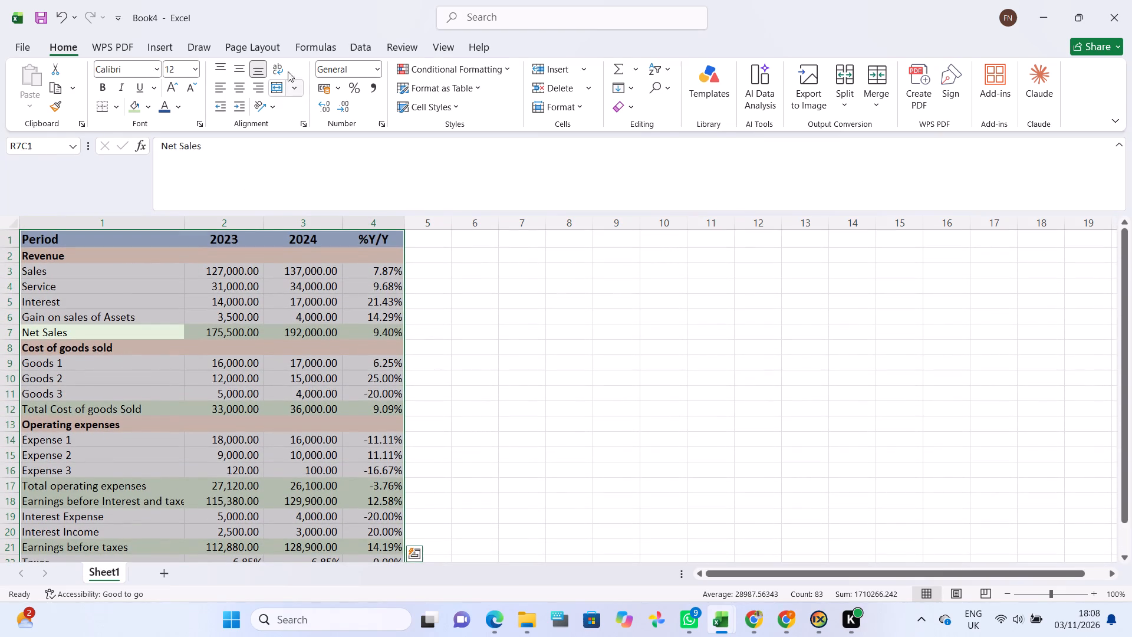
pyautogui.click(443, 50)
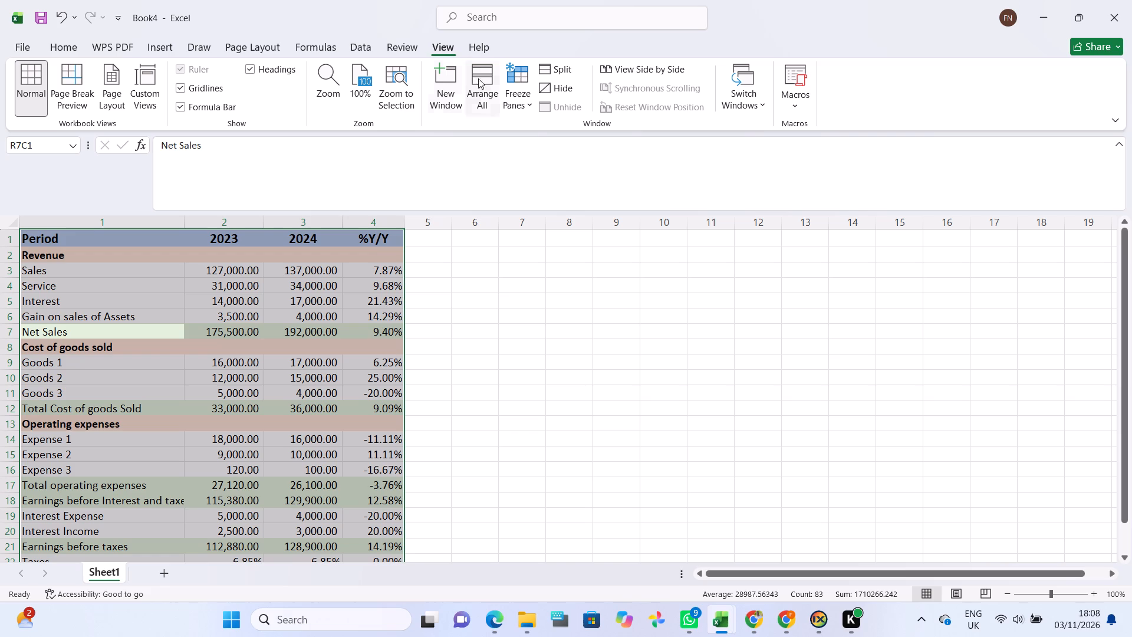
pyautogui.click(183, 89)
# Review the income statement's layout from the Period header down to Net Profit, glancing at the open Book3 budget workbook.
pyautogui.click(427, 289)
pyautogui.scroll(-1, 330, 307)
pyautogui.scroll(1, 330, 307)
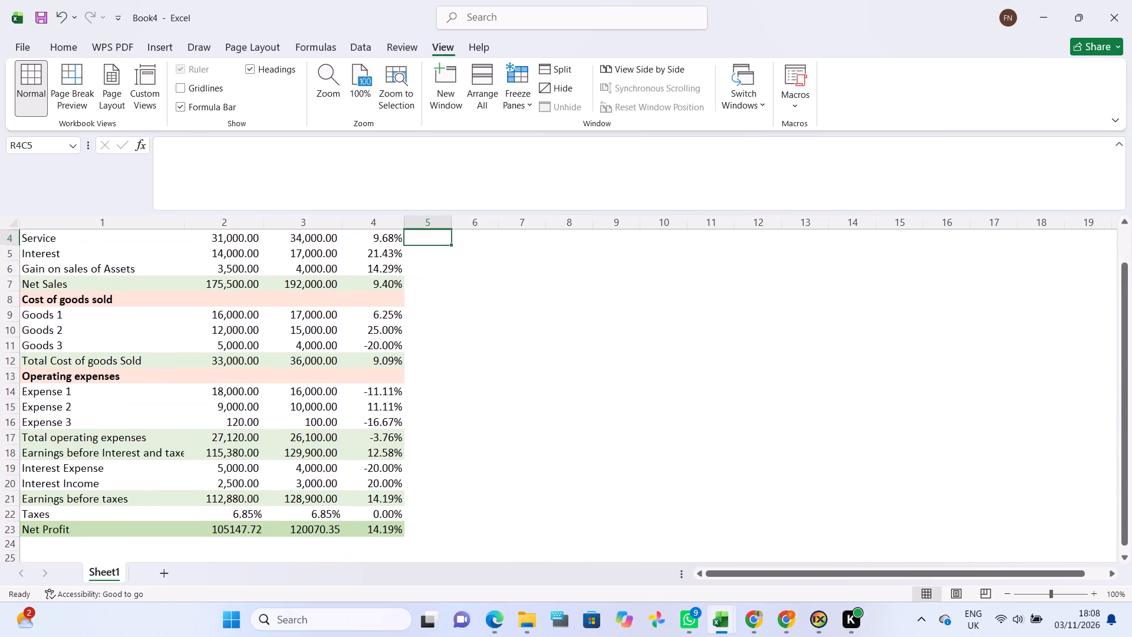
pyautogui.scroll(1, 330, 307)
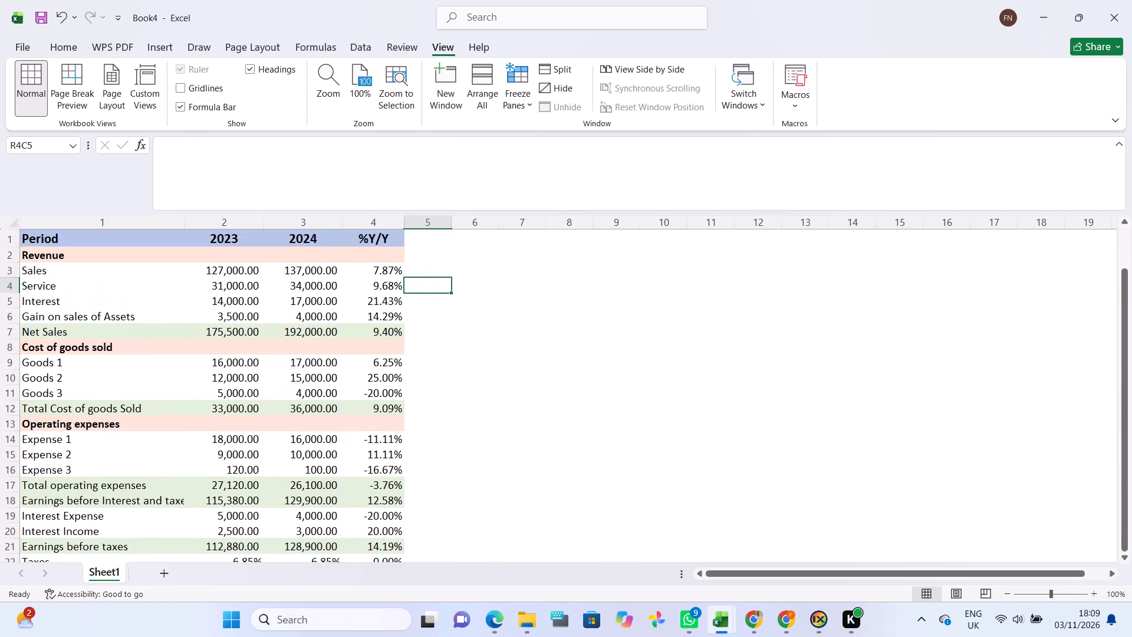
pyautogui.scroll(2, 330, 307)
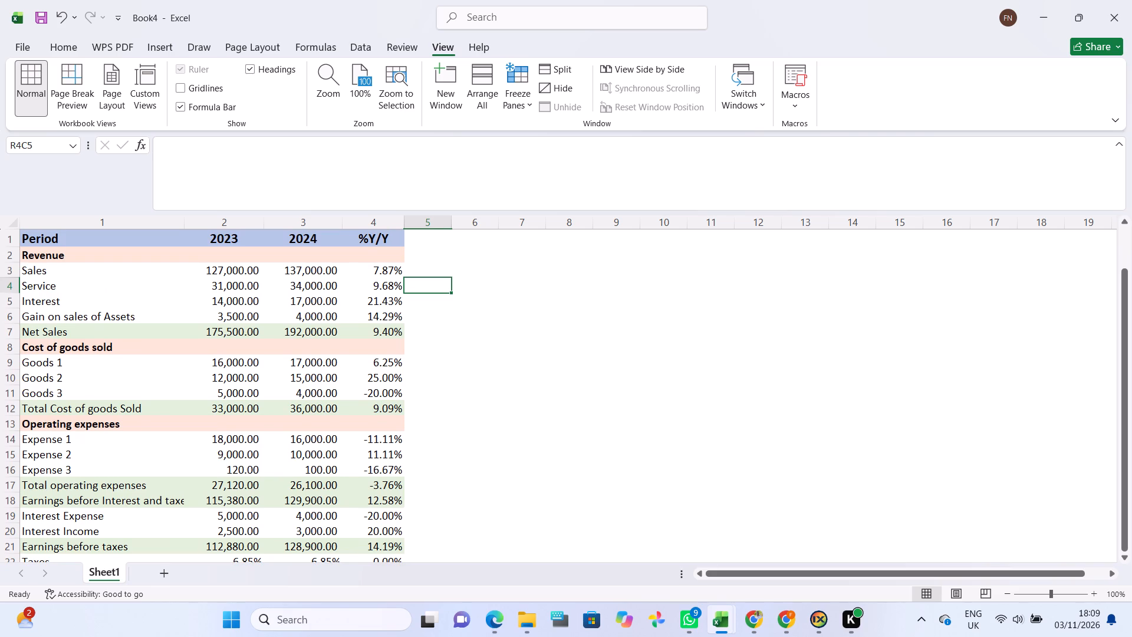
pyautogui.scroll(1, 330, 307)
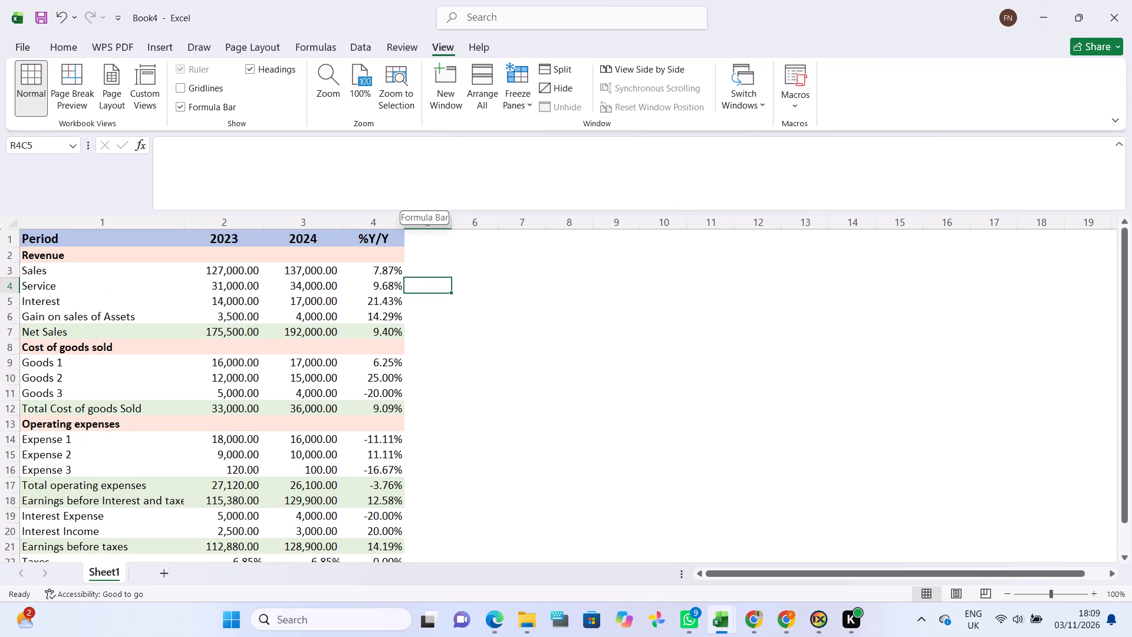
pyautogui.click(405, 212)
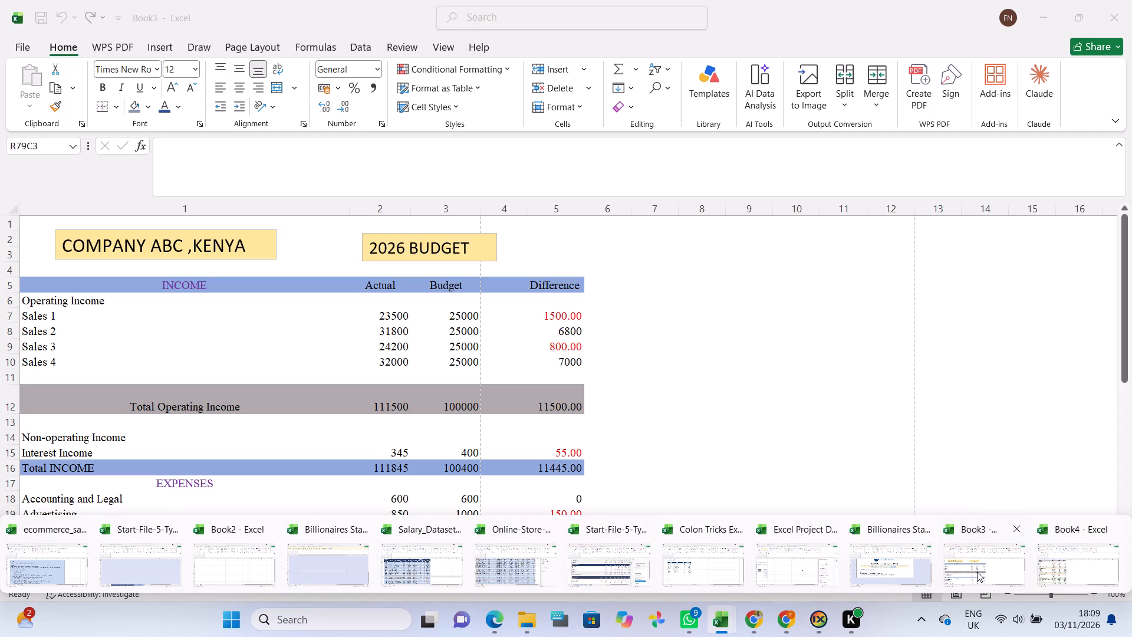
pyautogui.click(1063, 570)
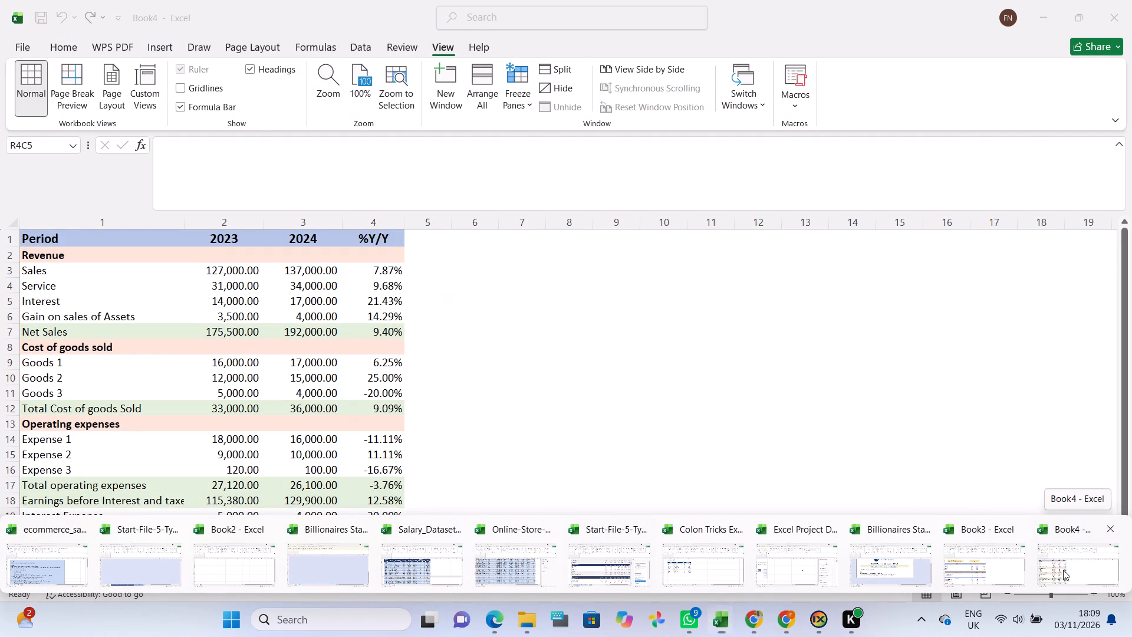
pyautogui.scroll(1, 336, 480)
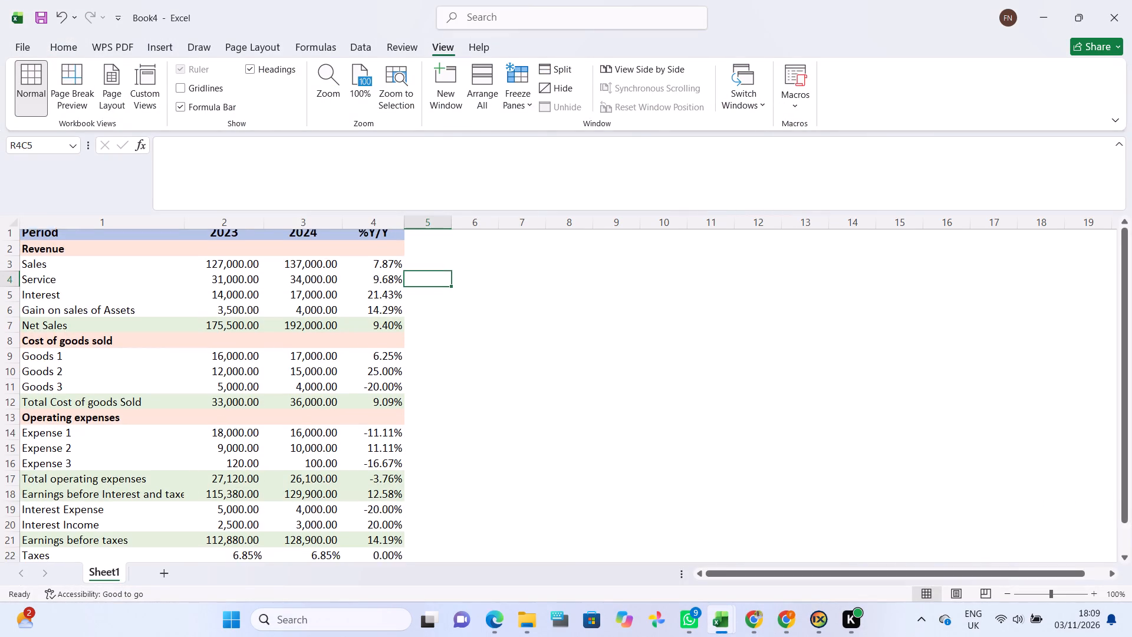
pyautogui.scroll(1, 336, 480)
pyautogui.scroll(-2, 336, 480)
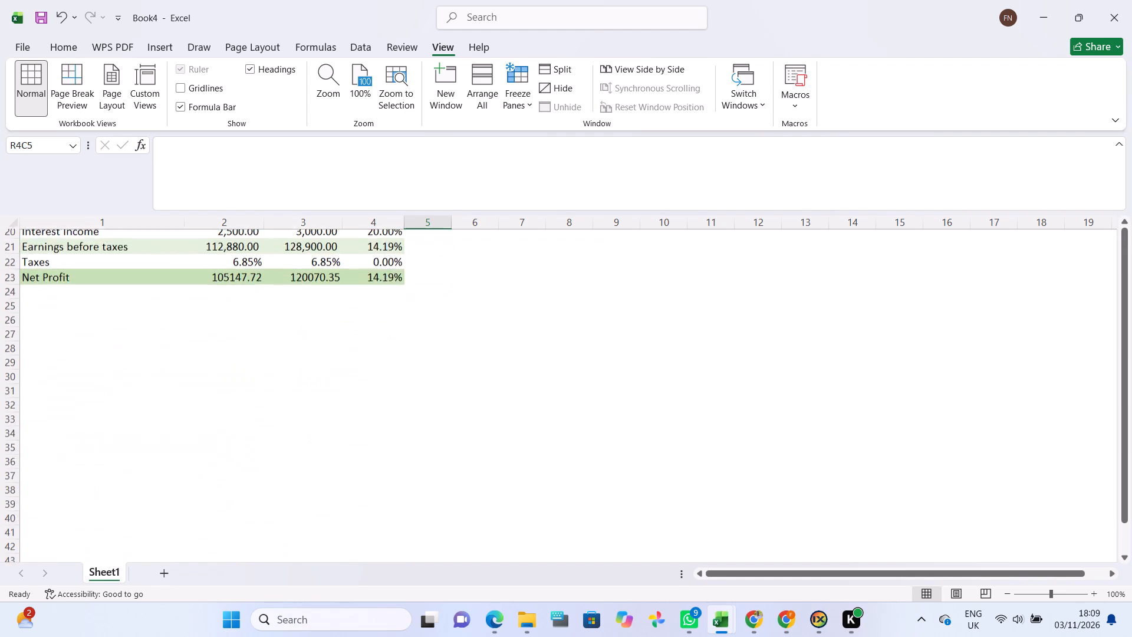
pyautogui.scroll(2, 336, 480)
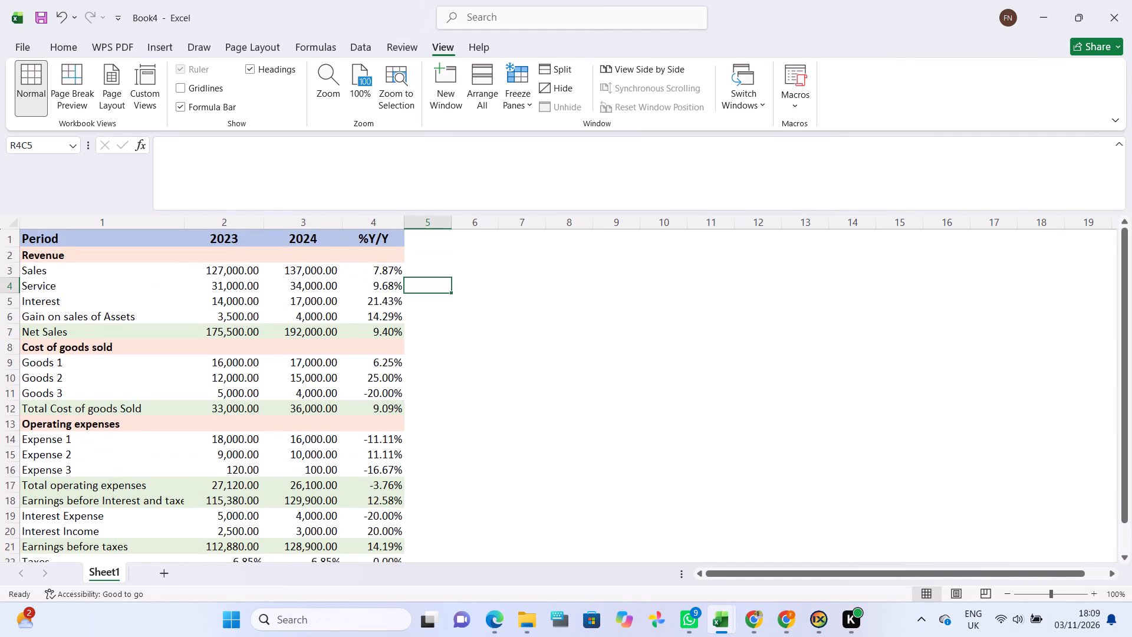
pyautogui.hotkey('ctrl', 'a')
pyautogui.moveTo(221, 330); pyautogui.dragTo(301, 323)
pyautogui.click(519, 345)
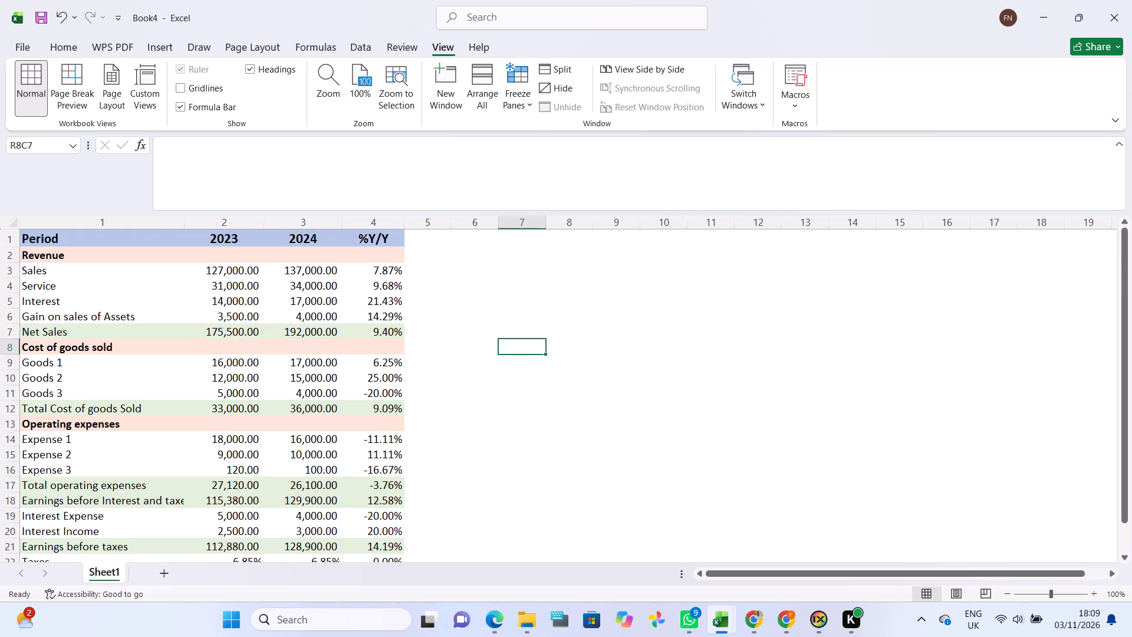
# Cut the whole income statement table, from the Period header row down to the Net Profit row.
pyautogui.click(221, 373)
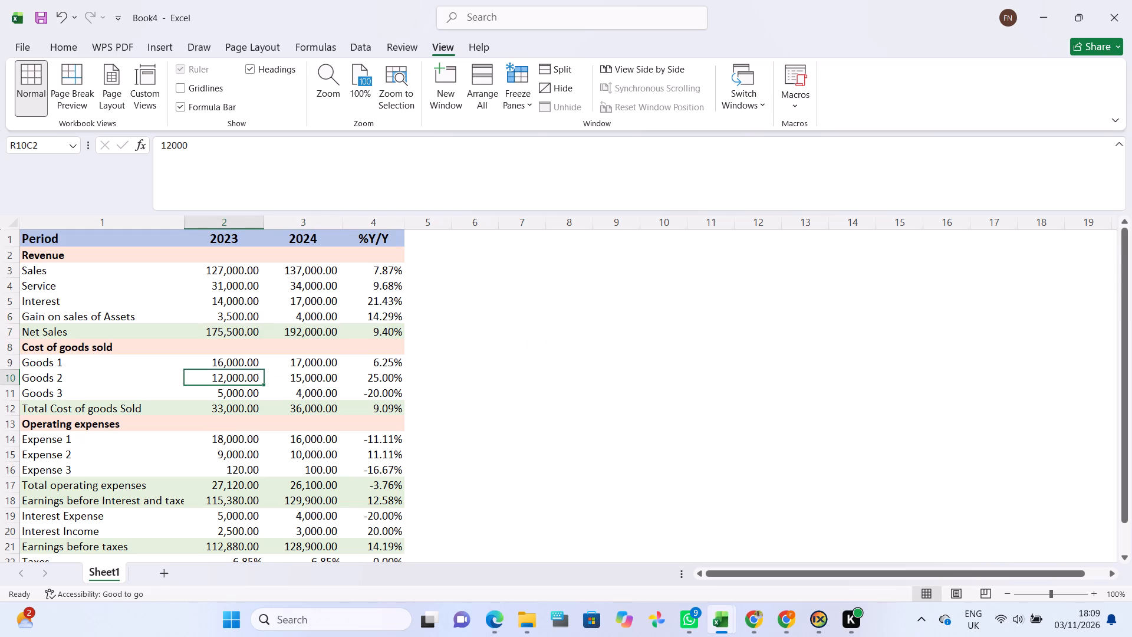
pyautogui.hotkey('ctrl', 'a')
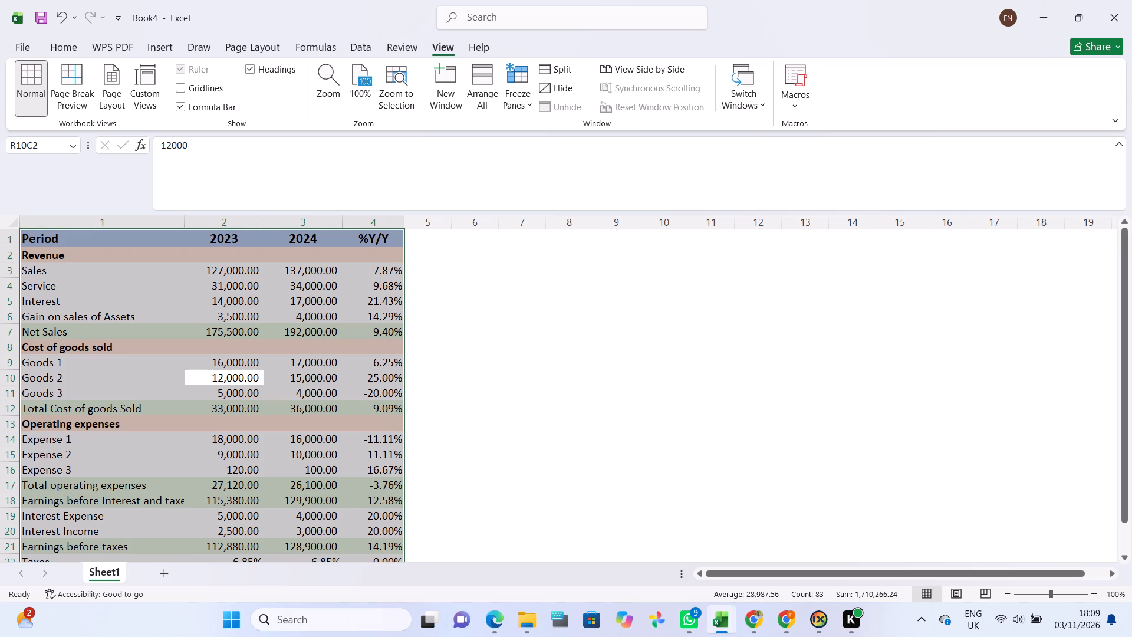
pyautogui.hotkey('ctrl', 'x')
pyautogui.scroll(-1, 221, 307)
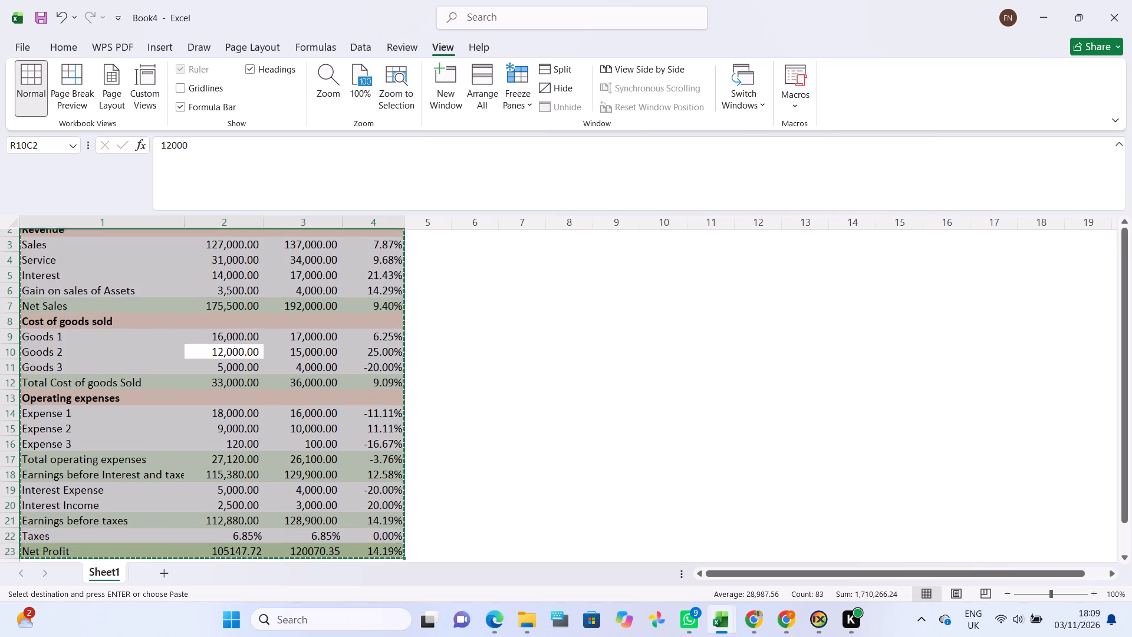
pyautogui.scroll(-1, 221, 307)
pyautogui.scroll(1, 221, 307)
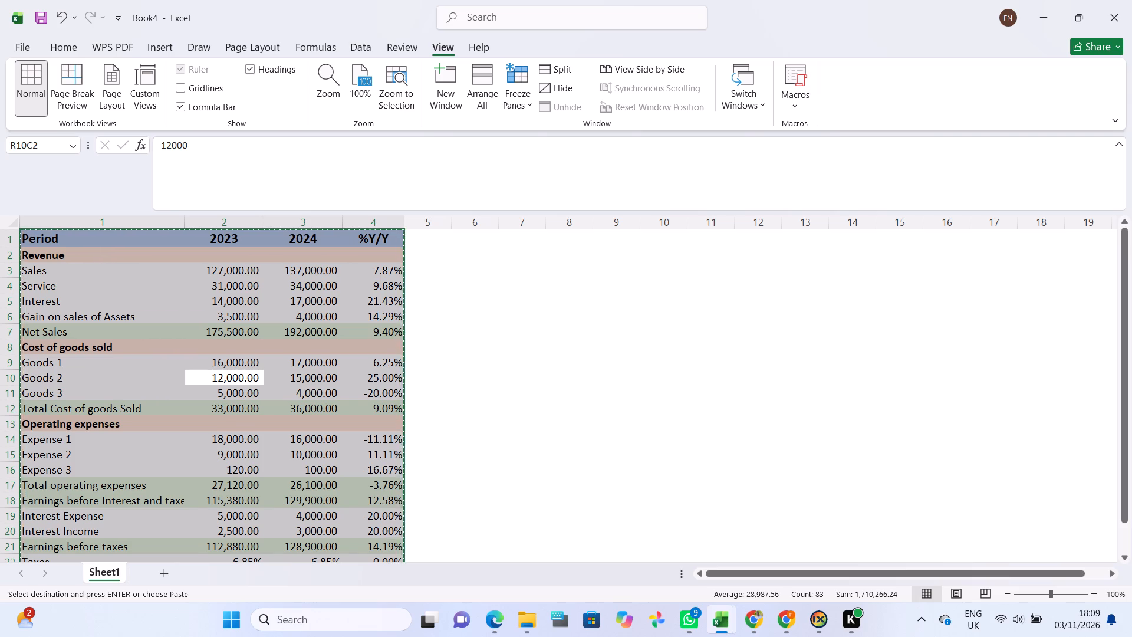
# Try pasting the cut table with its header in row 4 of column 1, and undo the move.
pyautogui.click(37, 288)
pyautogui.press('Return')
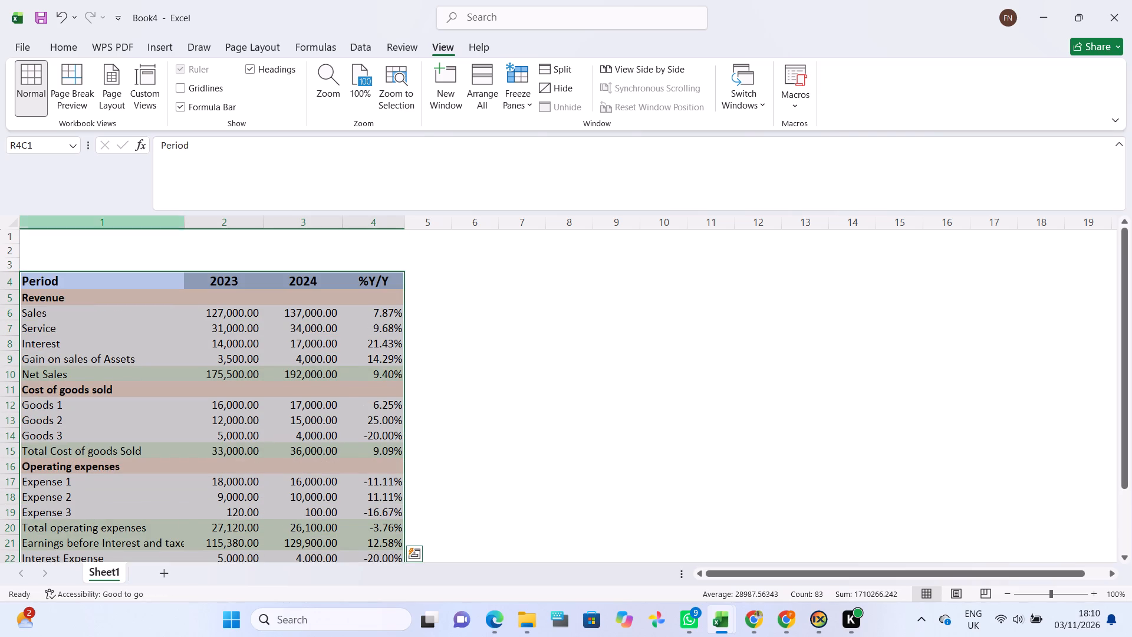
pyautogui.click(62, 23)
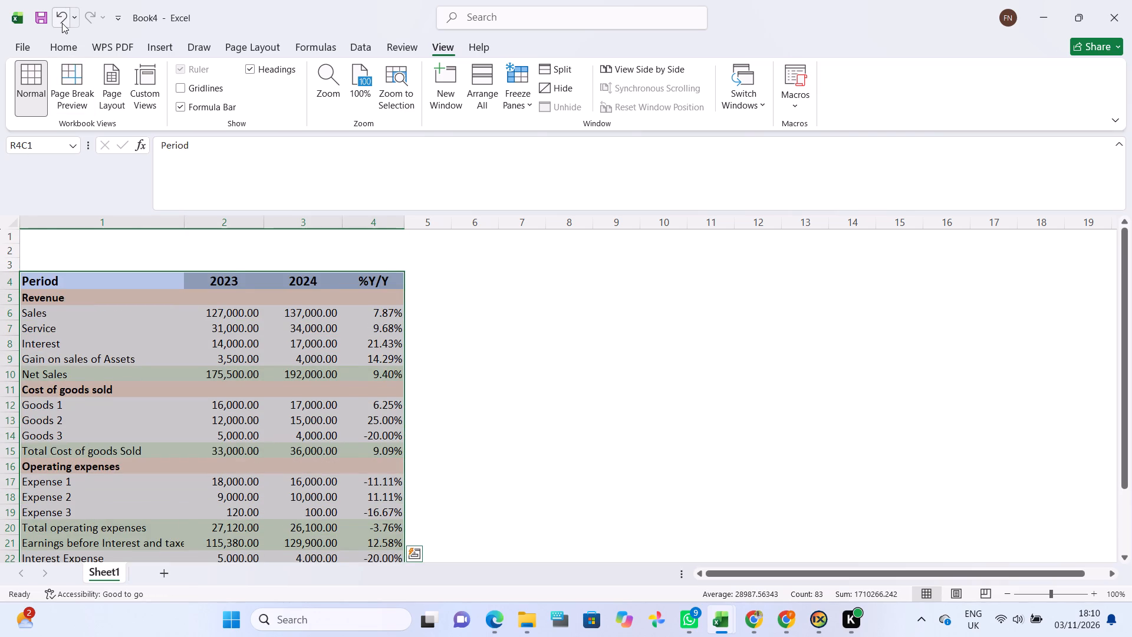
# Paste the cut income statement table with its Period header in row 6 of column 1.
pyautogui.click(56, 315)
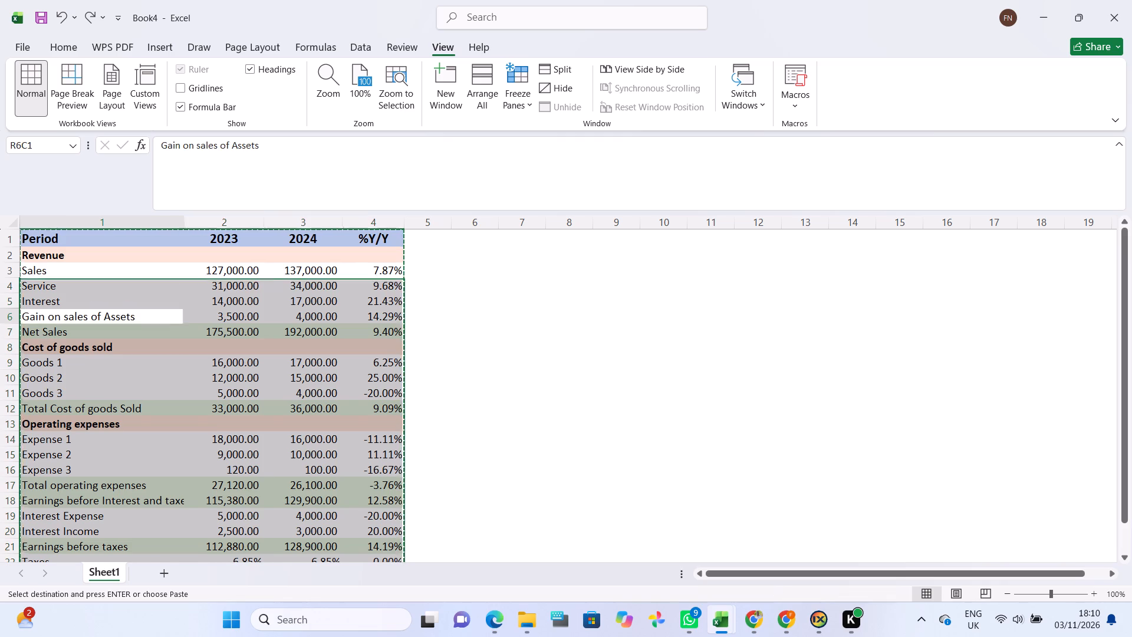
pyautogui.press('Return')
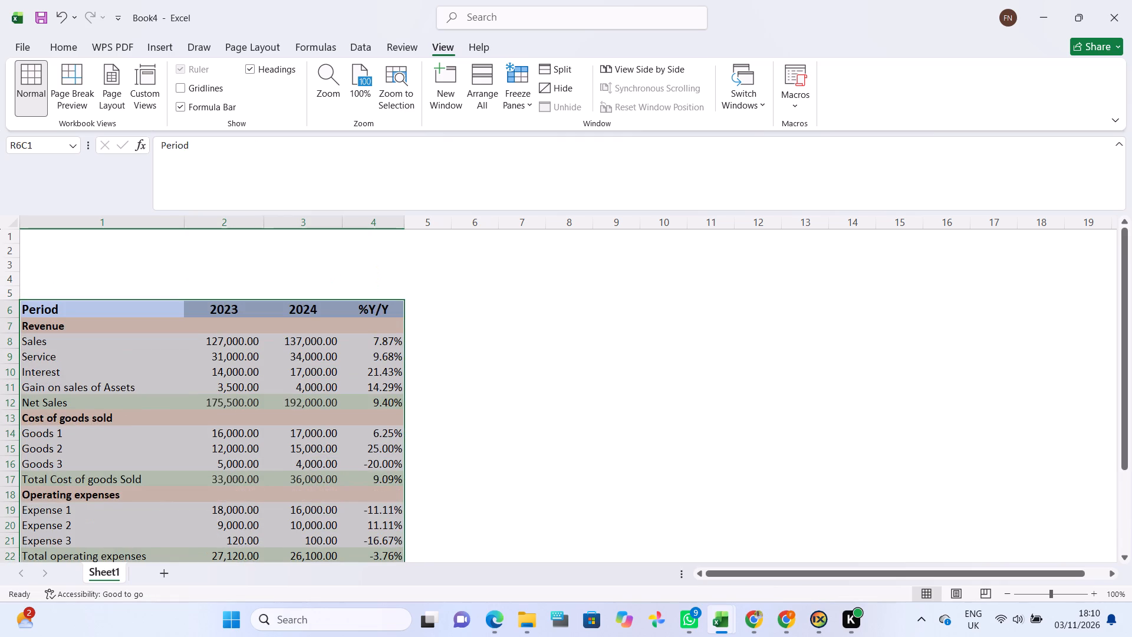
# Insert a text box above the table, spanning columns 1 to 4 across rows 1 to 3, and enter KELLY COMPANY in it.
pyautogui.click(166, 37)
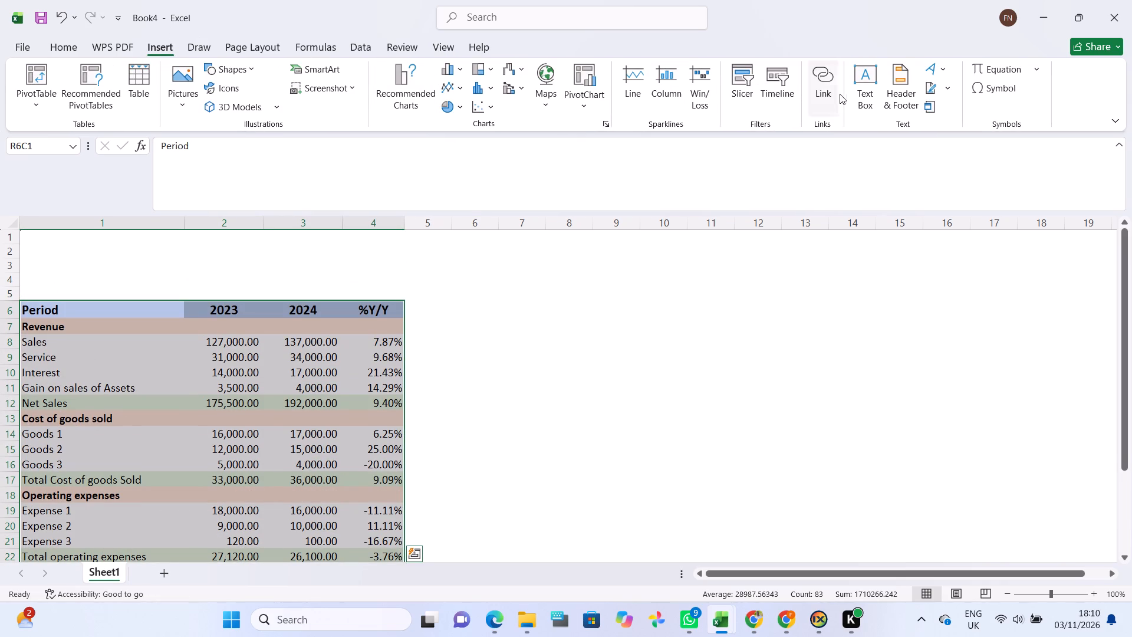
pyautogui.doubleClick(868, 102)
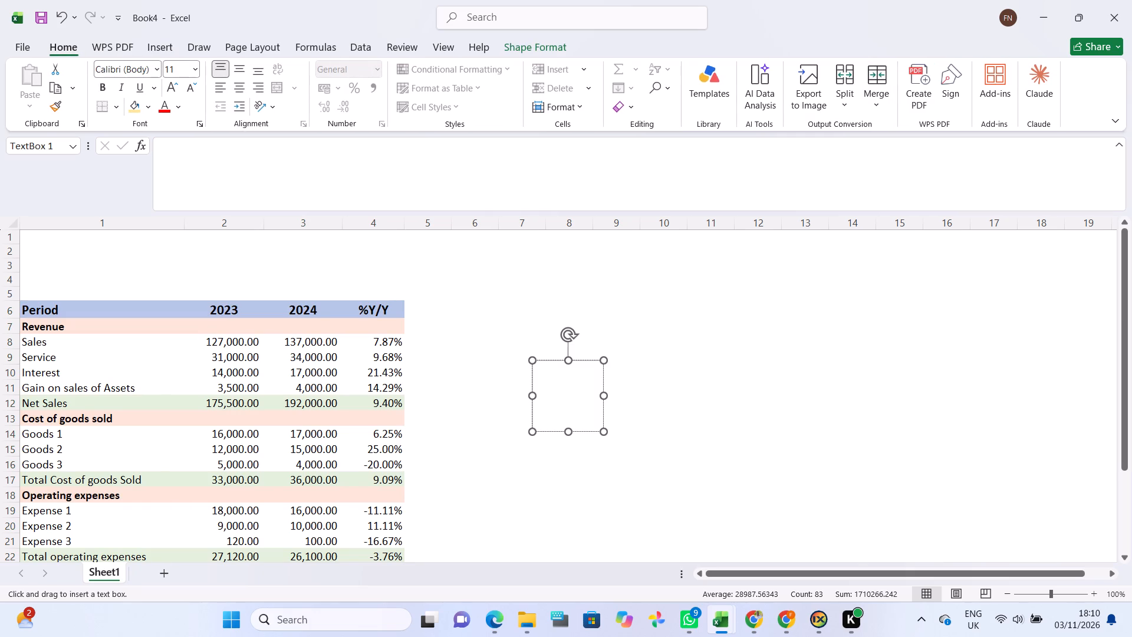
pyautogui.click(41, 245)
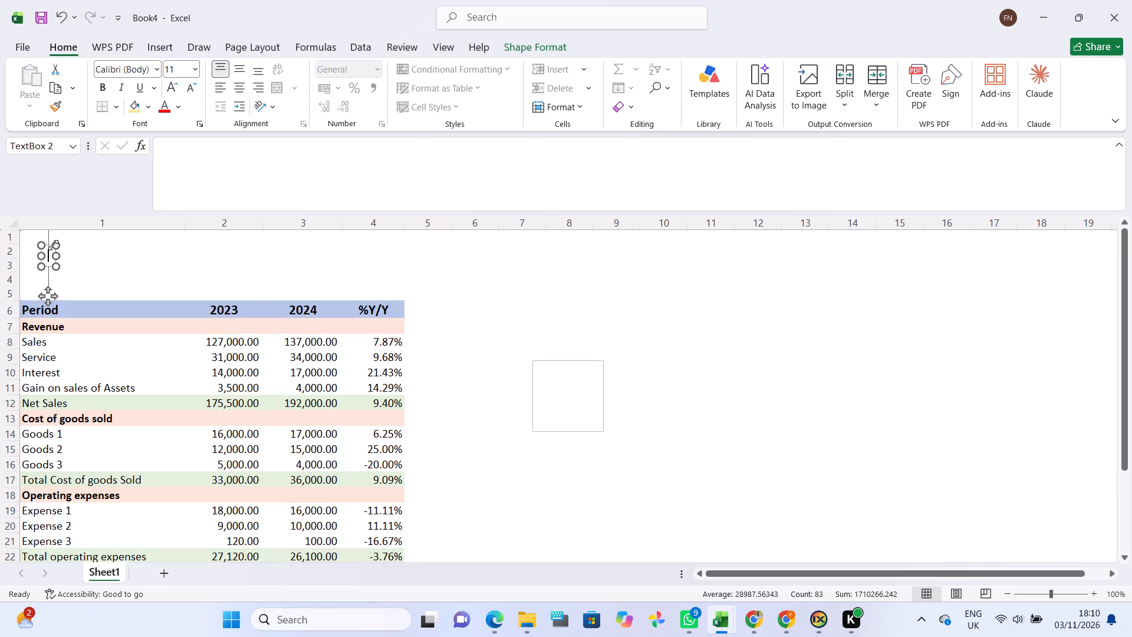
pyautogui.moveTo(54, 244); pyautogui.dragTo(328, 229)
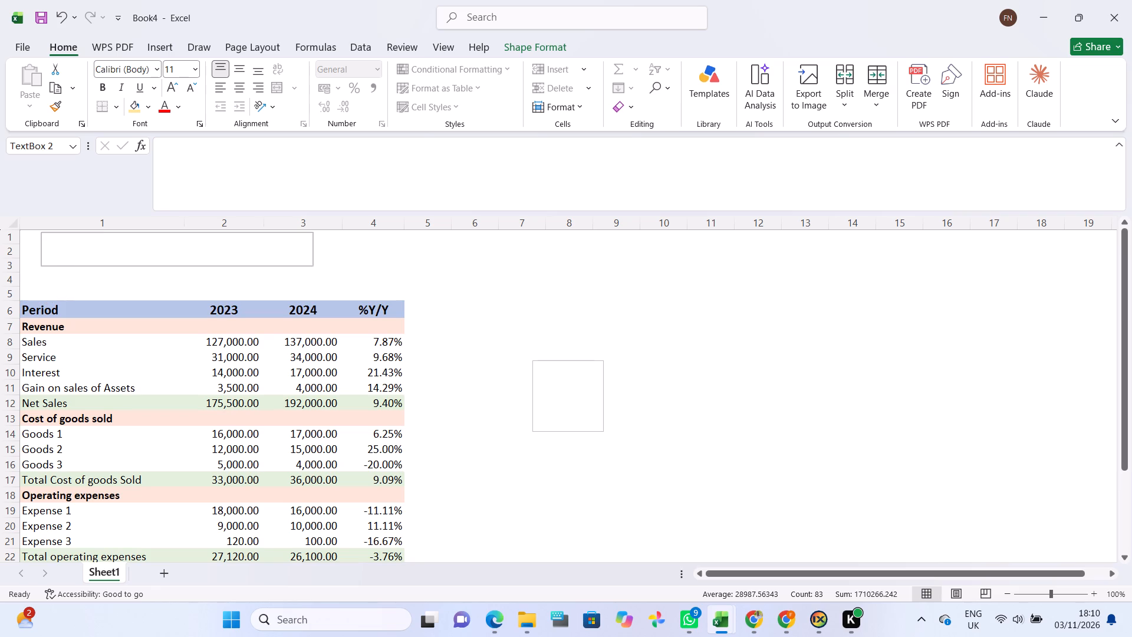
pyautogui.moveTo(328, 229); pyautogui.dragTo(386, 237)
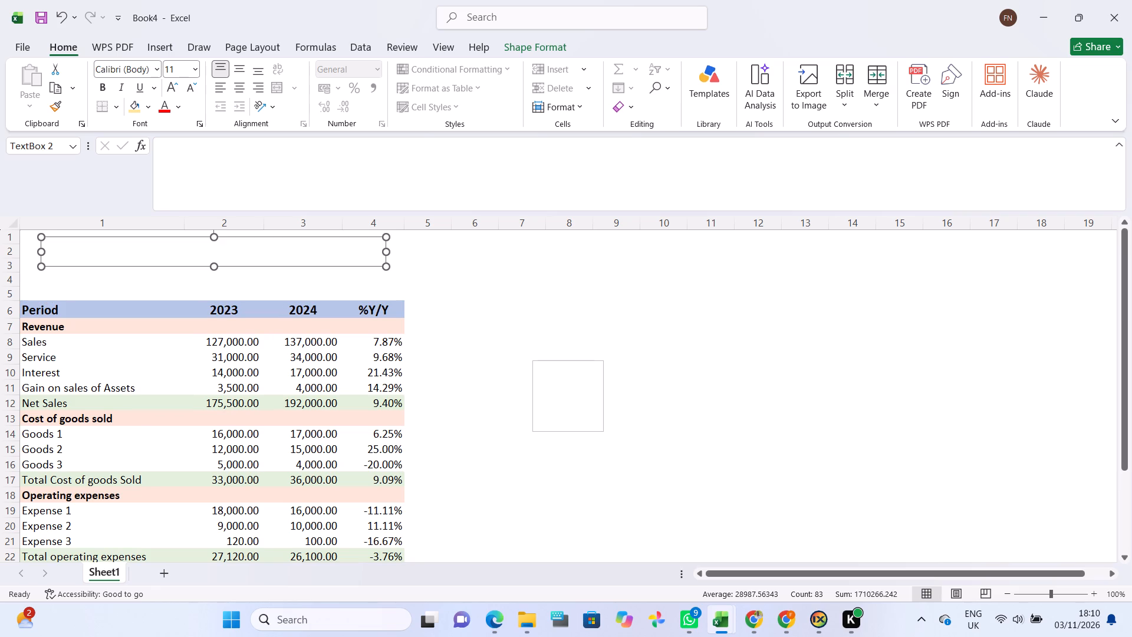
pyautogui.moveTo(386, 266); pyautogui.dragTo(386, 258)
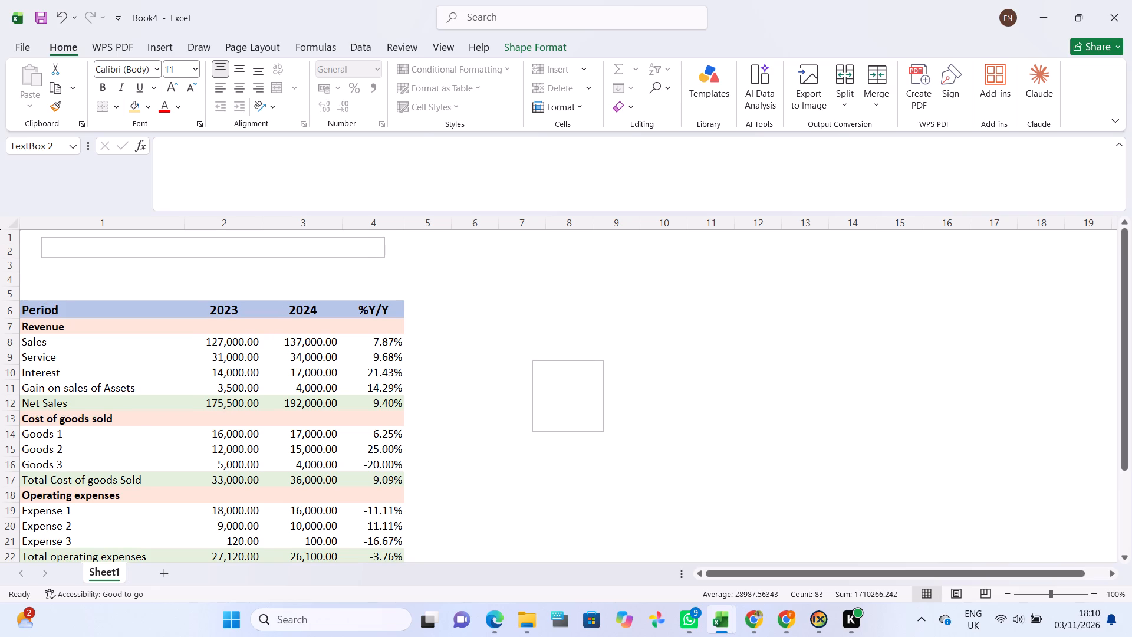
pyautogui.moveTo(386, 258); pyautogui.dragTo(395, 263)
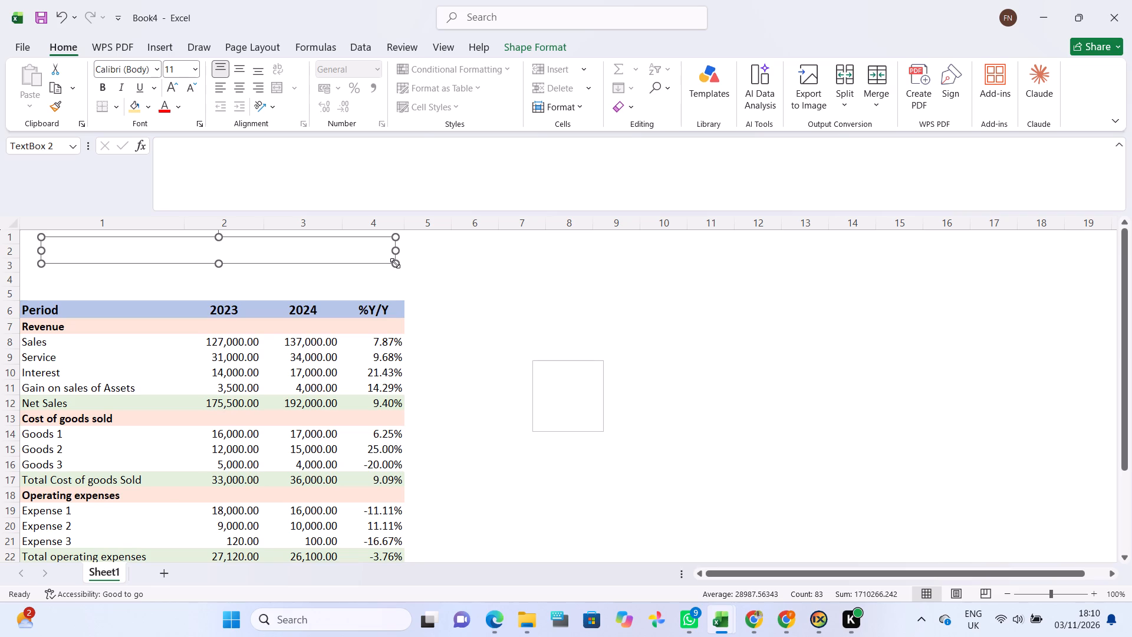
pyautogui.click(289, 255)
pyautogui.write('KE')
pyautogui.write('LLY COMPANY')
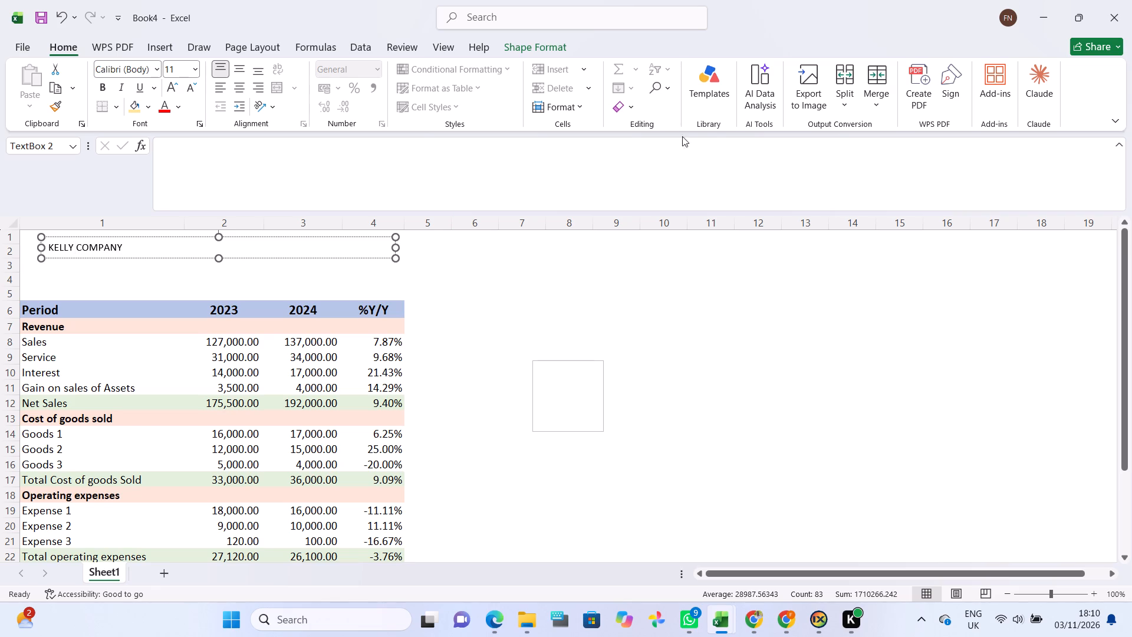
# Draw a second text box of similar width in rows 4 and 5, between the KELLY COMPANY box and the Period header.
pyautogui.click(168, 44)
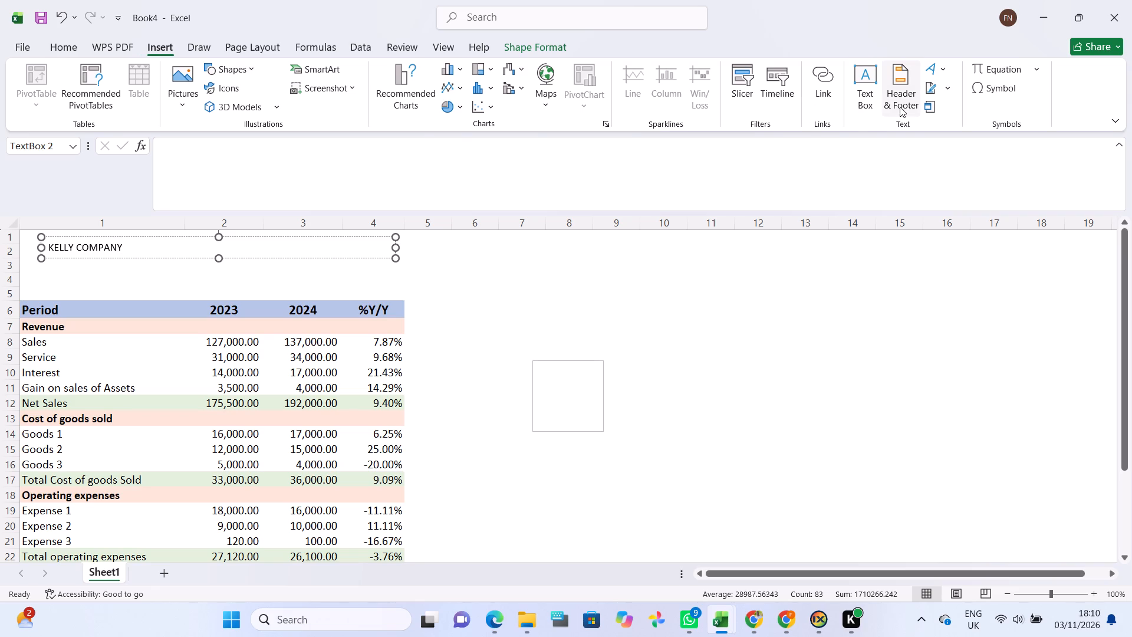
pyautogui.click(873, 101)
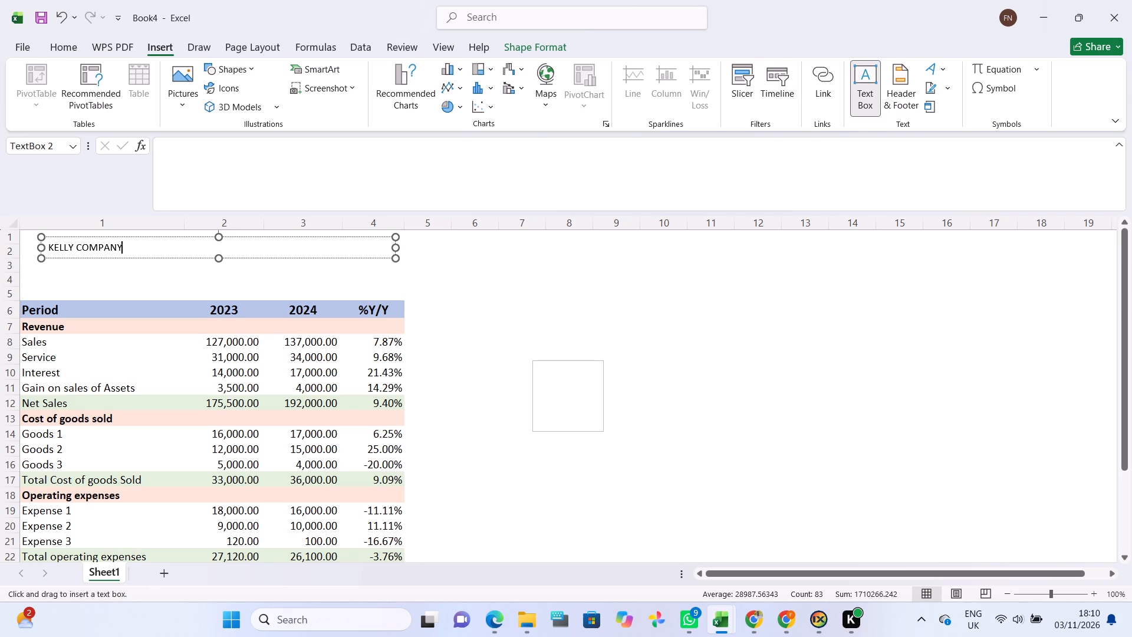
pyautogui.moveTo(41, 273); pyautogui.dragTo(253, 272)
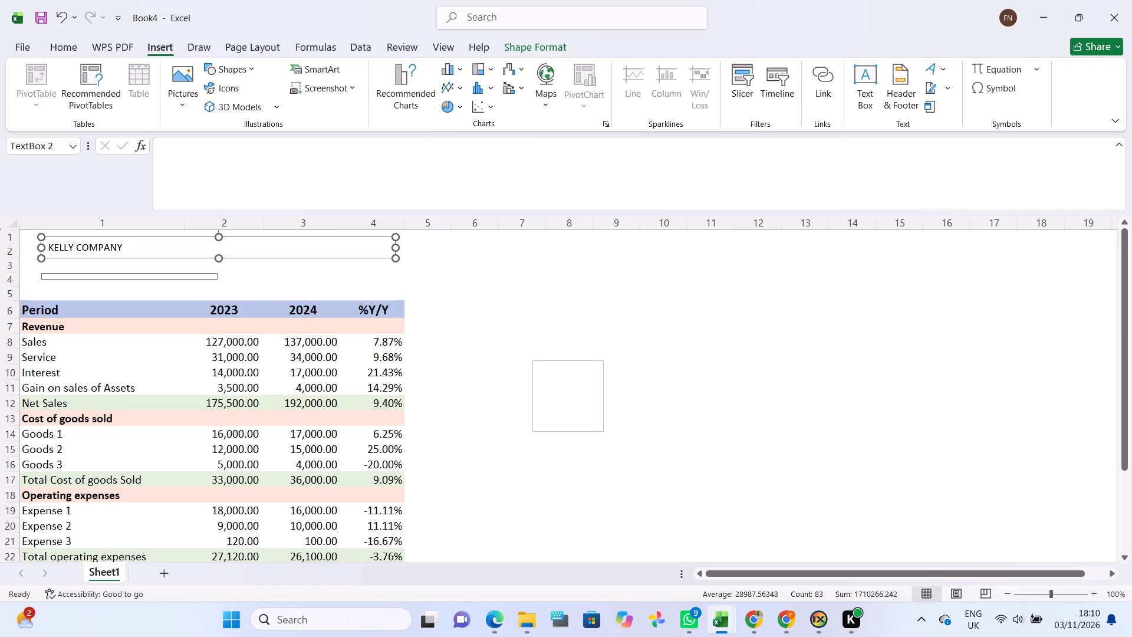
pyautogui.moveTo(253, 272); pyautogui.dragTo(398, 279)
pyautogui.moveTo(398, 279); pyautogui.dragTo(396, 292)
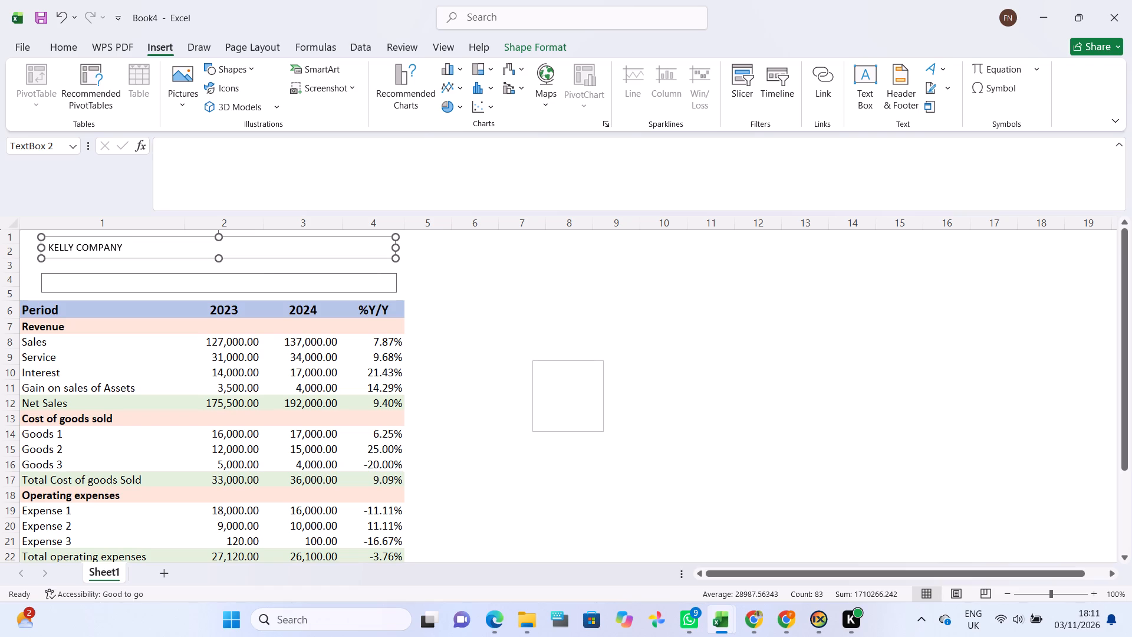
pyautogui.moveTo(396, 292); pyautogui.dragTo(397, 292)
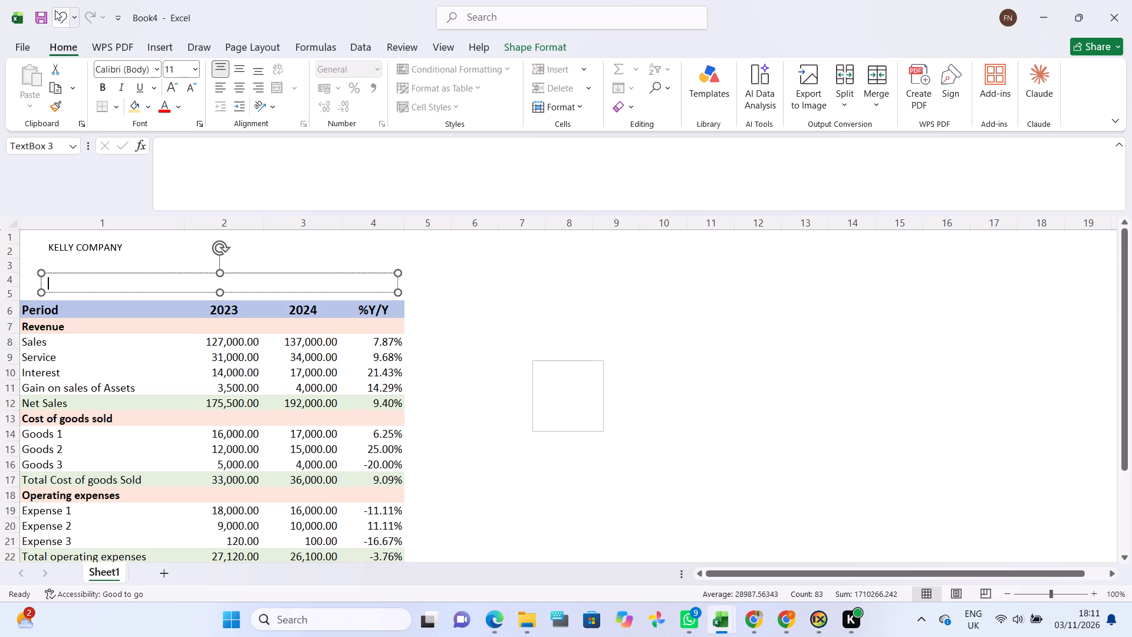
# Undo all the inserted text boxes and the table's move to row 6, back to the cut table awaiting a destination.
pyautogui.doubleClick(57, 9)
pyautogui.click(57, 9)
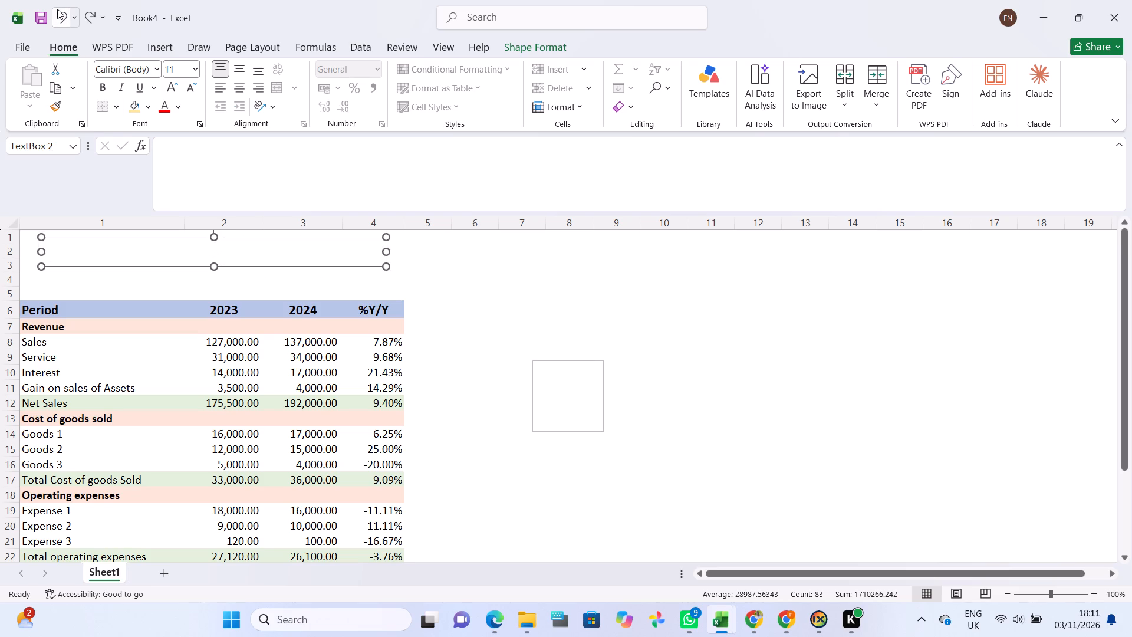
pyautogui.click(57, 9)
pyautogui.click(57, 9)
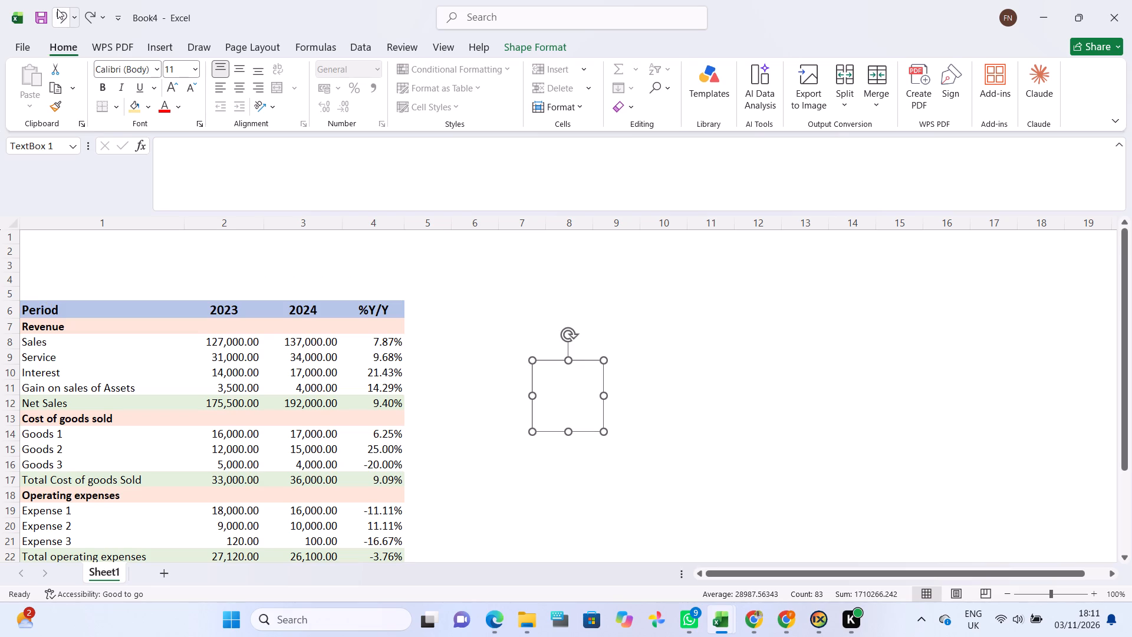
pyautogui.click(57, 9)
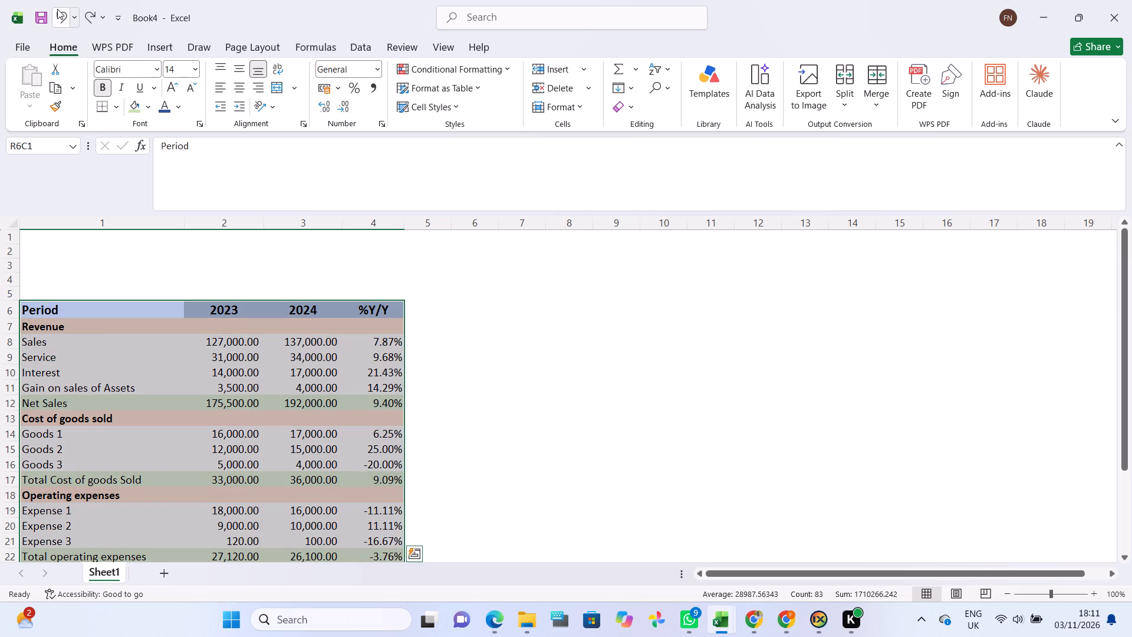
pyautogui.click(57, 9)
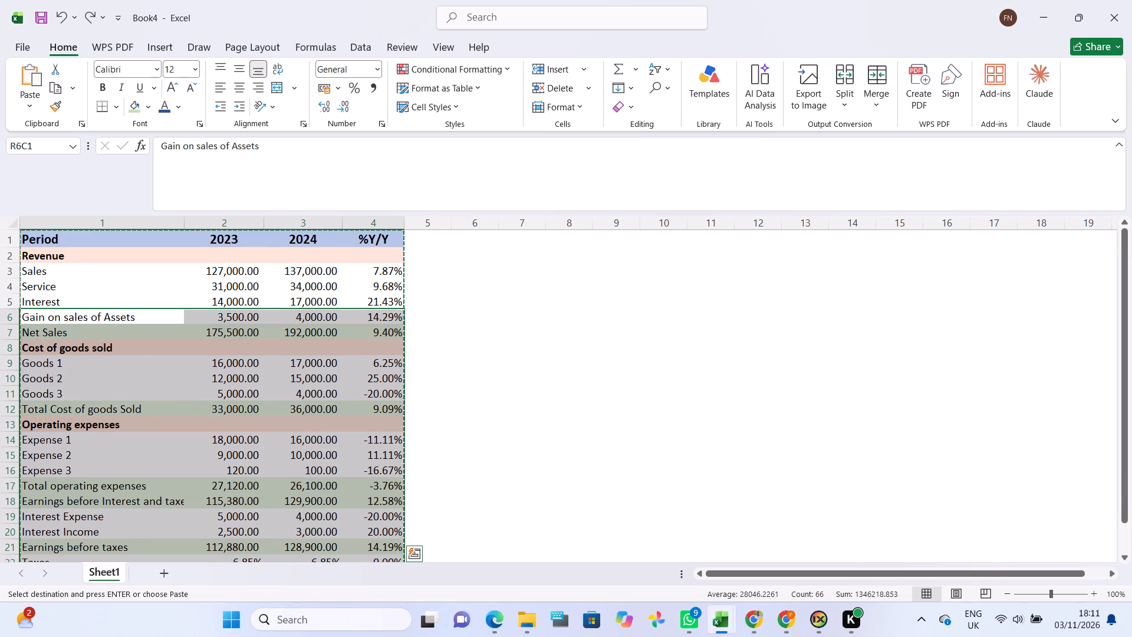
# Paste the cut income statement table with its Period header in row 8 of column 1.
pyautogui.click(40, 351)
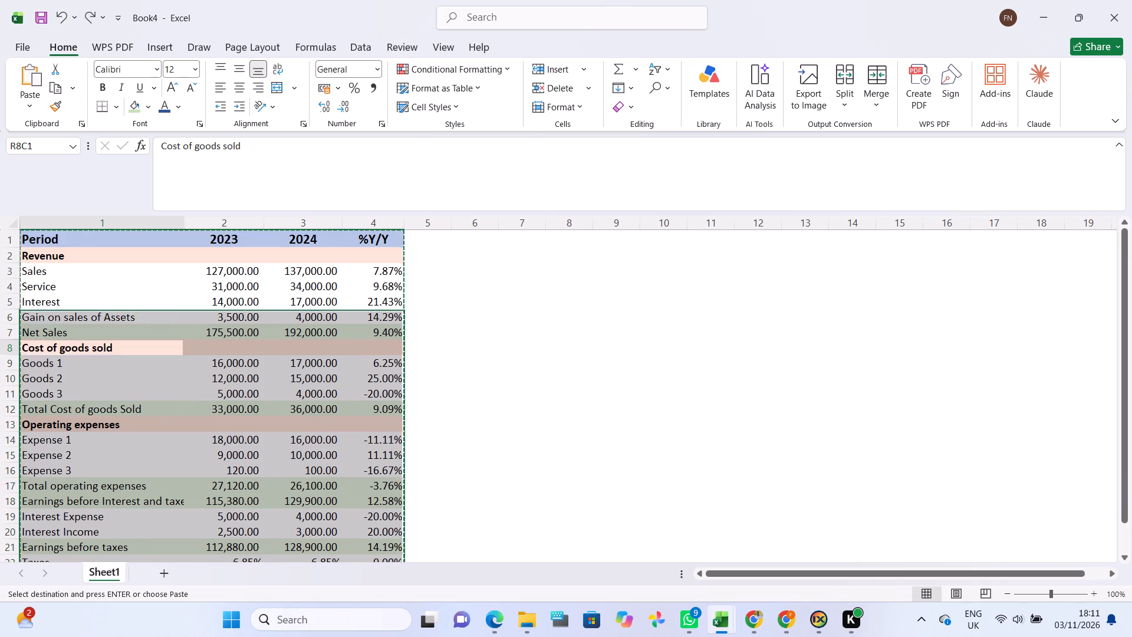
pyautogui.press('Return')
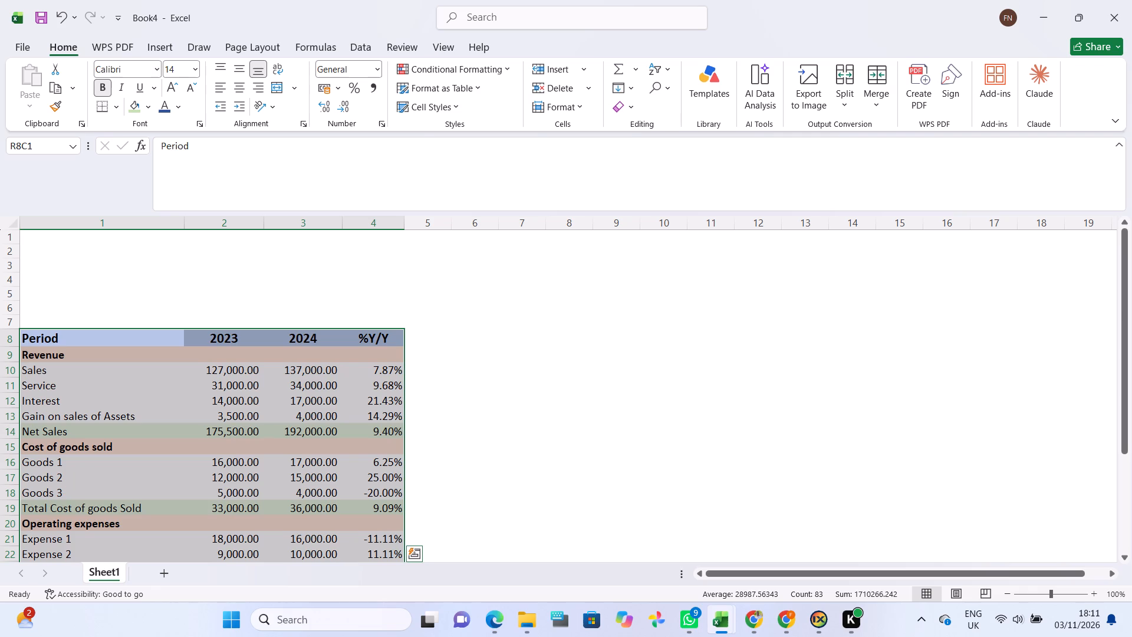
# Draw a text box above the table around rows 2 and 3, spanning columns 1 to 3.
pyautogui.click(159, 52)
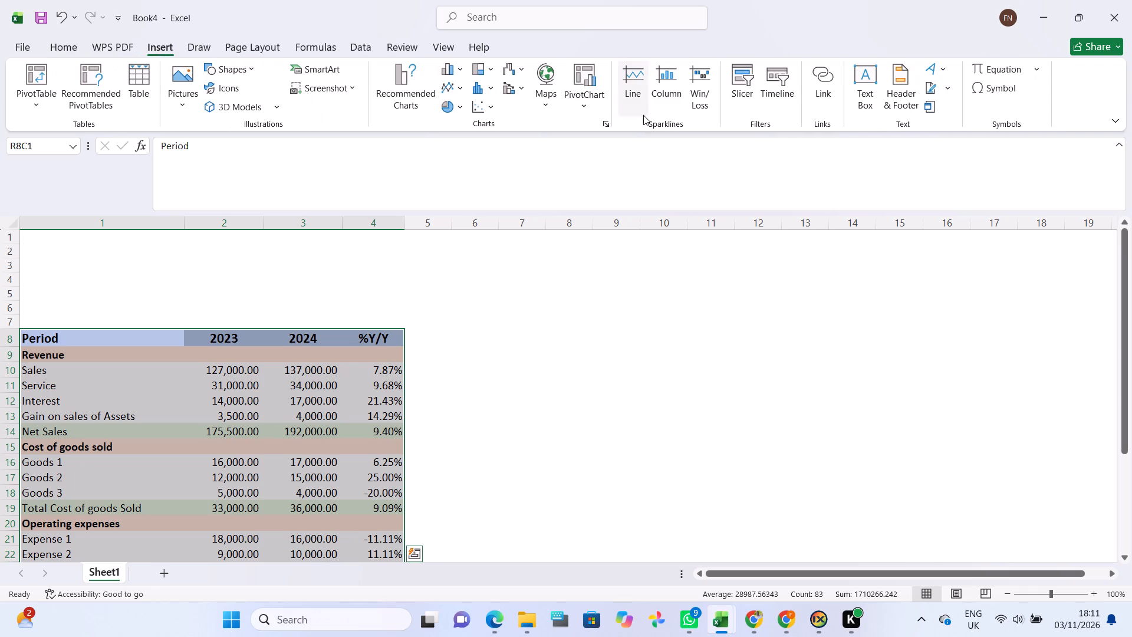
pyautogui.click(877, 91)
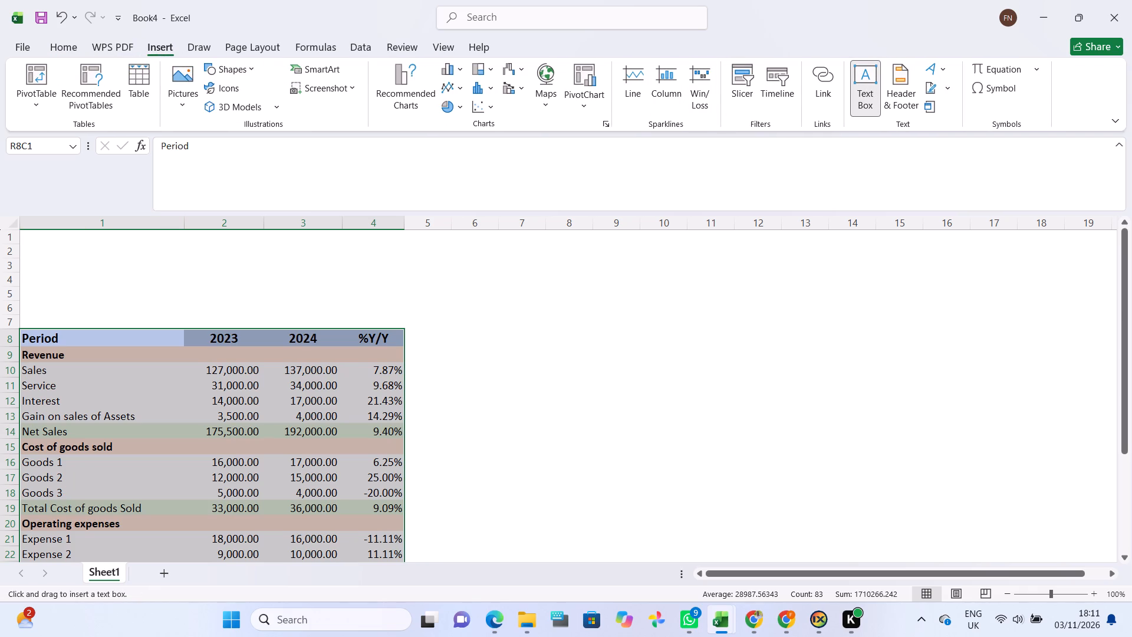
pyautogui.moveTo(32, 242); pyautogui.dragTo(120, 255)
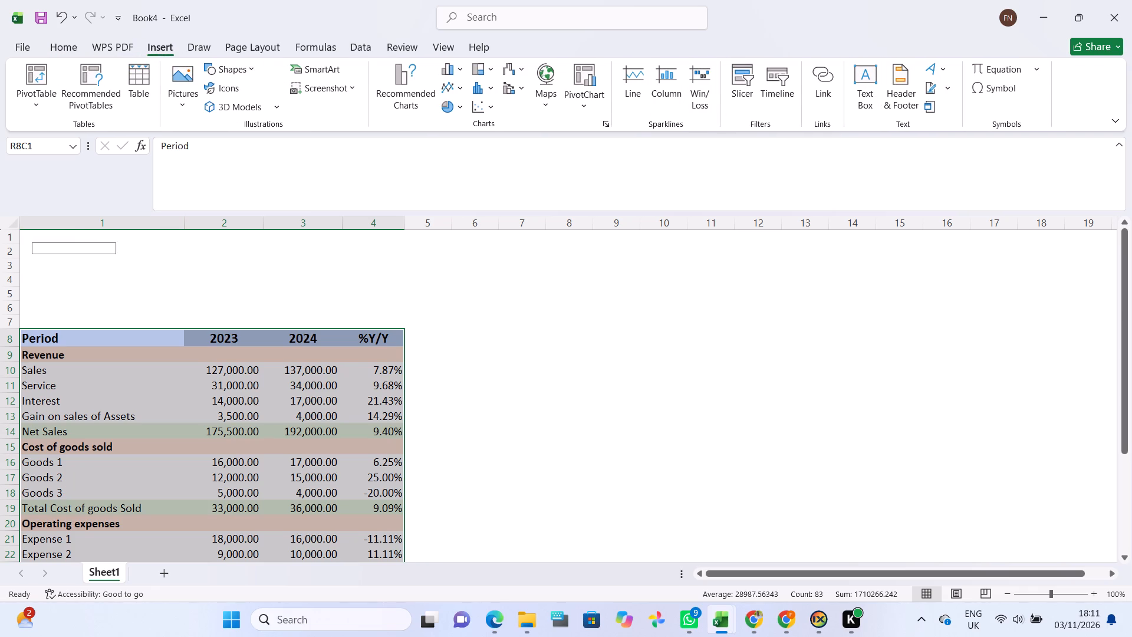
pyautogui.moveTo(120, 255); pyautogui.dragTo(323, 260)
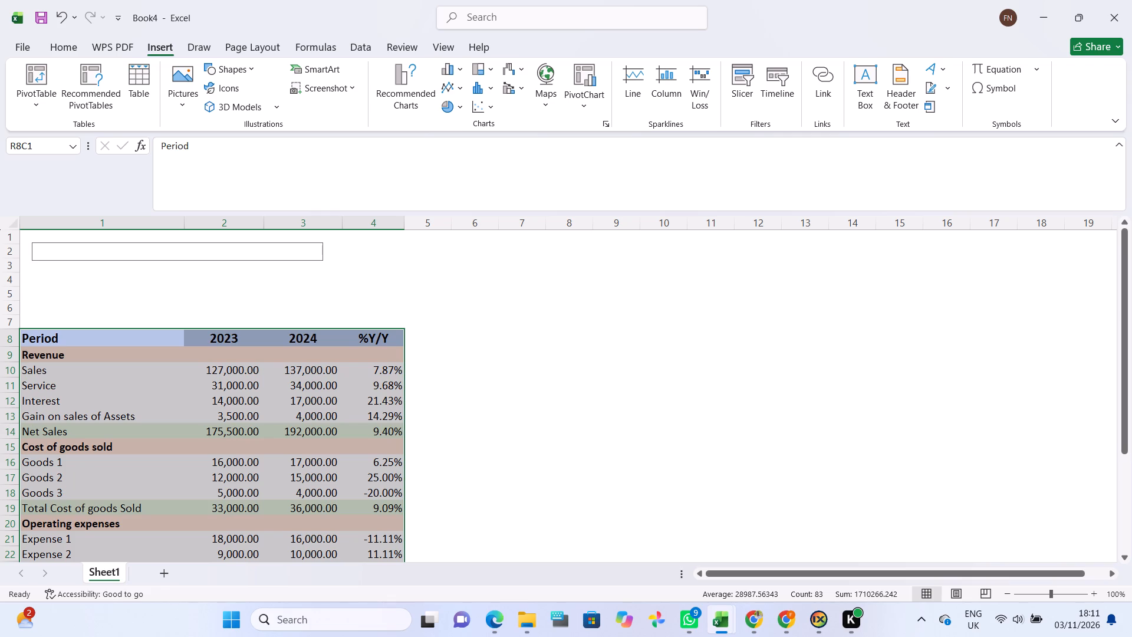
pyautogui.moveTo(323, 260); pyautogui.dragTo(326, 263)
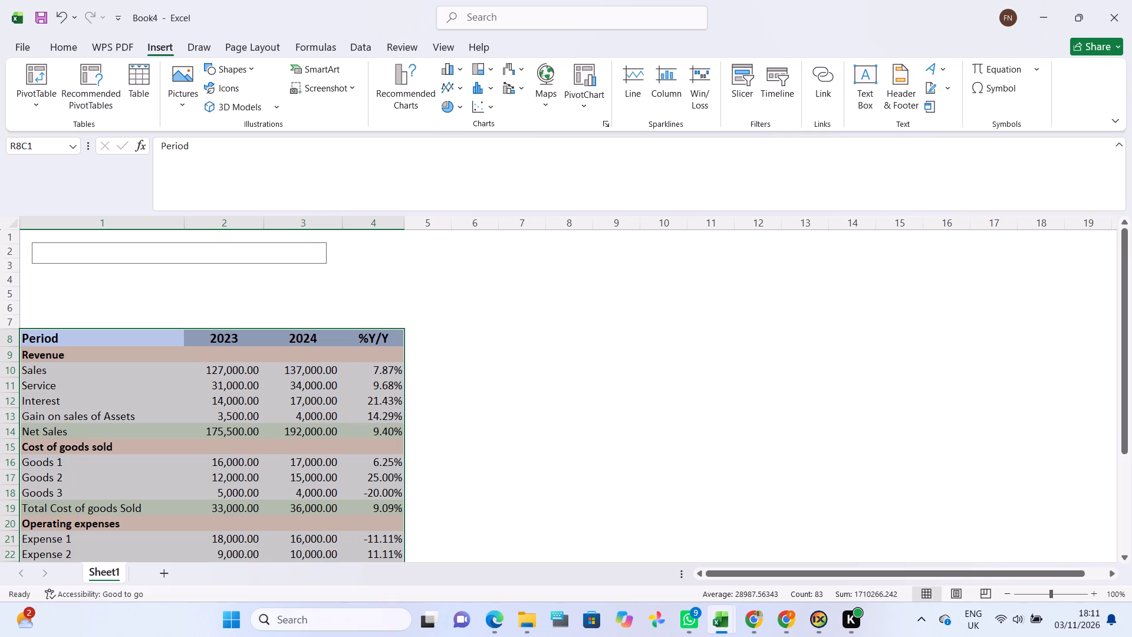
pyautogui.moveTo(326, 263); pyautogui.dragTo(325, 262)
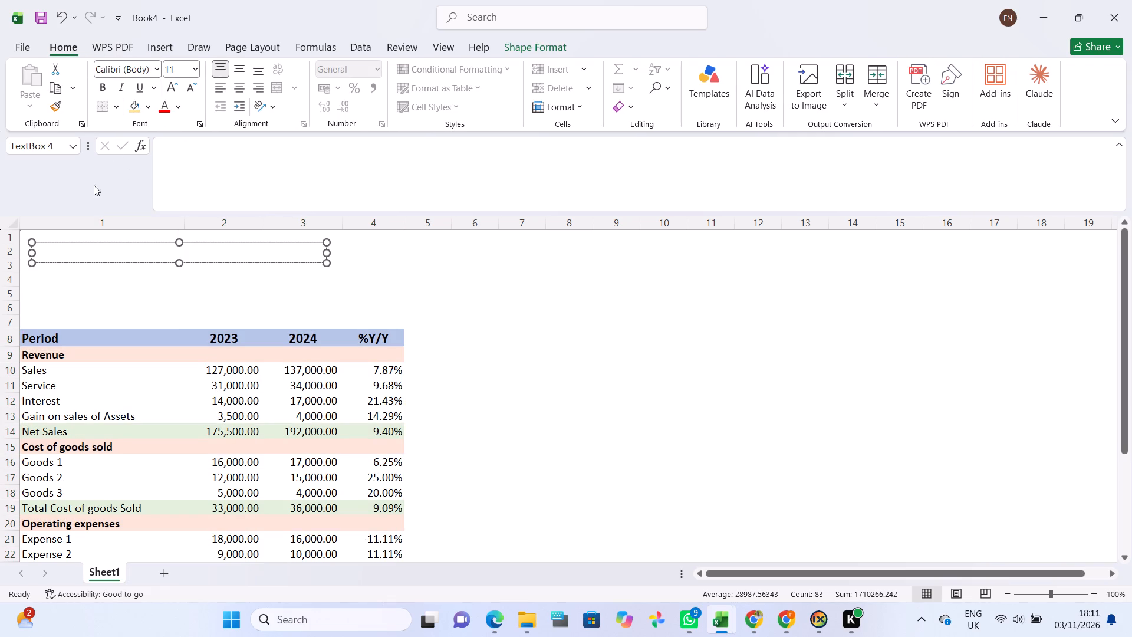
# Draw a second text box of about the same size below the first, around row 5 across columns 1 to 3.
pyautogui.click(168, 49)
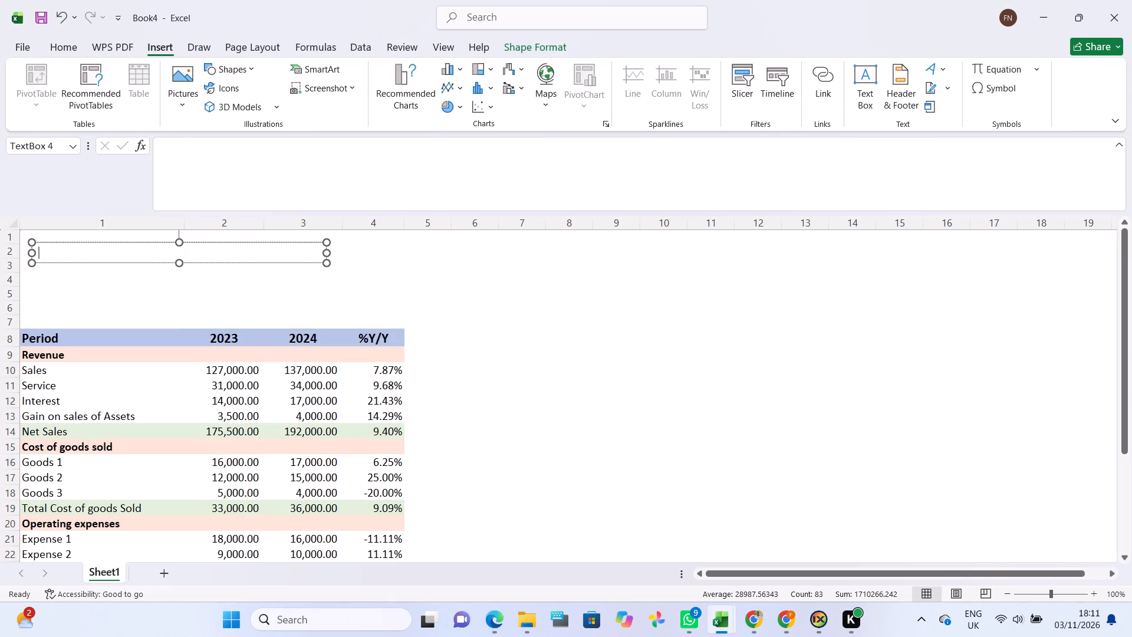
pyautogui.click(868, 104)
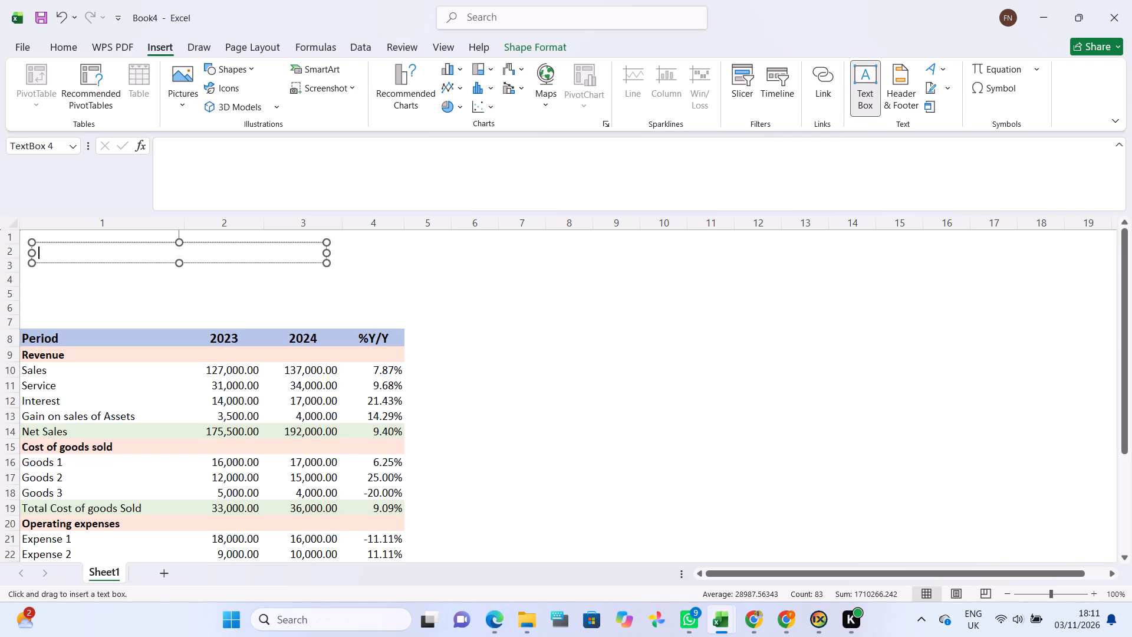
pyautogui.moveTo(34, 281); pyautogui.dragTo(135, 306)
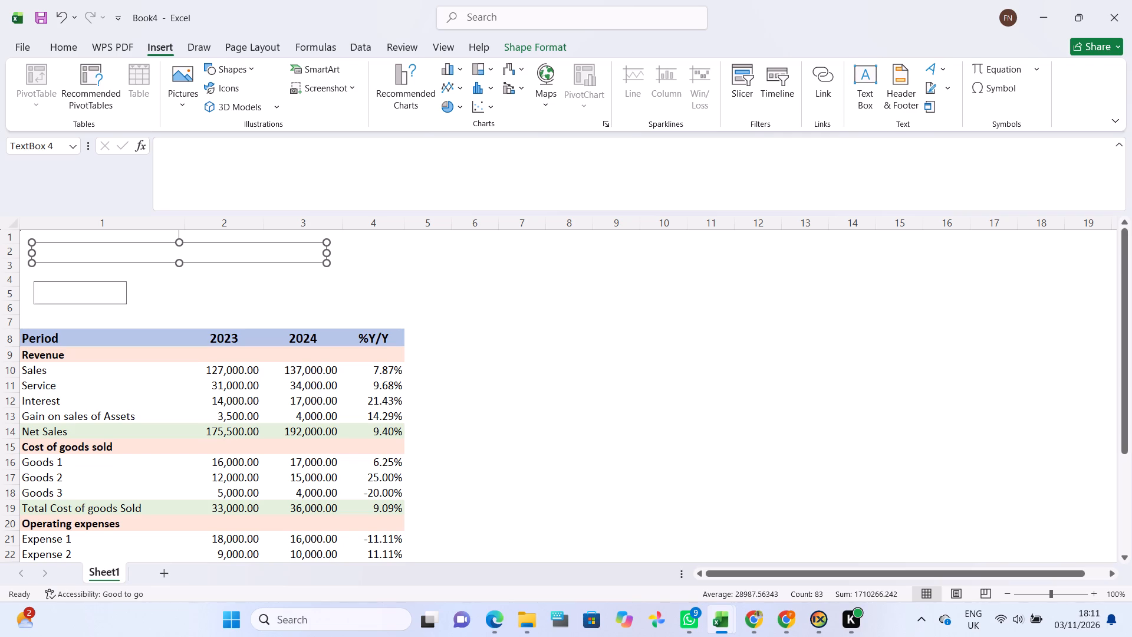
pyautogui.moveTo(135, 306); pyautogui.dragTo(331, 306)
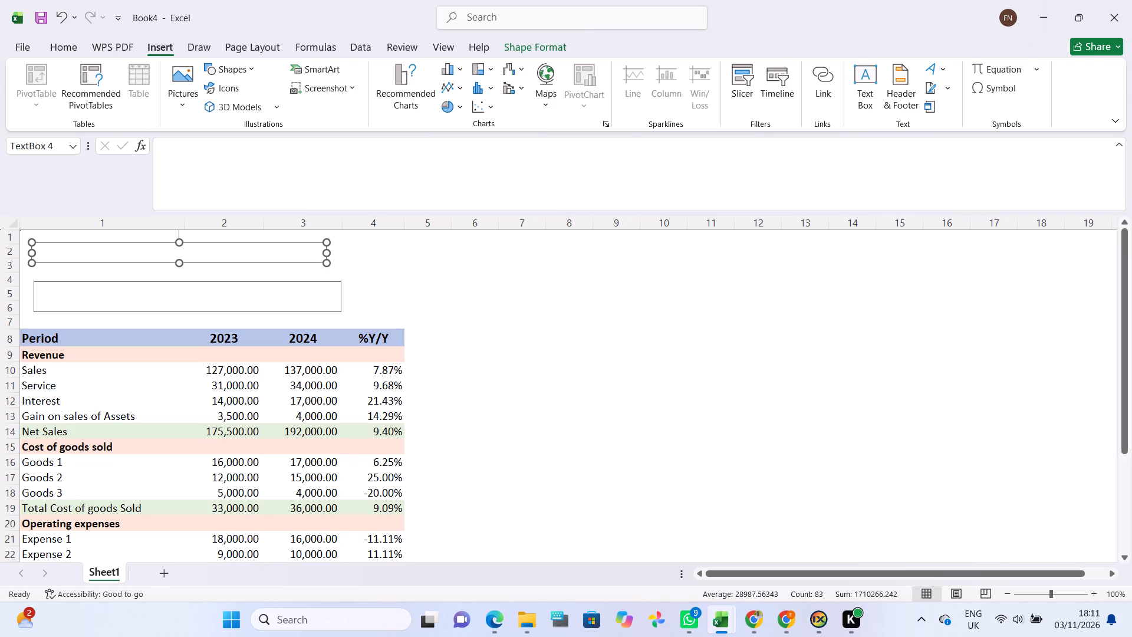
pyautogui.moveTo(331, 306); pyautogui.dragTo(328, 302)
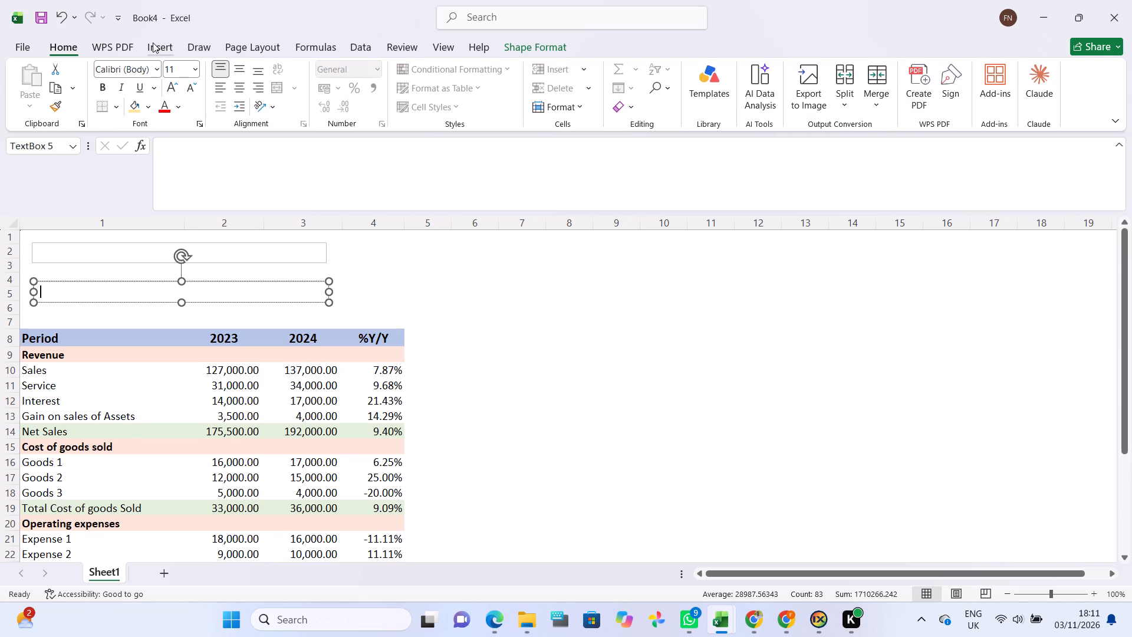
# Draw a third text box just above the table header around rows 6 and 7, spanning columns 1 to 3.
pyautogui.click(153, 42)
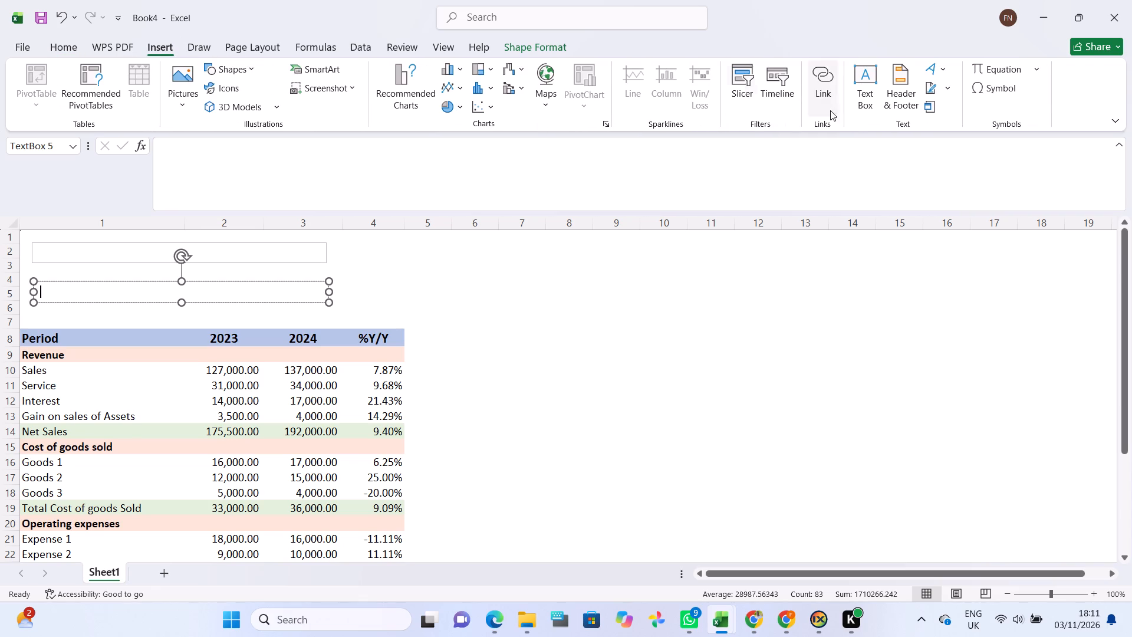
pyautogui.click(857, 114)
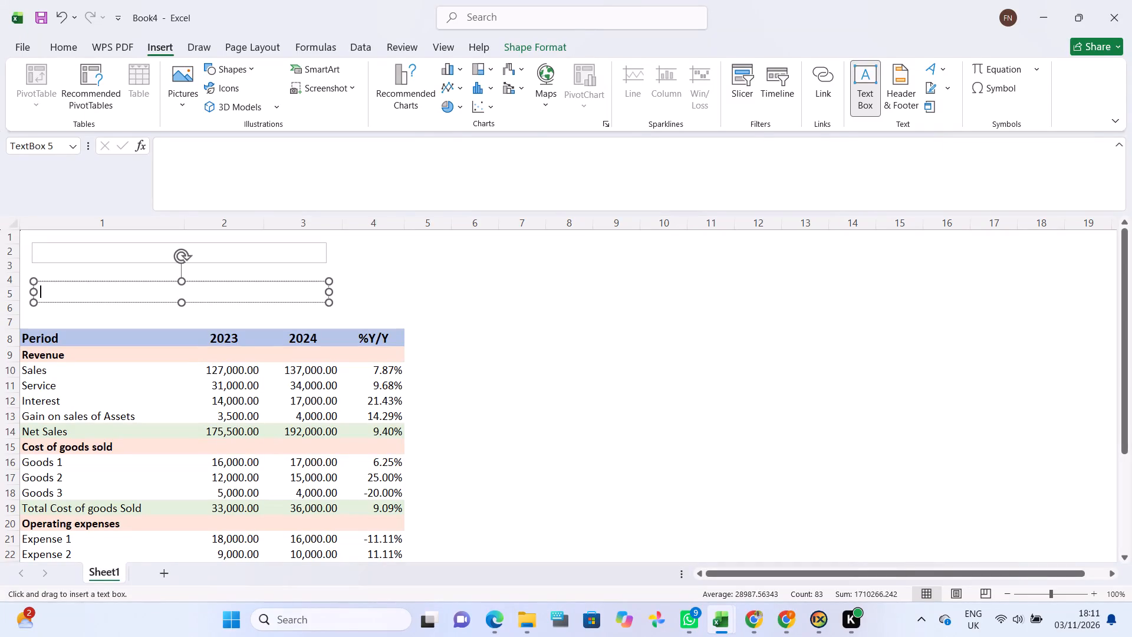
pyautogui.moveTo(34, 312); pyautogui.dragTo(267, 323)
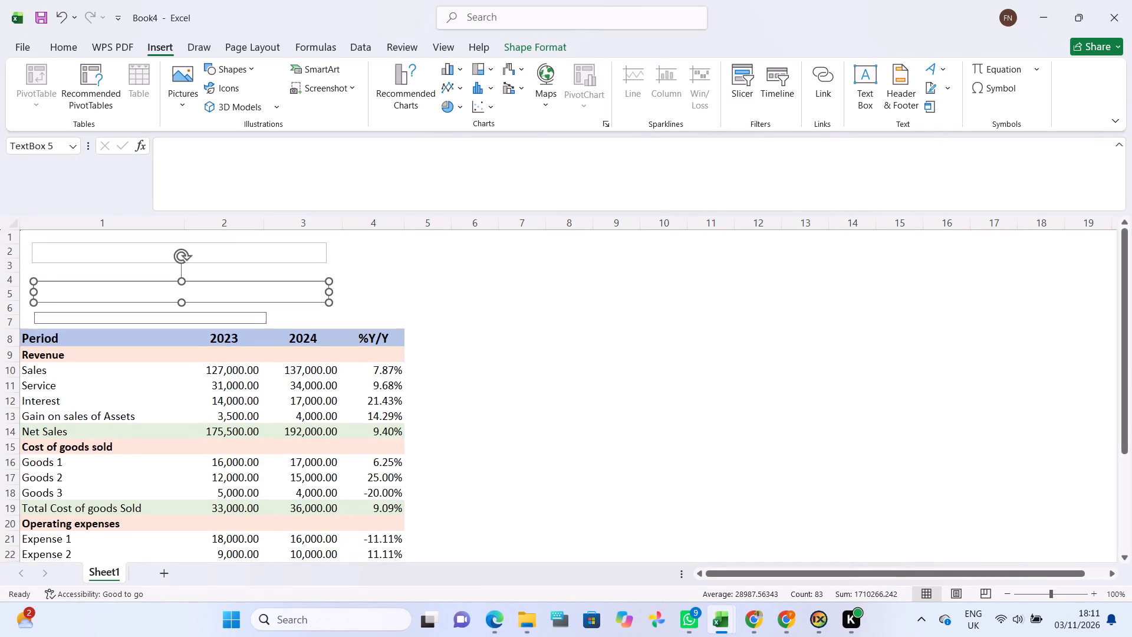
pyautogui.moveTo(267, 323); pyautogui.dragTo(352, 330)
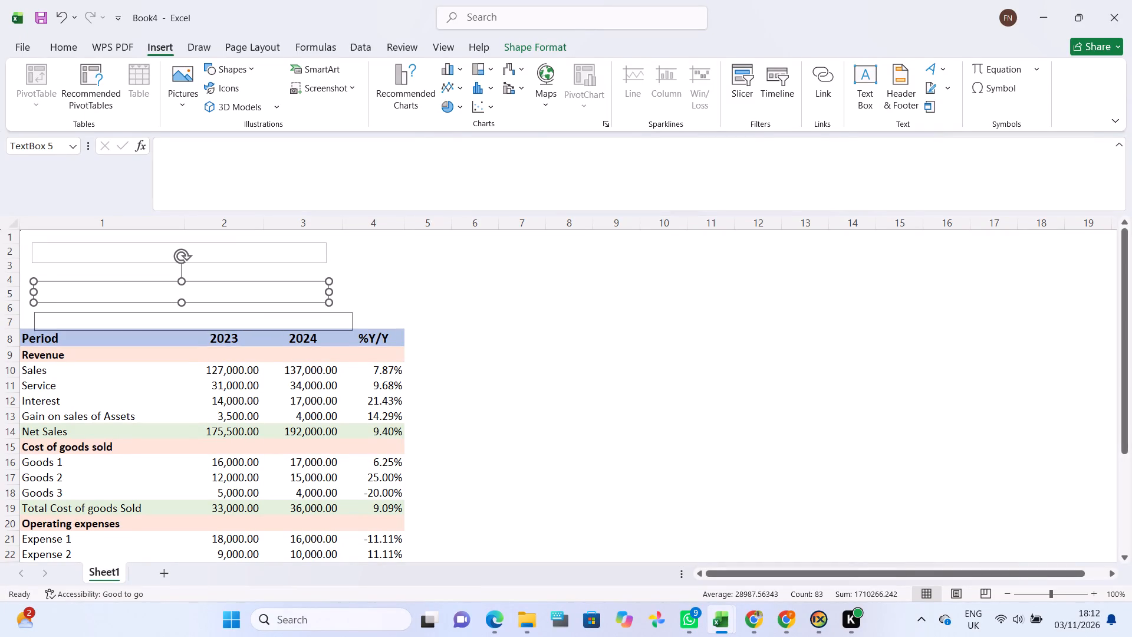
pyautogui.moveTo(352, 330); pyautogui.dragTo(333, 328)
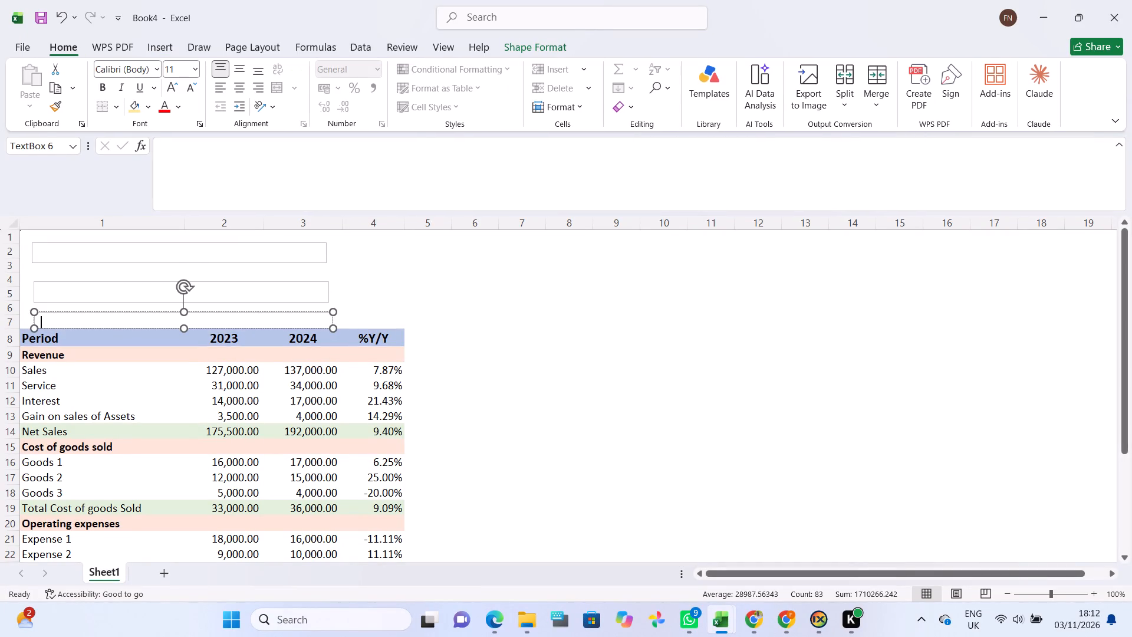
# Enter KELLY COMPANY in the topmost text box.
pyautogui.click(124, 242)
pyautogui.write('KELLY COMPANY')
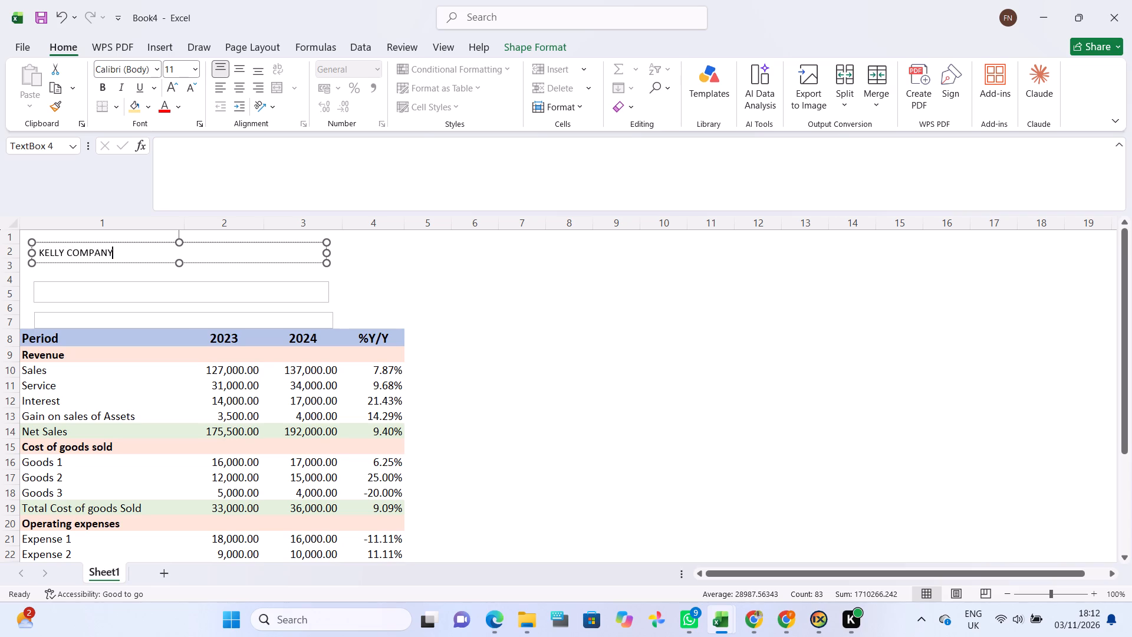
# Move the empty middle text box up slightly to around rows 4 and 5, closer to the KELLY COMPANY box.
pyautogui.click(91, 302)
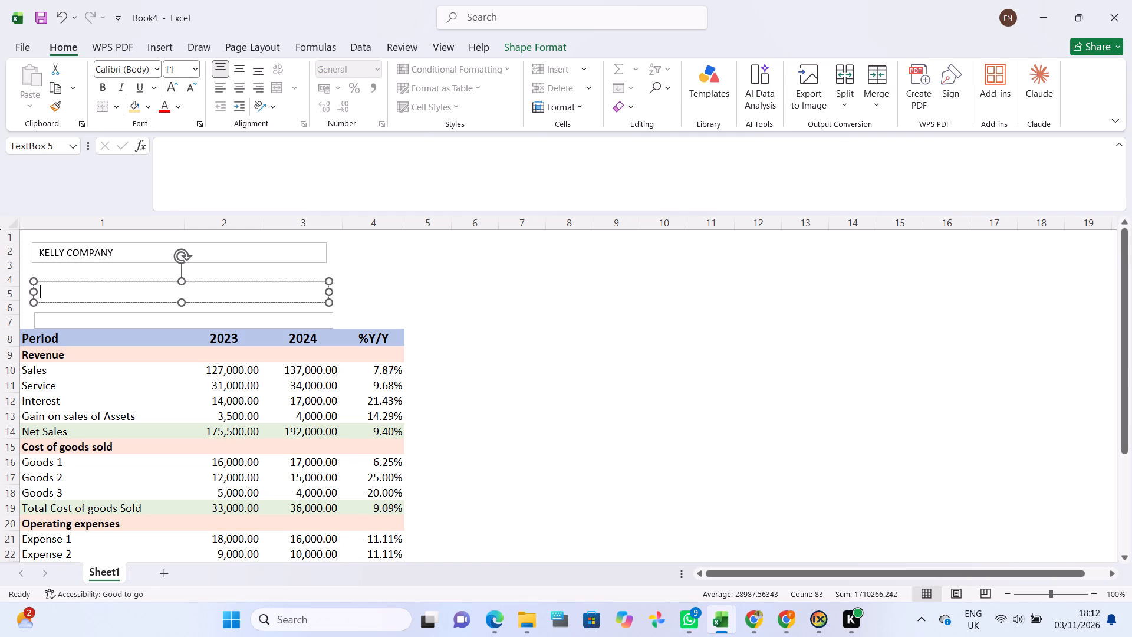
pyautogui.click(85, 307)
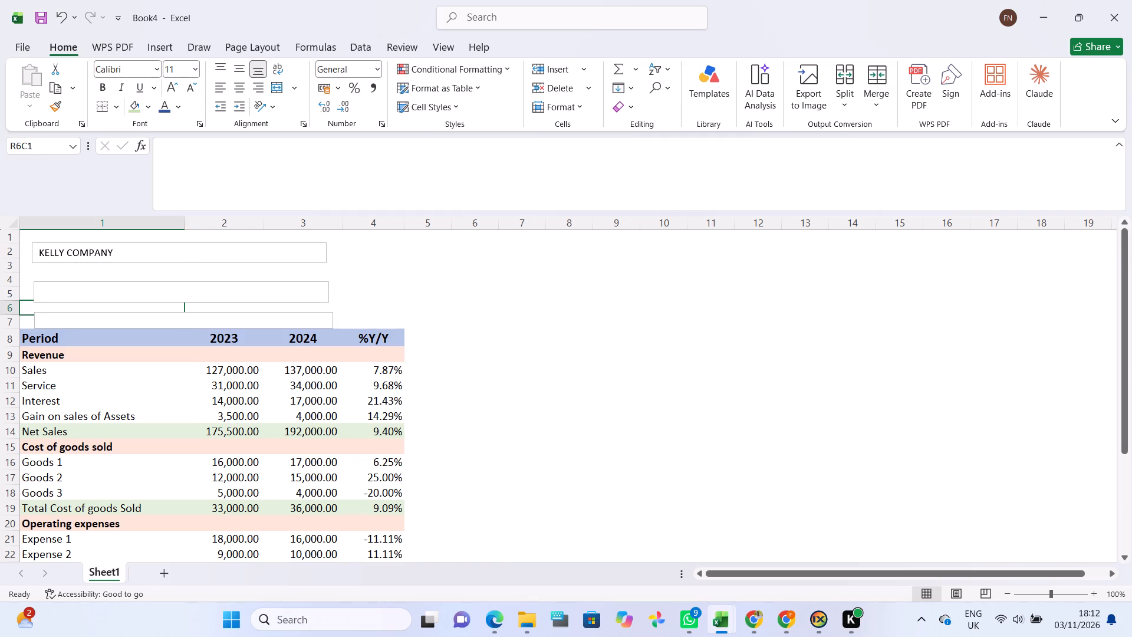
pyautogui.click(85, 305)
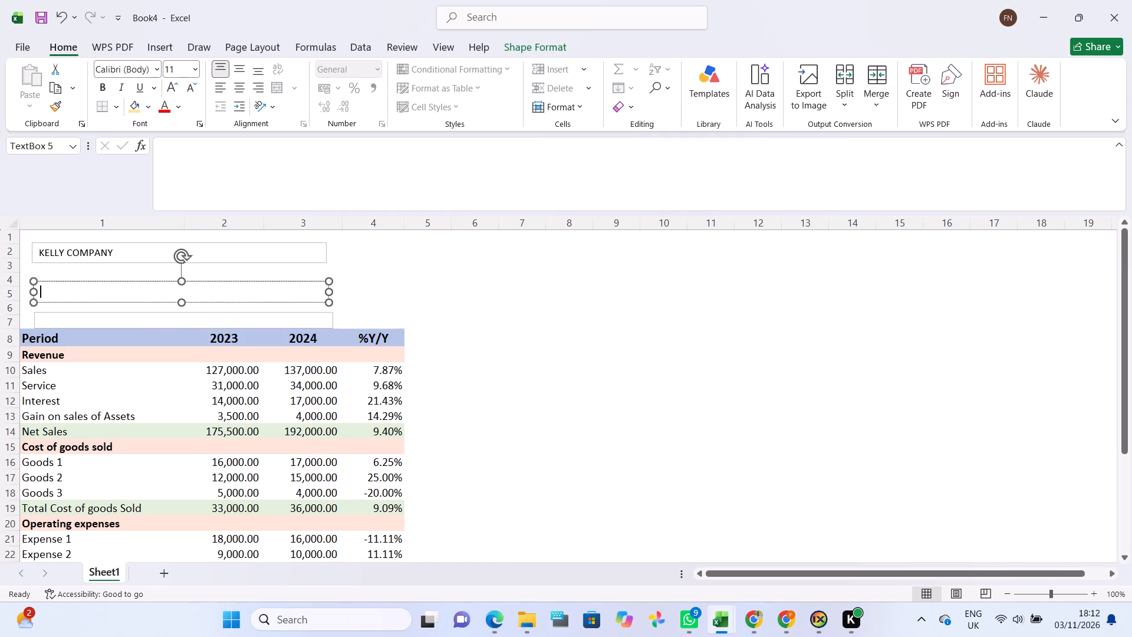
pyautogui.moveTo(85, 296); pyautogui.dragTo(87, 260)
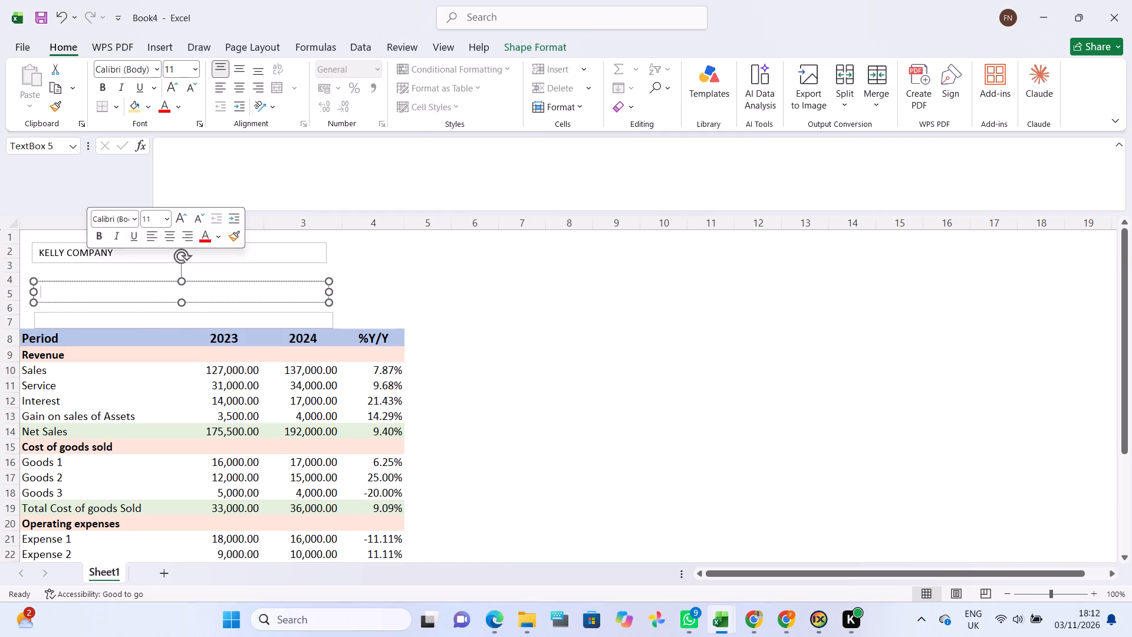
pyautogui.click(146, 292)
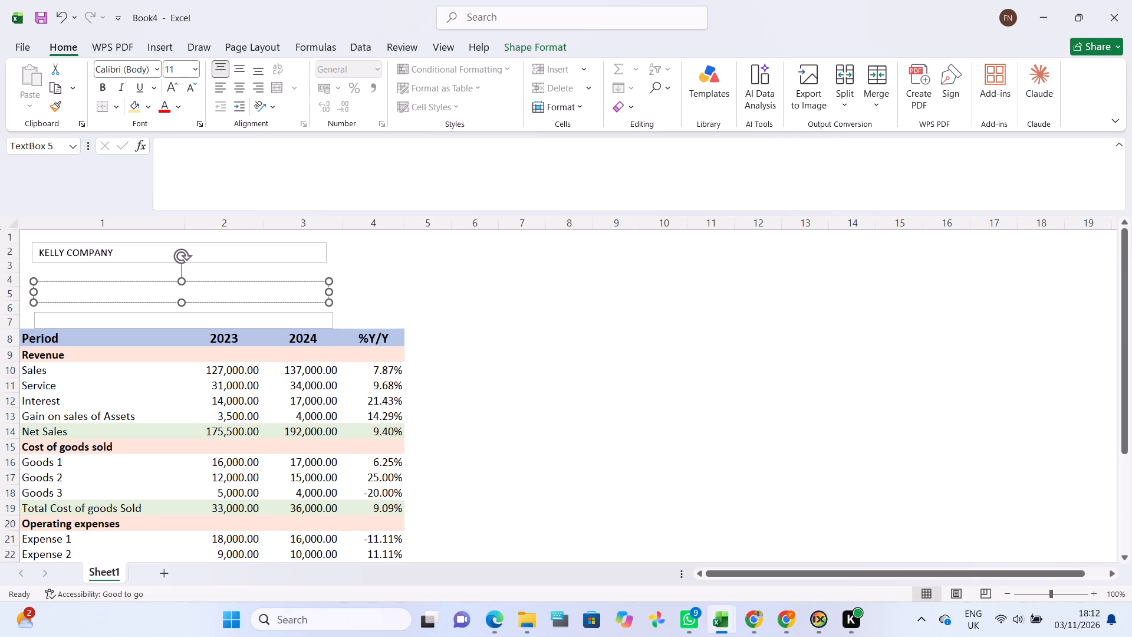
pyautogui.click(141, 304)
pyautogui.moveTo(141, 303); pyautogui.dragTo(144, 295)
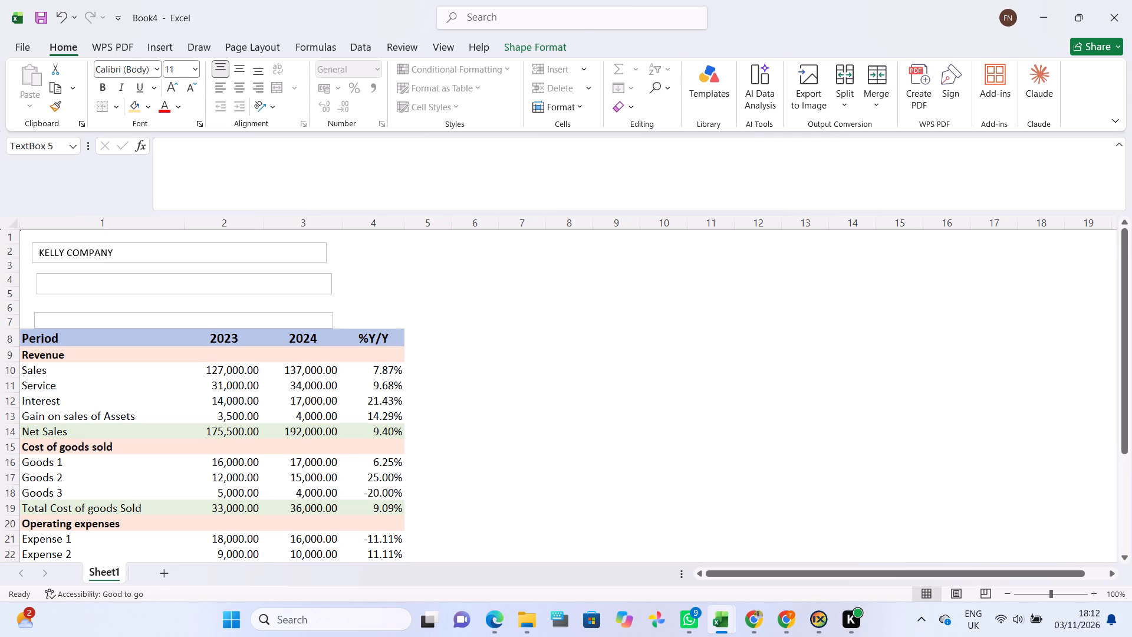
pyautogui.moveTo(144, 295); pyautogui.dragTo(140, 294)
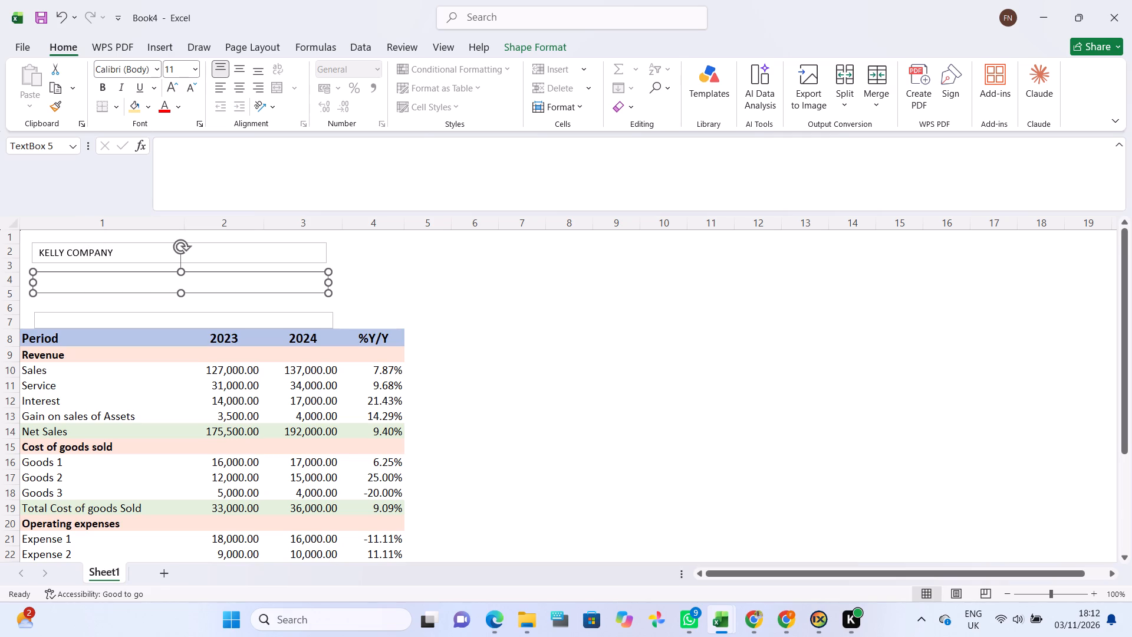
# Move the lowest text box up to around row 6, clear of the table's Period header row.
pyautogui.click(140, 316)
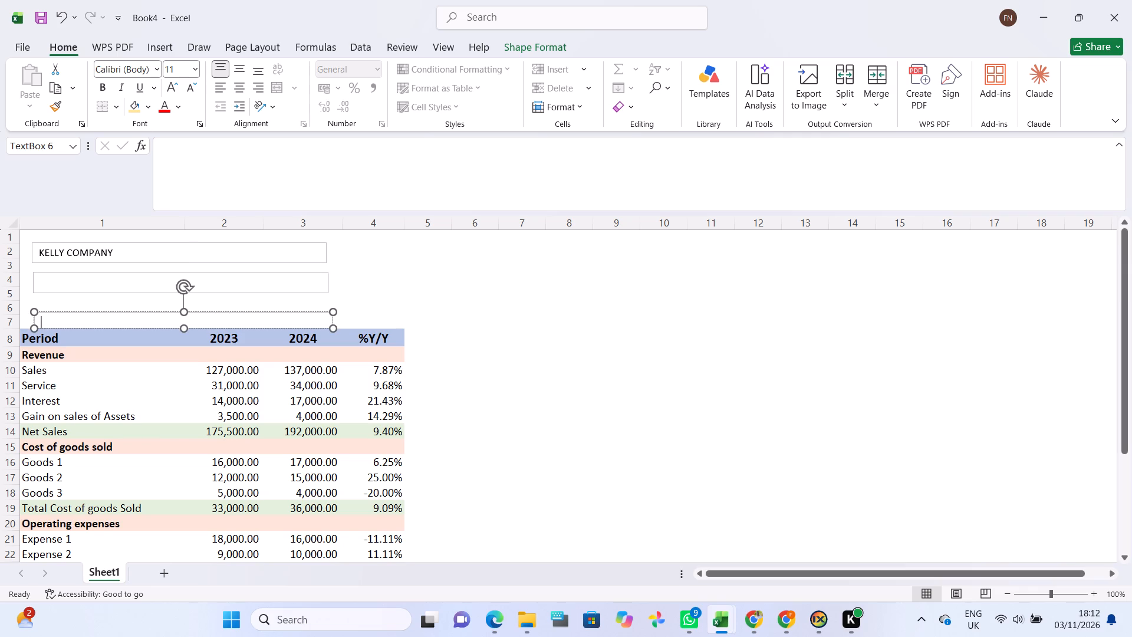
pyautogui.click(146, 311)
pyautogui.moveTo(146, 311); pyautogui.dragTo(146, 300)
# Enter "Profit and Statement" in the middle text box.
pyautogui.click(129, 285)
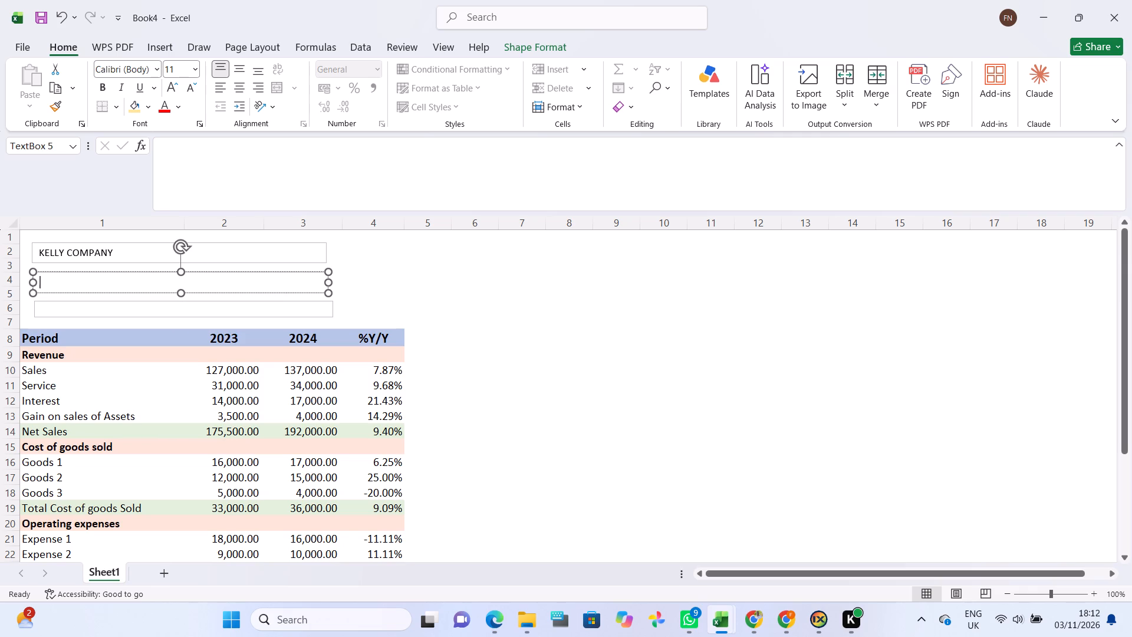
pyautogui.press('p')
pyautogui.write('rofit')
pyautogui.press('space')
pyautogui.write('and')
pyautogui.press('space')
pyautogui.write('tatement')
# Enter "For the Year ended 30th June 2024" in the lowest text box and leave the box.
pyautogui.click(98, 313)
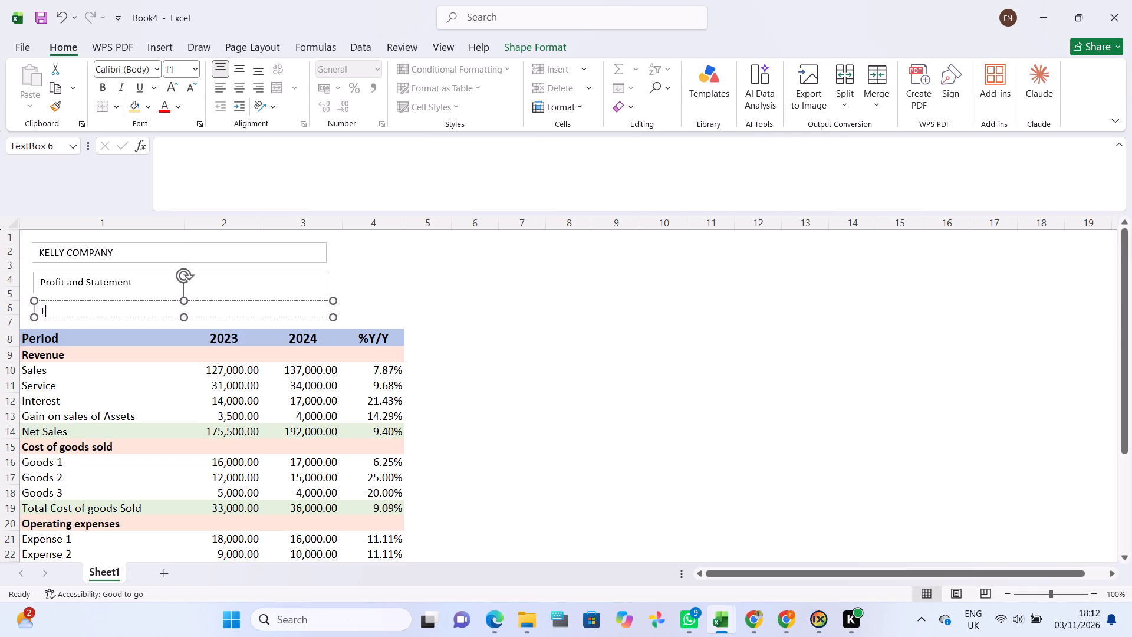
pyautogui.write('or')
pyautogui.press('space')
pyautogui.press('t')
pyautogui.write('he')
pyautogui.press('space')
pyautogui.press('y')
pyautogui.write('ear ended')
pyautogui.press('space')
pyautogui.press('3')
pyautogui.write('0th')
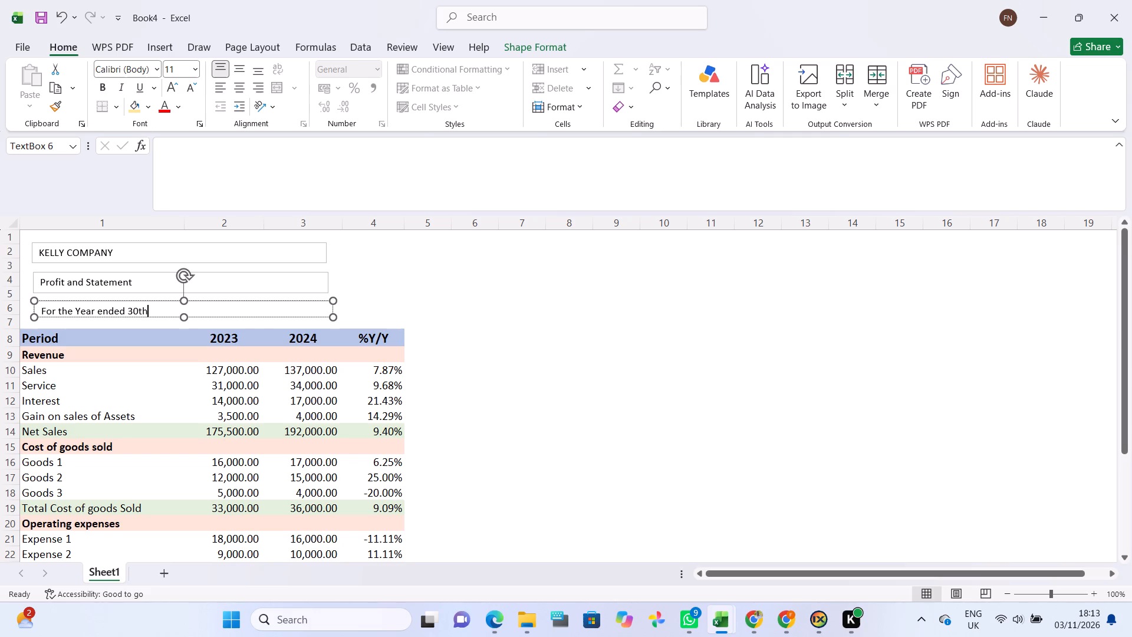
pyautogui.press('space')
pyautogui.write('202')
pyautogui.press('4')
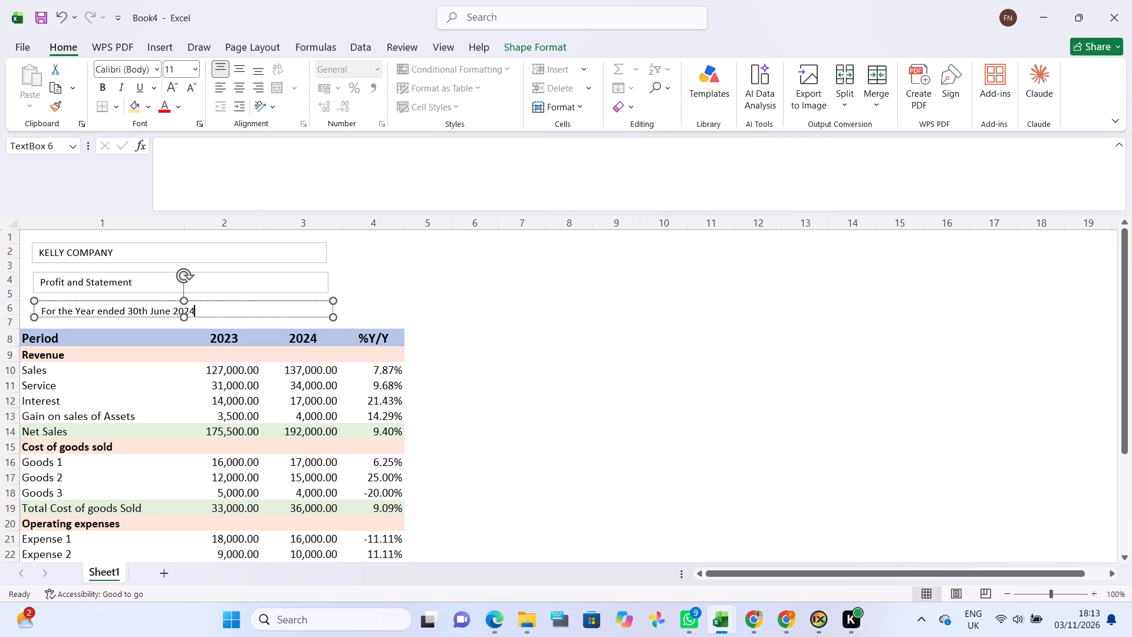
pyautogui.click(346, 289)
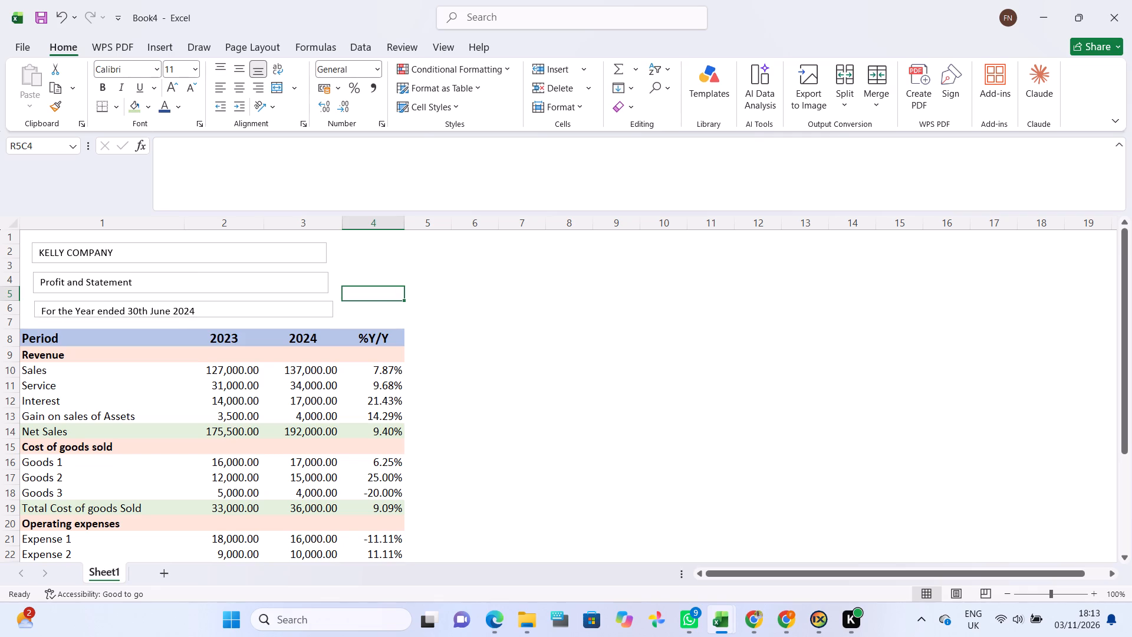
# Insert the word Loss into the middle heading so it reads "Profit and Loss Statement".
pyautogui.click(86, 275)
pyautogui.press('space')
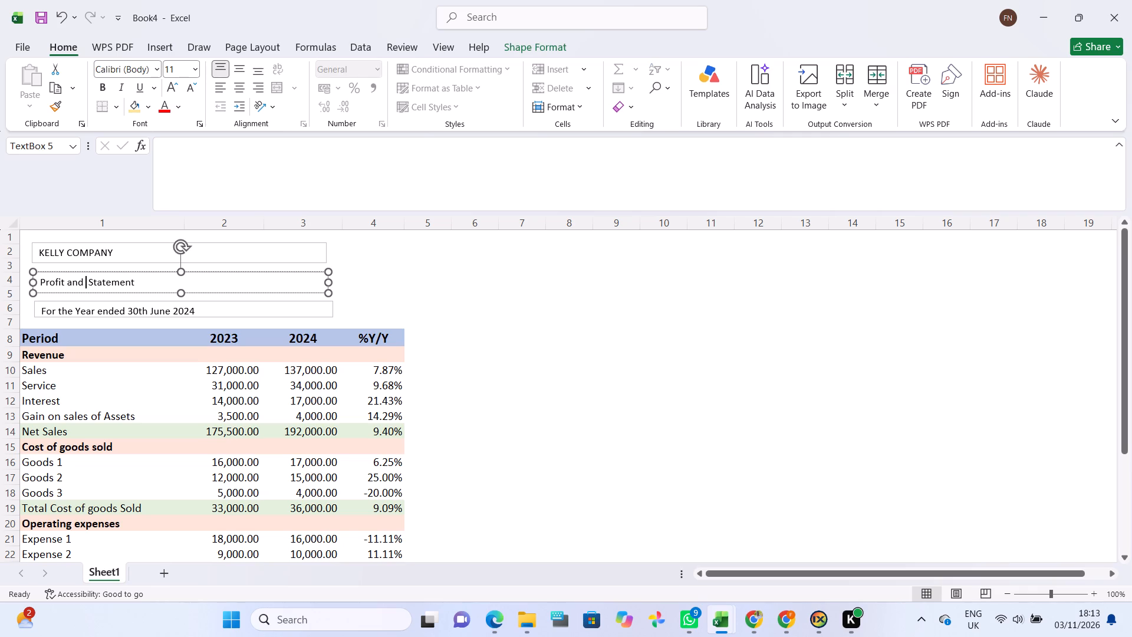
pyautogui.write('ss')
# Make the whole "Profit and Loss Statement" text bold.
pyautogui.click(120, 283)
pyautogui.moveTo(42, 284); pyautogui.dragTo(144, 294)
pyautogui.click(163, 274)
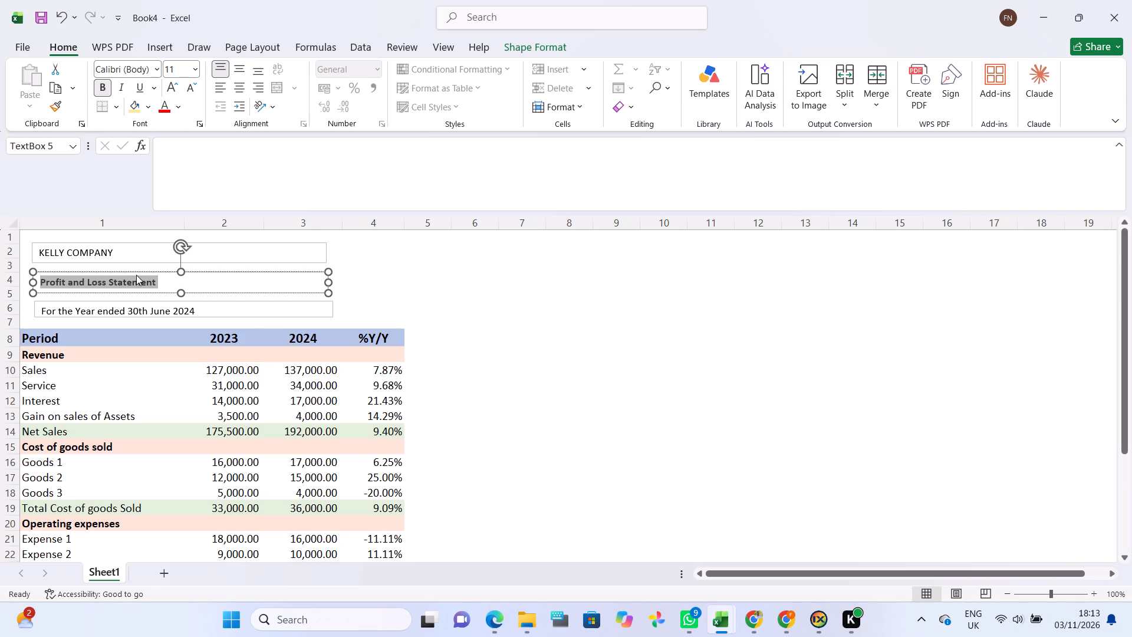
# Make the whole "KELLY COMPANY" text in the top text box bold.
pyautogui.click(91, 261)
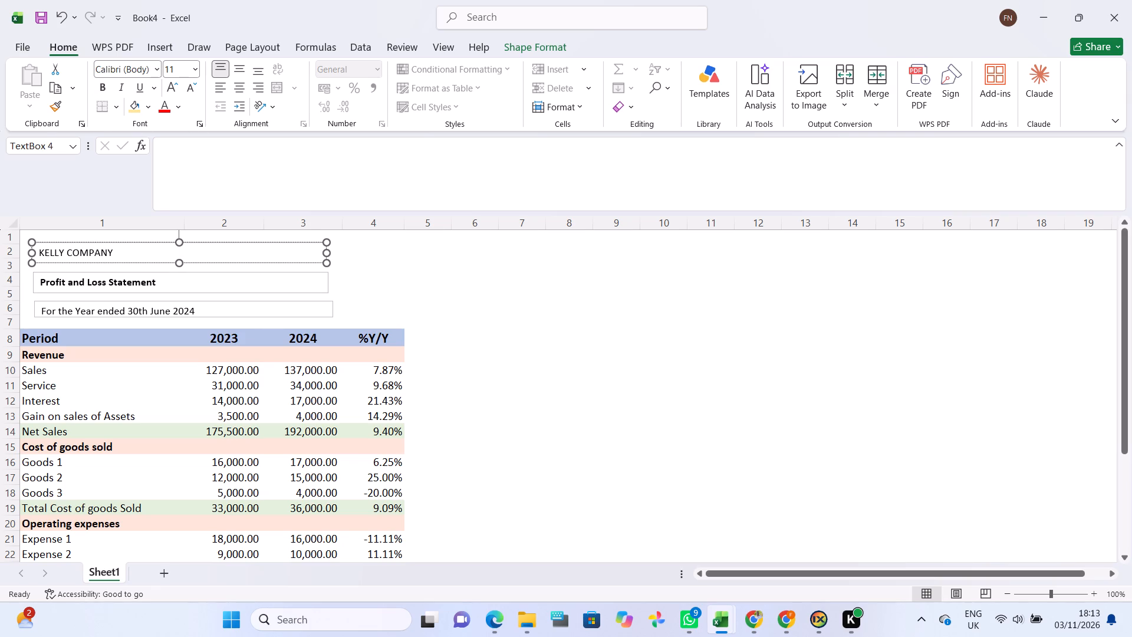
pyautogui.moveTo(36, 250); pyautogui.dragTo(114, 249)
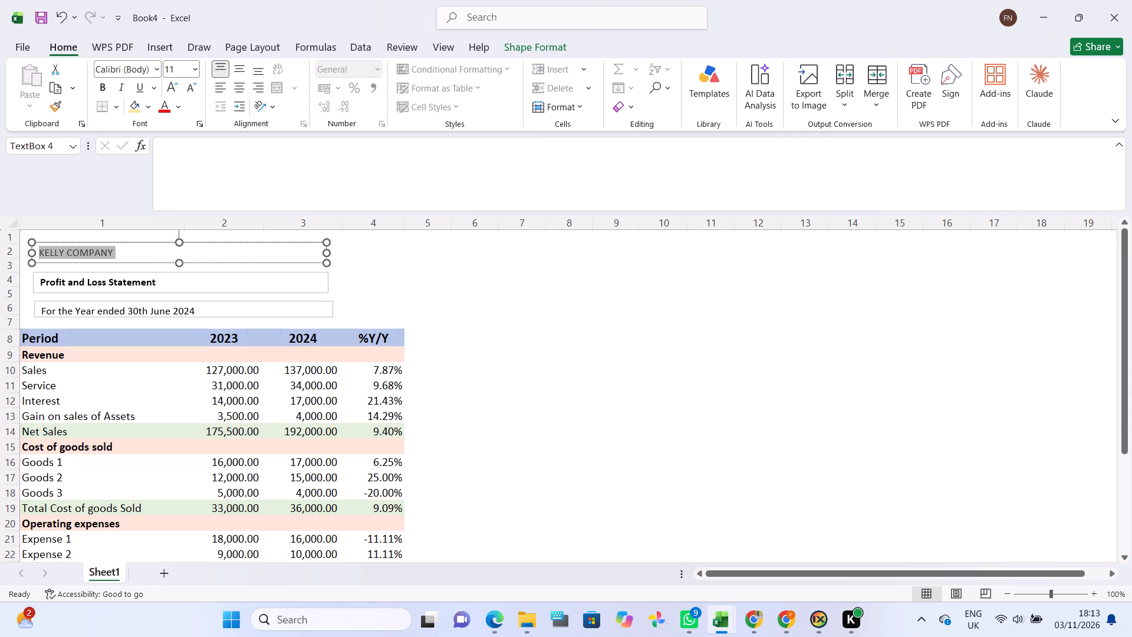
pyautogui.moveTo(114, 249); pyautogui.dragTo(114, 249)
pyautogui.click(127, 224)
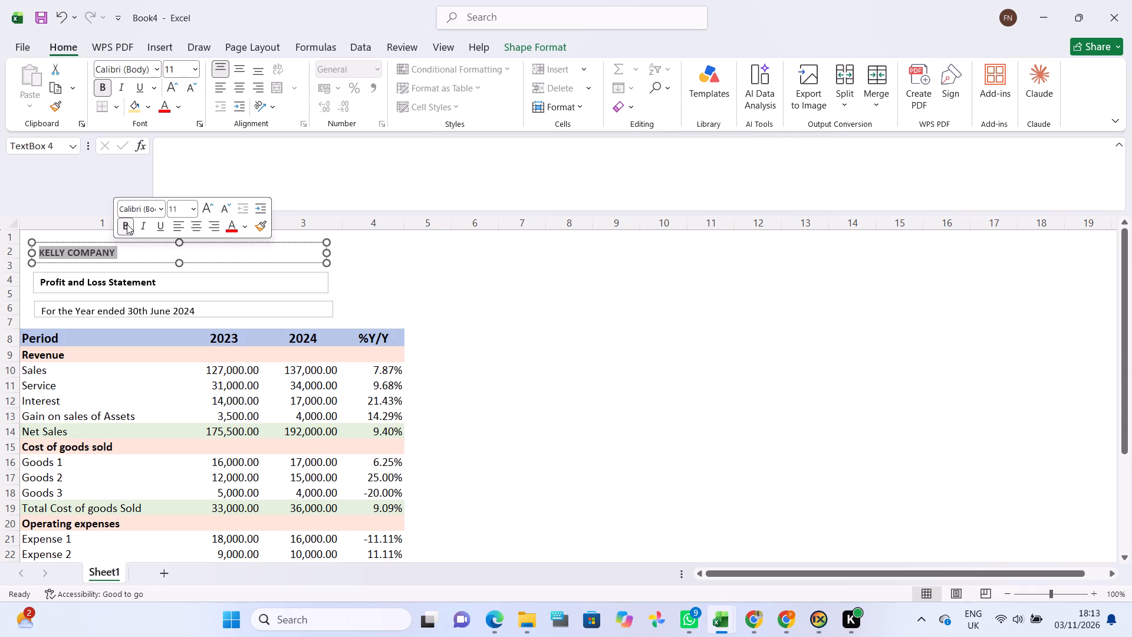
# Reduce the font size of the word COMPANY in the top text box to 10.5.
pyautogui.click(104, 256)
pyautogui.doubleClick(104, 255)
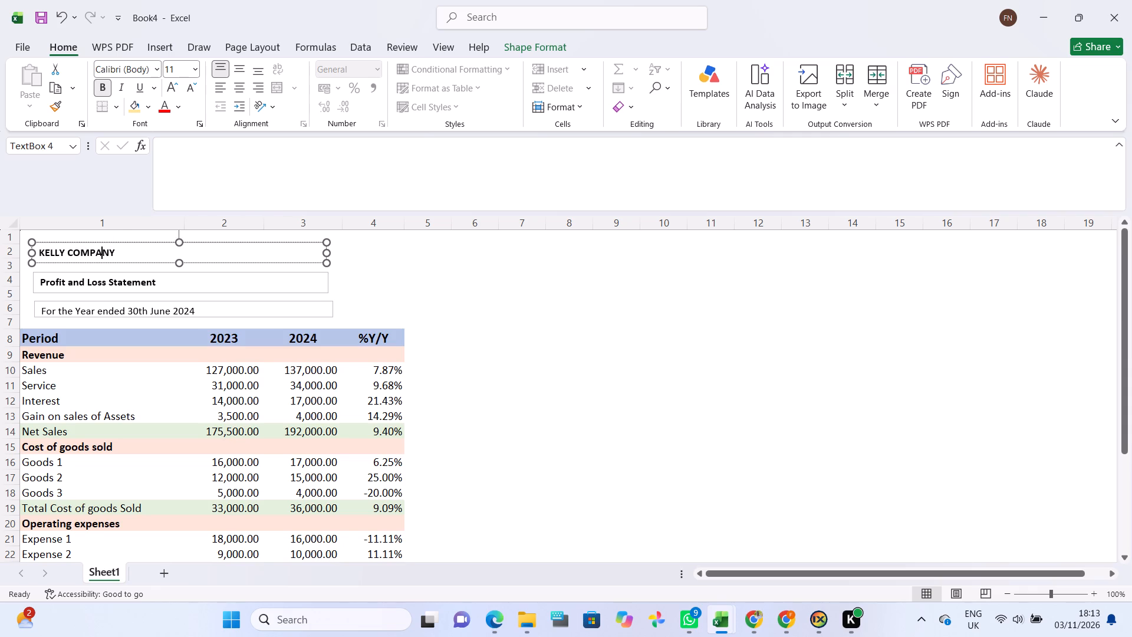
pyautogui.click(187, 87)
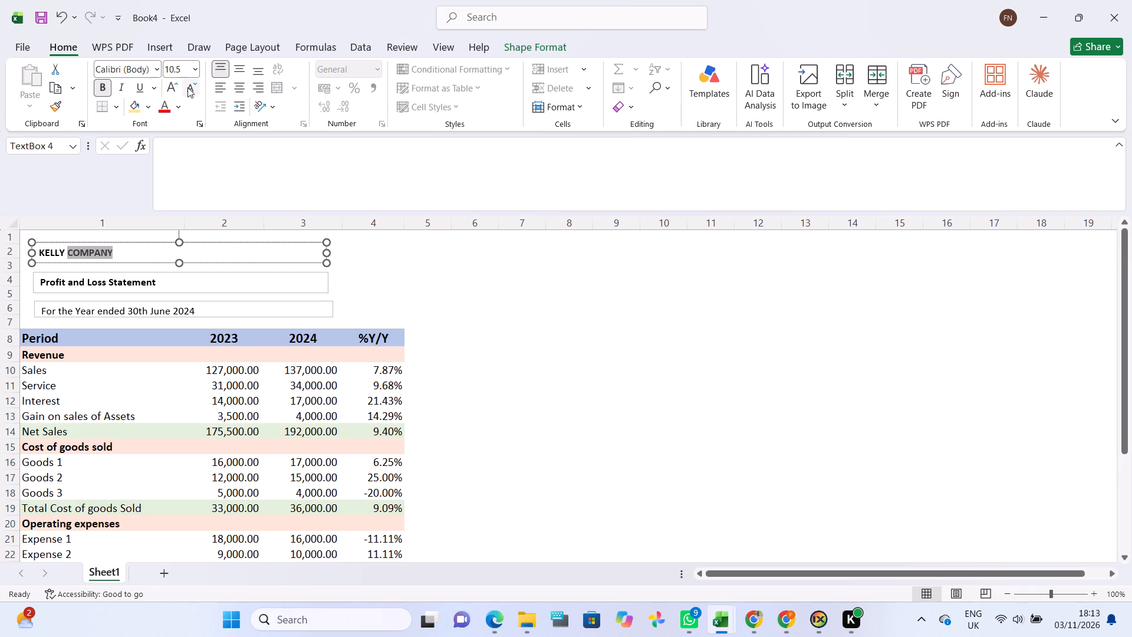
pyautogui.click(195, 87)
pyautogui.click(172, 85)
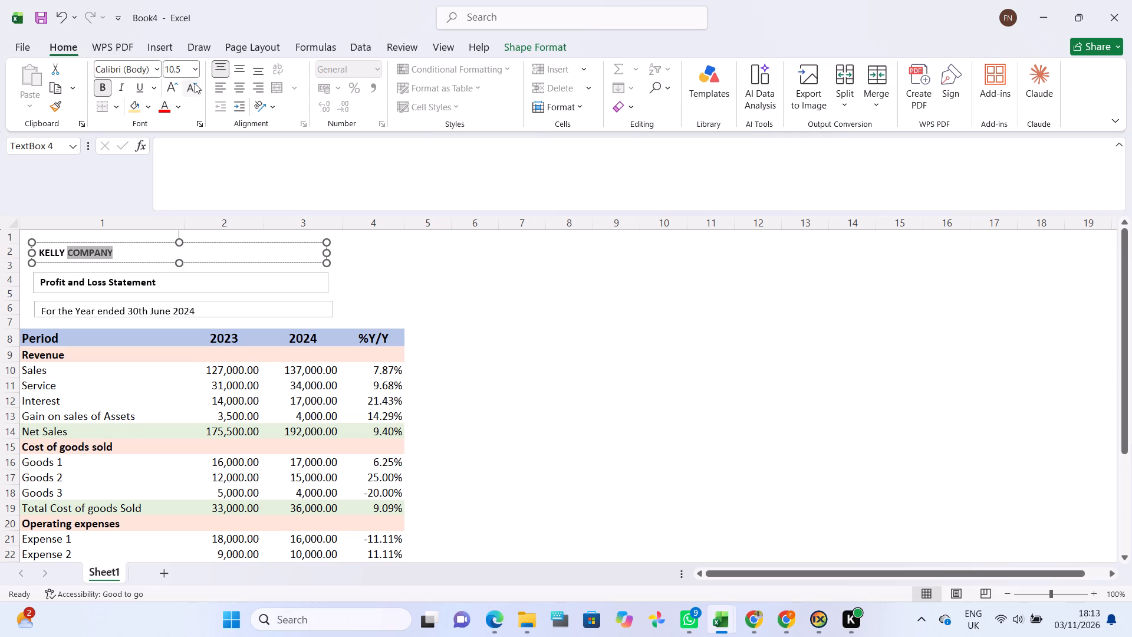
pyautogui.click(195, 84)
pyautogui.click(195, 84)
pyautogui.tripleClick(168, 90)
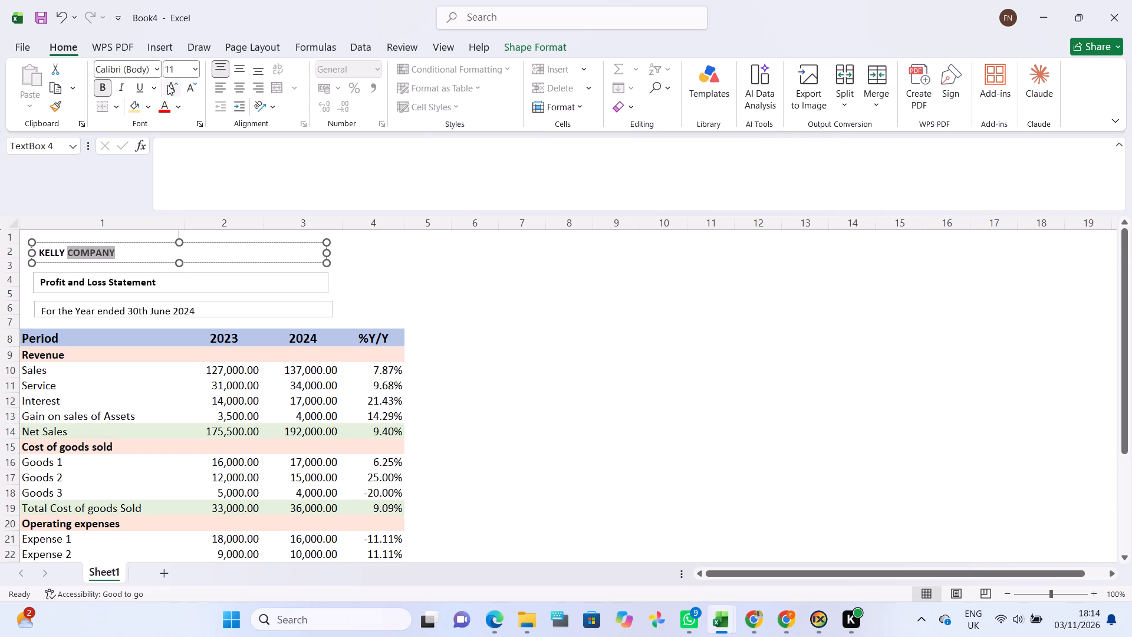
pyautogui.click(185, 87)
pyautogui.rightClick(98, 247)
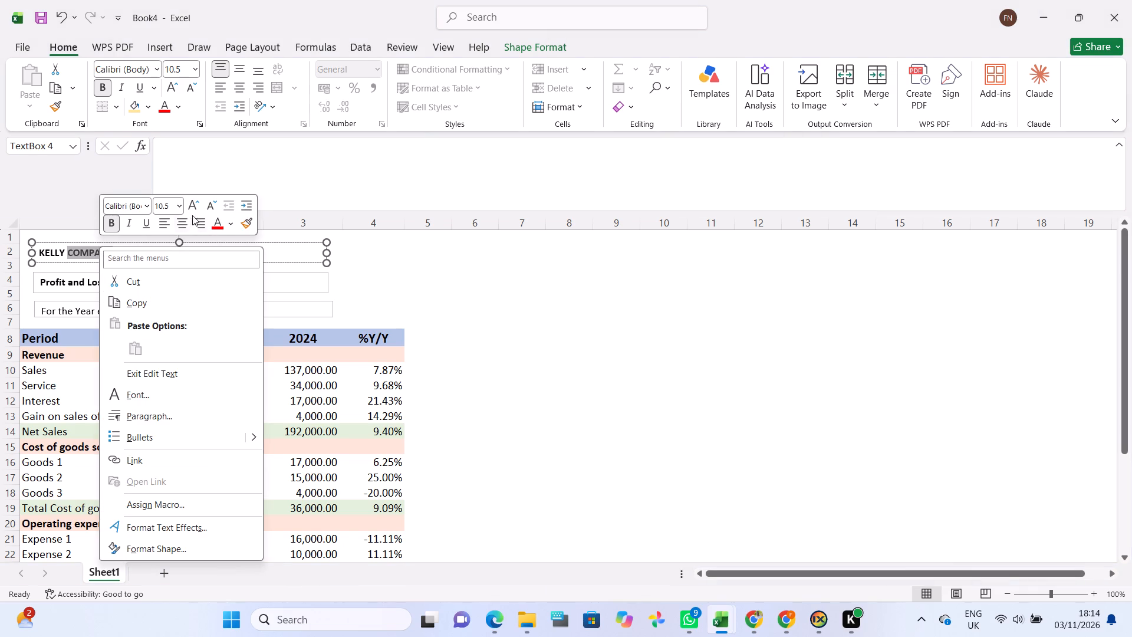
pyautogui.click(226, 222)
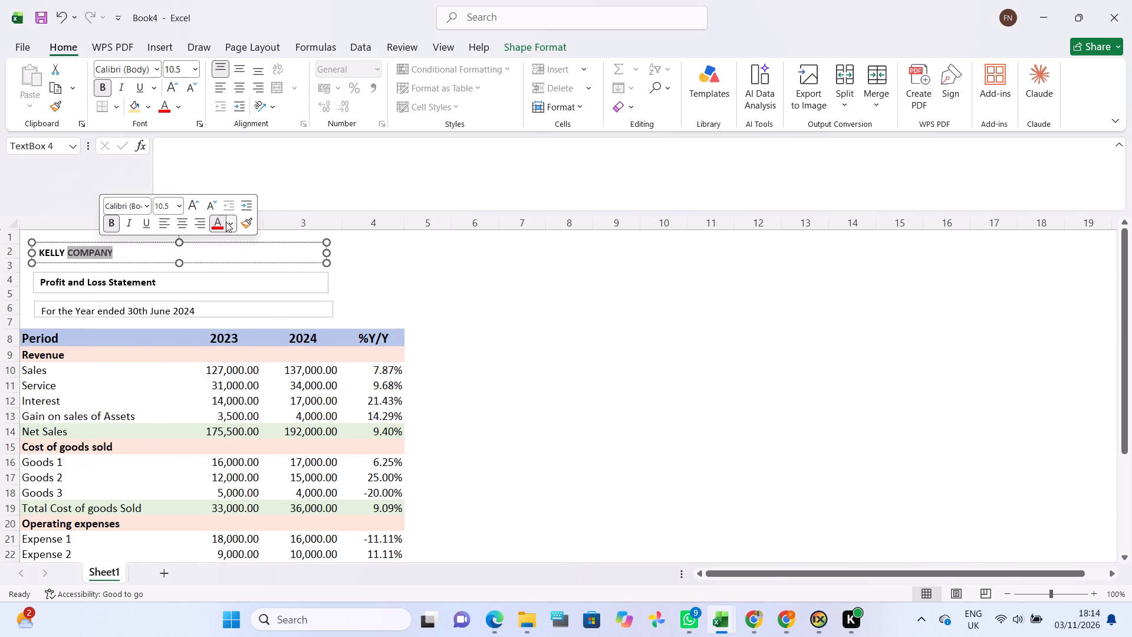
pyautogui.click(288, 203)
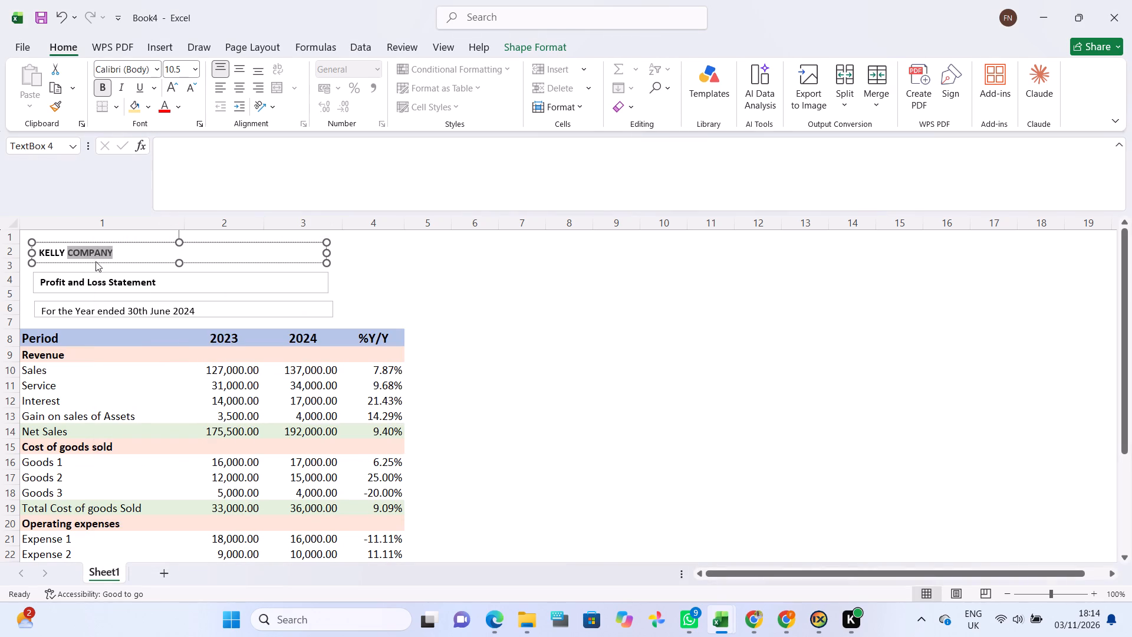
# Replace the word COMPANY in the top text box with "Company" so the heading reads "KELLY Company".
pyautogui.click(121, 256)
pyautogui.press('BackSpace')
pyautogui.press('BackSpace')
pyautogui.press('BackSpace')
pyautogui.press('BackSpace')
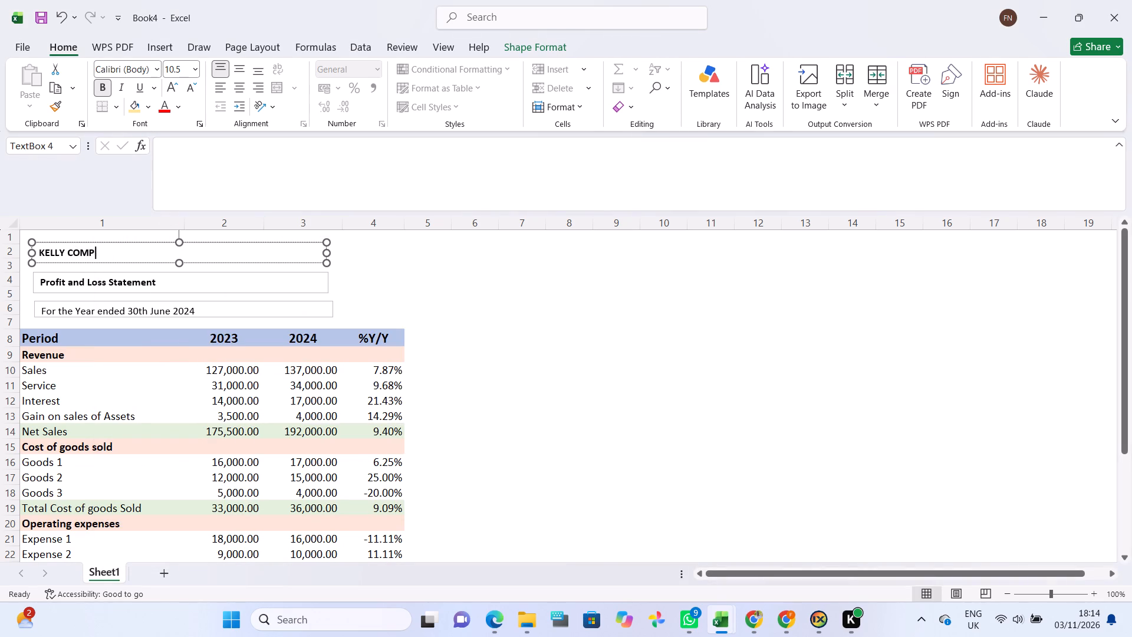
pyautogui.press('BackSpace')
pyautogui.press('BackSpace')
pyautogui.press('BackSpace')
pyautogui.press('BackSpace')
pyautogui.press('c')
pyautogui.write('ompany')
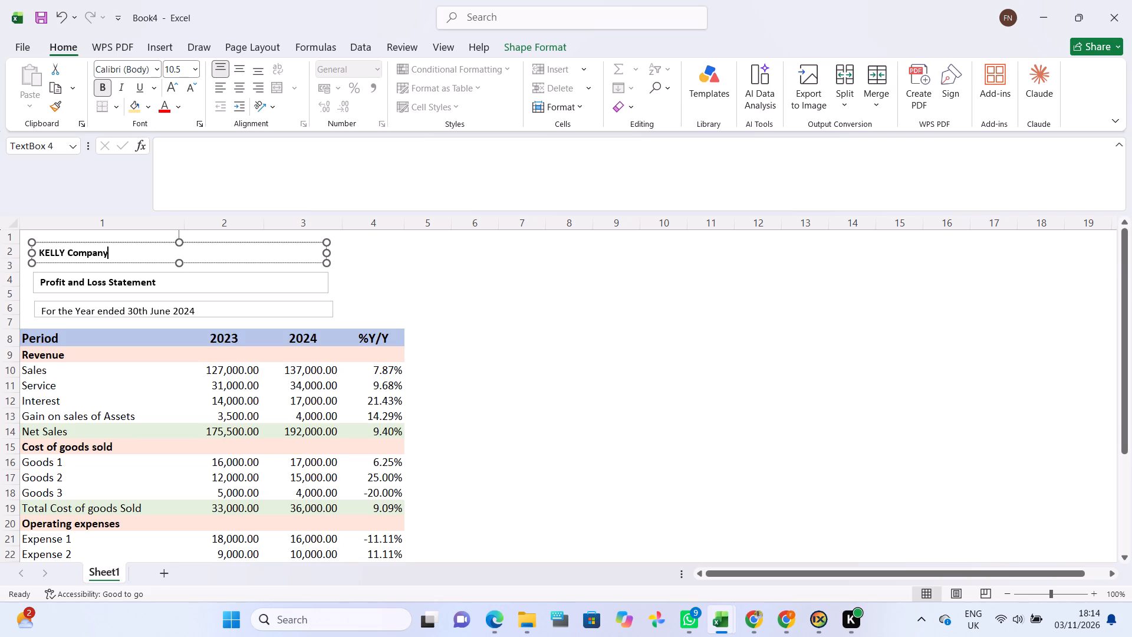
# Make the whole "For the Year ended 30th June 2024" line bold and leave the text box.
pyautogui.moveTo(43, 309); pyautogui.dragTo(100, 306)
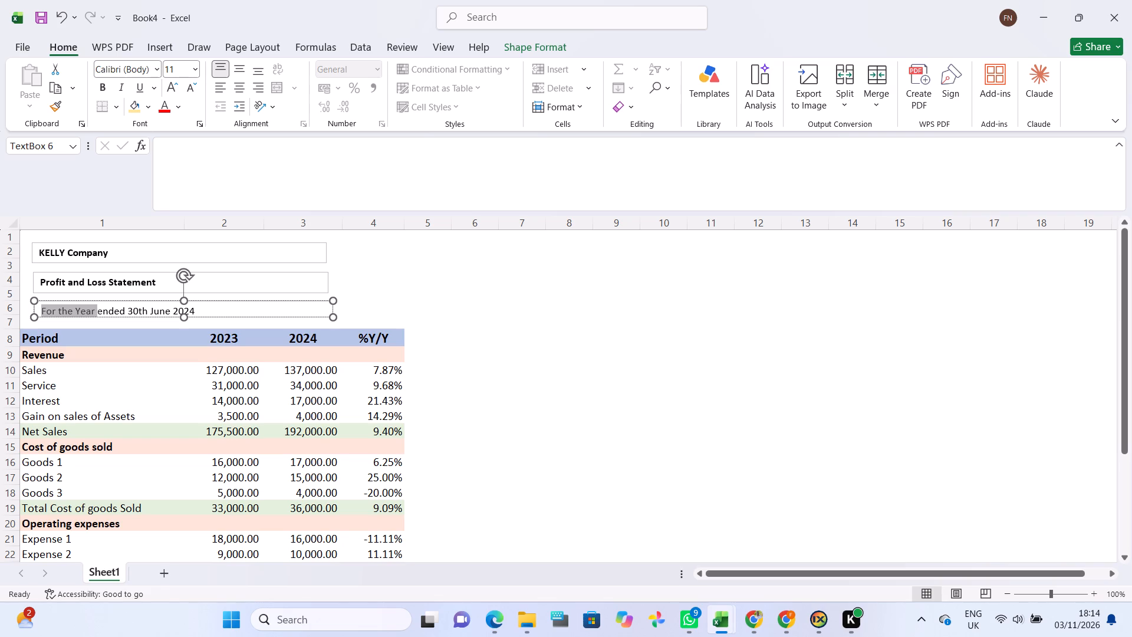
pyautogui.moveTo(100, 306); pyautogui.dragTo(185, 319)
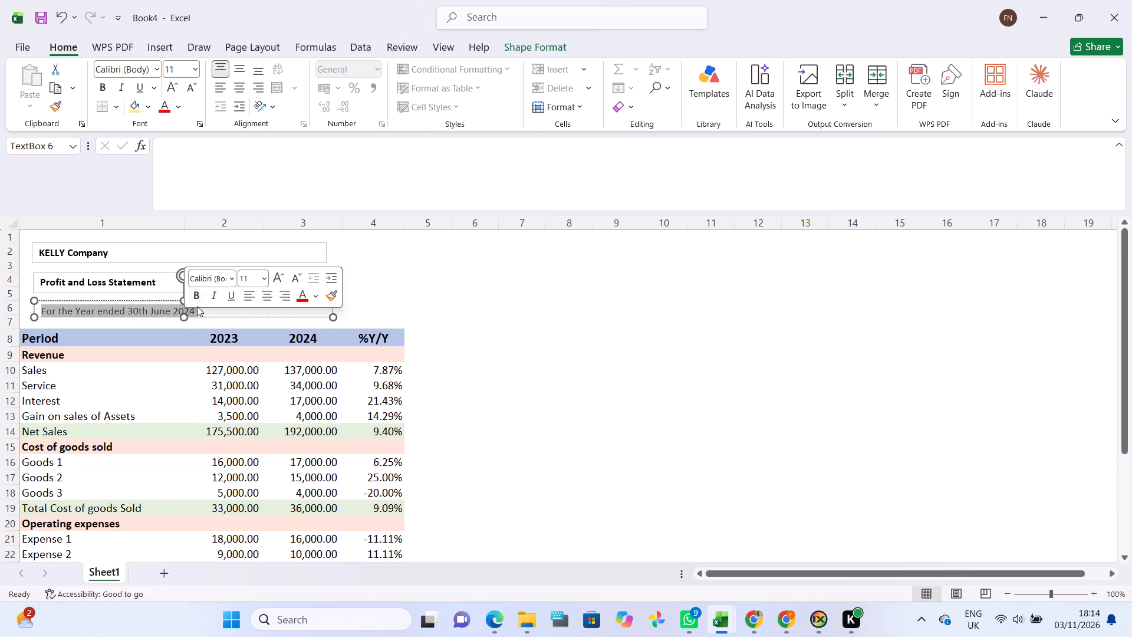
pyautogui.click(202, 293)
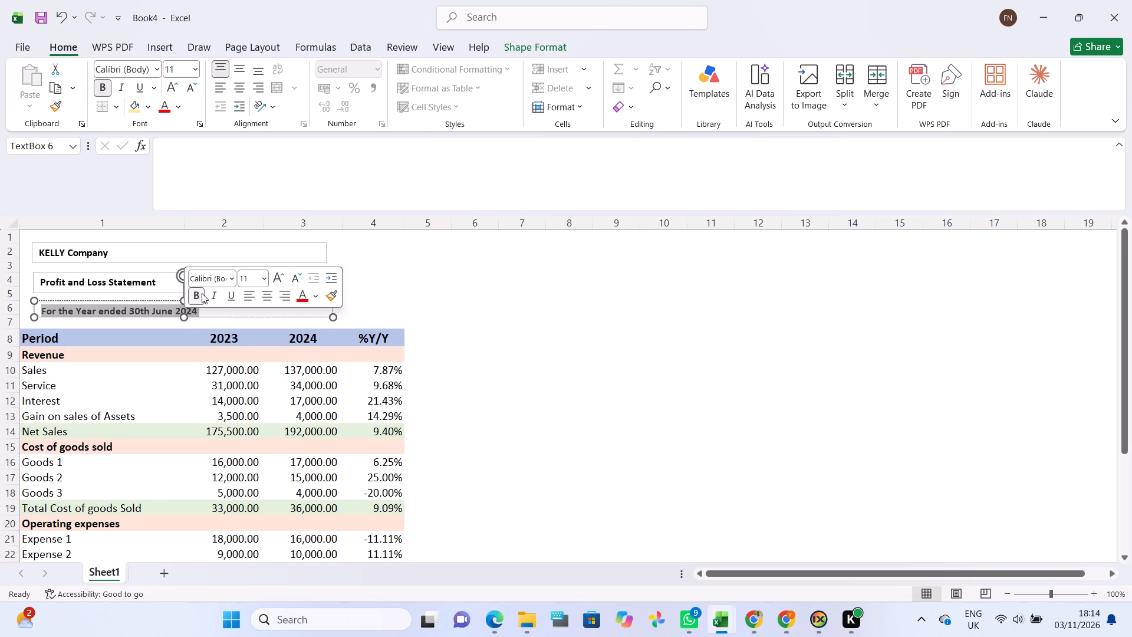
pyautogui.click(403, 291)
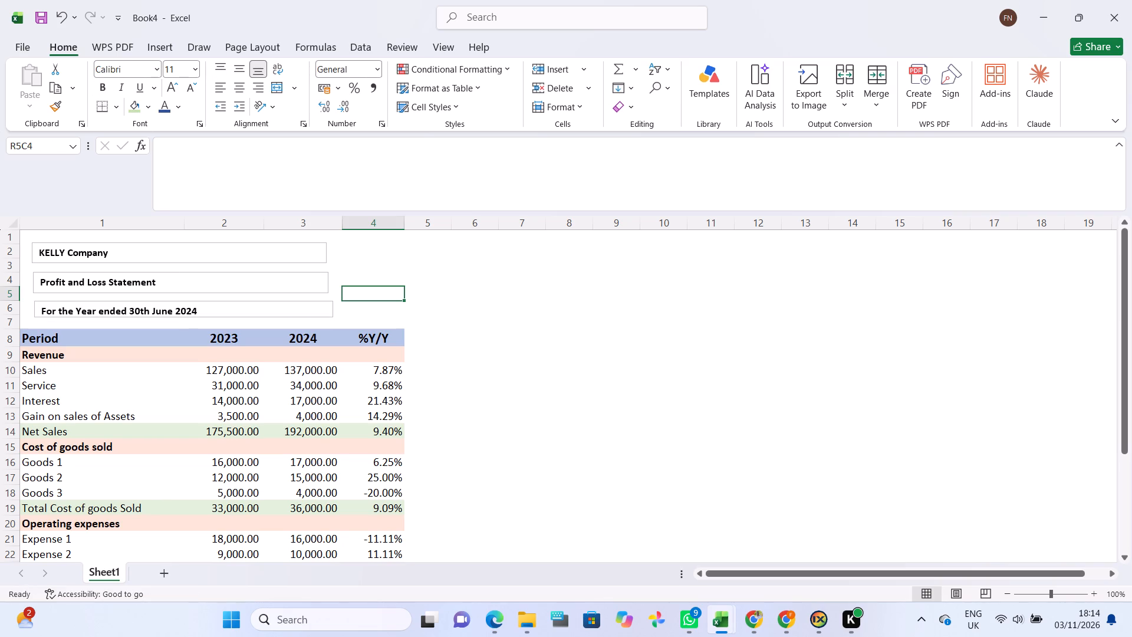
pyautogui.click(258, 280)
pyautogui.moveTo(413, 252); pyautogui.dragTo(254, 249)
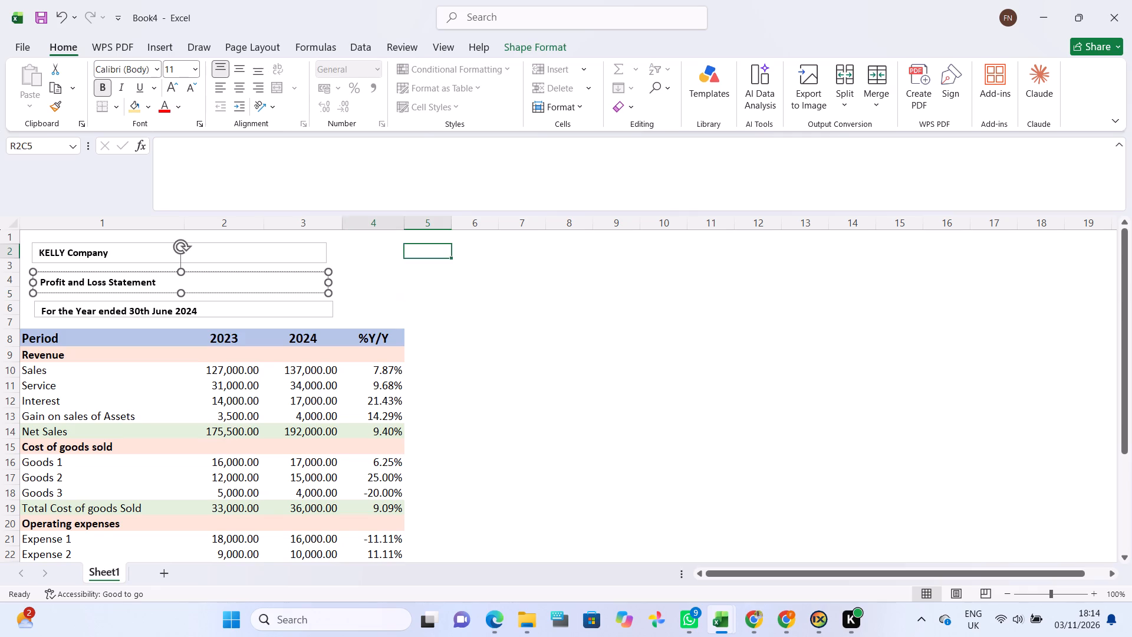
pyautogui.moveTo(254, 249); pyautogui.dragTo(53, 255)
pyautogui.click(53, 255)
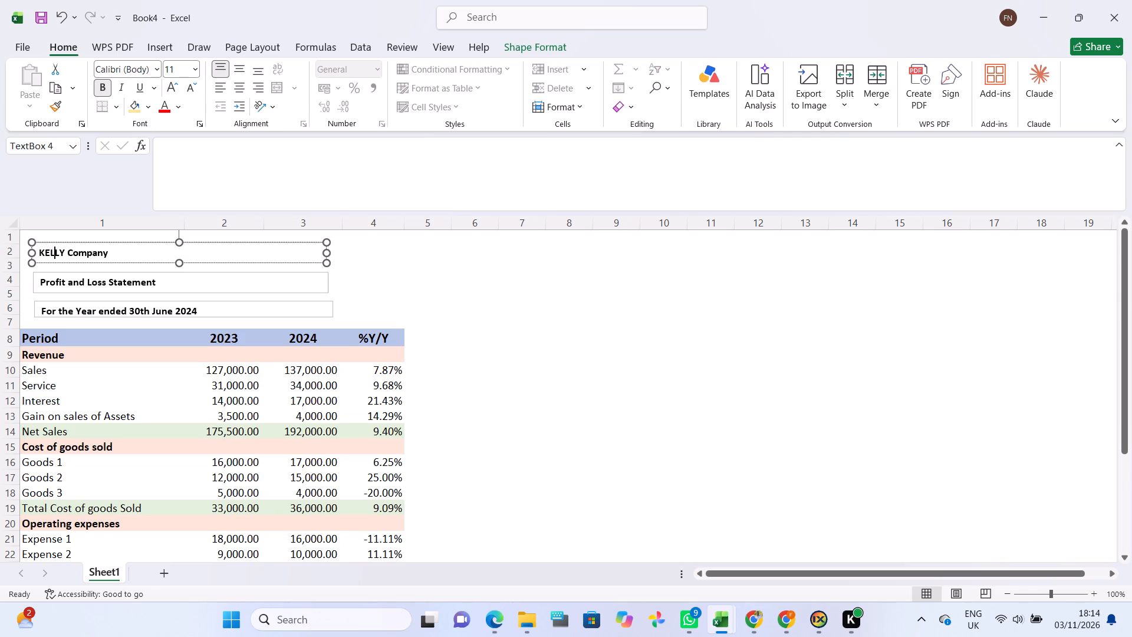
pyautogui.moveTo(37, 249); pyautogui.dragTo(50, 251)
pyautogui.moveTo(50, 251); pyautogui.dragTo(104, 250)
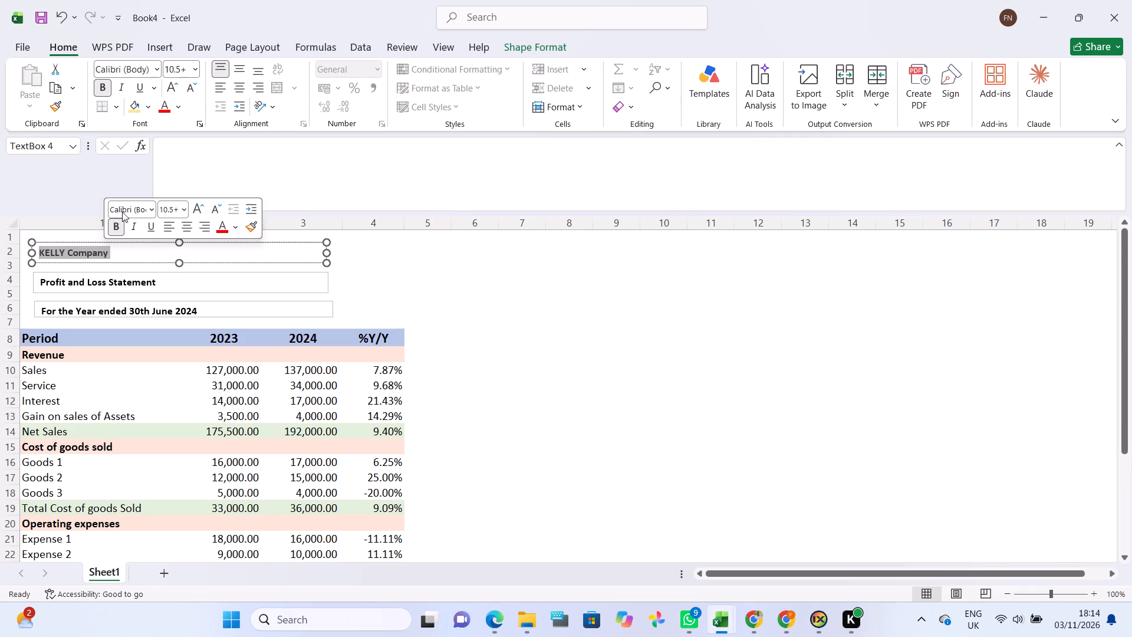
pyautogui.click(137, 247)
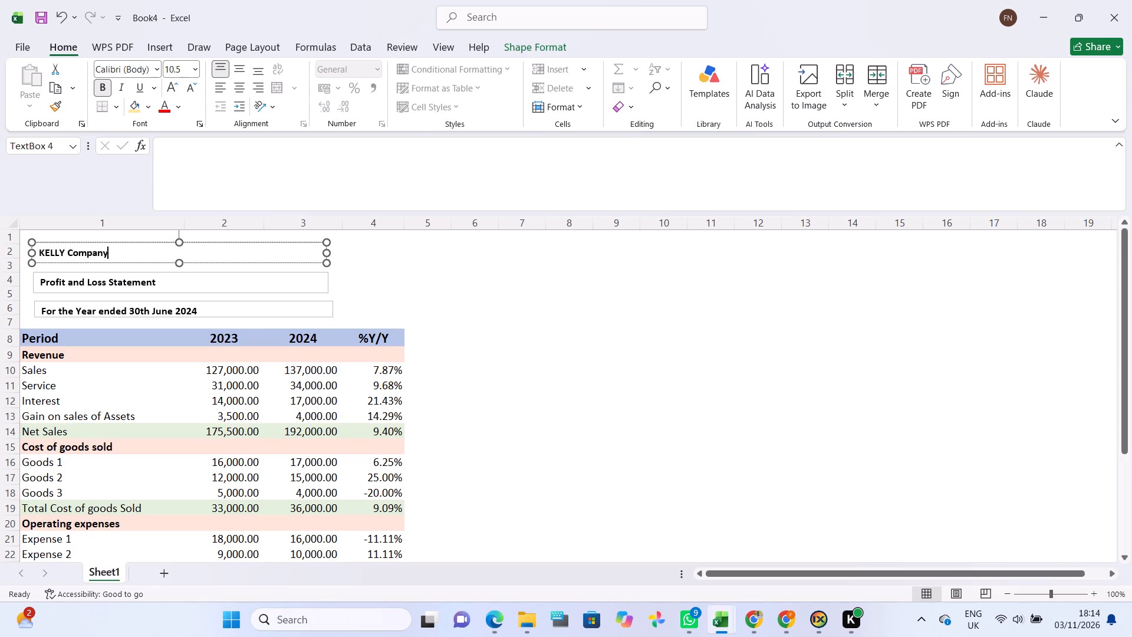
# Move the "KELLY Company" text box slightly up to the top edge of the sheet, over rows 1 and 2.
pyautogui.click(141, 262)
pyautogui.moveTo(141, 262); pyautogui.dragTo(138, 254)
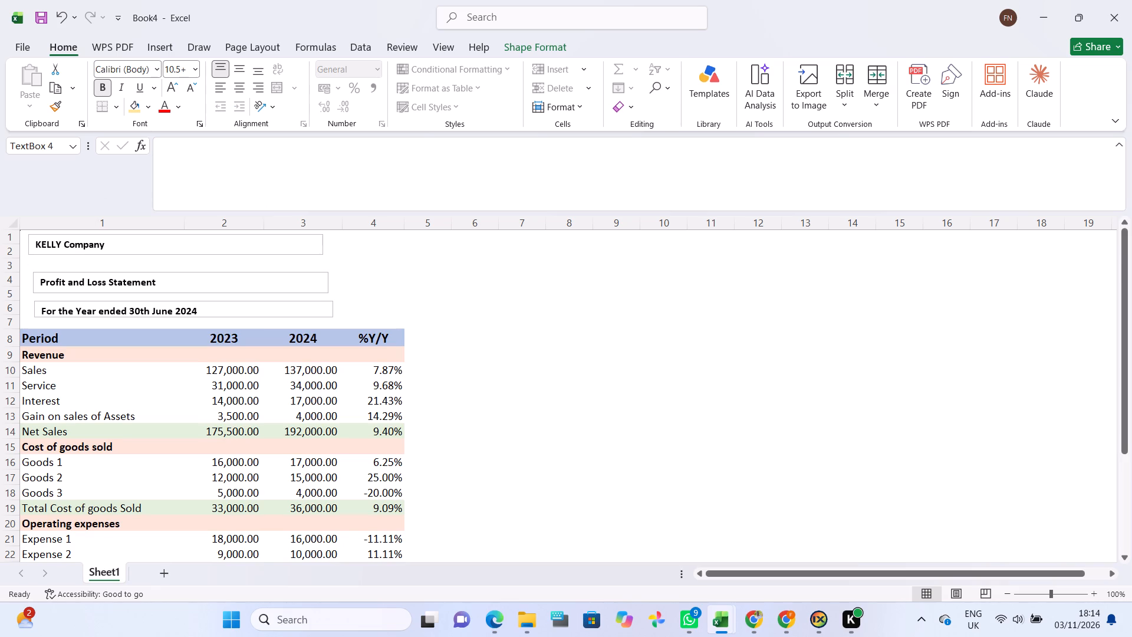
pyautogui.moveTo(138, 254); pyautogui.dragTo(138, 253)
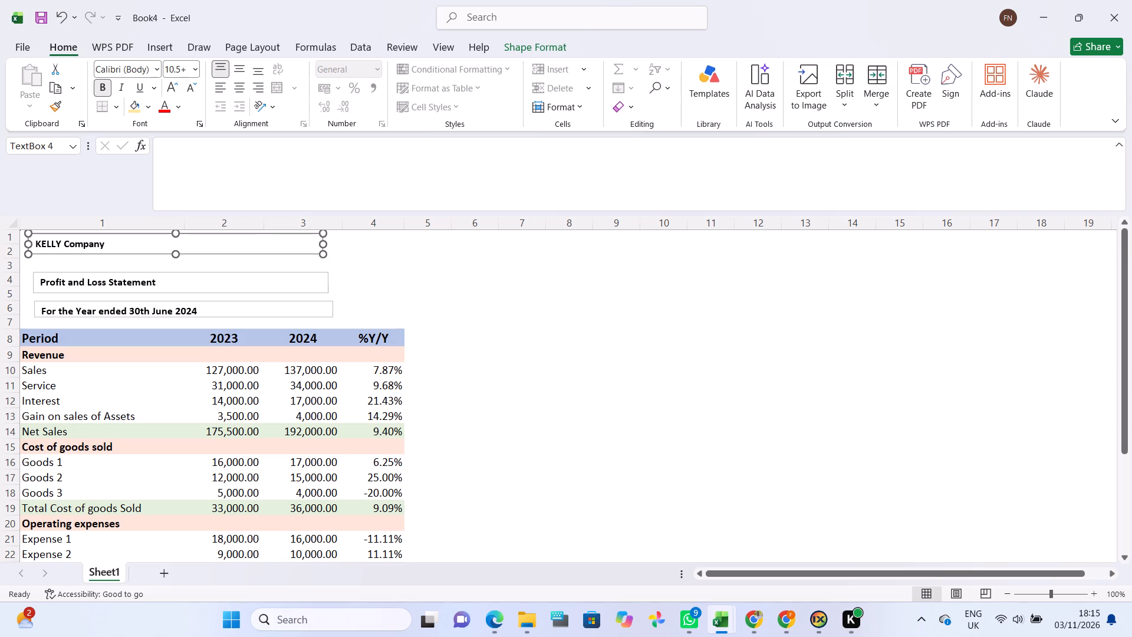
# Move the "Profit and Loss Statement" text box up over rows 3 and 4, lining up its edges with the "KELLY Company" box.
pyautogui.click(140, 293)
pyautogui.click(140, 293)
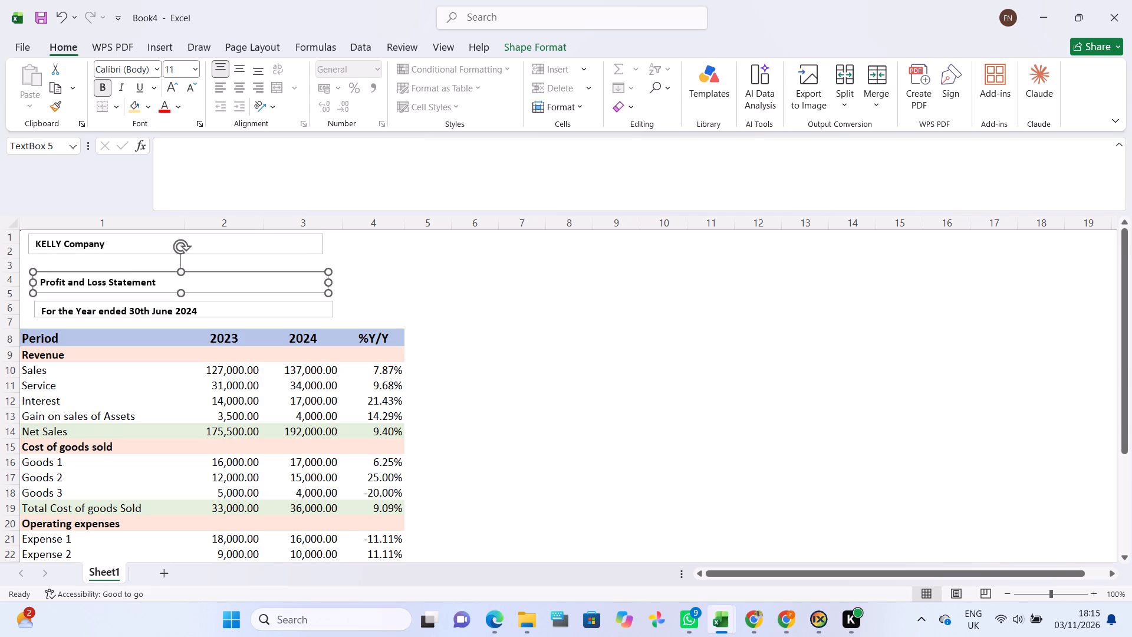
pyautogui.moveTo(139, 288); pyautogui.dragTo(133, 264)
pyautogui.moveTo(133, 264); pyautogui.dragTo(133, 264)
pyautogui.click(128, 297)
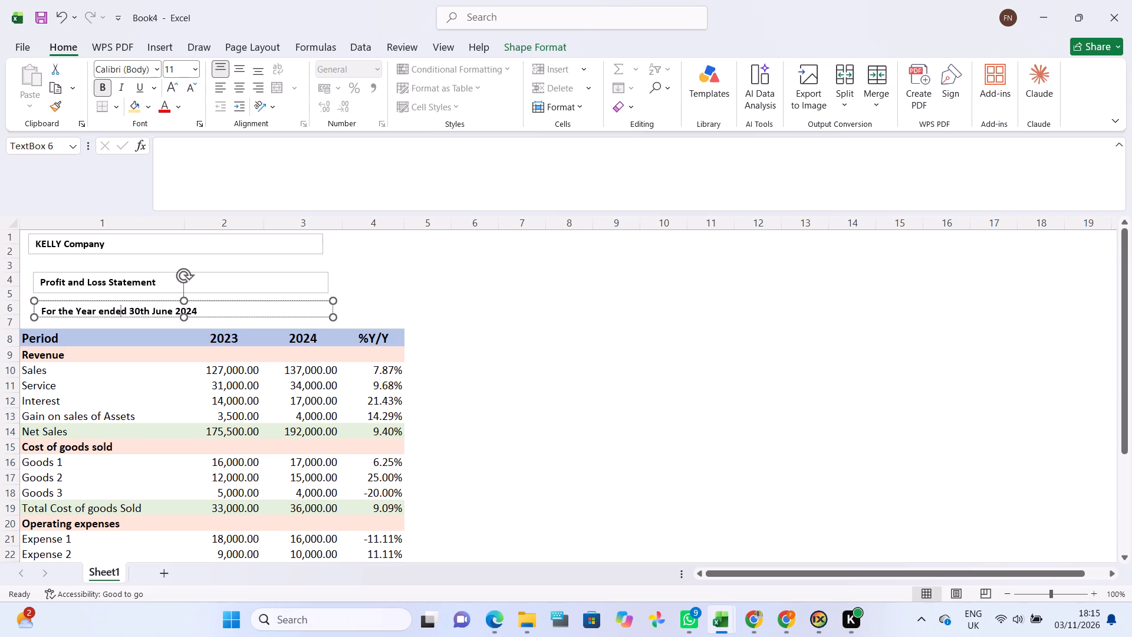
pyautogui.click(133, 298)
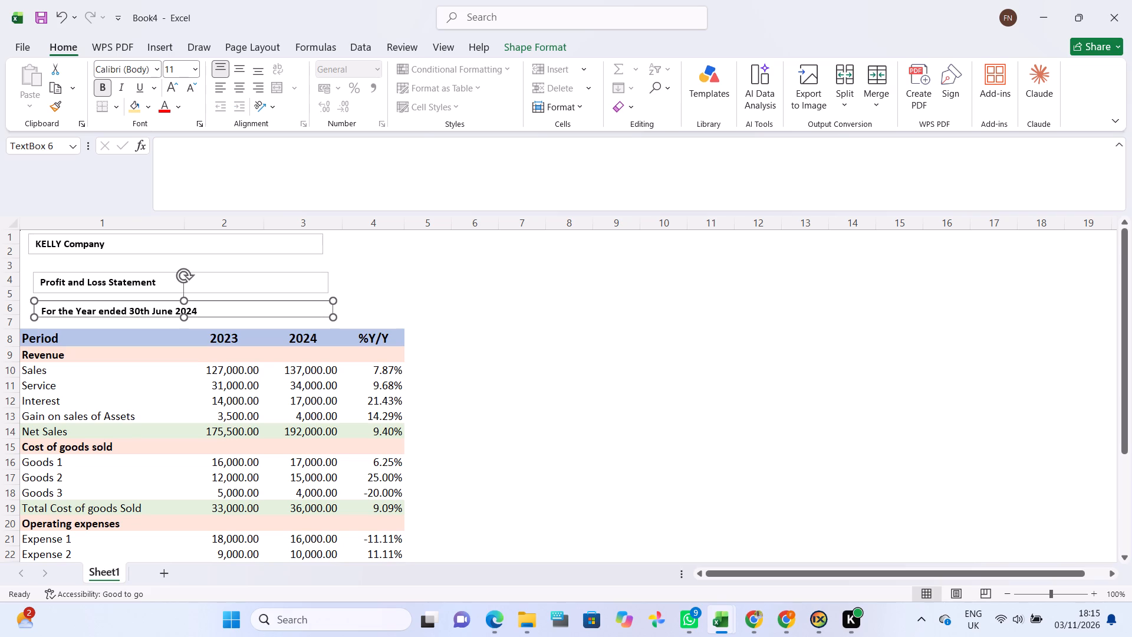
pyautogui.click(133, 296)
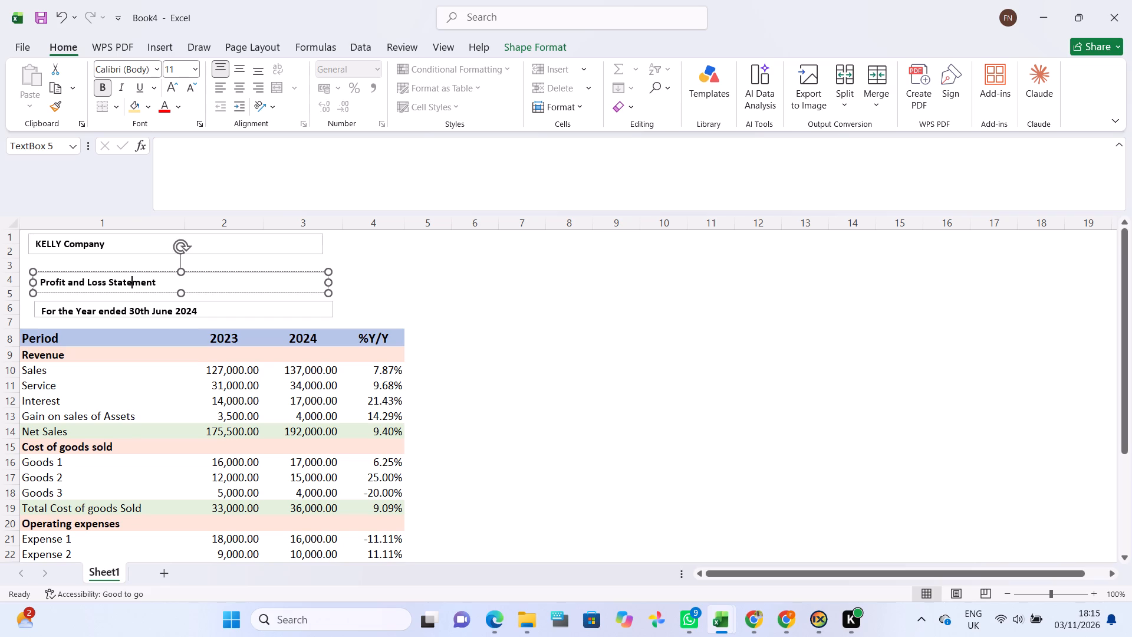
pyautogui.click(162, 294)
pyautogui.moveTo(143, 287); pyautogui.dragTo(137, 259)
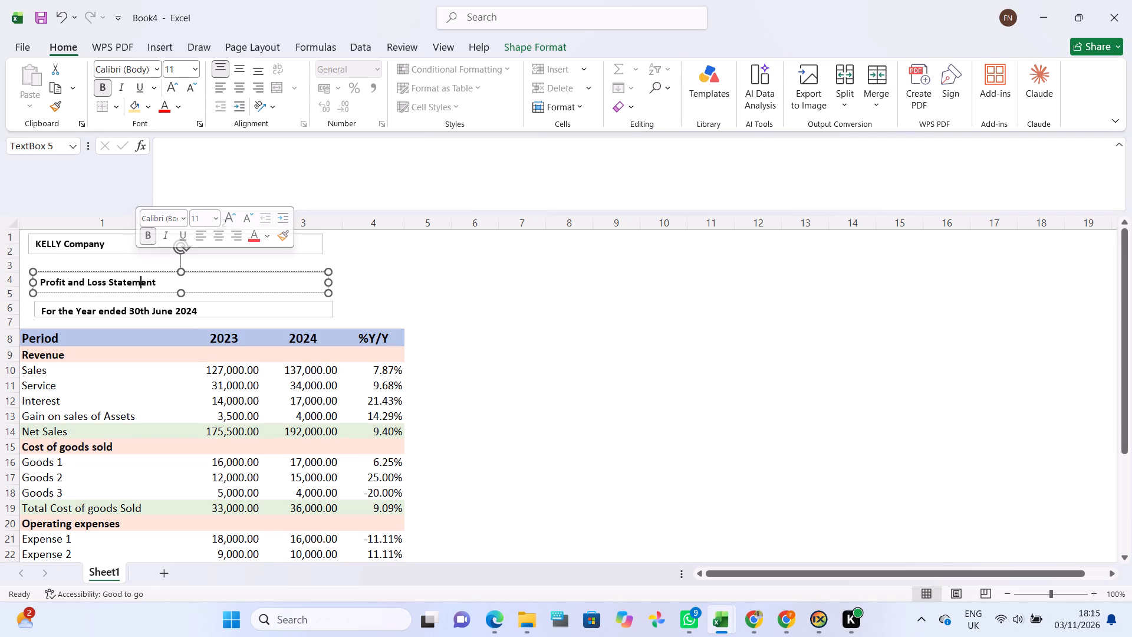
pyautogui.doubleClick(164, 291)
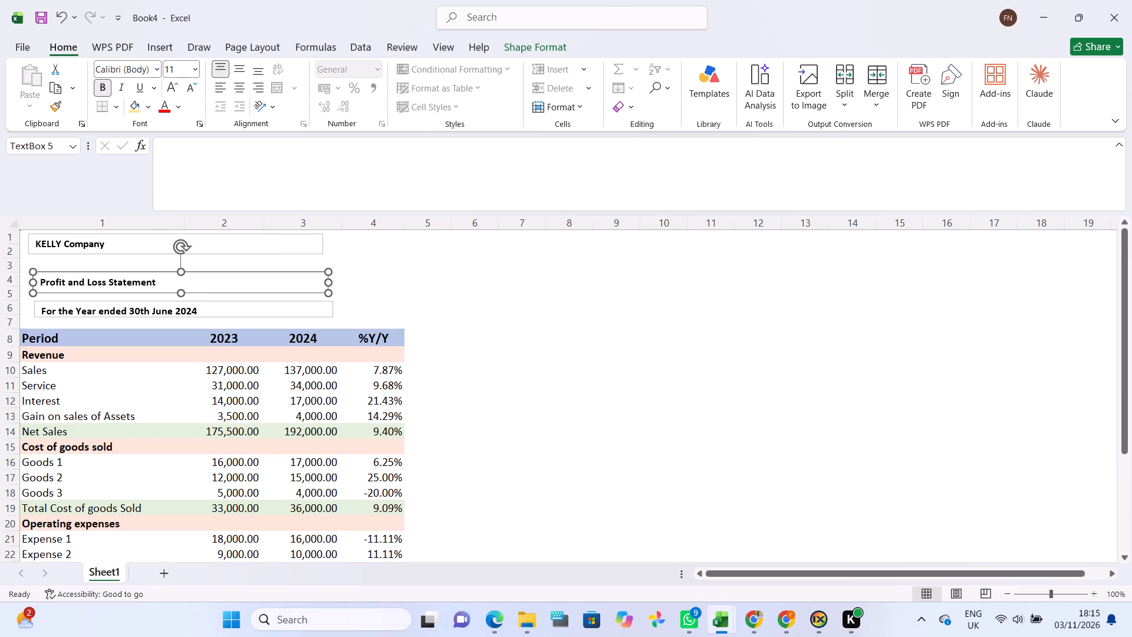
pyautogui.moveTo(166, 291); pyautogui.dragTo(156, 280)
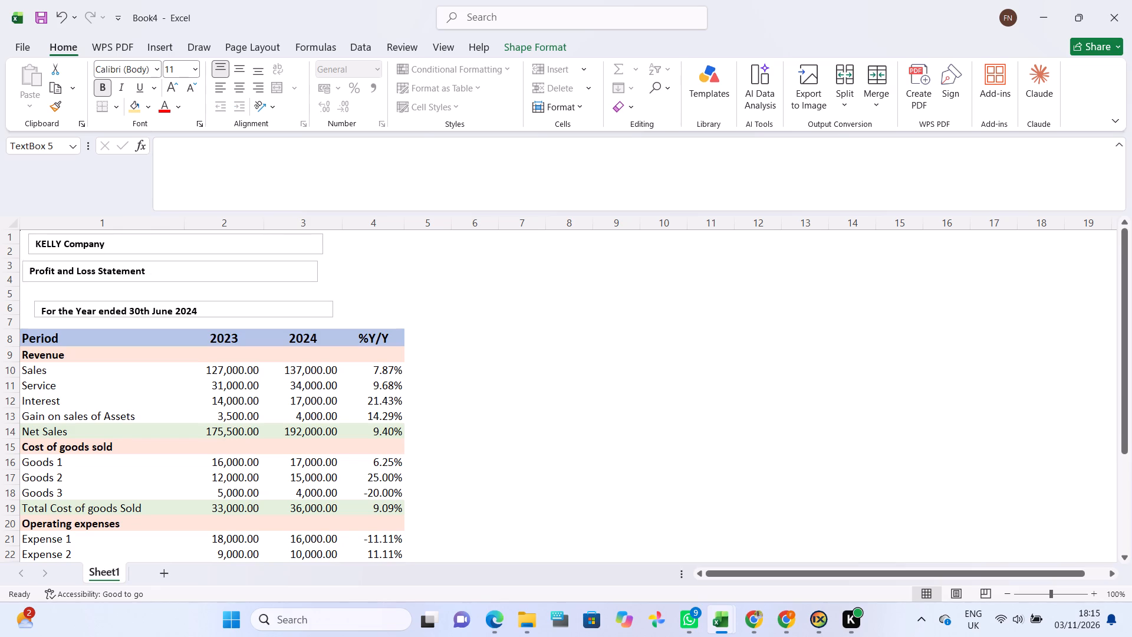
pyautogui.moveTo(156, 280); pyautogui.dragTo(160, 279)
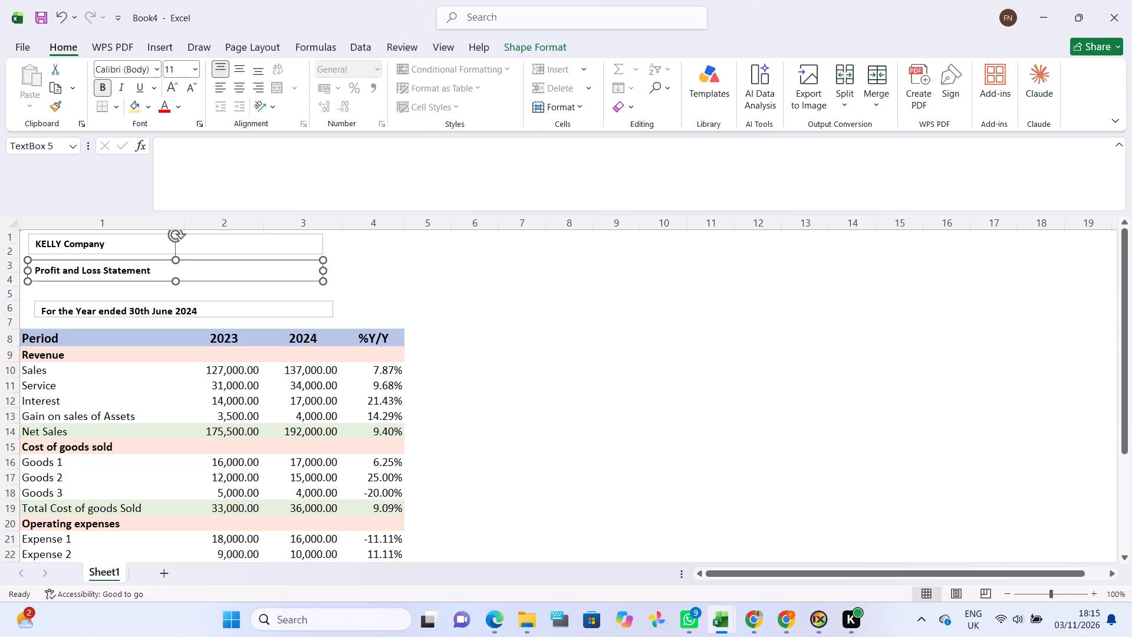
# Nudge the "Profit and Loss Statement" text box slightly down to leave a gap below the "KELLY Company" box.
pyautogui.moveTo(154, 278); pyautogui.dragTo(154, 297)
pyautogui.click(148, 283)
pyautogui.moveTo(148, 283); pyautogui.dragTo(149, 290)
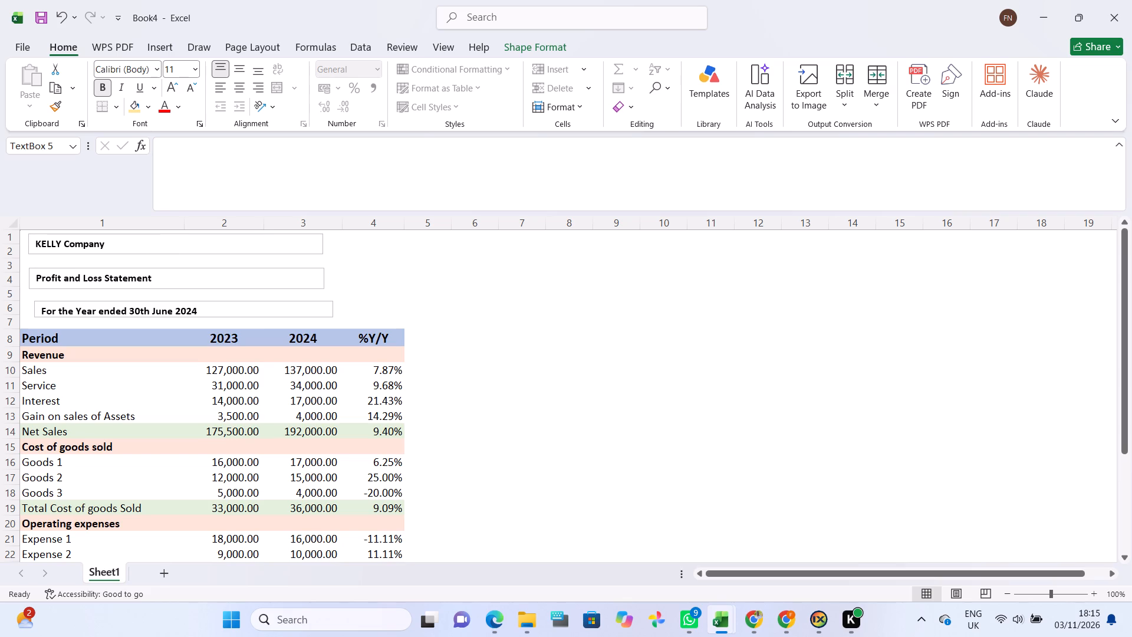
pyautogui.moveTo(149, 290); pyautogui.dragTo(149, 289)
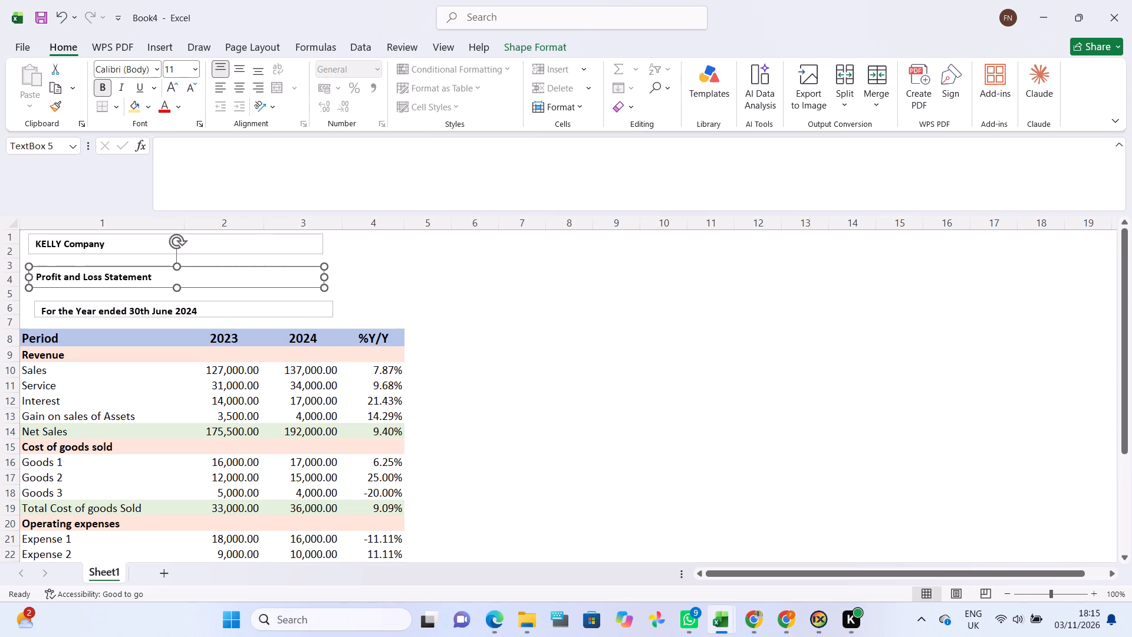
# Move the "For the Year ended 30th June 2024" text box up beneath the title box, roughly aligning its left edge with the boxes above.
pyautogui.click(146, 310)
pyautogui.click(154, 311)
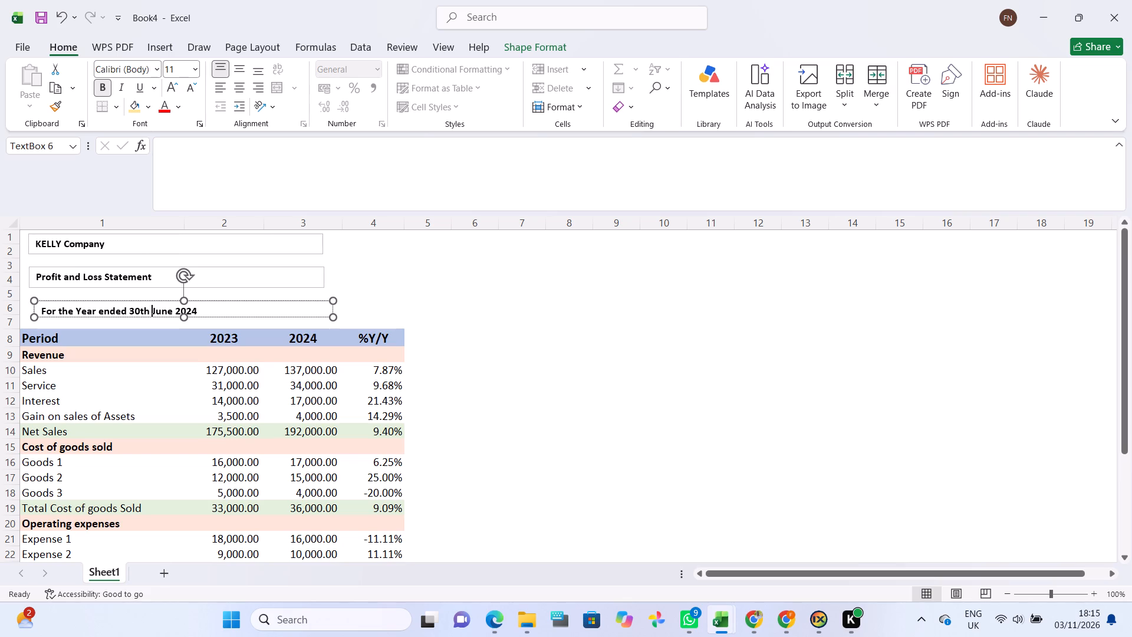
pyautogui.click(144, 320)
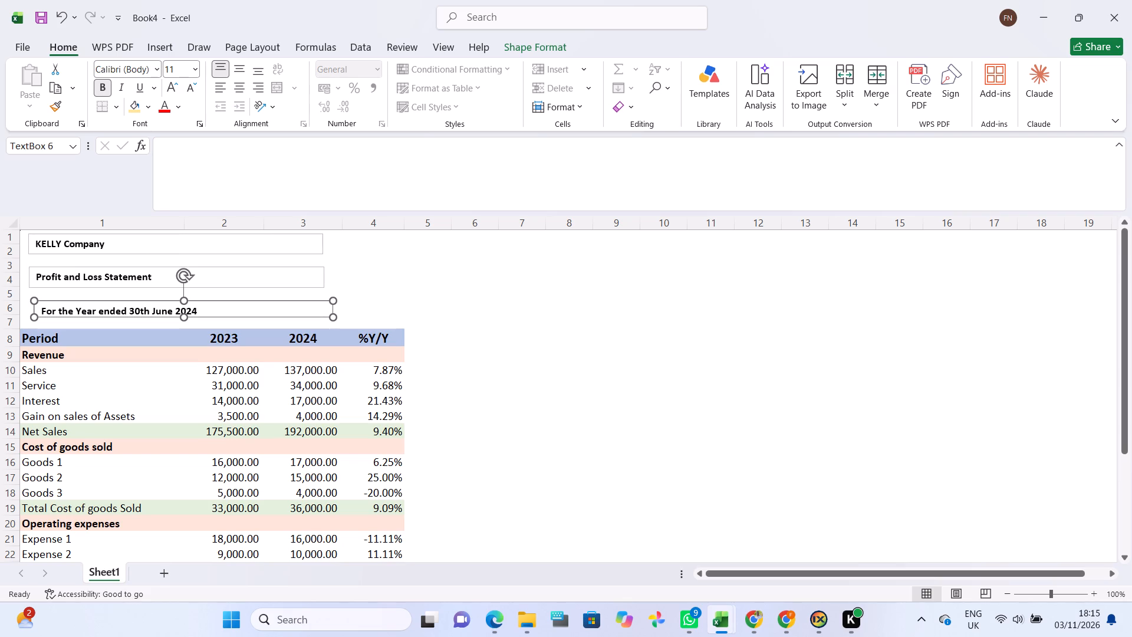
pyautogui.click(144, 316)
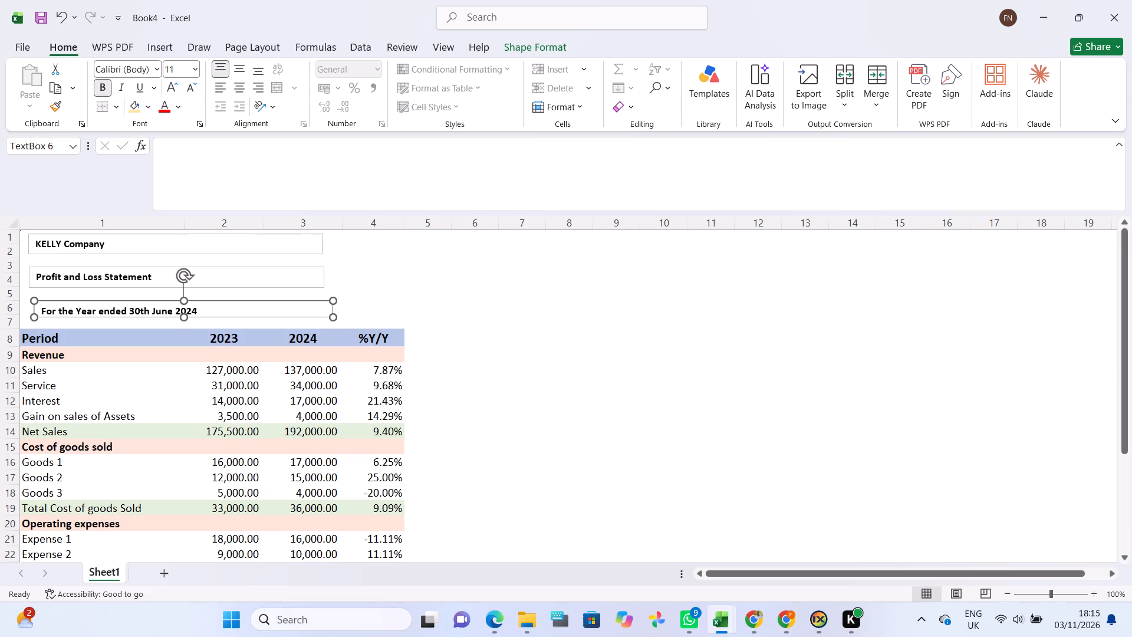
pyautogui.click(144, 318)
pyautogui.tripleClick(144, 318)
pyautogui.moveTo(144, 318); pyautogui.dragTo(136, 310)
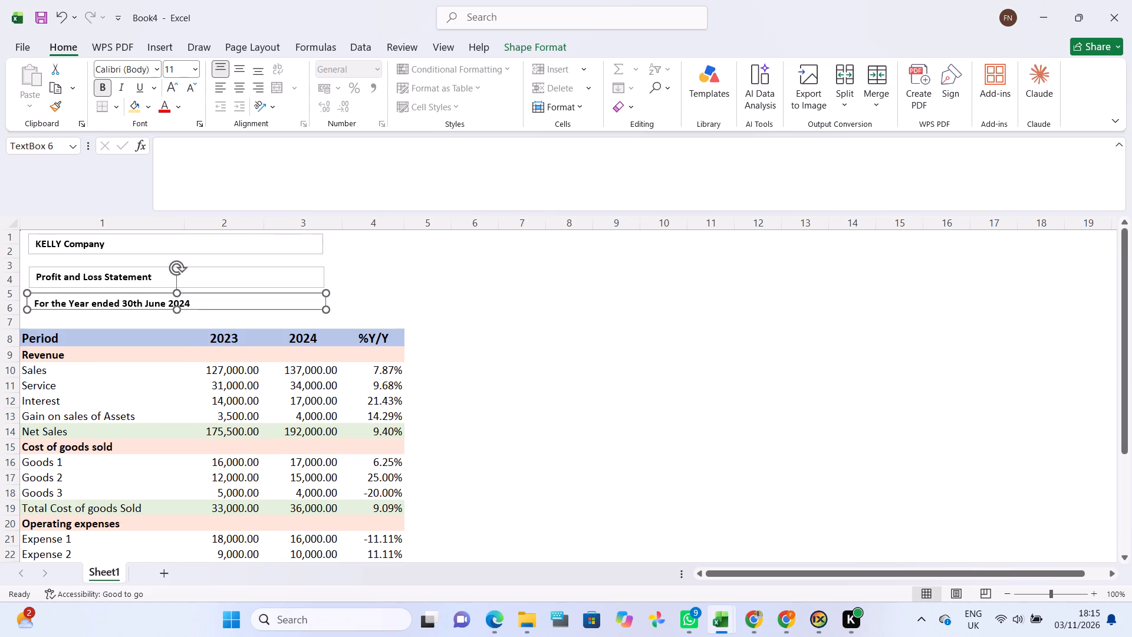
# Enlarge the "For the Year ended 30th June 2024" text box so it extends down into row 7, just above the Period header.
pyautogui.moveTo(325, 310); pyautogui.dragTo(326, 317)
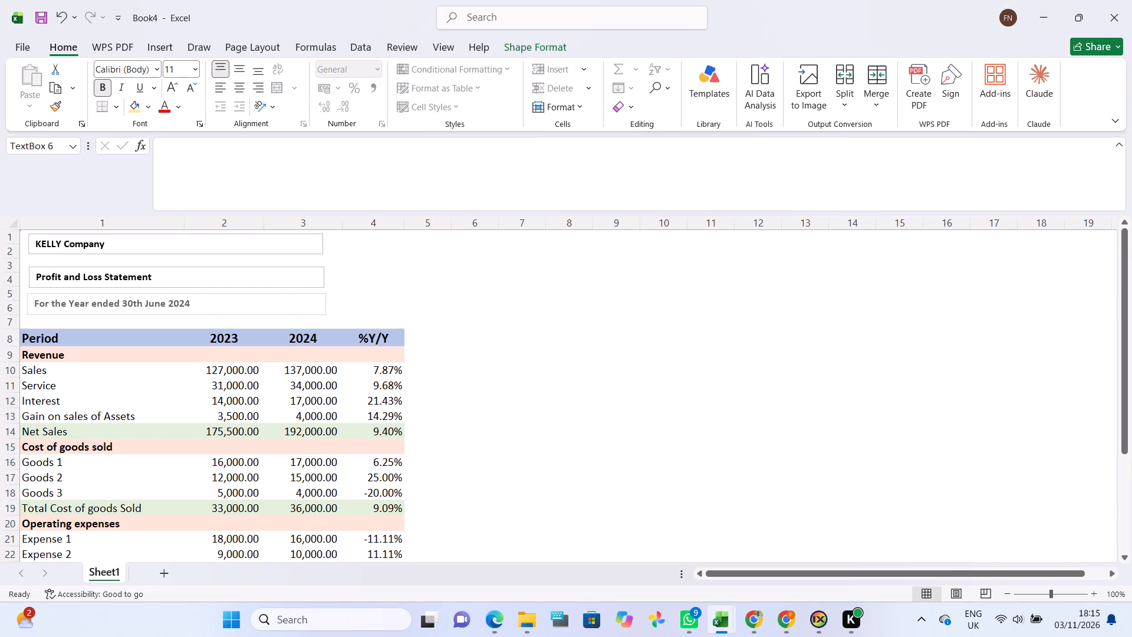
pyautogui.moveTo(326, 317); pyautogui.dragTo(334, 324)
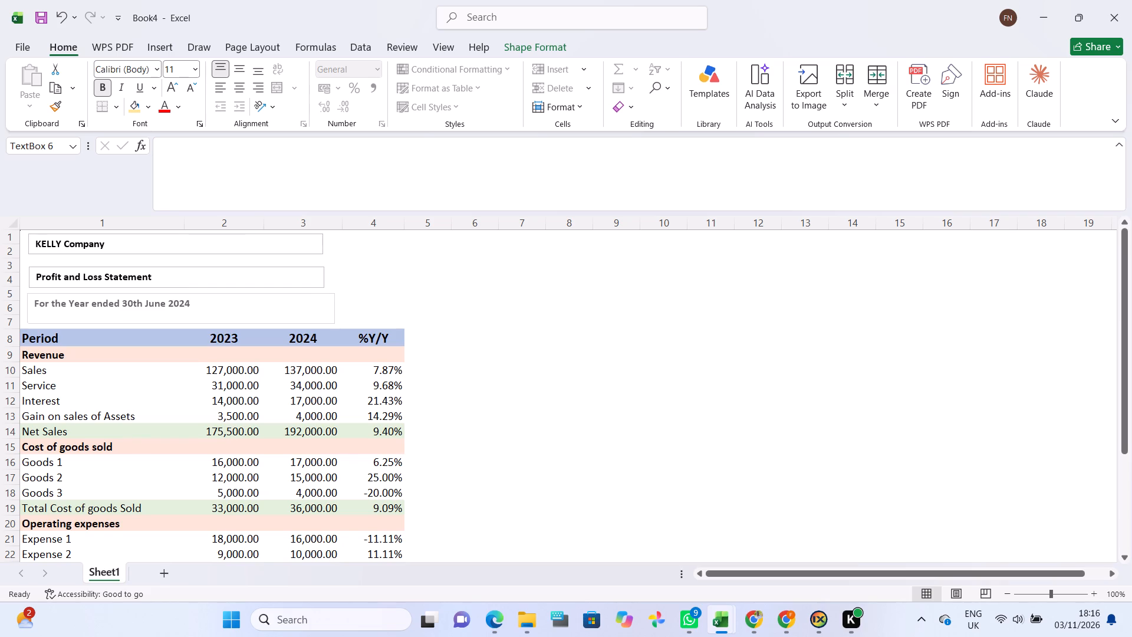
pyautogui.moveTo(334, 324); pyautogui.dragTo(334, 323)
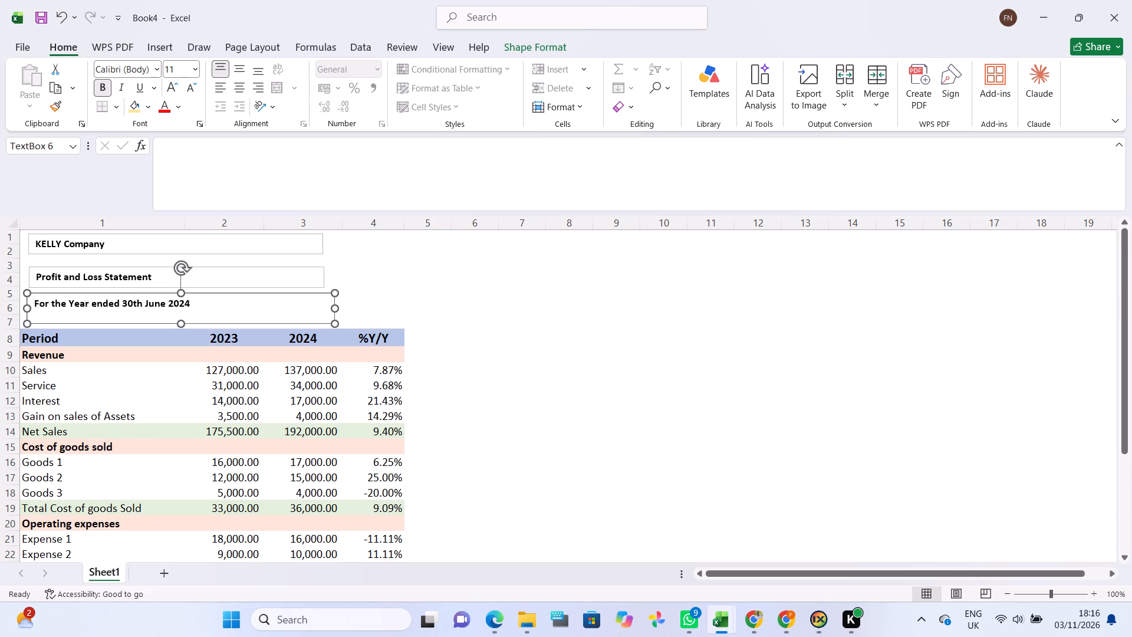
pyautogui.click(331, 293)
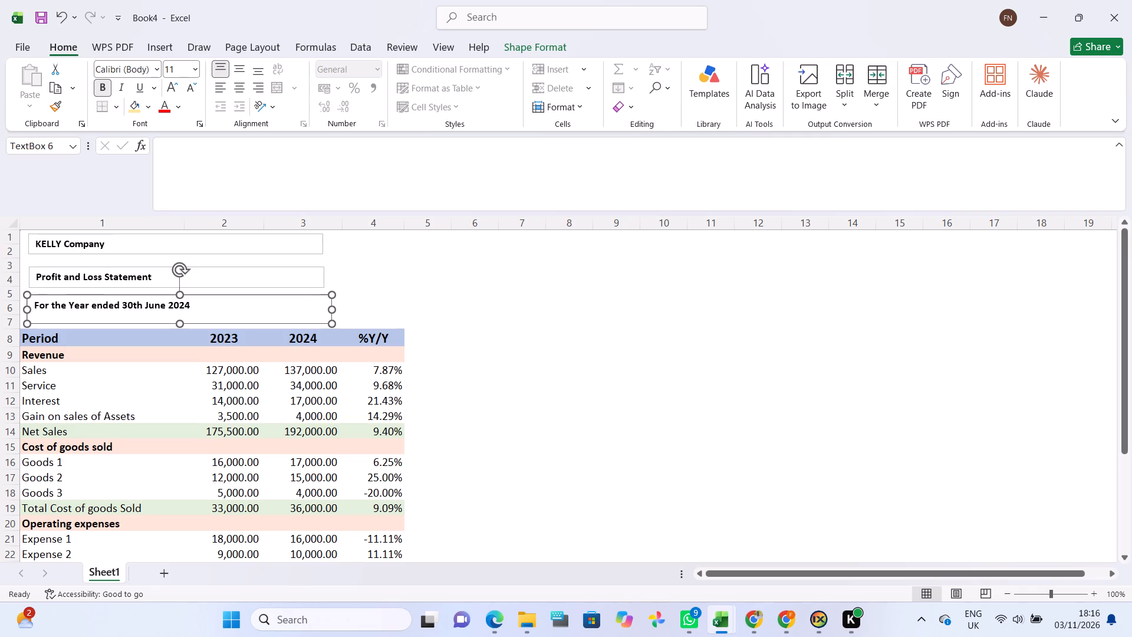
# Make the "Profit and Loss Statement" text box slightly taller and wider from its upper right corner.
pyautogui.click(314, 275)
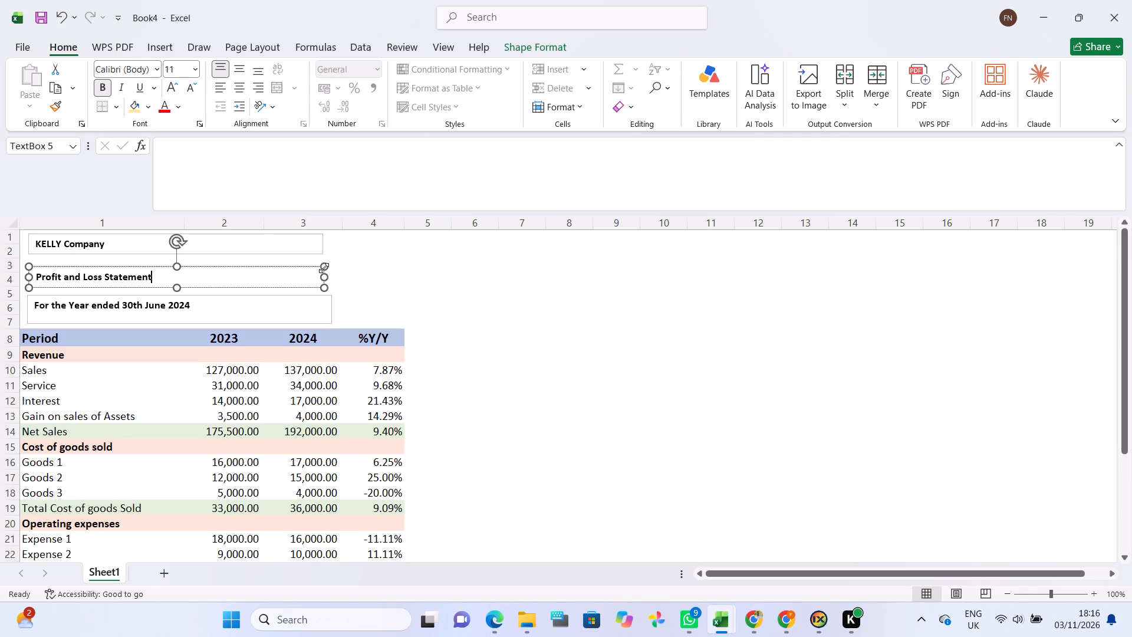
pyautogui.click(324, 268)
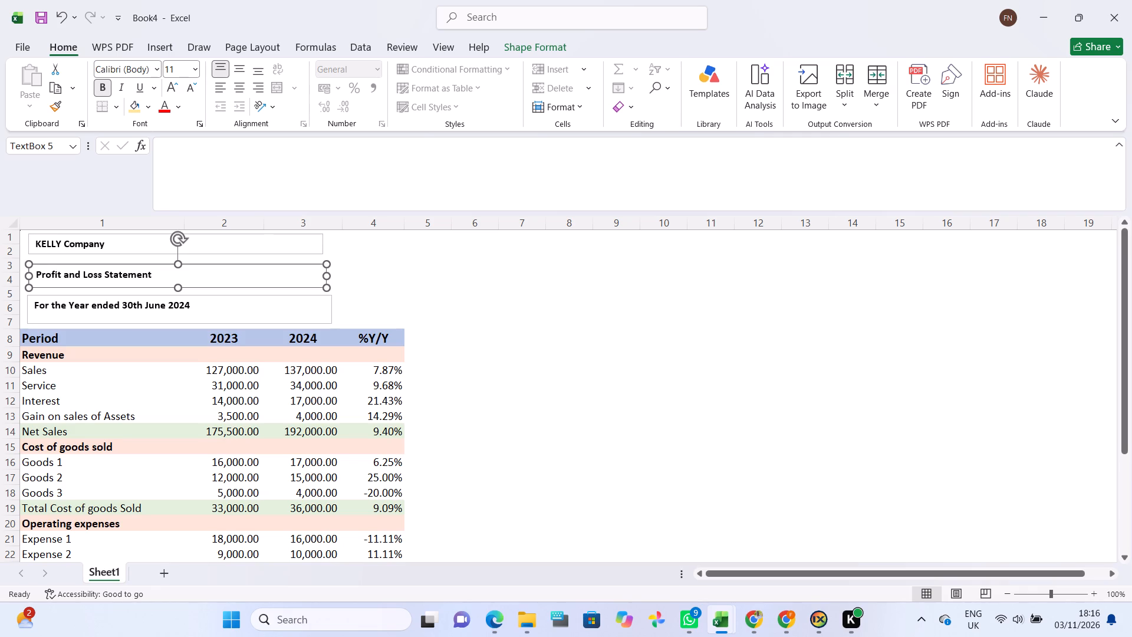
# Set the font size of the "Profit and Loss Statement" heading to 16 and leave the text box.
pyautogui.moveTo(40, 276); pyautogui.dragTo(140, 280)
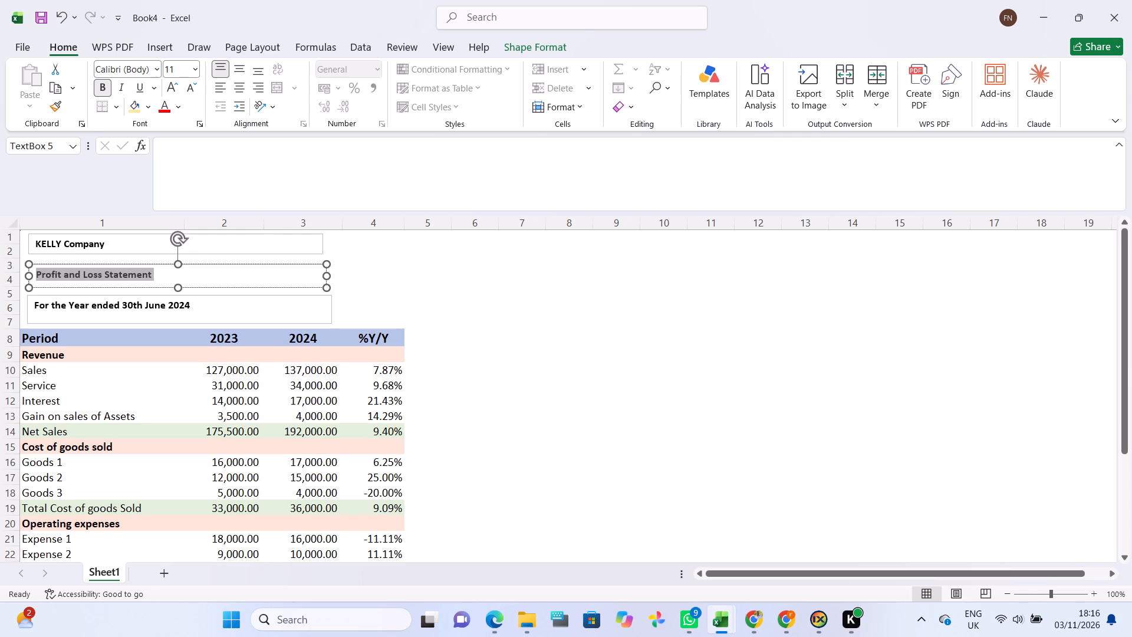
pyautogui.moveTo(140, 280); pyautogui.dragTo(143, 281)
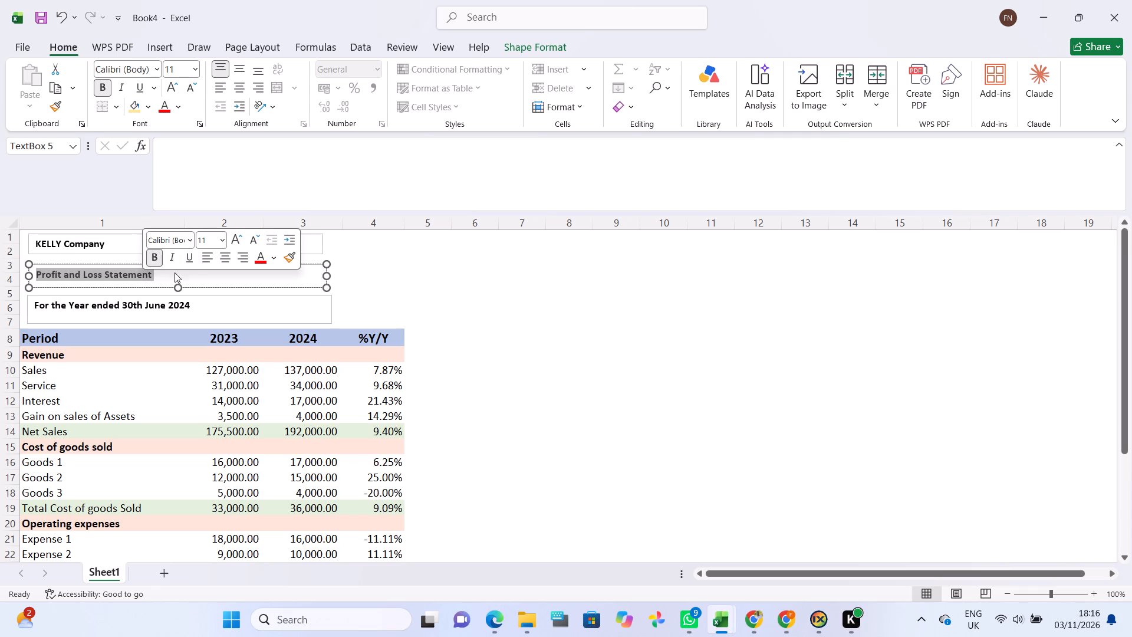
pyautogui.click(223, 239)
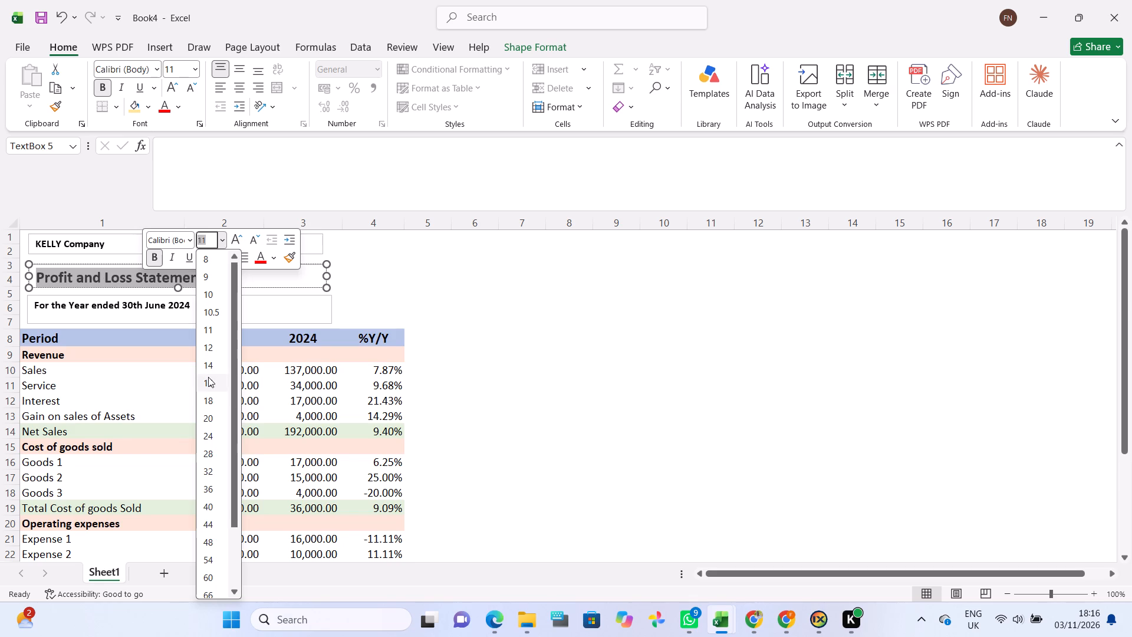
pyautogui.click(208, 377)
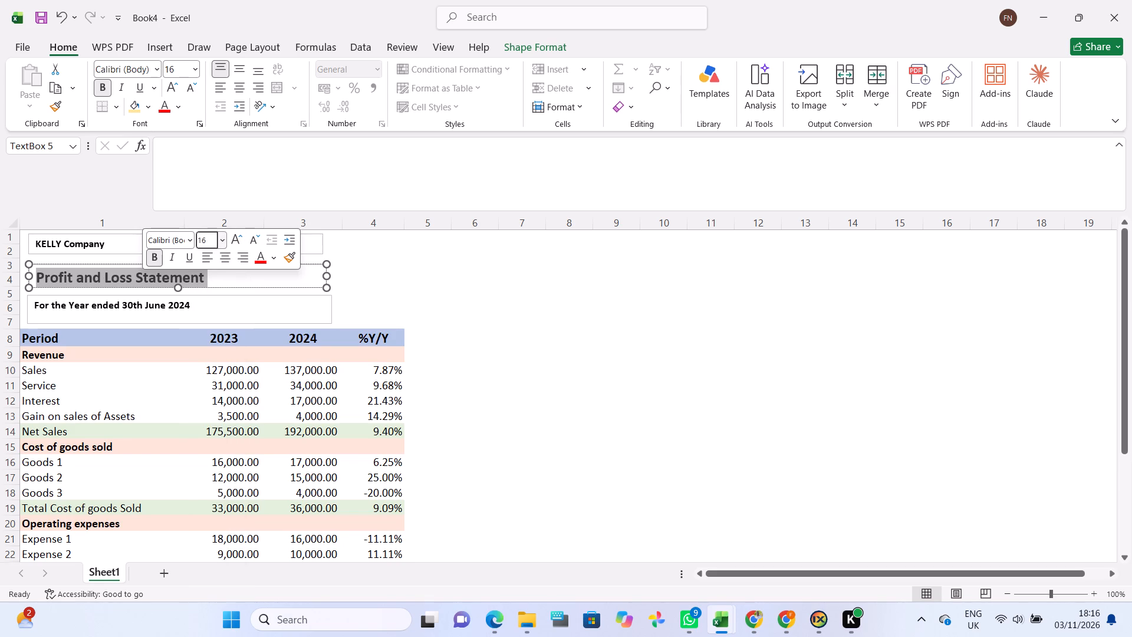
pyautogui.click(371, 272)
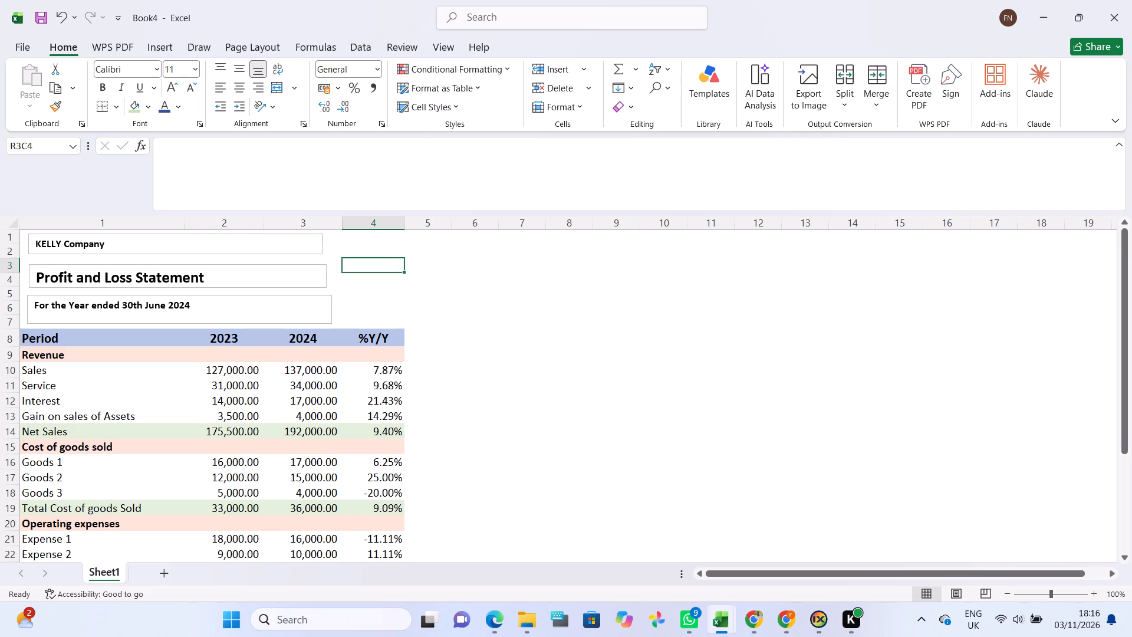
# Set the font size of the "KELLY Company" heading to 16.
pyautogui.moveTo(35, 244); pyautogui.dragTo(96, 247)
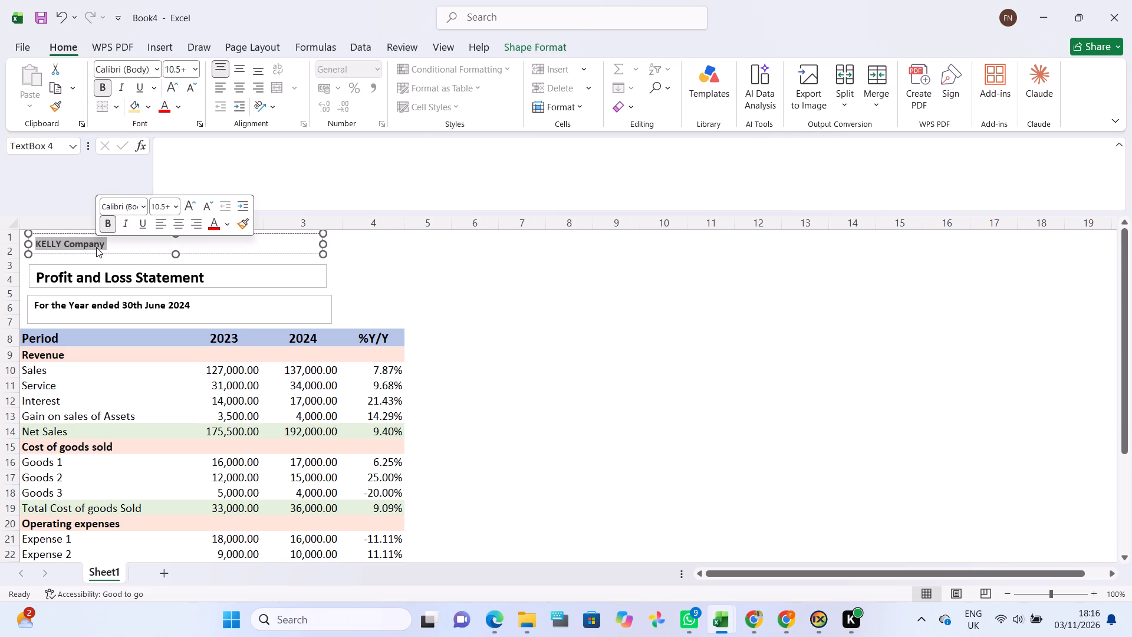
pyautogui.click(194, 70)
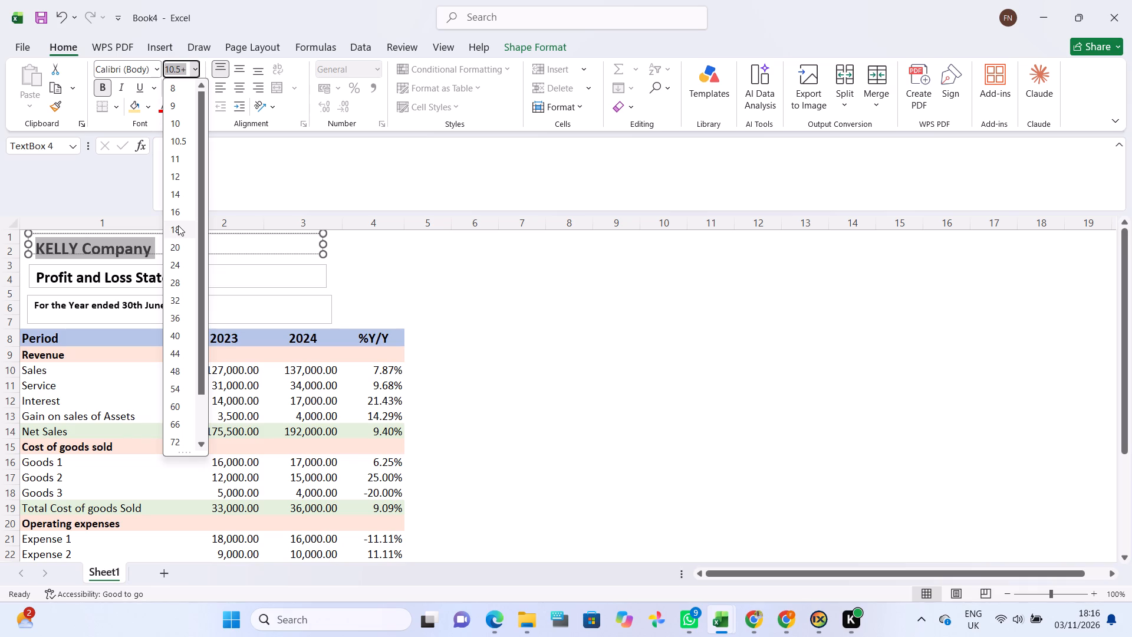
pyautogui.click(178, 212)
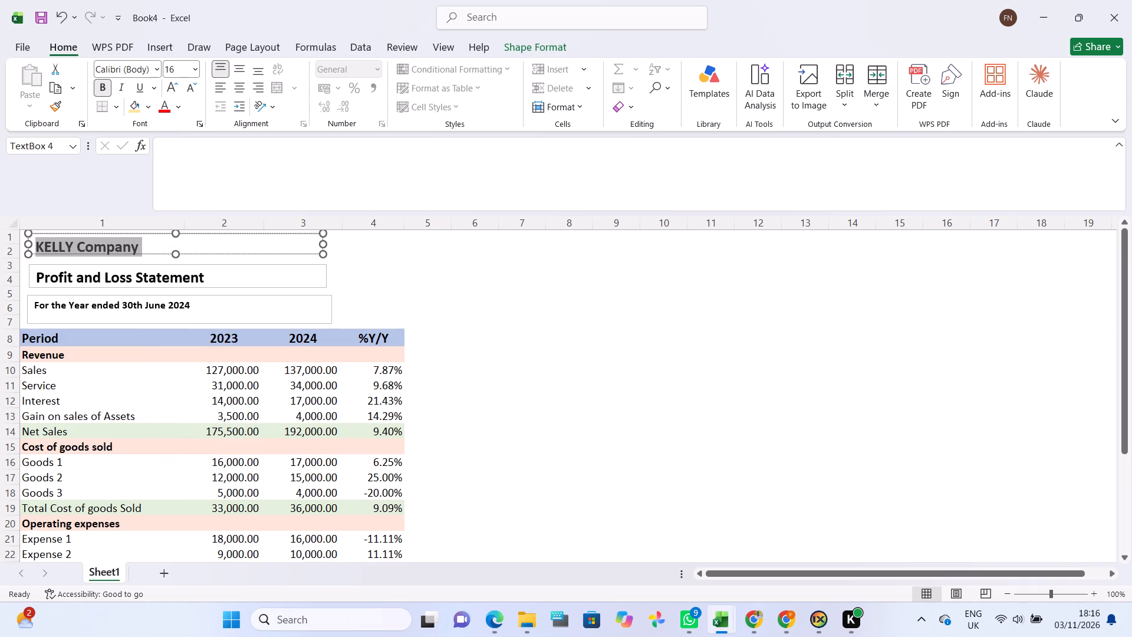
# Set the font size of the "For the Year ended 30th June 2024" line to 18.
pyautogui.moveTo(31, 306); pyautogui.dragTo(183, 301)
pyautogui.click(256, 256)
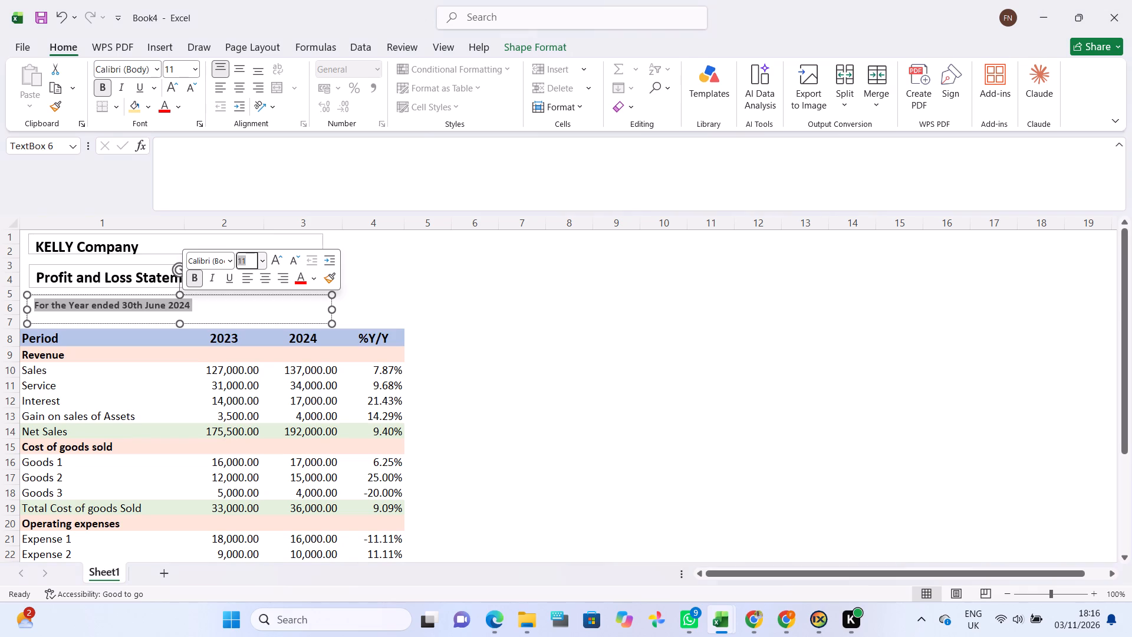
pyautogui.click(263, 256)
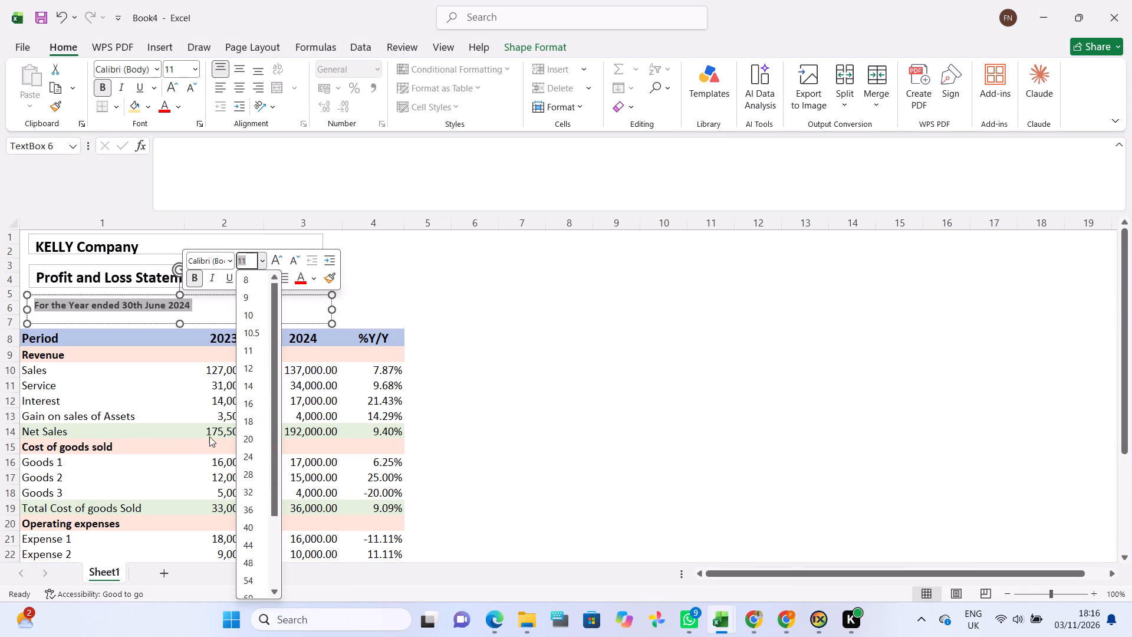
pyautogui.click(243, 424)
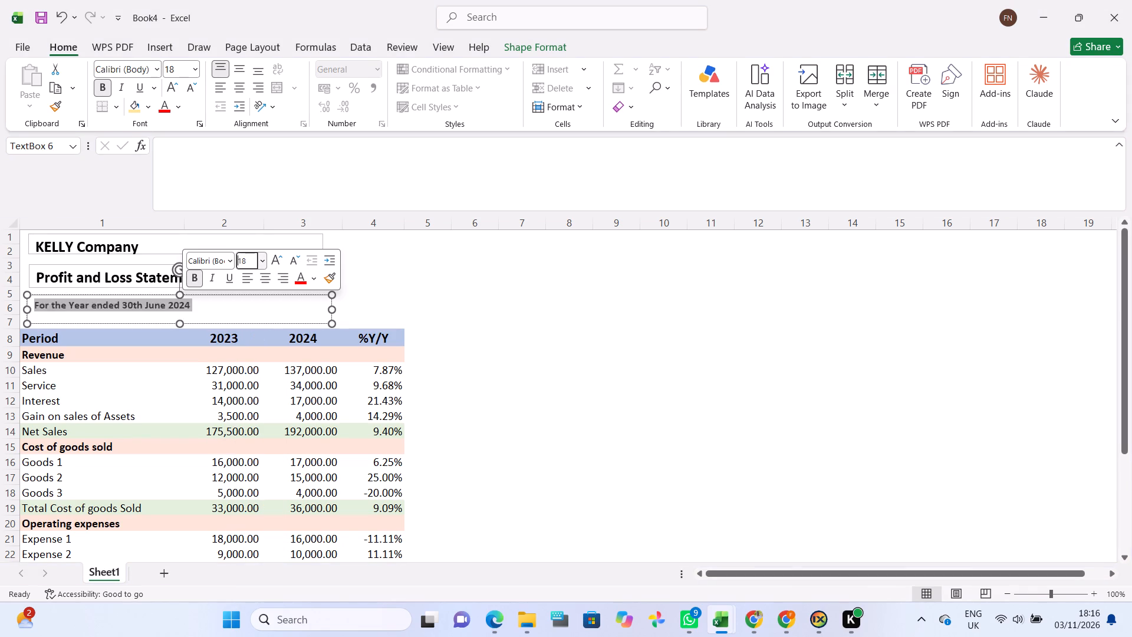
# Set the font size of the "KELLY Company" heading to 18 and leave the text box.
pyautogui.click(432, 324)
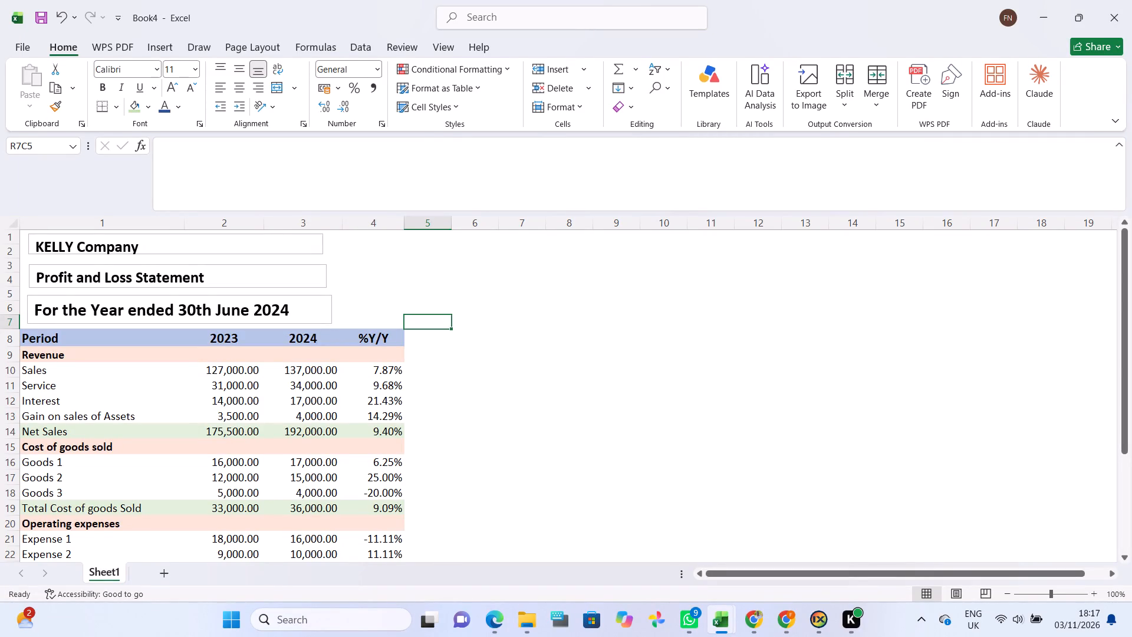
pyautogui.moveTo(35, 244); pyautogui.dragTo(37, 245)
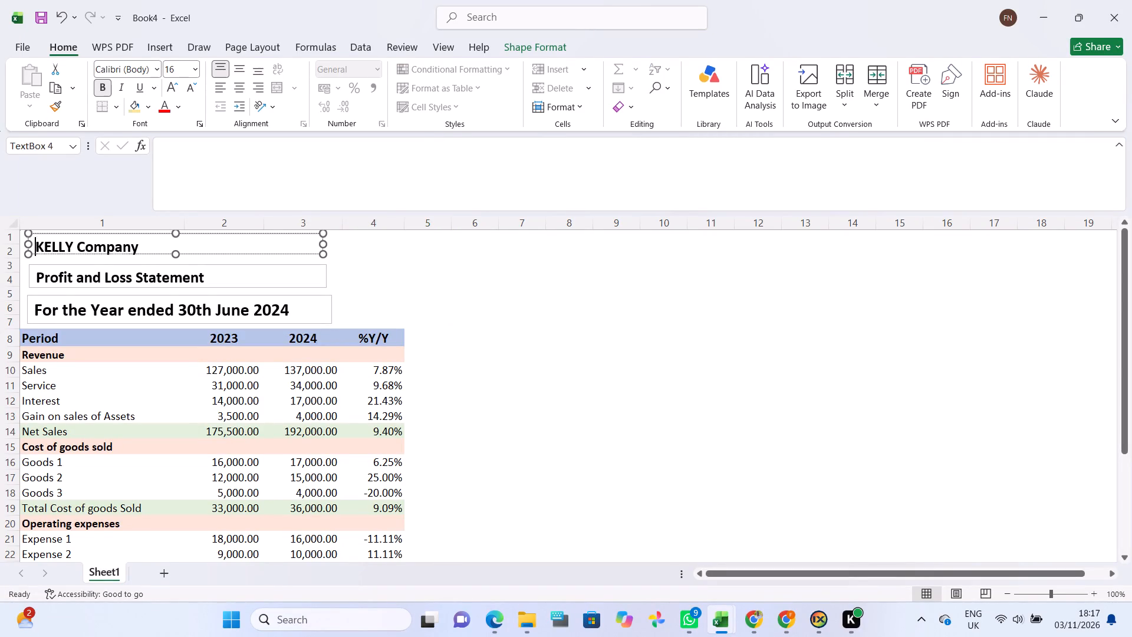
pyautogui.moveTo(37, 245); pyautogui.dragTo(126, 254)
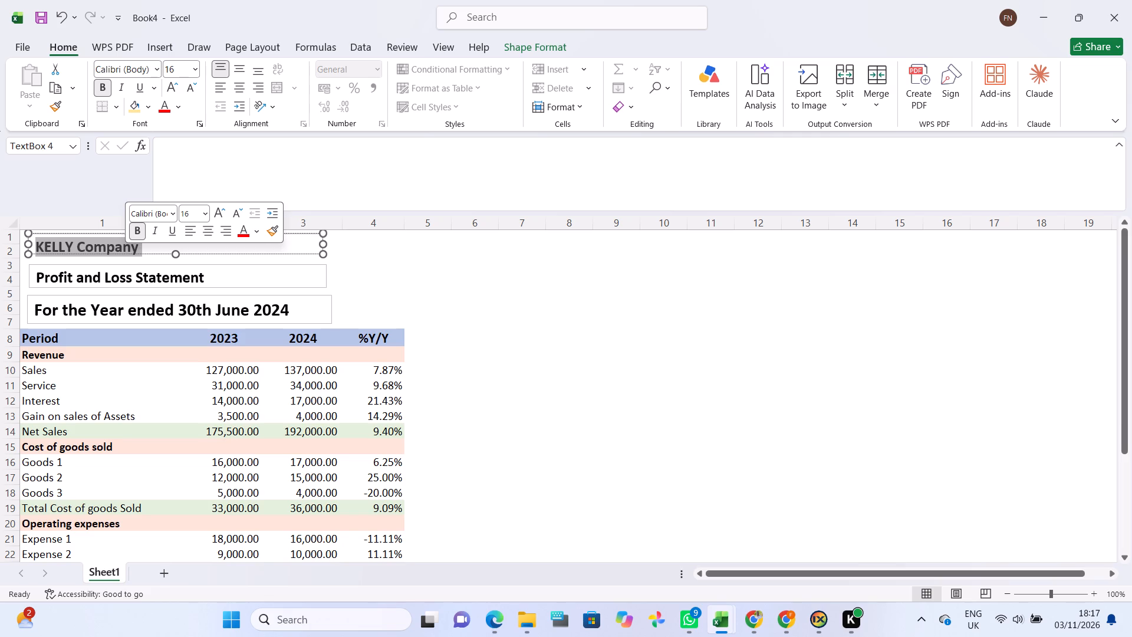
pyautogui.click(208, 214)
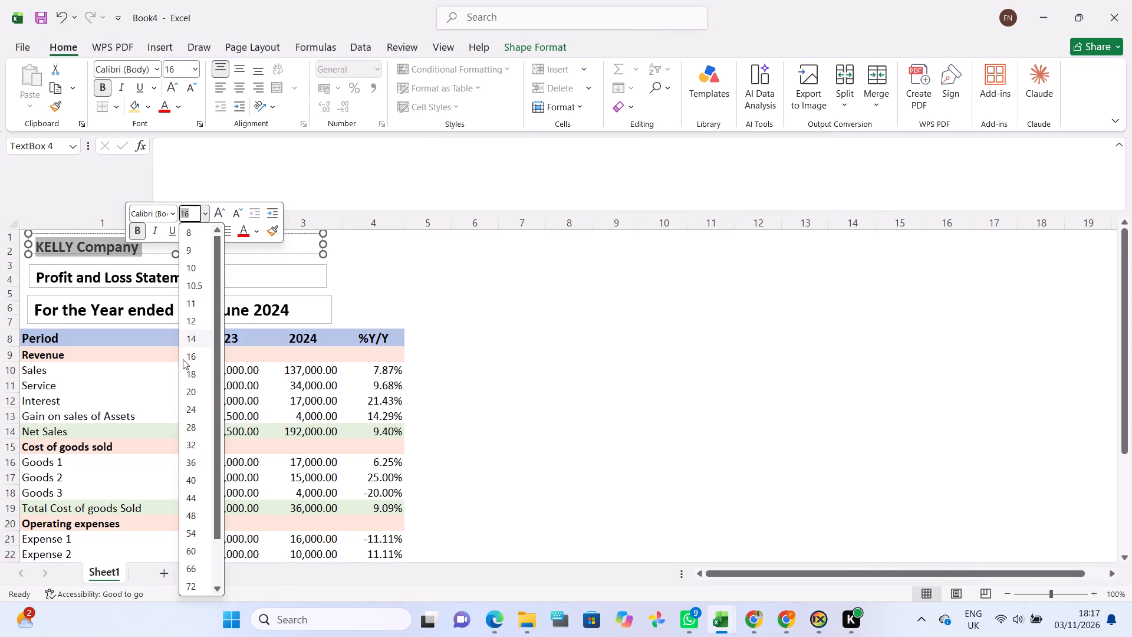
pyautogui.click(187, 367)
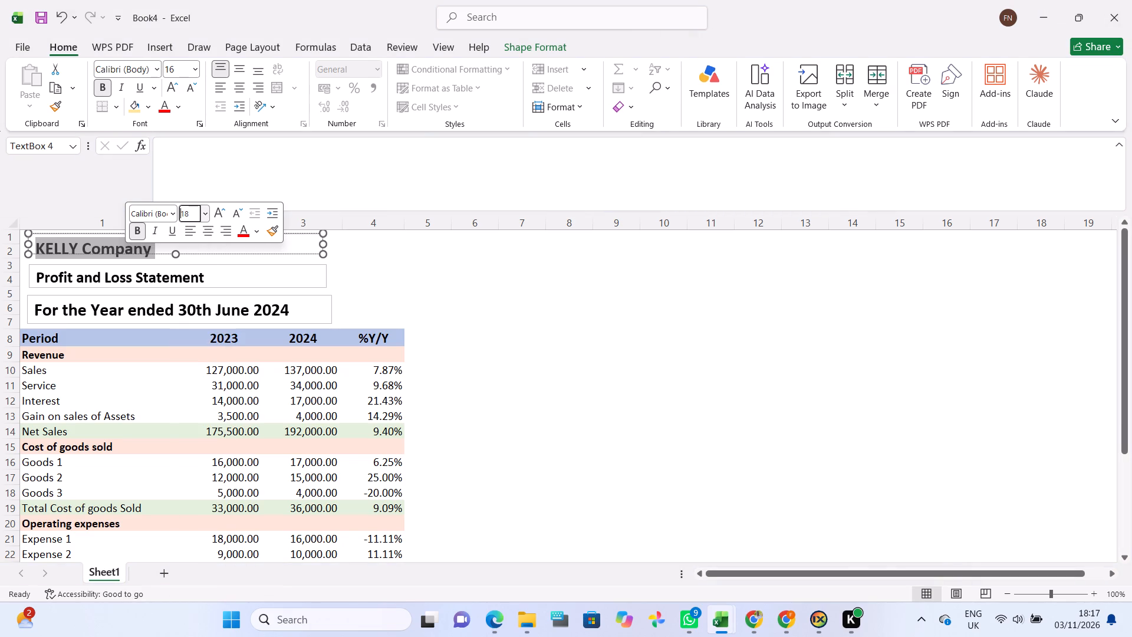
pyautogui.click(340, 288)
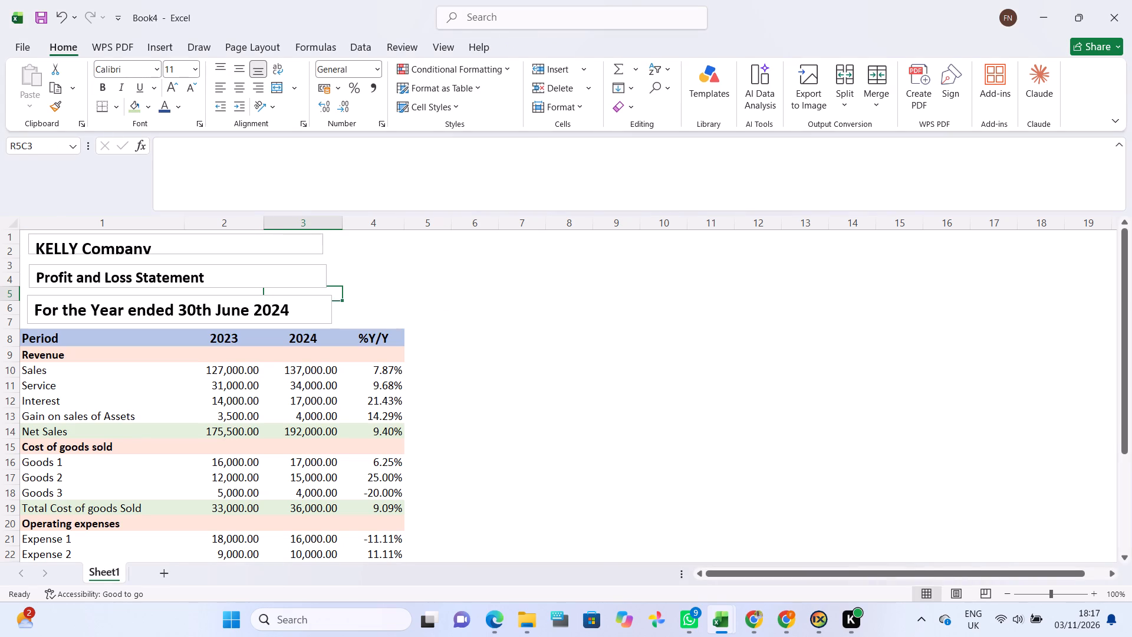
# Set the font size of the "Profit and Loss Statement" heading to 18 and leave the text box.
pyautogui.click(37, 278)
pyautogui.moveTo(37, 278); pyautogui.dragTo(187, 277)
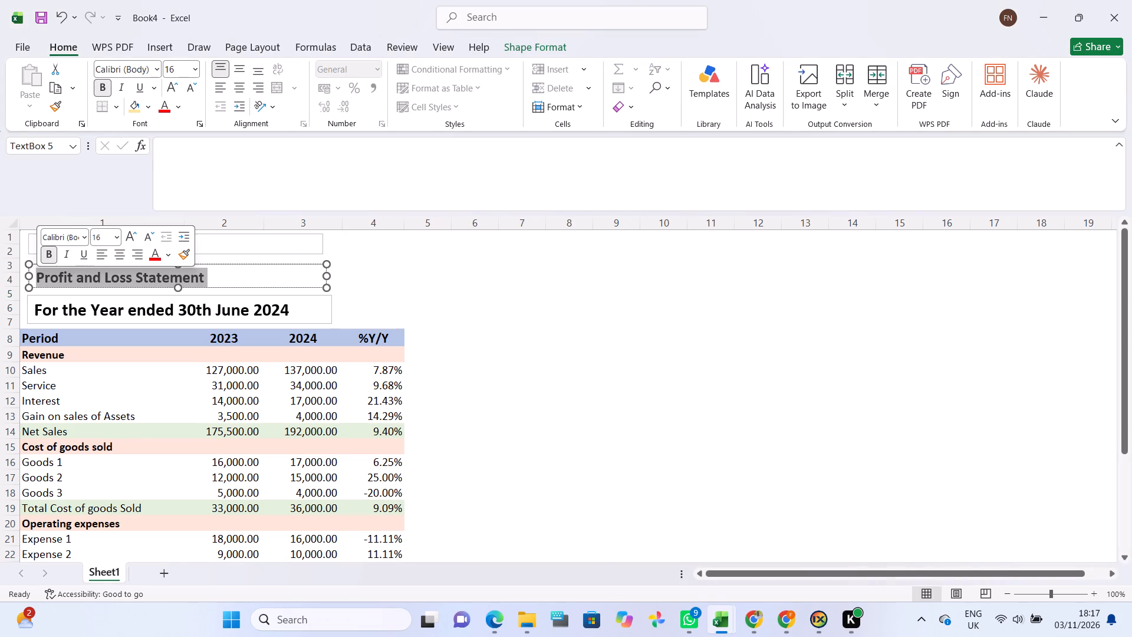
pyautogui.moveTo(187, 277); pyautogui.dragTo(193, 278)
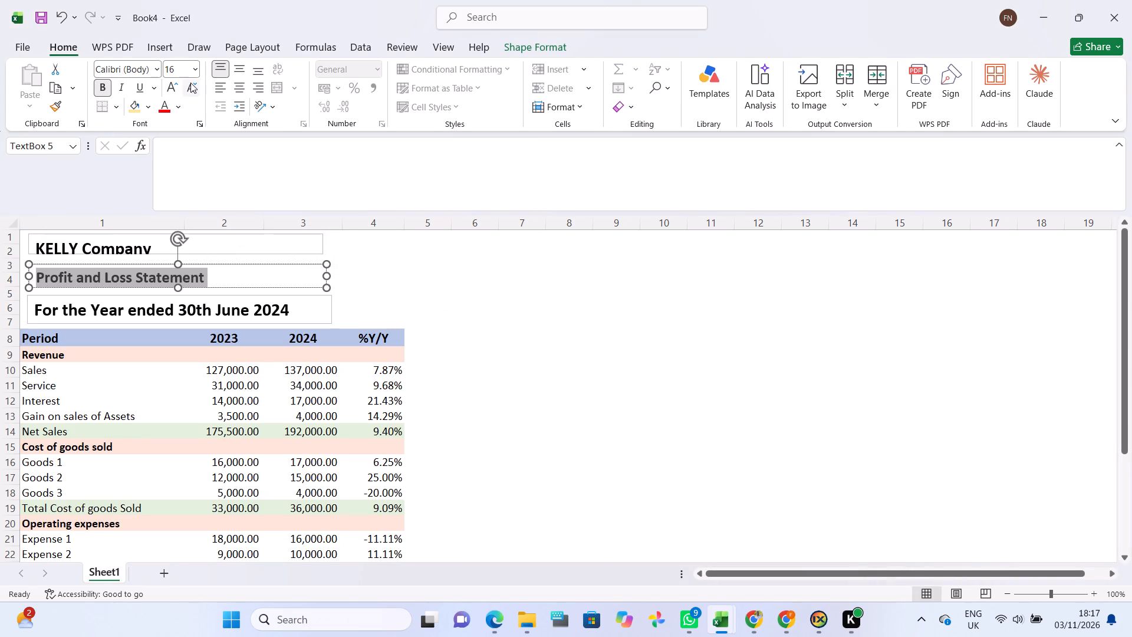
pyautogui.click(191, 68)
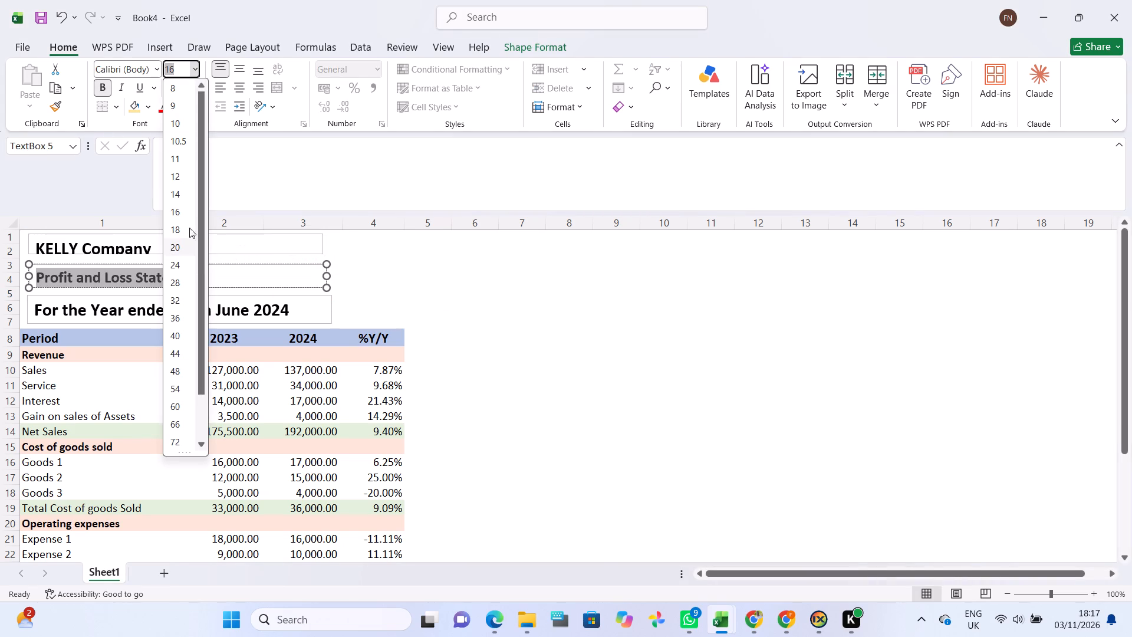
pyautogui.click(180, 220)
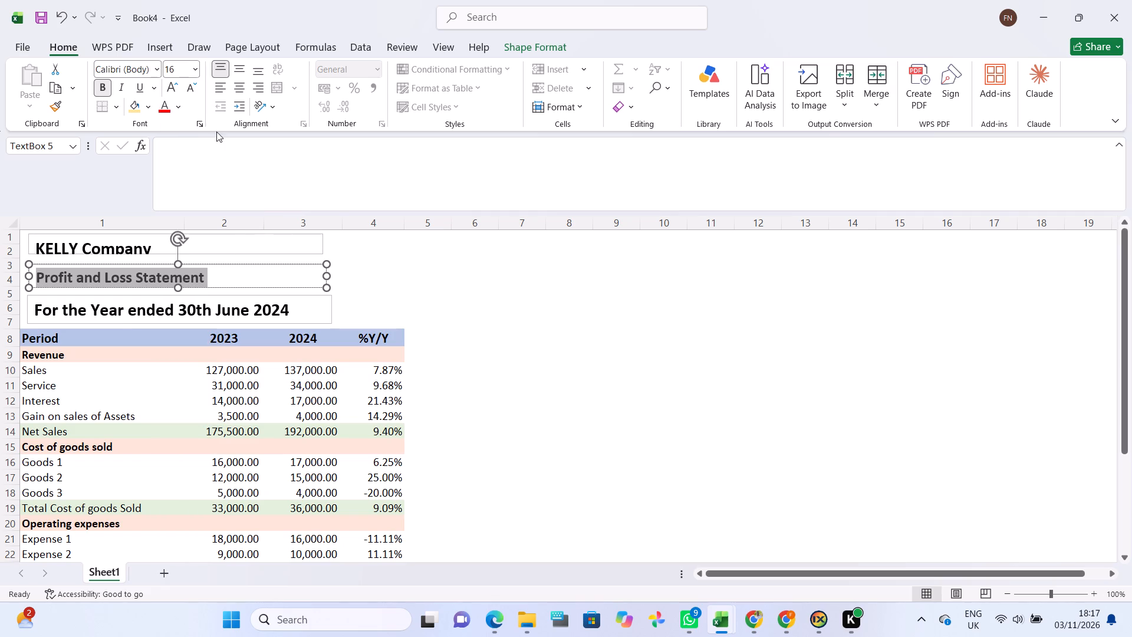
pyautogui.click(192, 72)
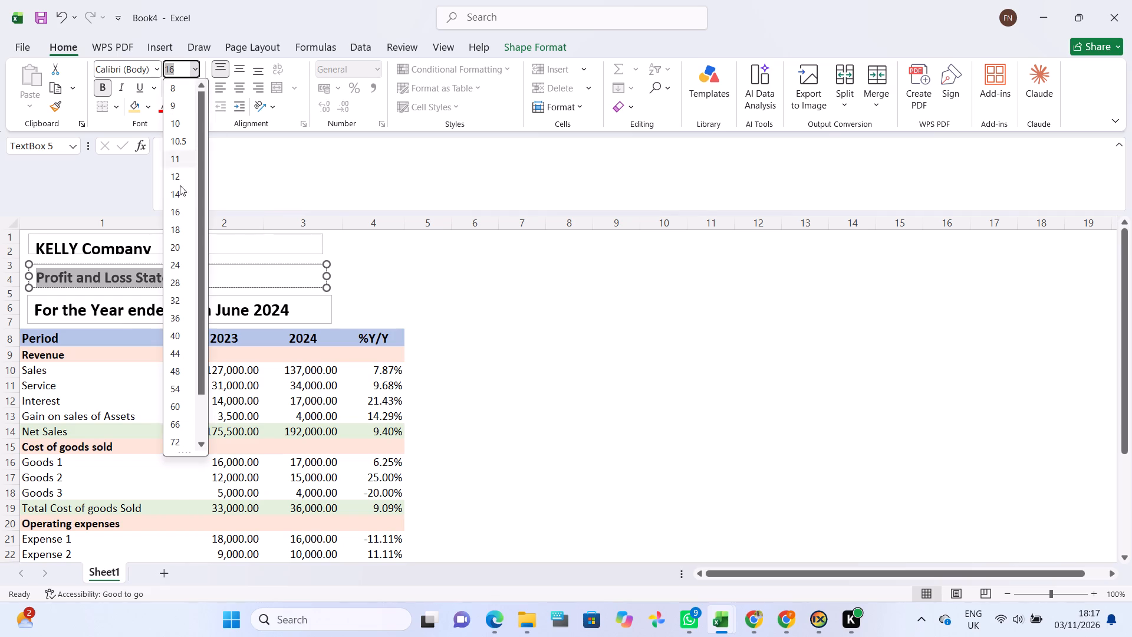
pyautogui.click(173, 237)
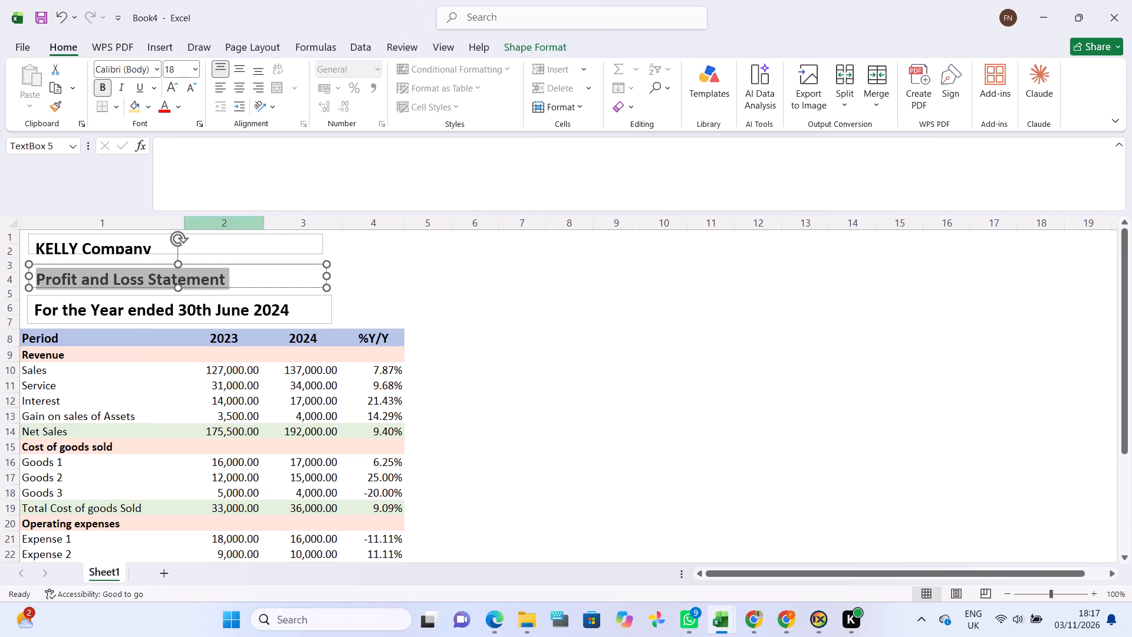
pyautogui.click(459, 273)
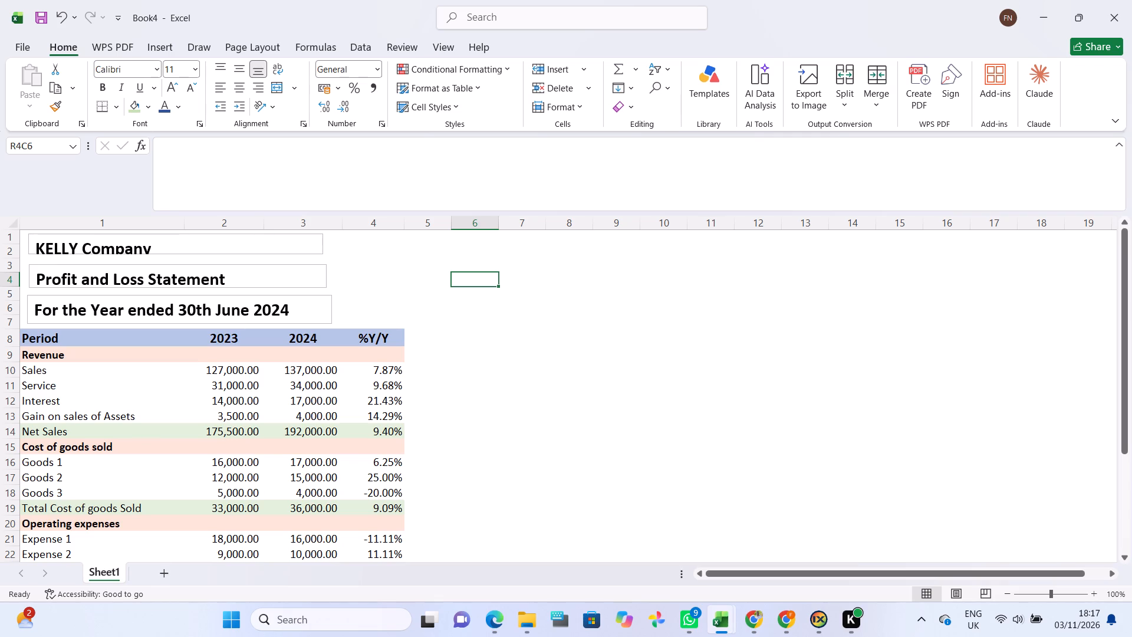
# Make the "Profit and Loss Statement" text box slightly taller and wider from its lower right corner, matching the width of the date box below.
pyautogui.moveTo(35, 280); pyautogui.dragTo(186, 283)
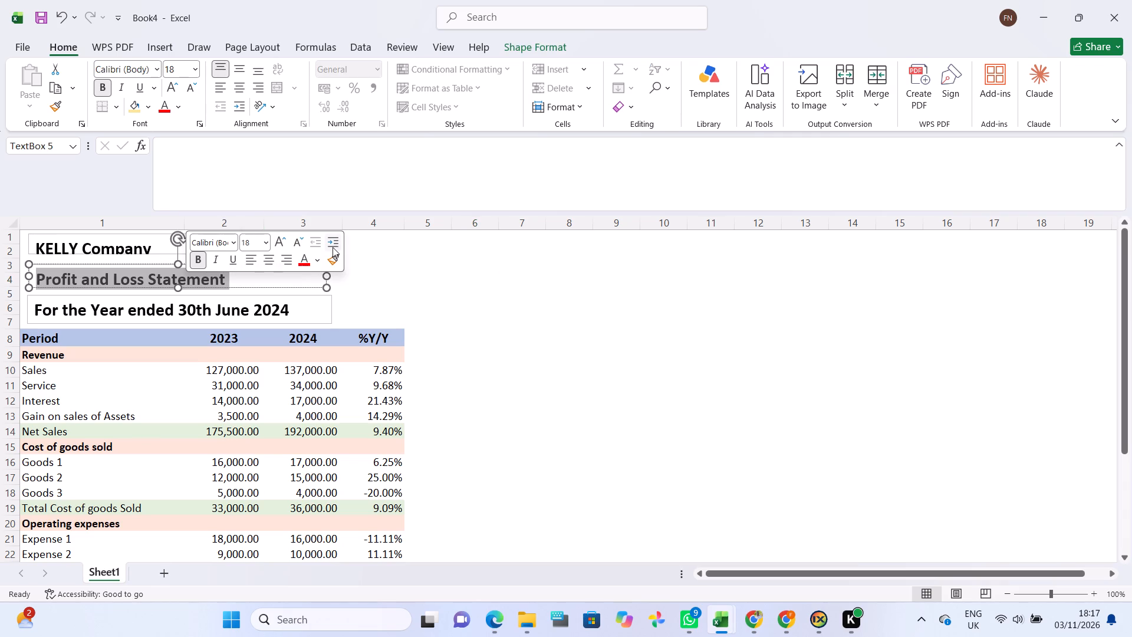
pyautogui.click(382, 292)
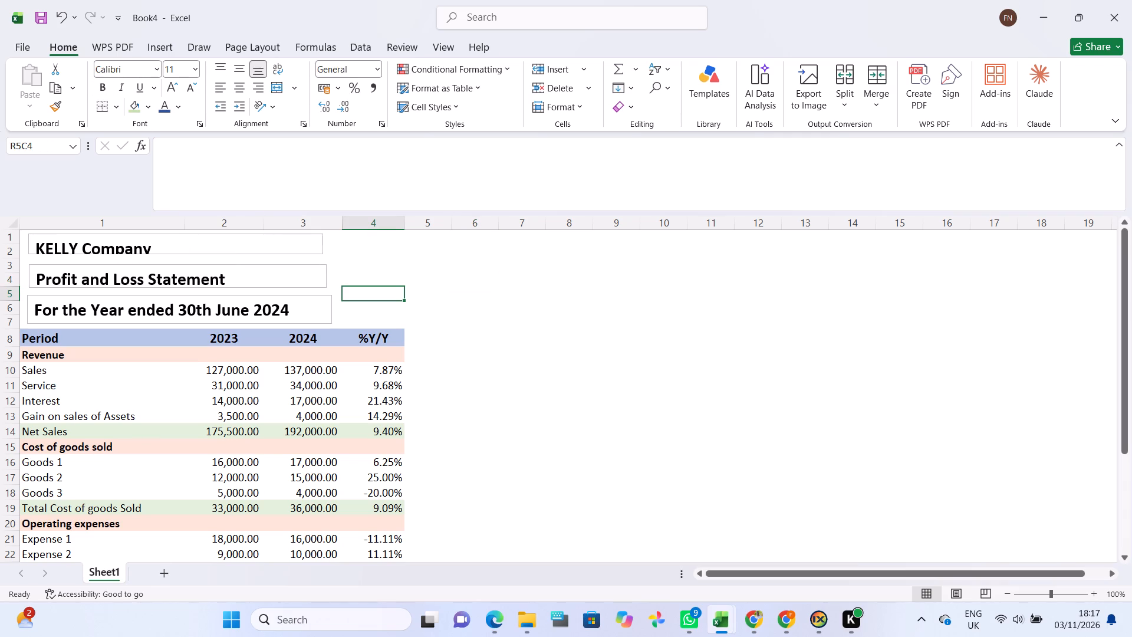
pyautogui.click(301, 265)
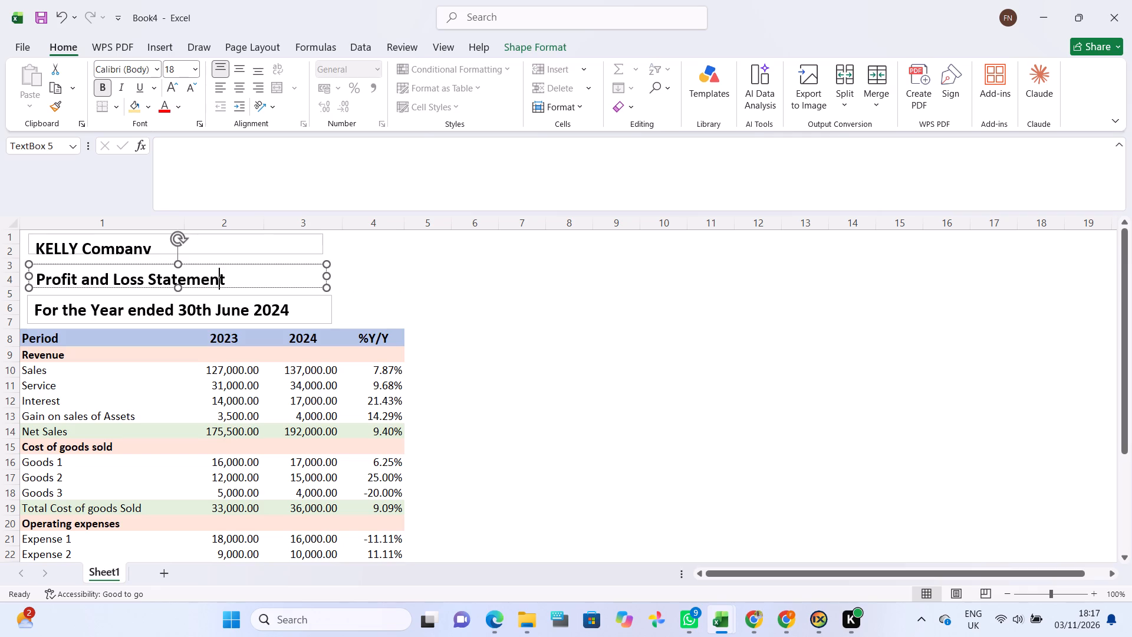
pyautogui.moveTo(327, 285); pyautogui.dragTo(334, 298)
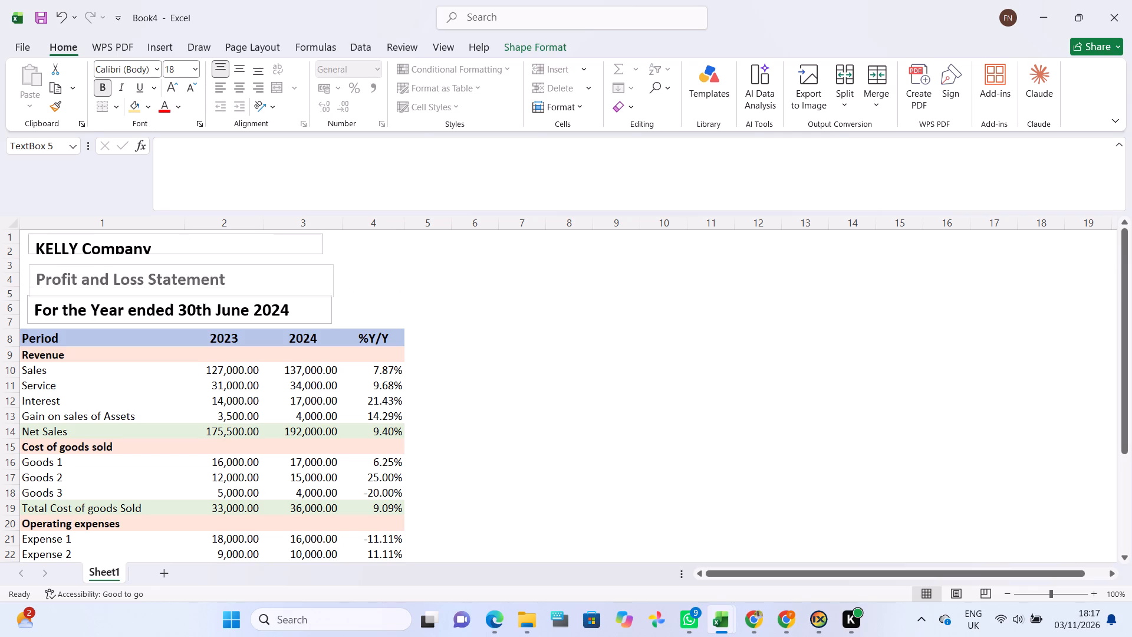
pyautogui.moveTo(334, 298); pyautogui.dragTo(331, 291)
pyautogui.click(464, 294)
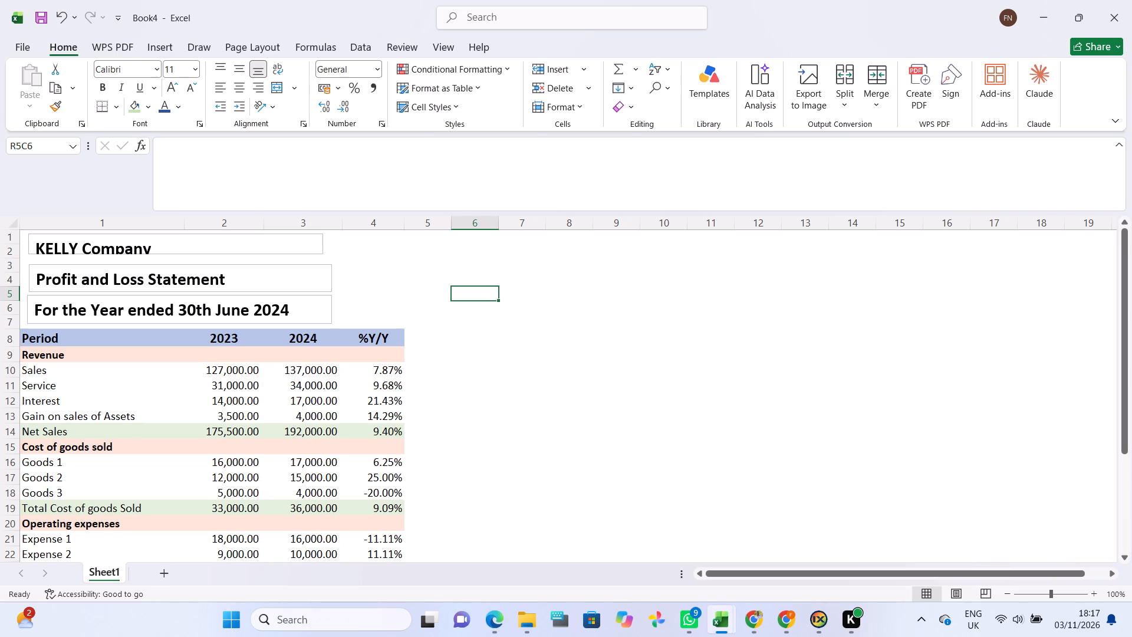
# Make the "KELLY Company" text box slightly taller and wider from its lower right corner so the enlarged heading fits.
pyautogui.moveTo(289, 243); pyautogui.dragTo(325, 259)
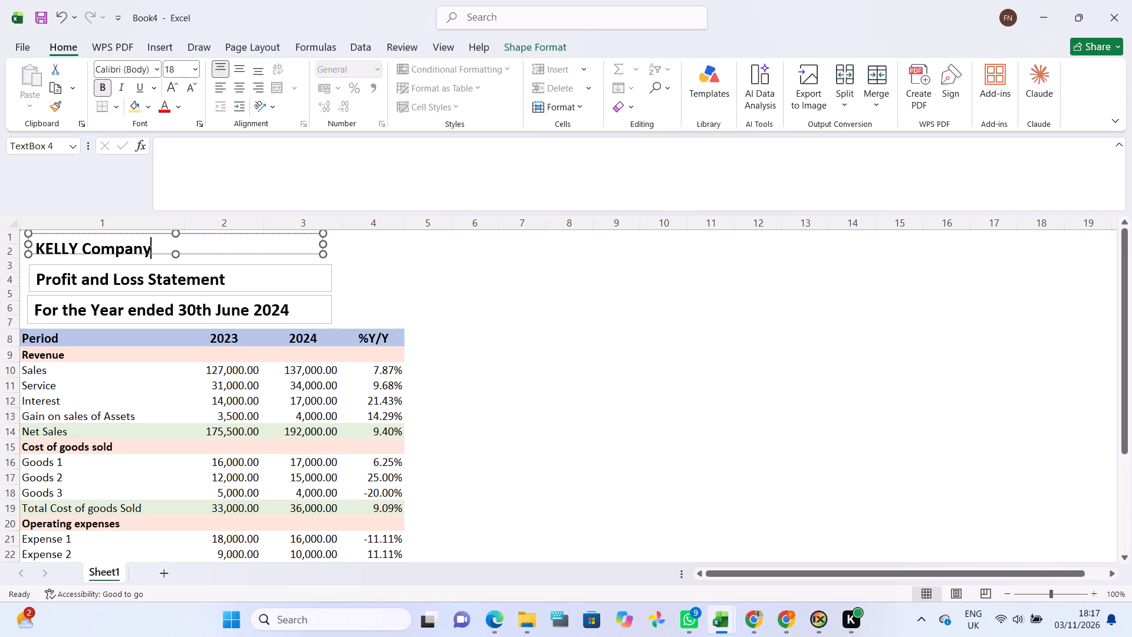
pyautogui.moveTo(325, 259); pyautogui.dragTo(322, 253)
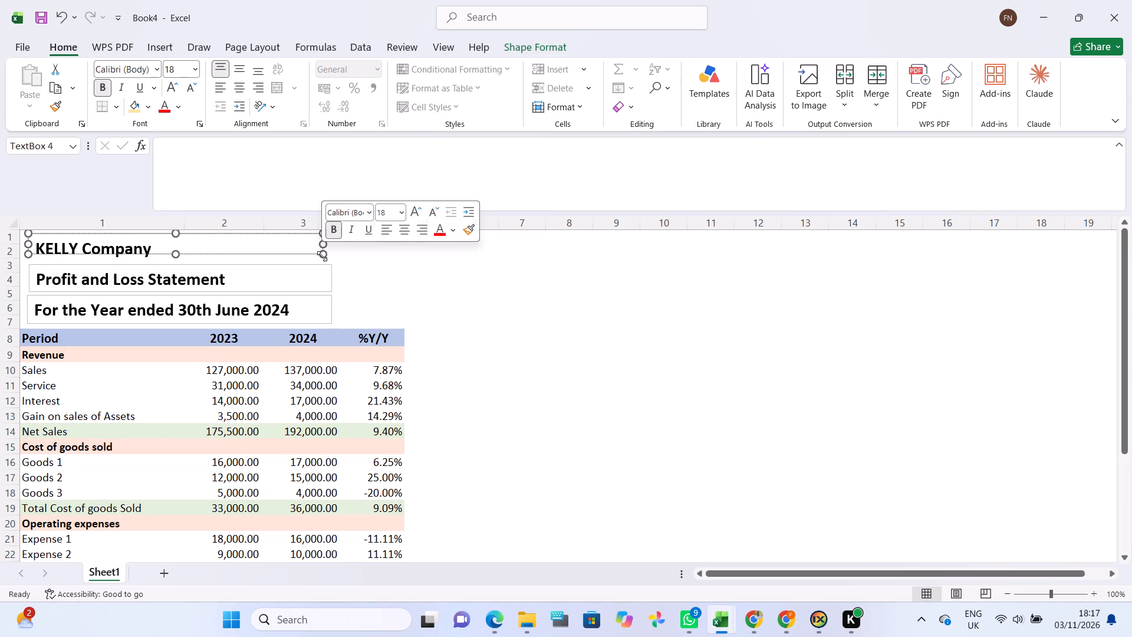
pyautogui.moveTo(322, 256); pyautogui.dragTo(325, 261)
pyautogui.click(403, 275)
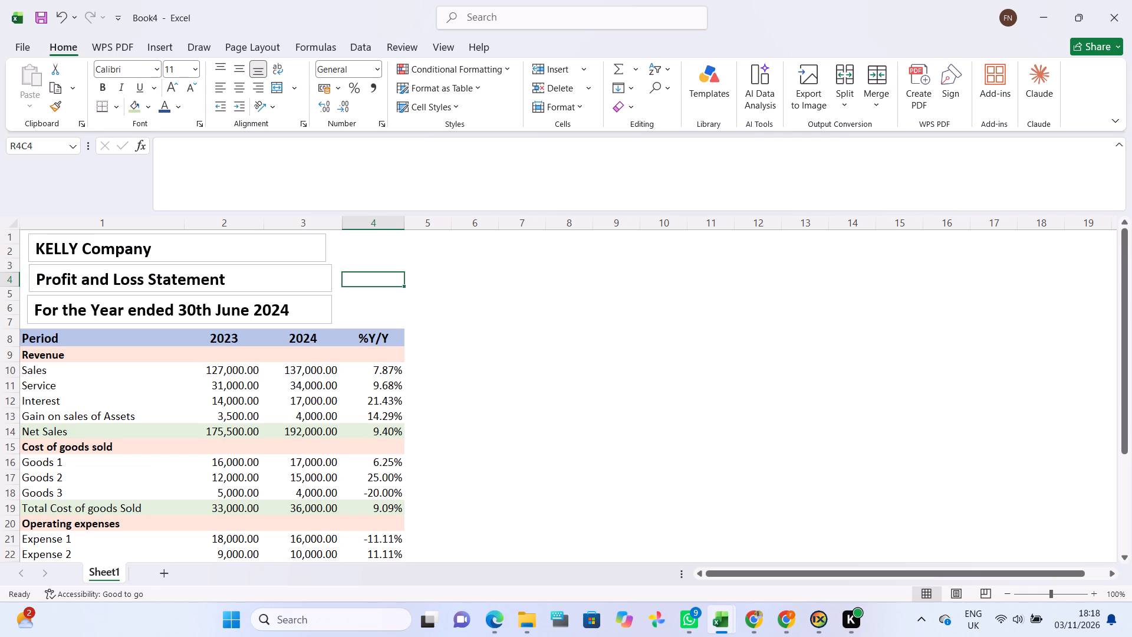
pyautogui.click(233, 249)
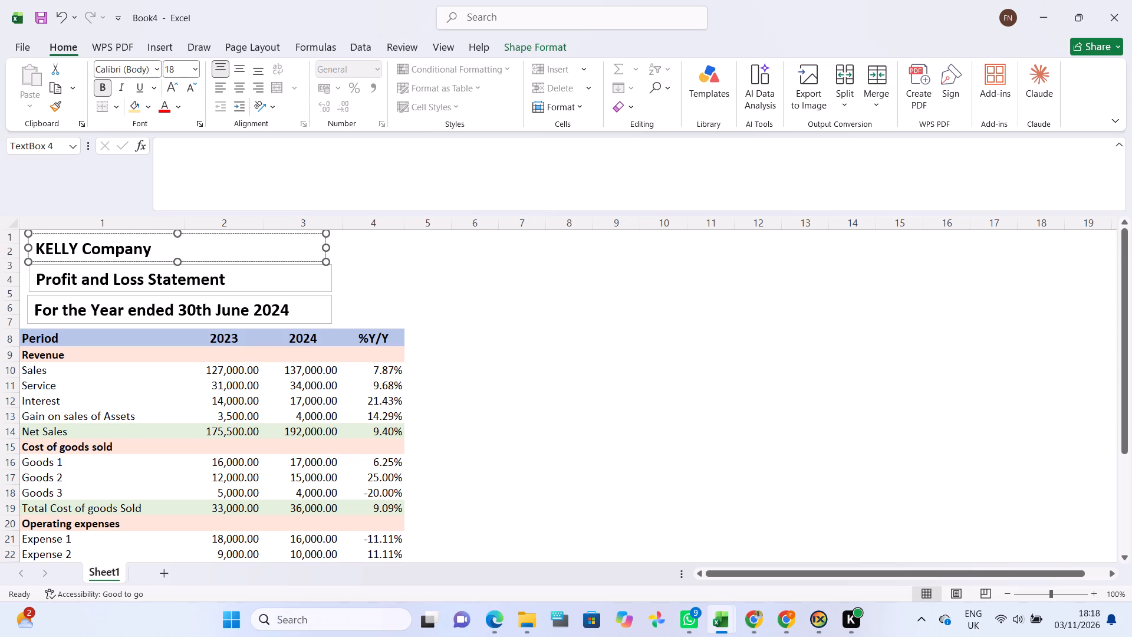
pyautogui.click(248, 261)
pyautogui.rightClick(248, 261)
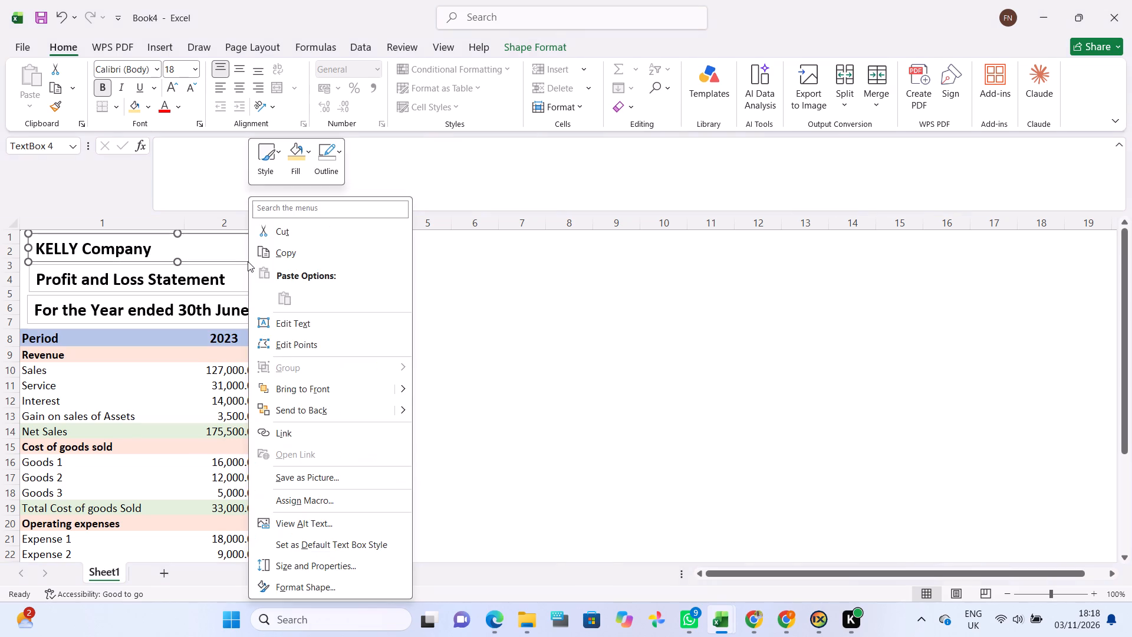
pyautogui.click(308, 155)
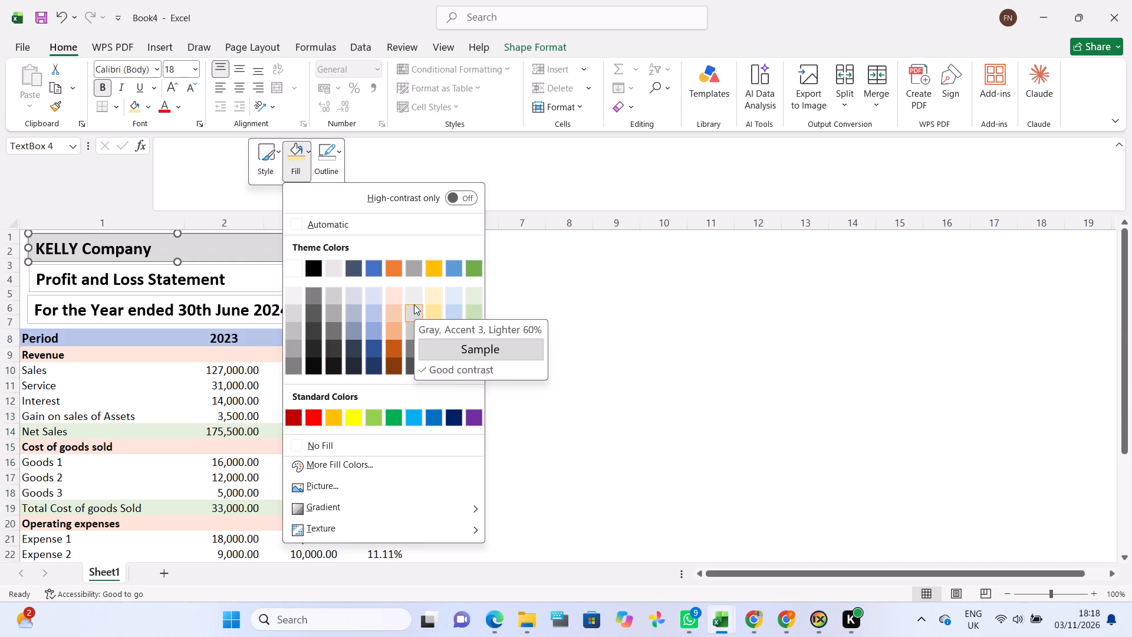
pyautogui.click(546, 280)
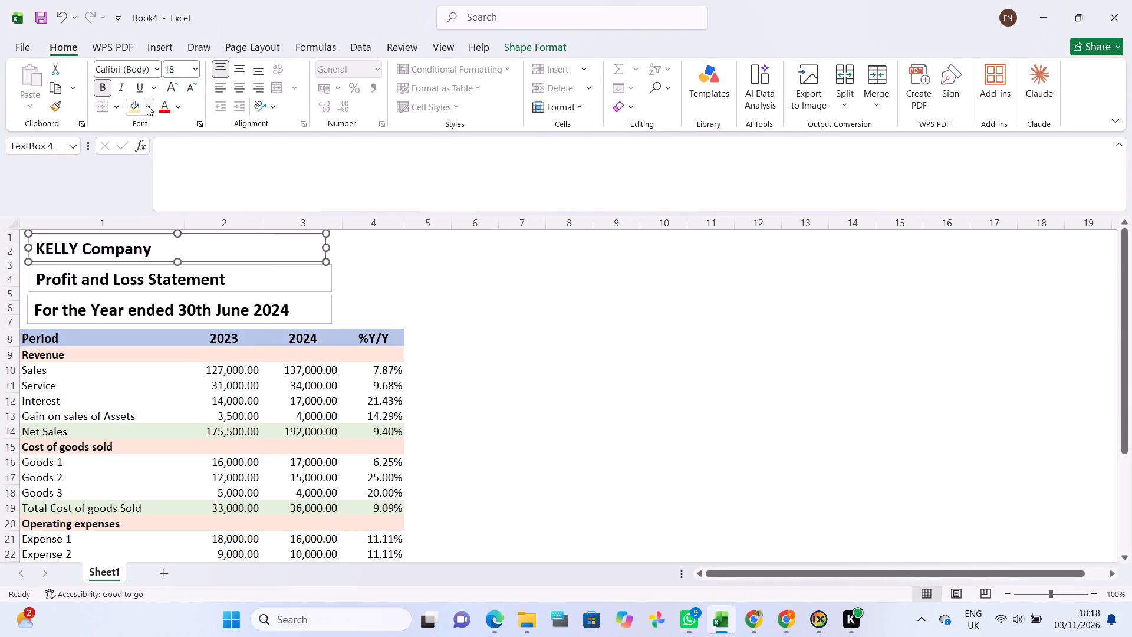
# Draw a straight horizontal line about 10.2 cm long along the lower edge of the "Profit and Loss Statement" text box and deselect it.
pyautogui.click(147, 54)
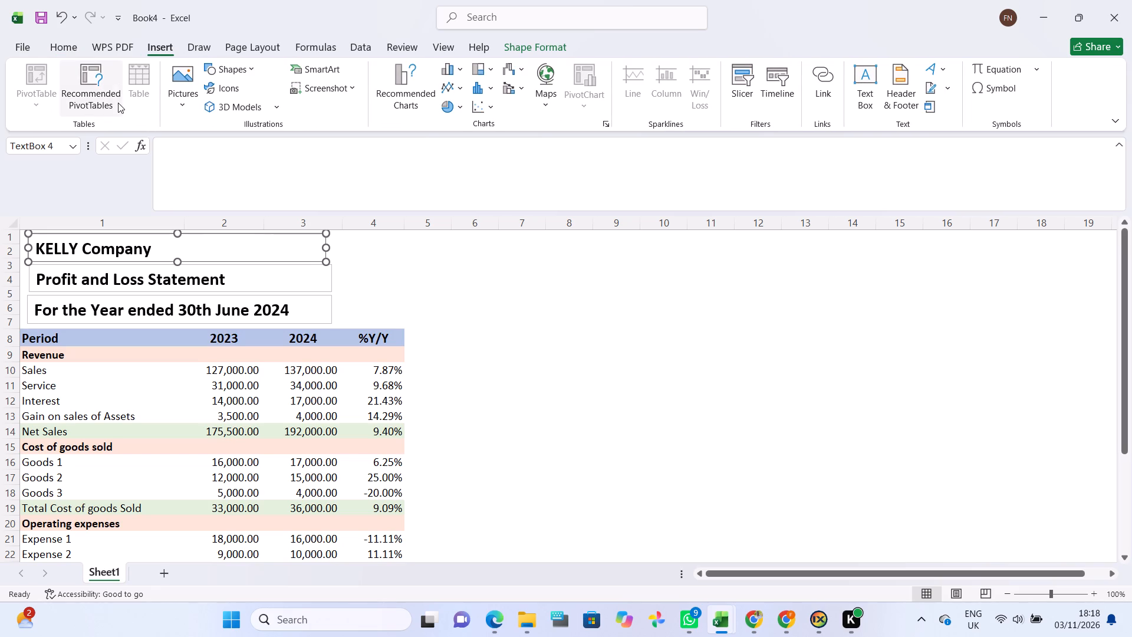
pyautogui.click(219, 73)
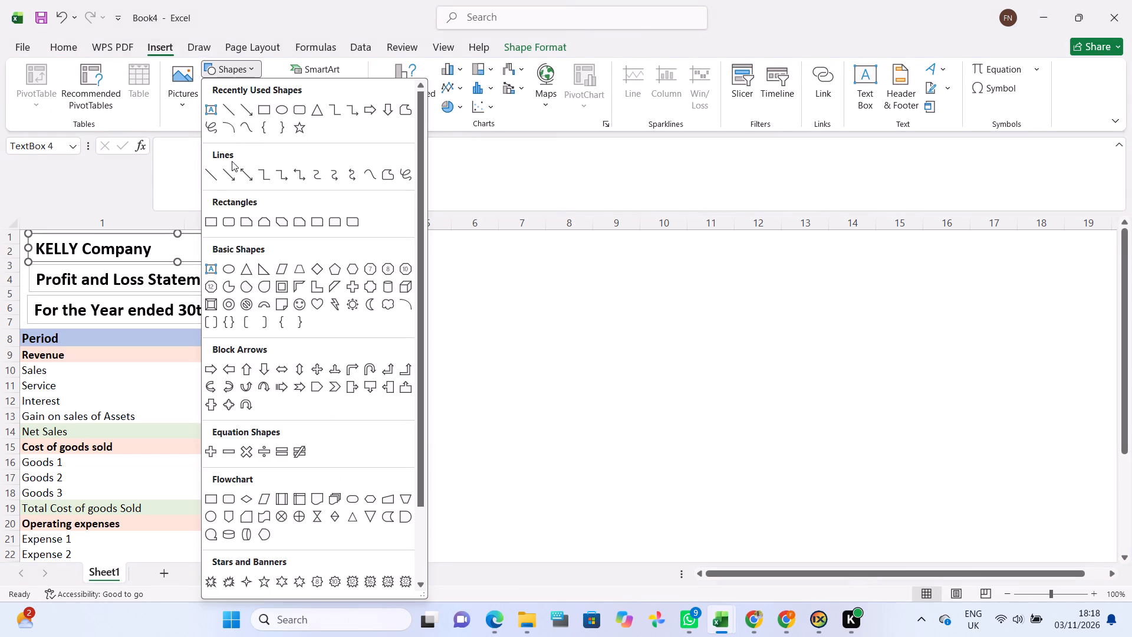
pyautogui.click(224, 116)
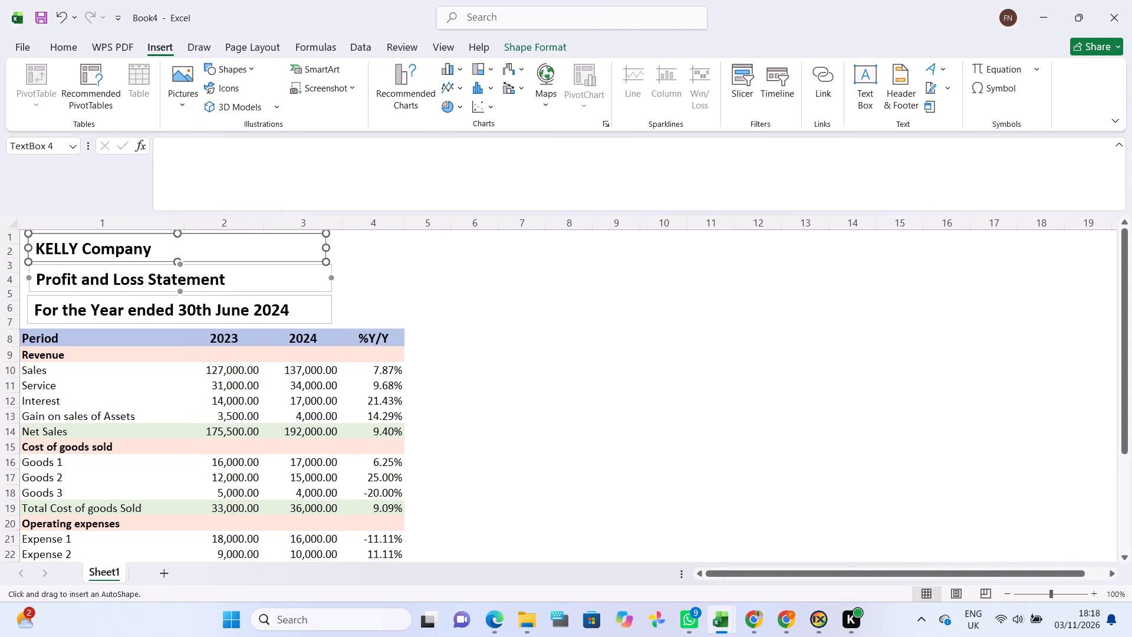
pyautogui.moveTo(37, 292); pyautogui.dragTo(198, 292)
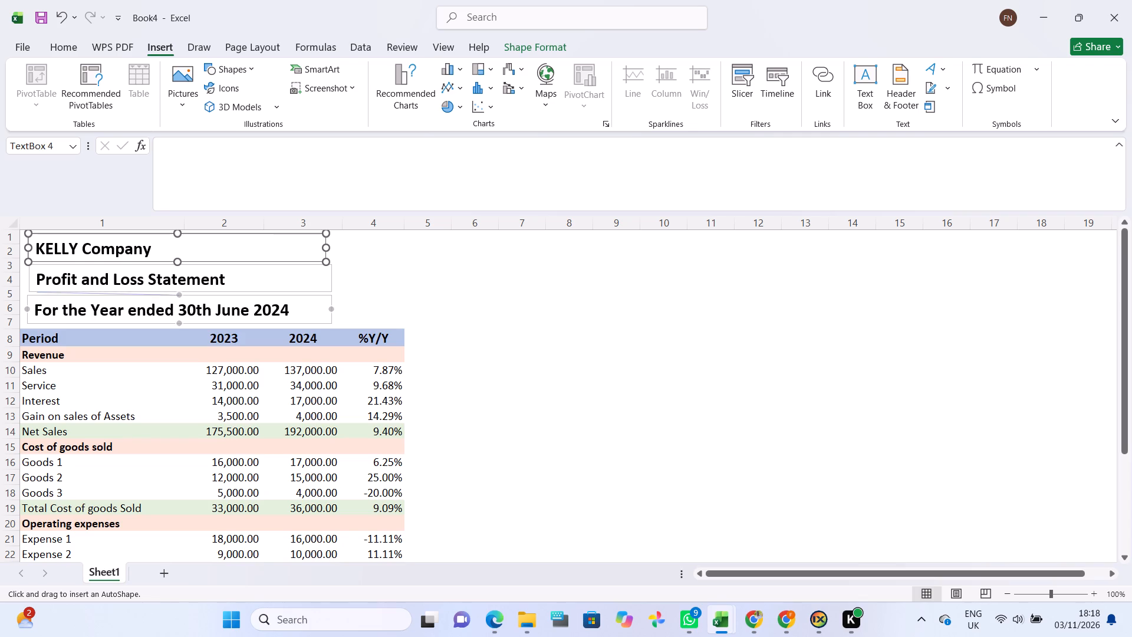
pyautogui.moveTo(198, 292); pyautogui.dragTo(295, 290)
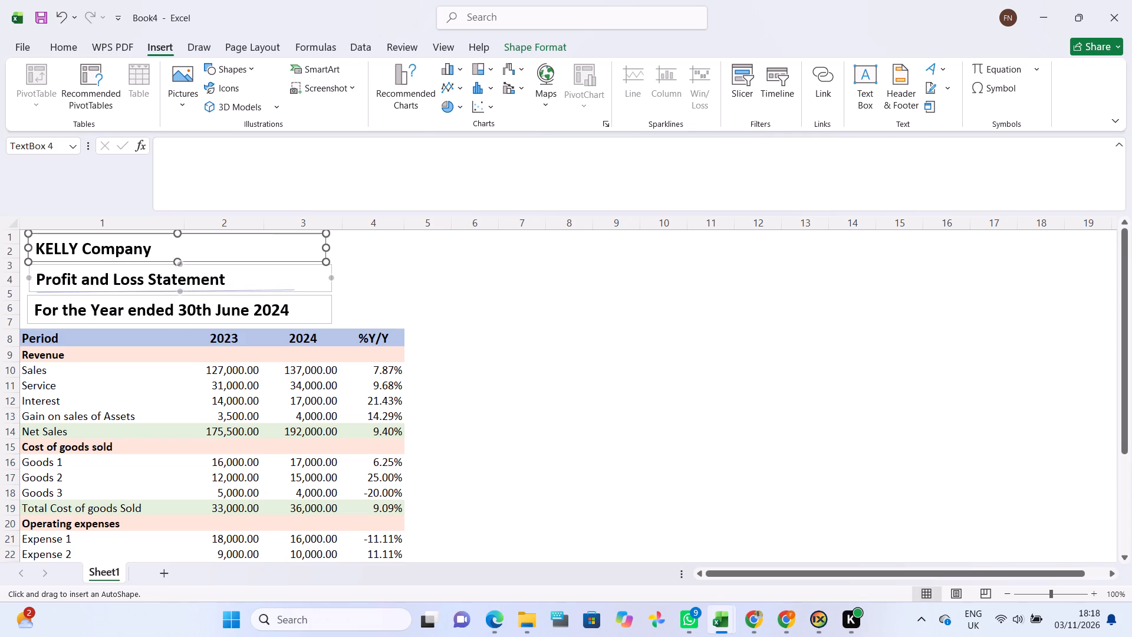
pyautogui.moveTo(295, 290); pyautogui.dragTo(318, 293)
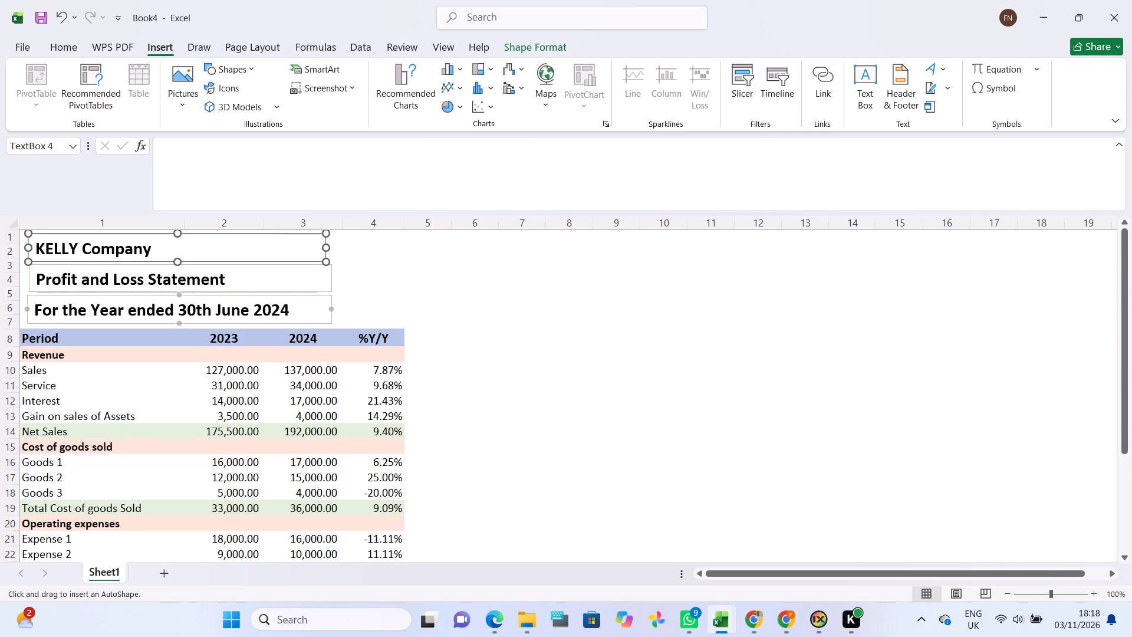
pyautogui.moveTo(318, 293); pyautogui.dragTo(320, 291)
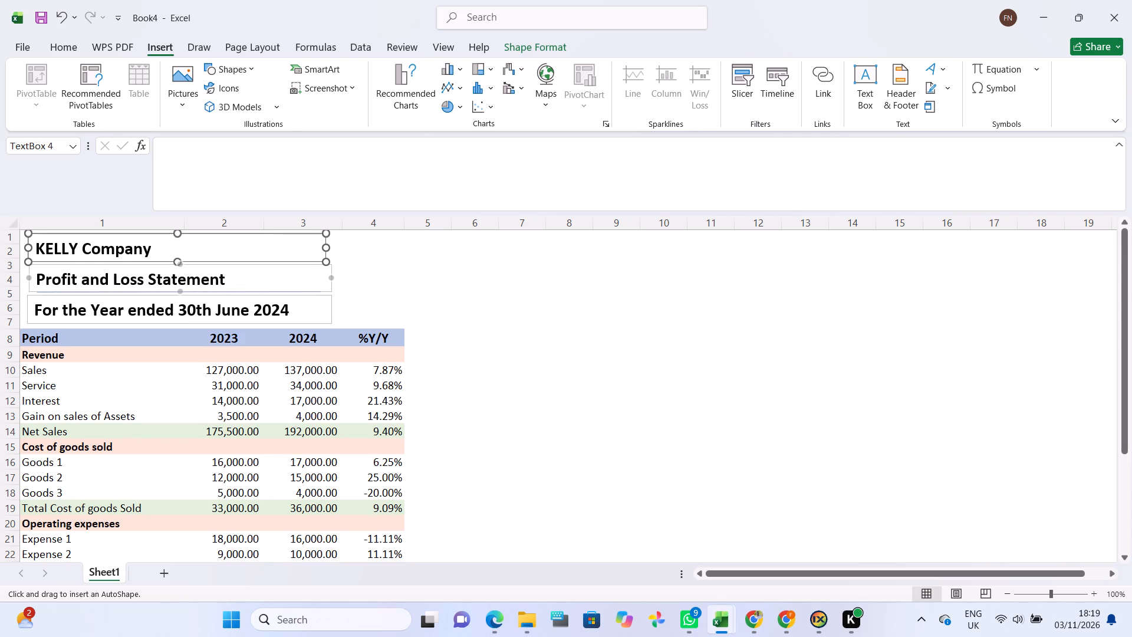
pyautogui.moveTo(320, 291); pyautogui.dragTo(320, 292)
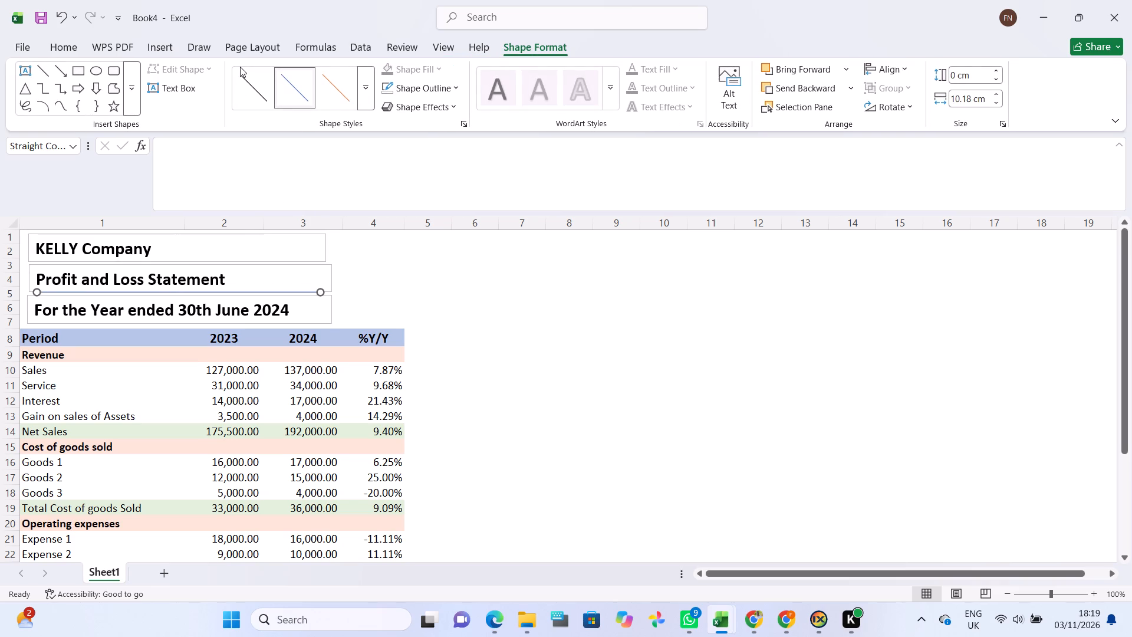
pyautogui.click(240, 67)
pyautogui.click(388, 309)
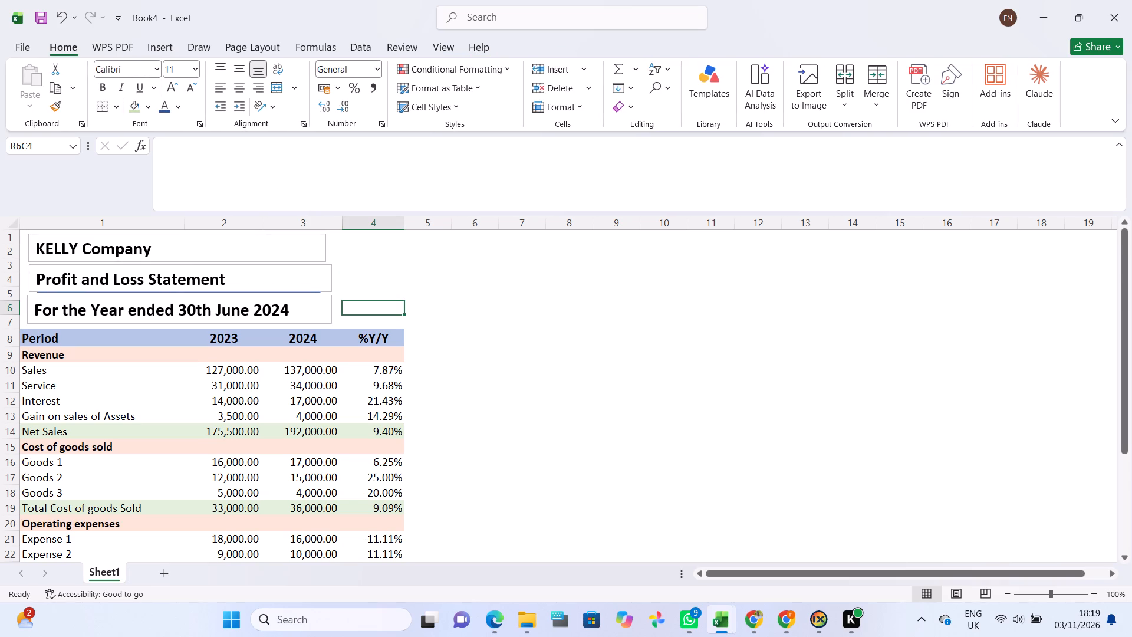
pyautogui.click(344, 283)
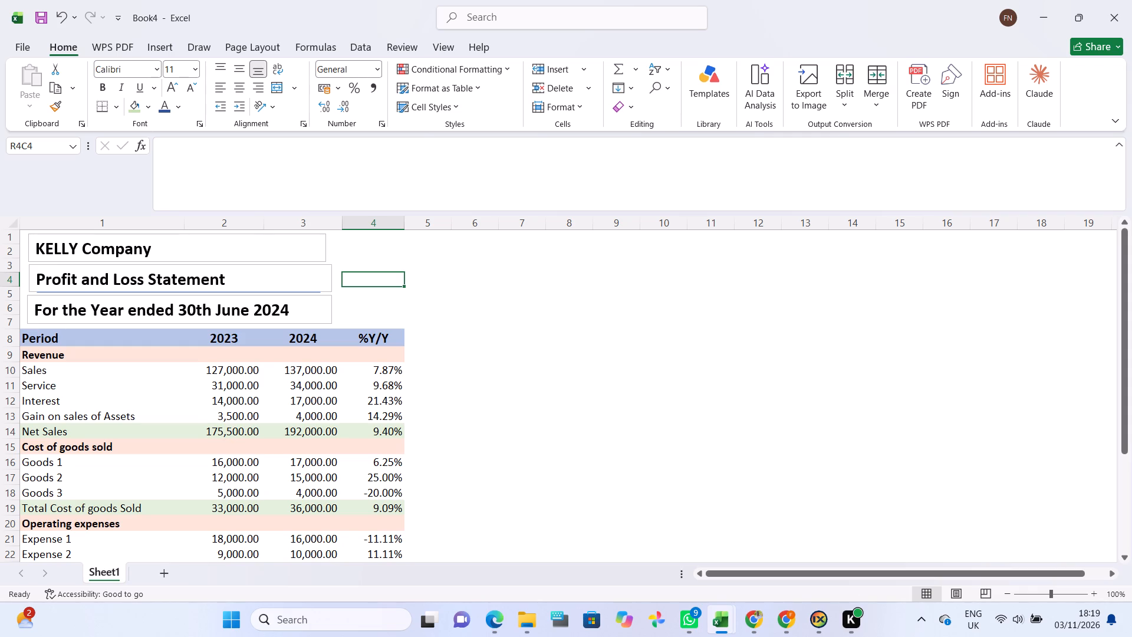
# Remove the outline from the "KELLY Company" text box and deselect it.
pyautogui.scroll(-1, 422, 388)
pyautogui.scroll(2, 422, 388)
pyautogui.doubleClick(323, 255)
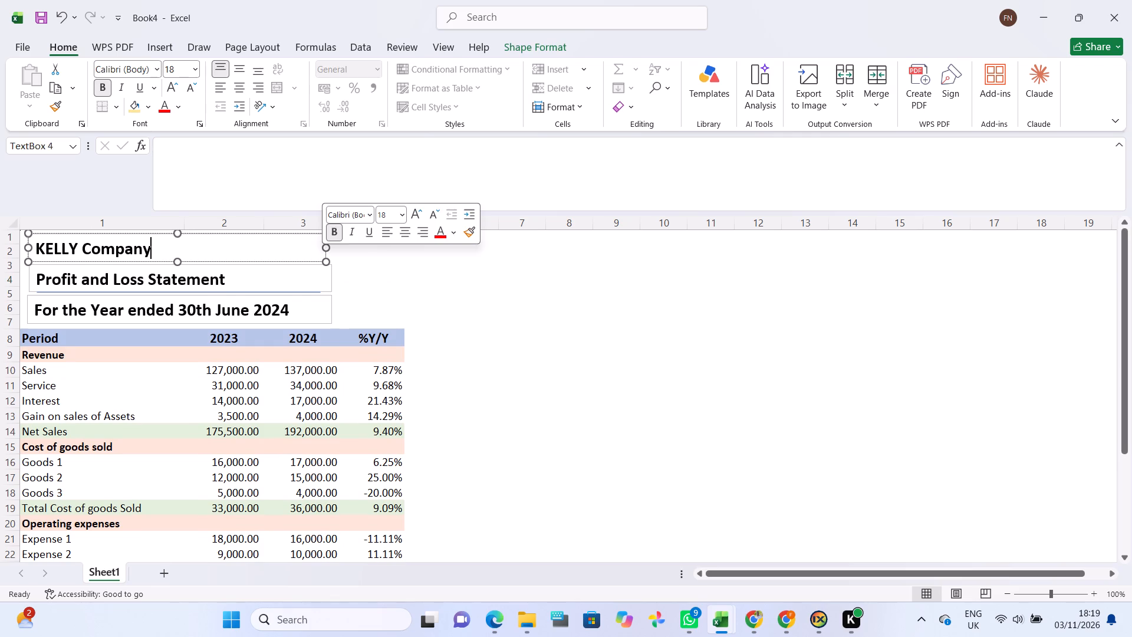
pyautogui.click(323, 255)
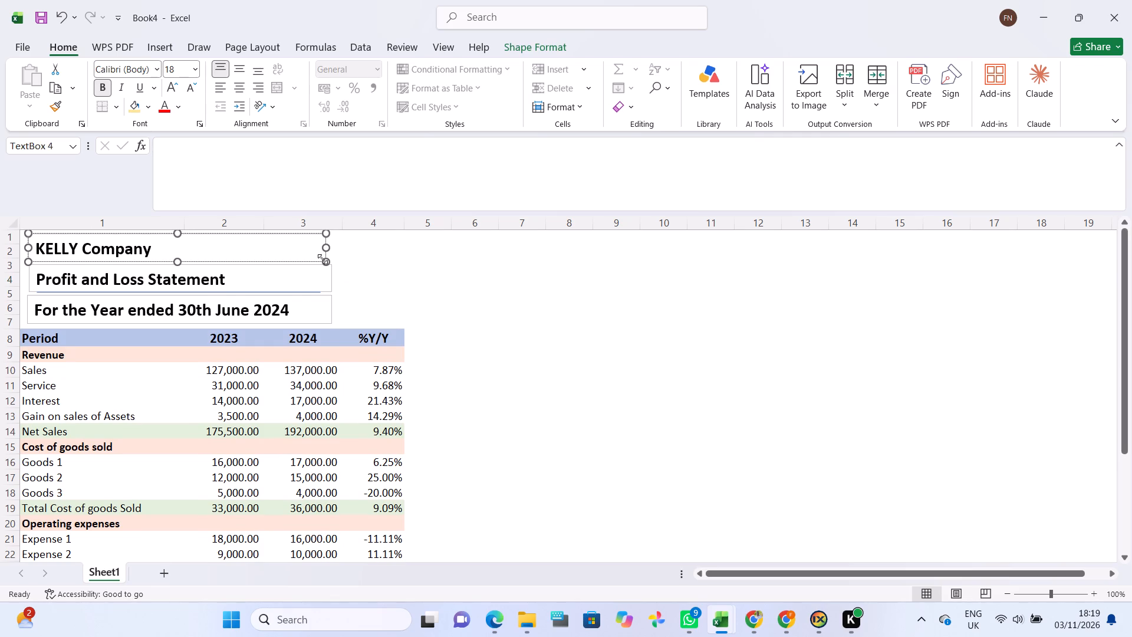
pyautogui.click(307, 262)
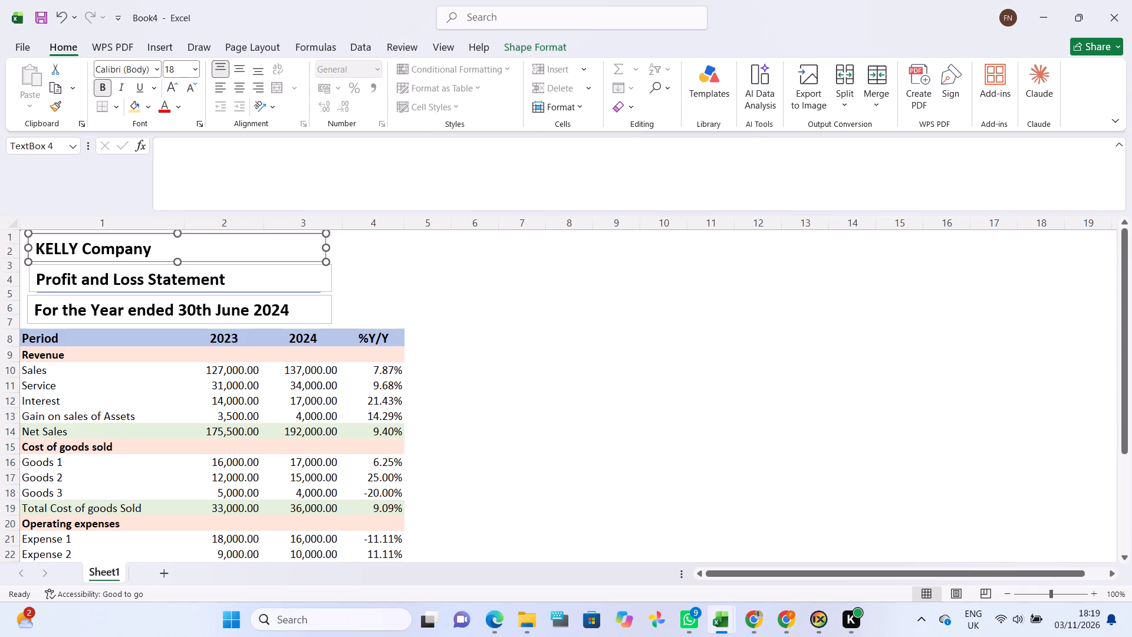
pyautogui.click(307, 262)
pyautogui.rightClick(307, 262)
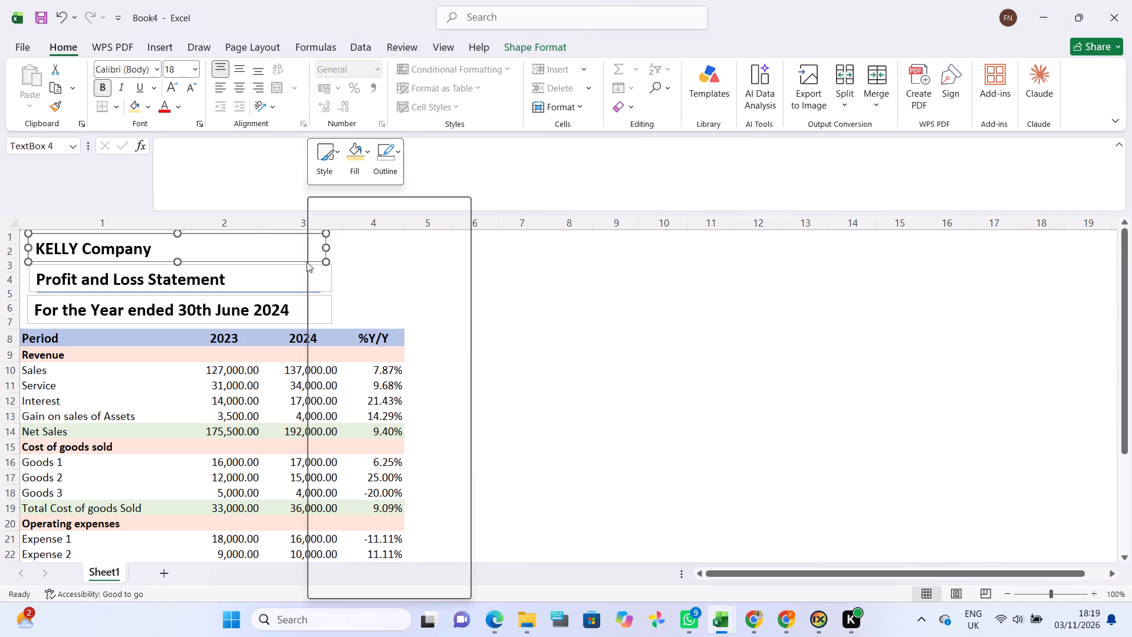
pyautogui.click(397, 152)
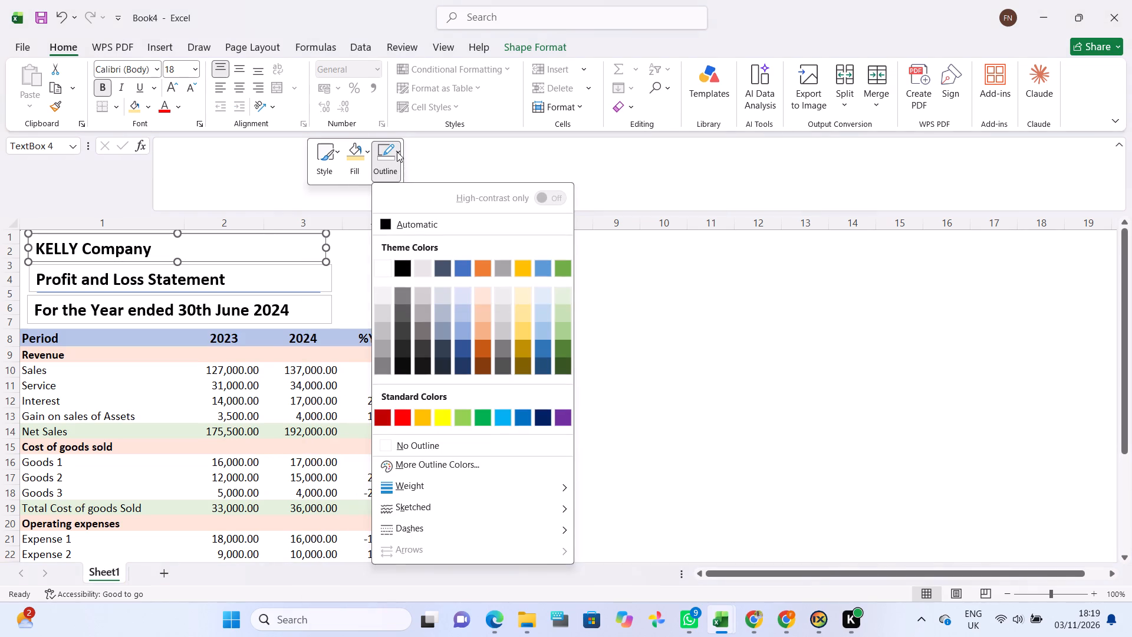
pyautogui.click(386, 449)
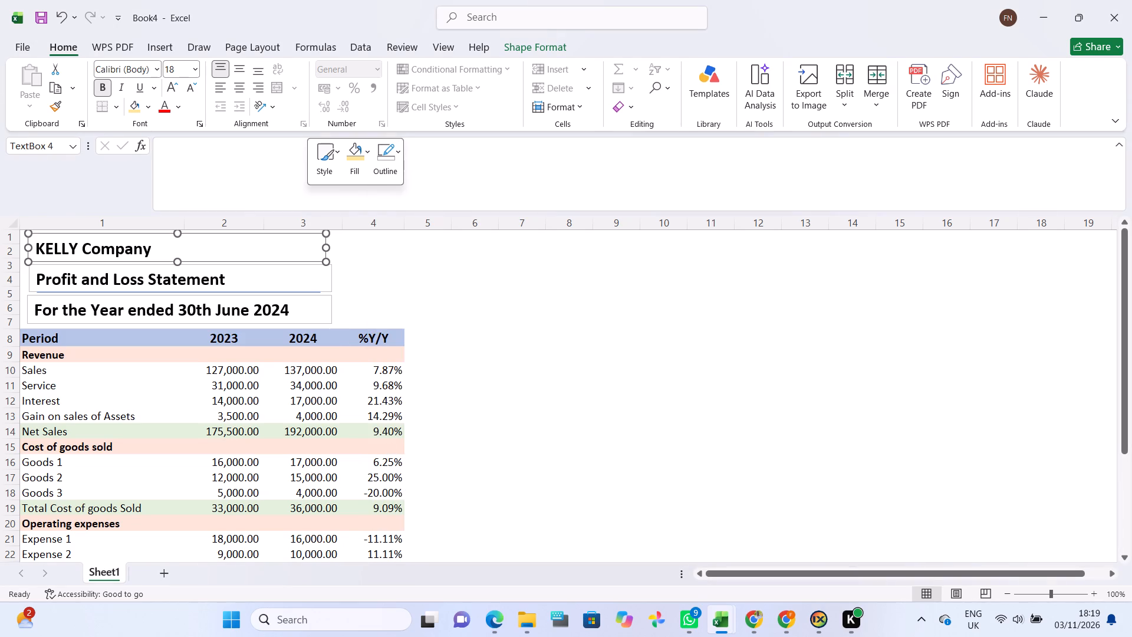
pyautogui.click(394, 298)
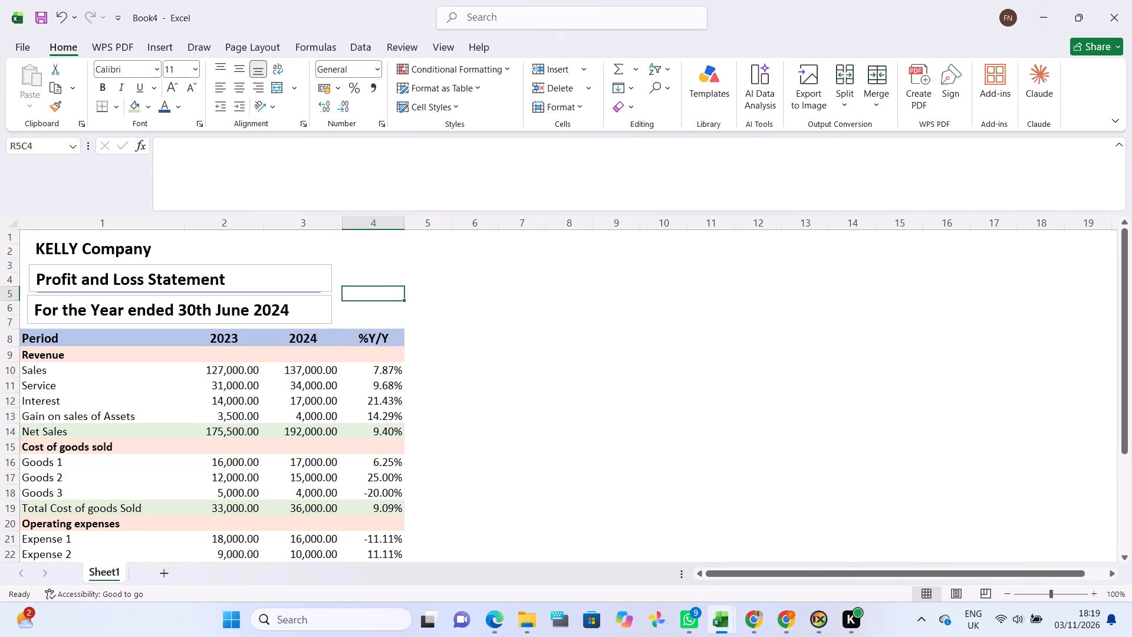
# Remove the outline from the "For the Year ended 30th June 2024" text box and deselect it.
pyautogui.click(324, 291)
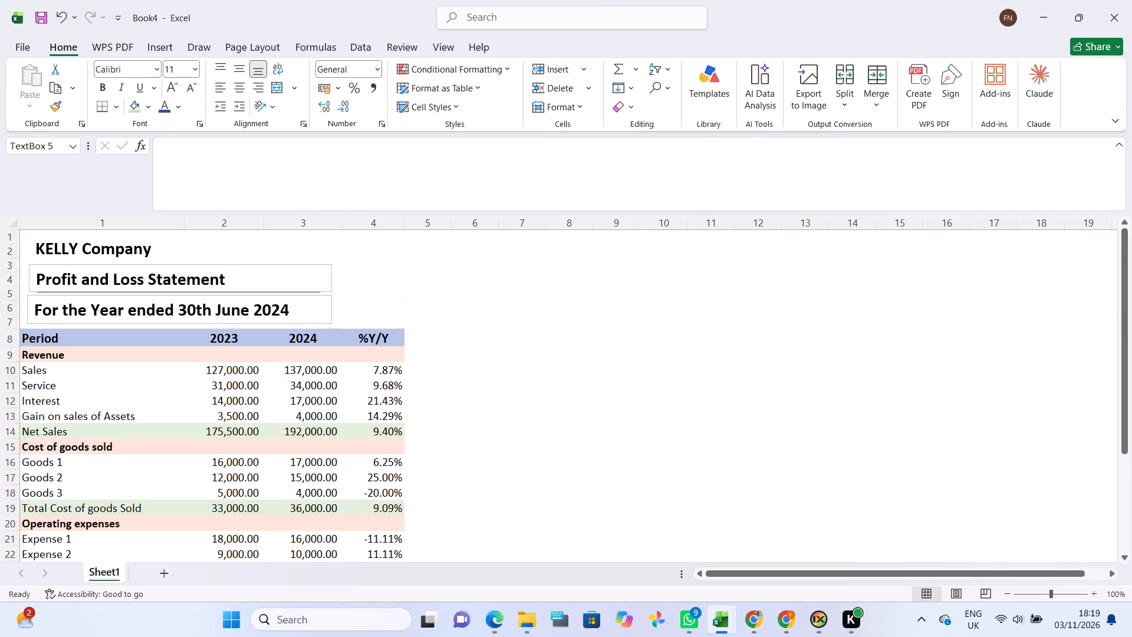
pyautogui.doubleClick(324, 291)
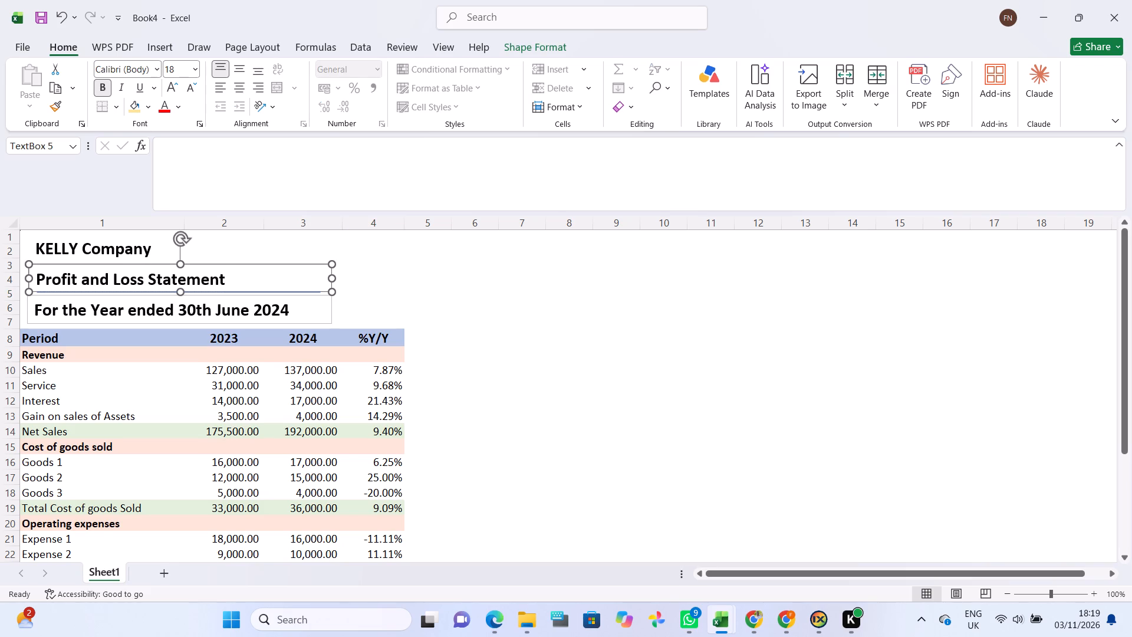
pyautogui.rightClick(328, 327)
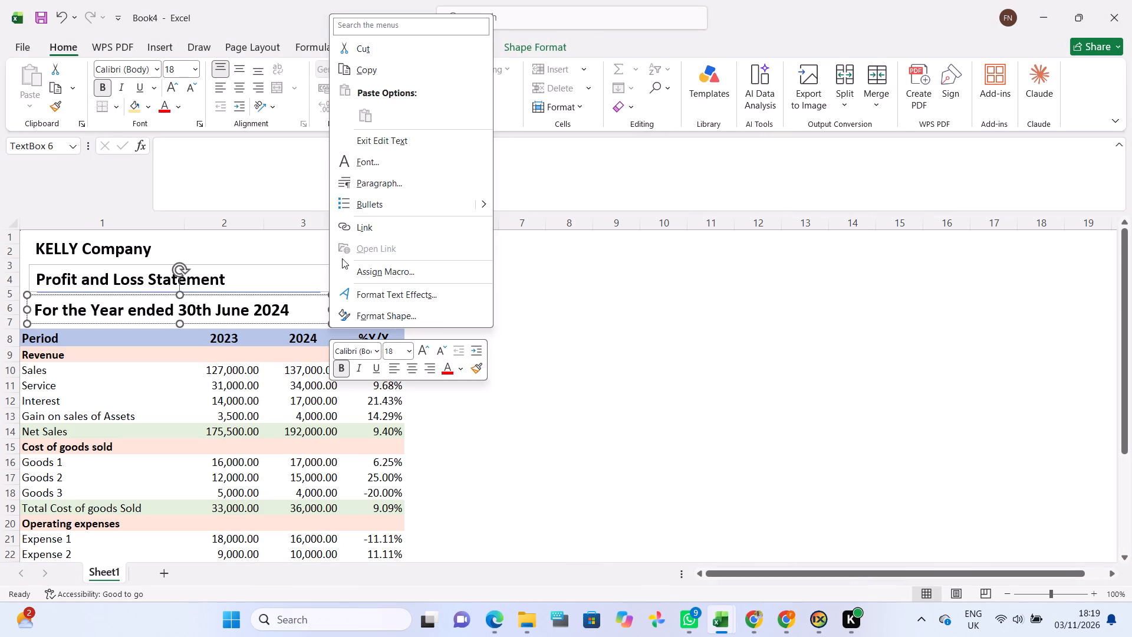
pyautogui.click(516, 372)
pyautogui.click(323, 292)
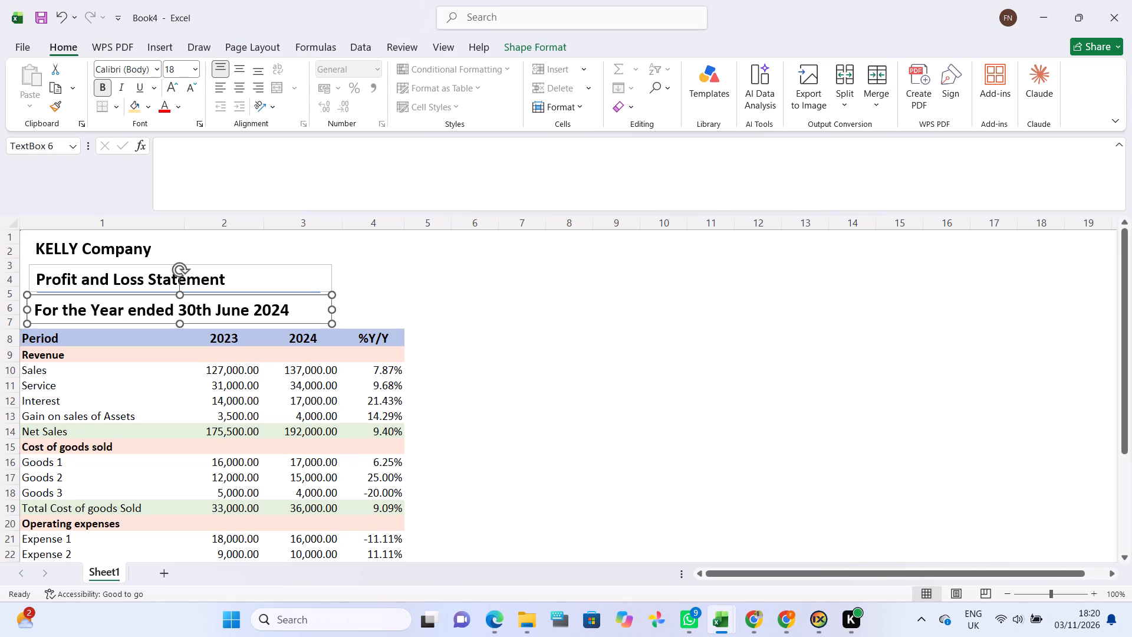
pyautogui.rightClick(323, 292)
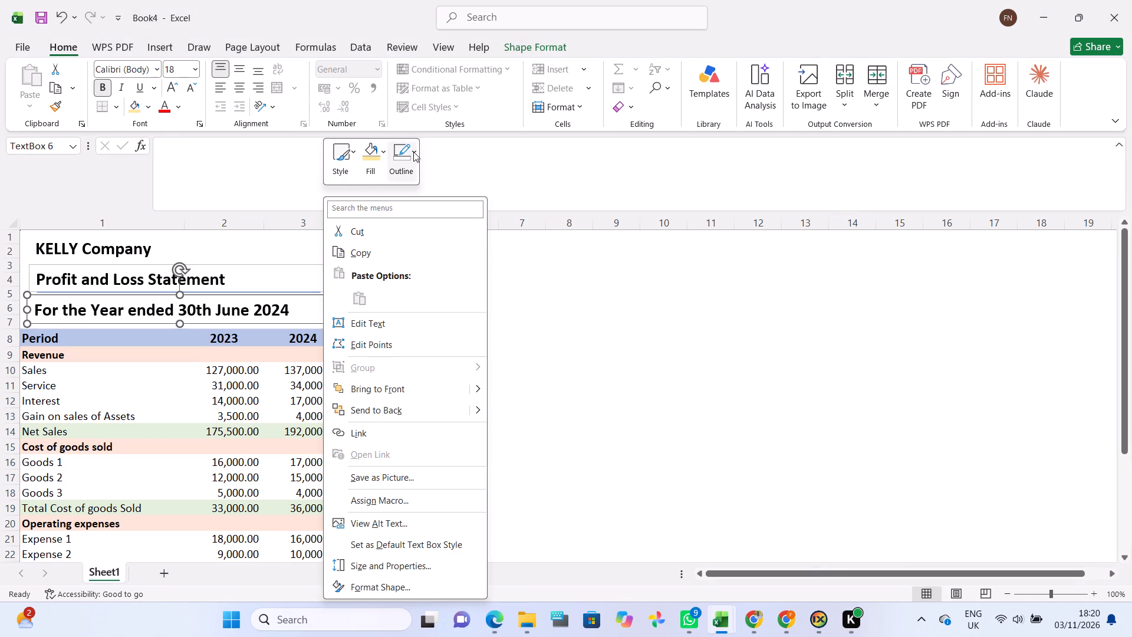
pyautogui.click(414, 153)
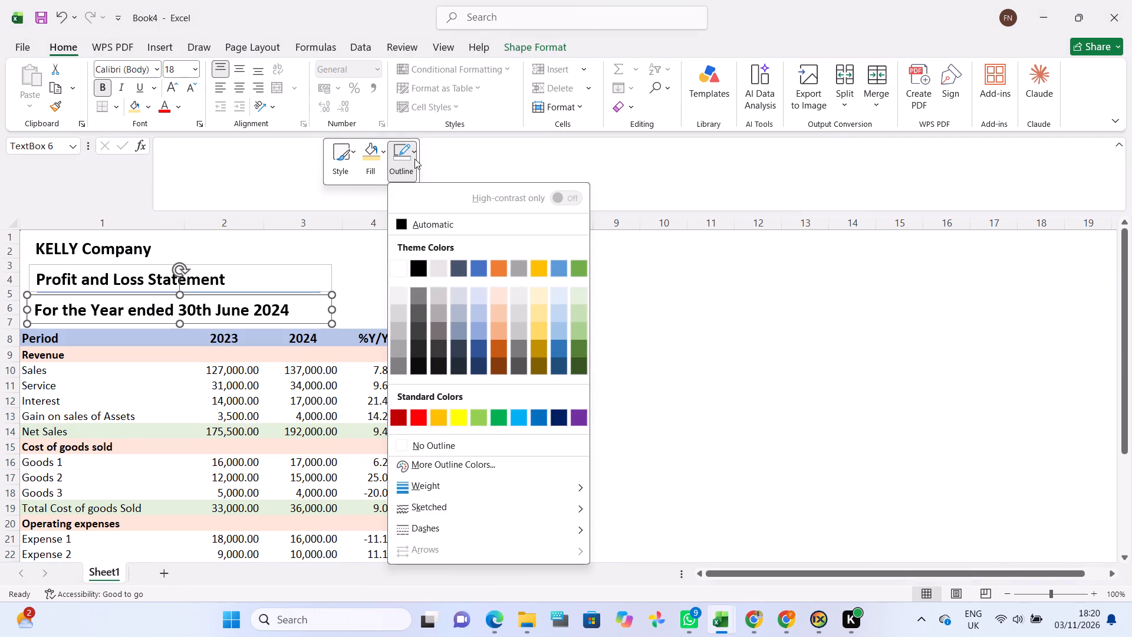
pyautogui.click(399, 448)
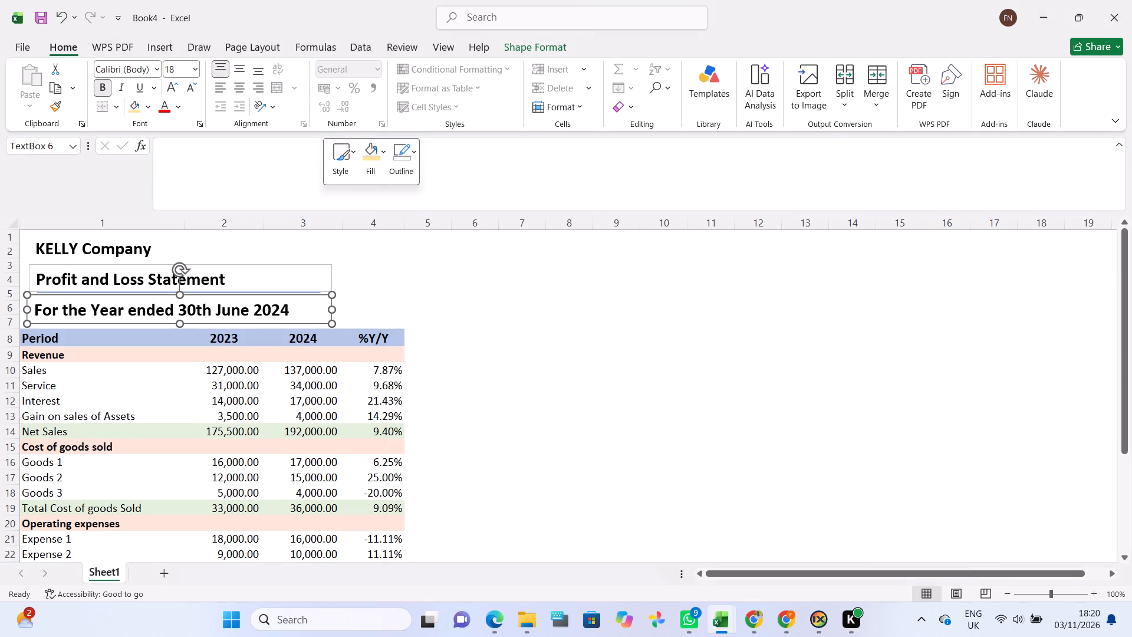
pyautogui.click(361, 300)
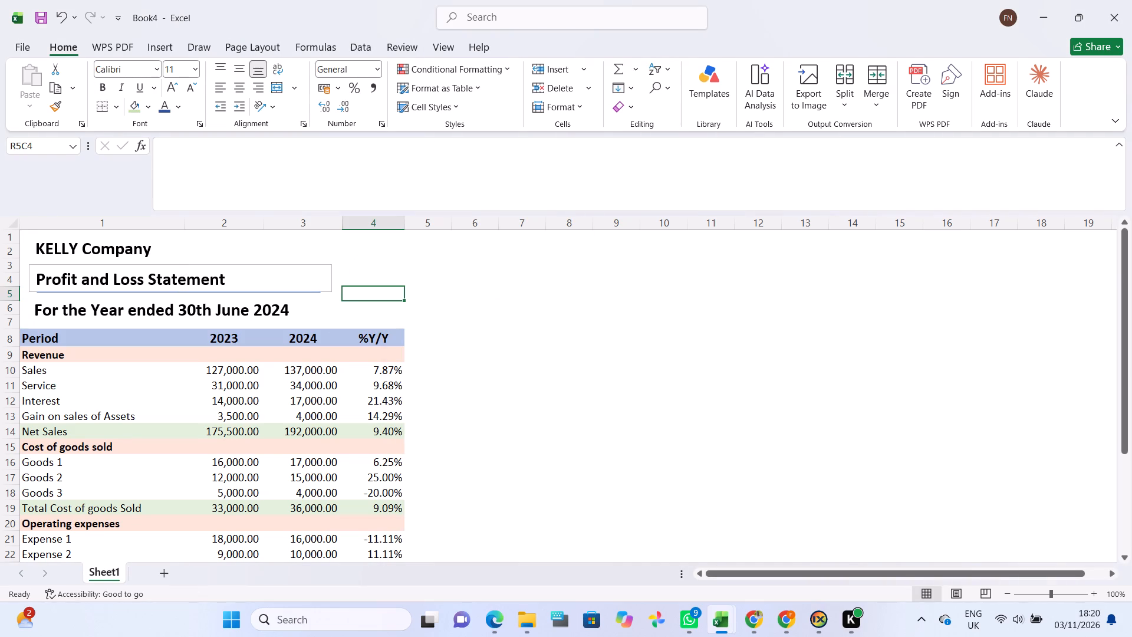
# Remove the outline from the "Profit and Loss Statement" text box, keeping the divider line, and deselect it.
pyautogui.click(331, 291)
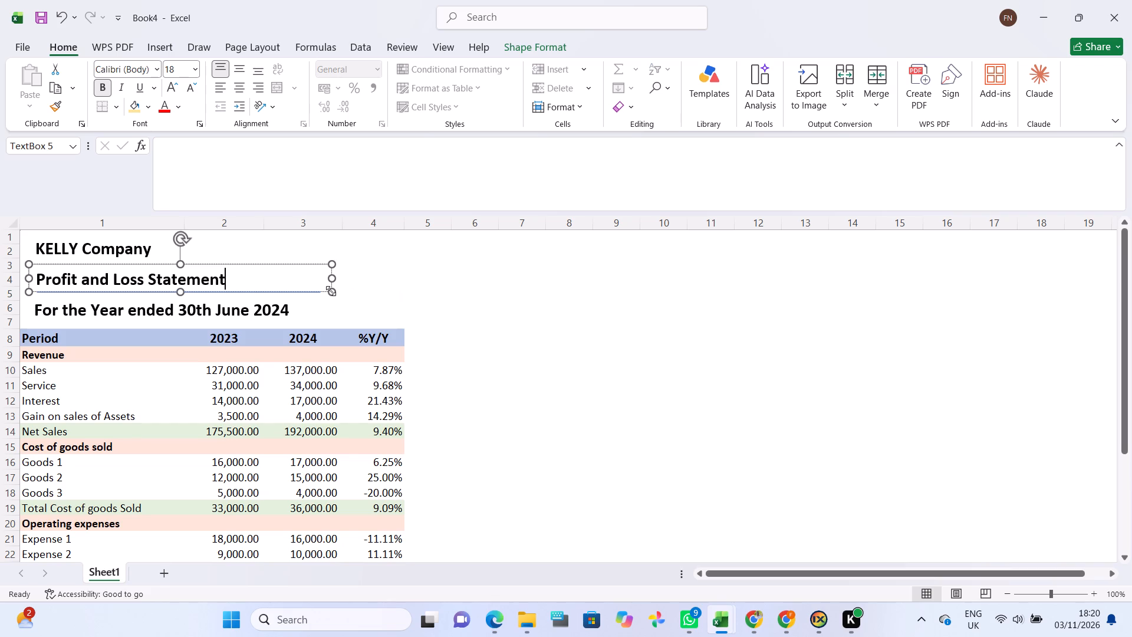
pyautogui.click(331, 291)
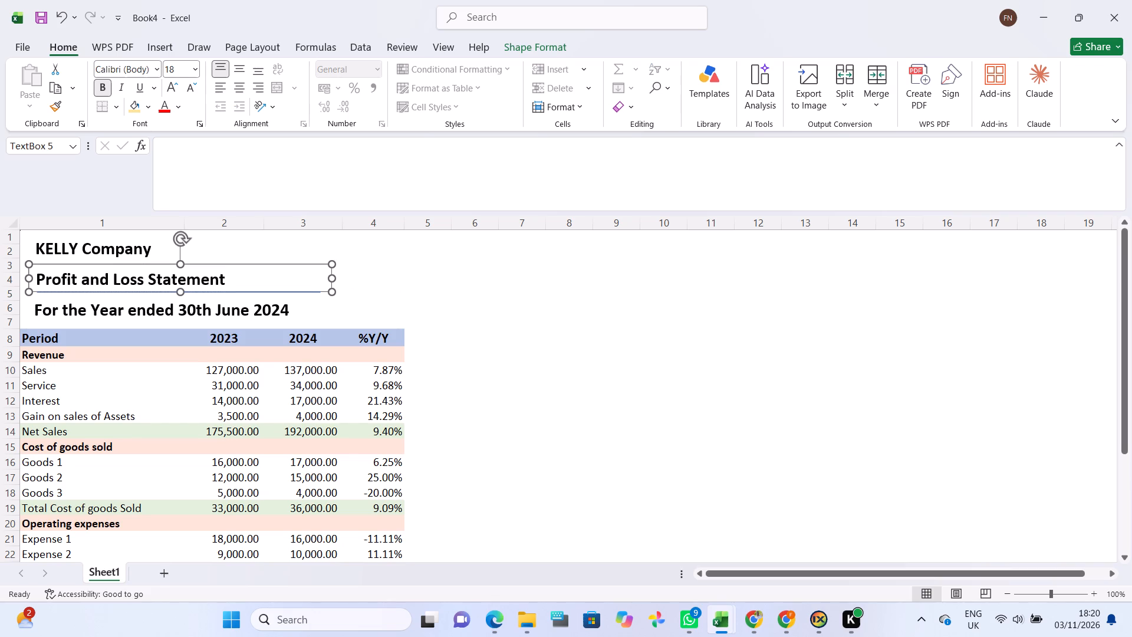
pyautogui.click(318, 292)
pyautogui.rightClick(318, 292)
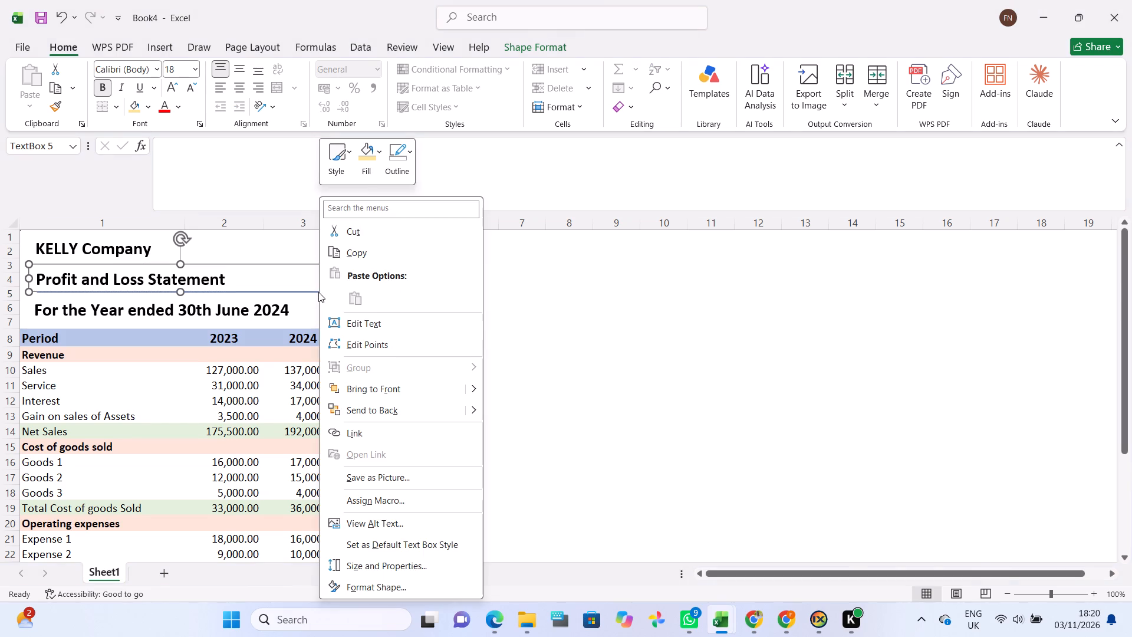
pyautogui.click(410, 153)
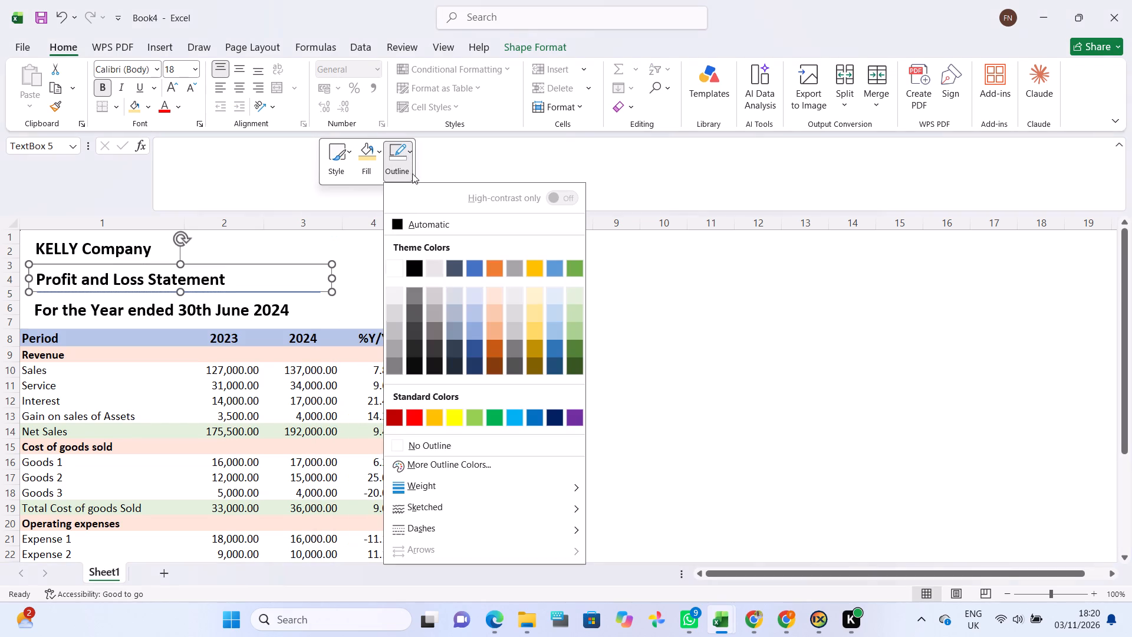
pyautogui.click(399, 442)
pyautogui.click(430, 318)
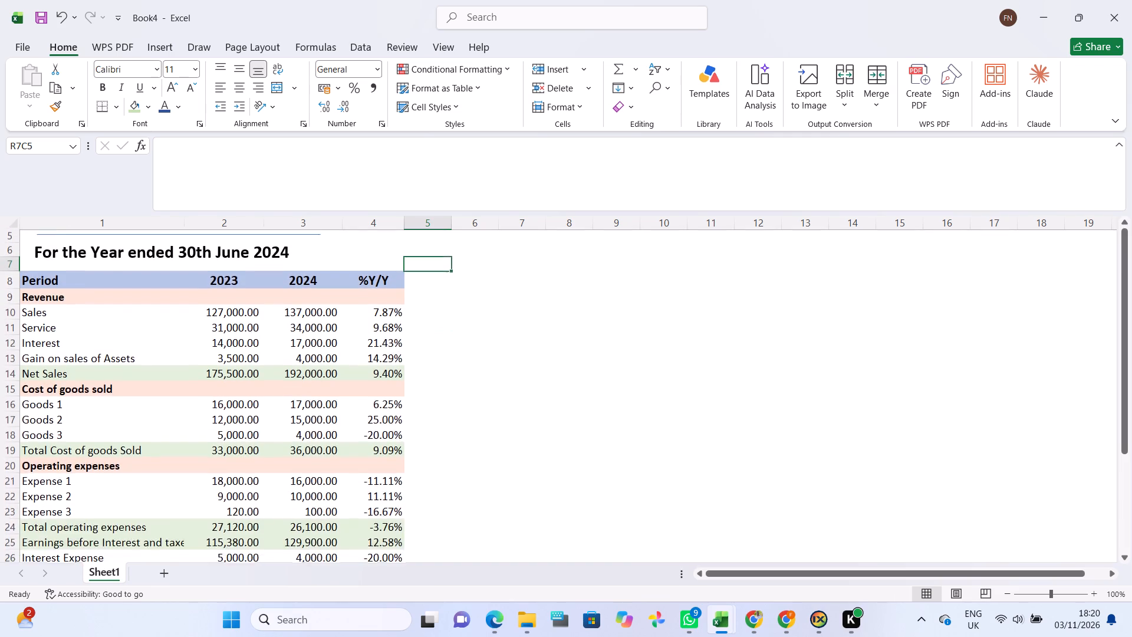
# Review the whole income statement from the heading text boxes down to the Net Profit row.
pyautogui.scroll(1, 476, 342)
pyautogui.scroll(-1, 476, 342)
pyautogui.scroll(1, 476, 342)
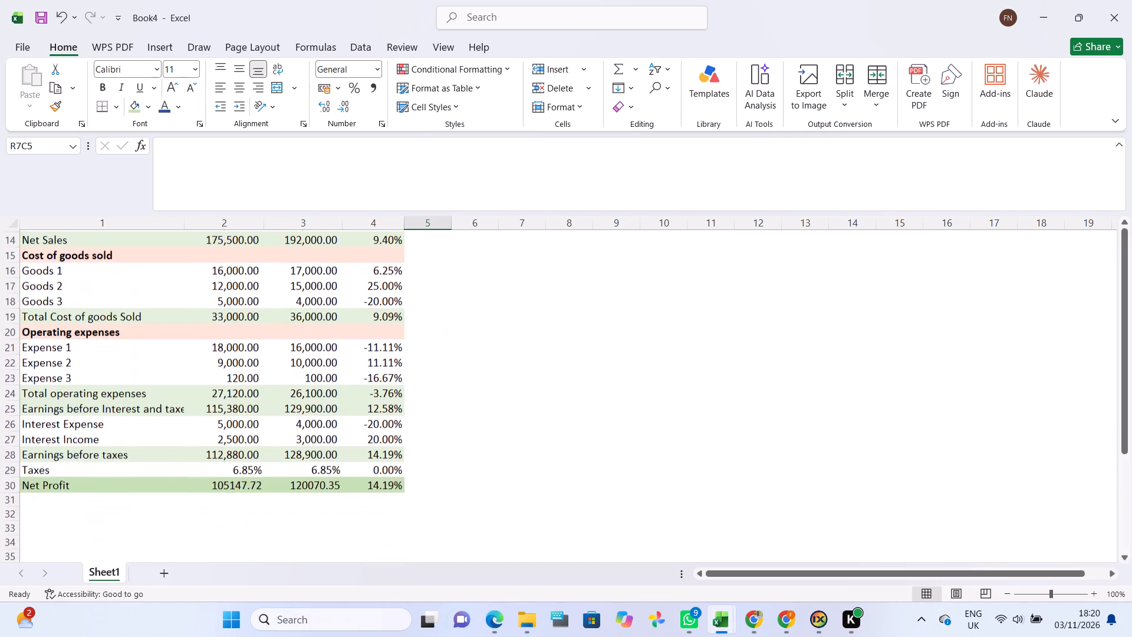
pyautogui.scroll(1, 476, 342)
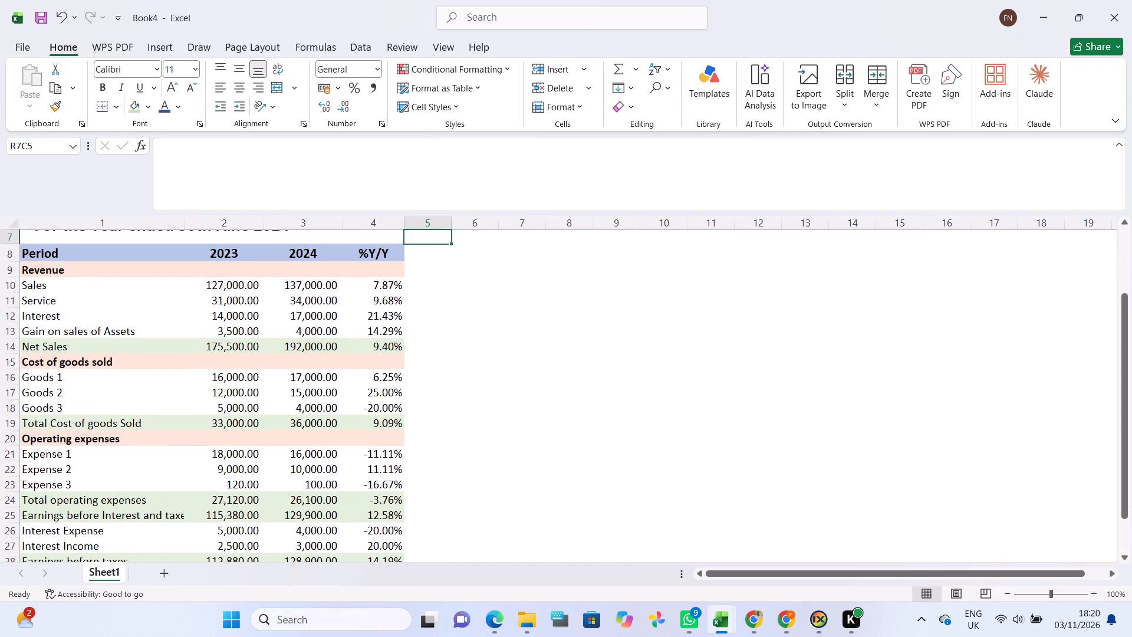
pyautogui.scroll(-1, 476, 342)
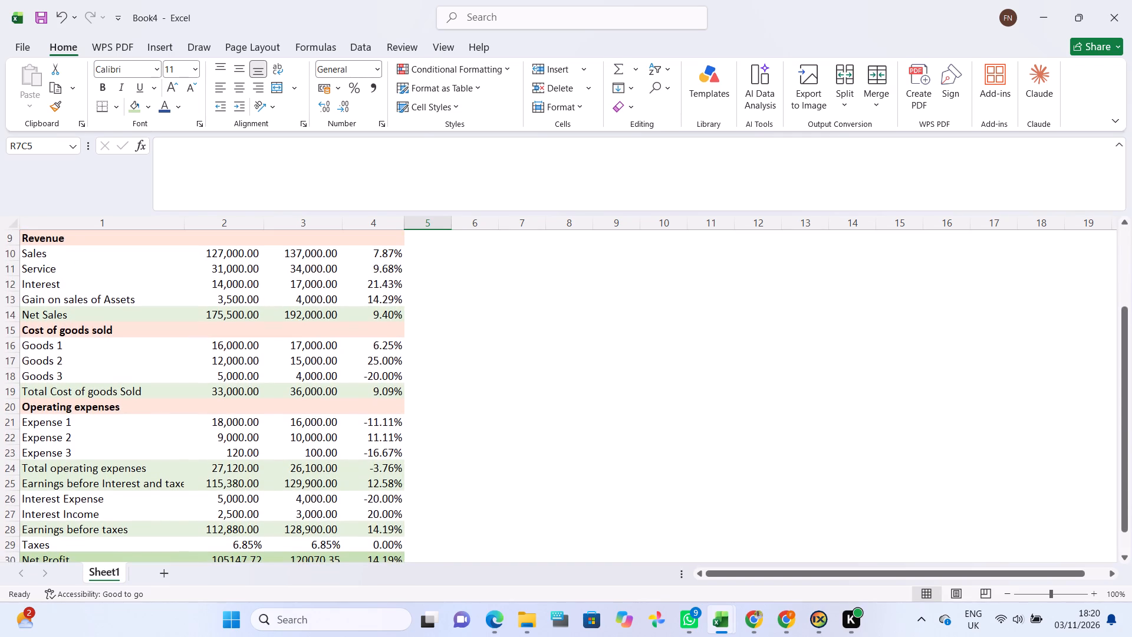
pyautogui.scroll(2, 476, 342)
pyautogui.moveTo(476, 342); pyautogui.dragTo(425, 332)
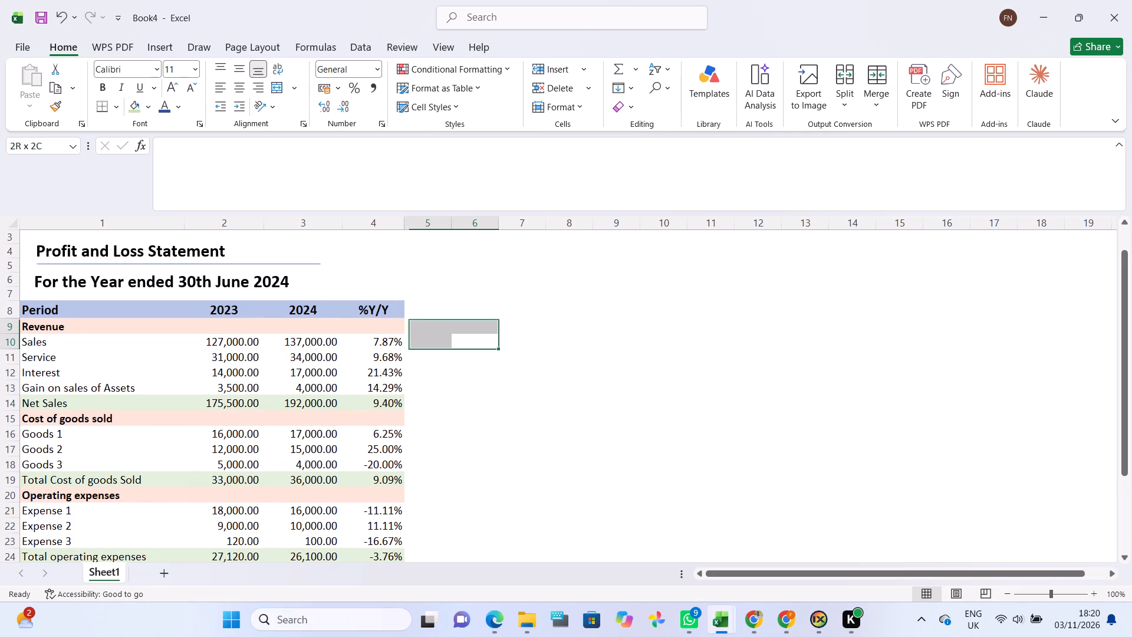
pyautogui.moveTo(425, 332); pyautogui.dragTo(590, 359)
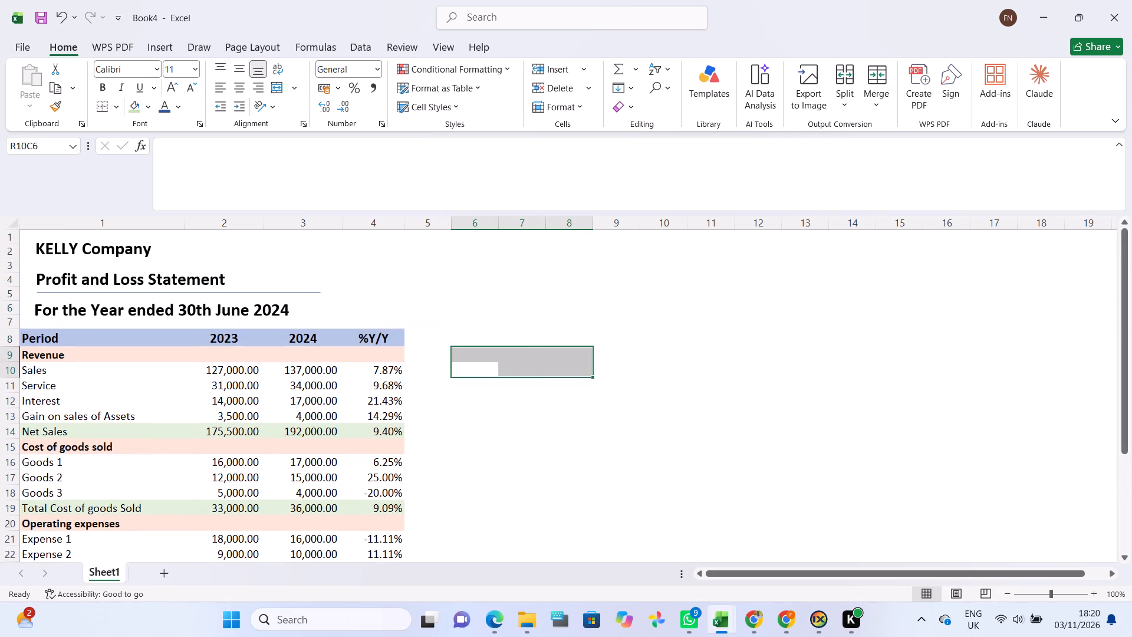
pyautogui.click(590, 359)
pyautogui.scroll(-1, 389, 383)
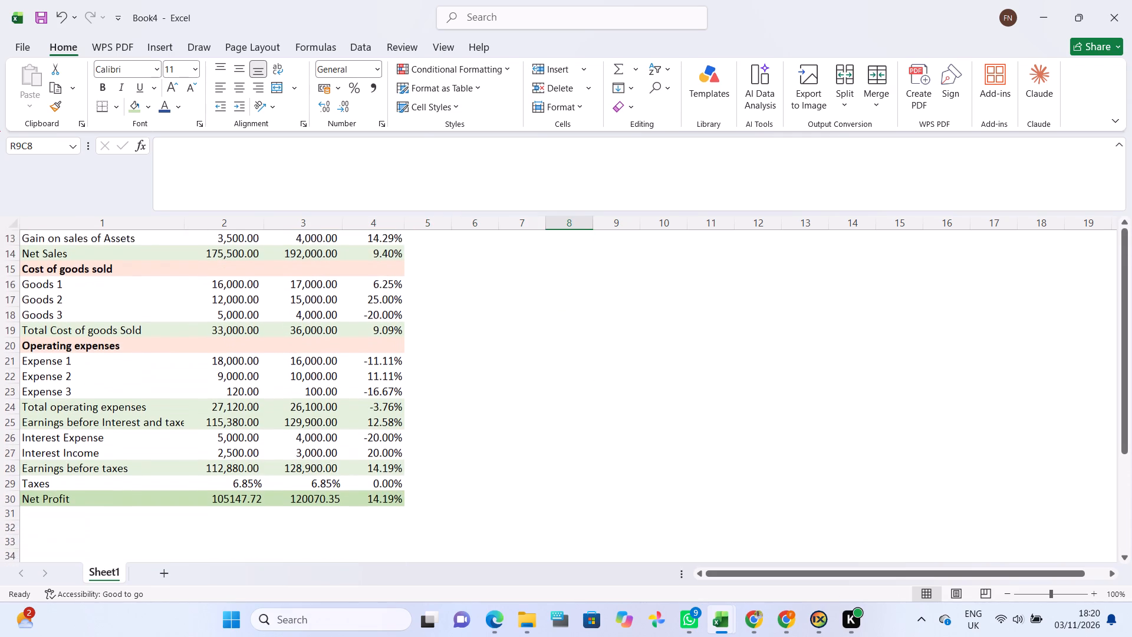
pyautogui.scroll(-1, 389, 383)
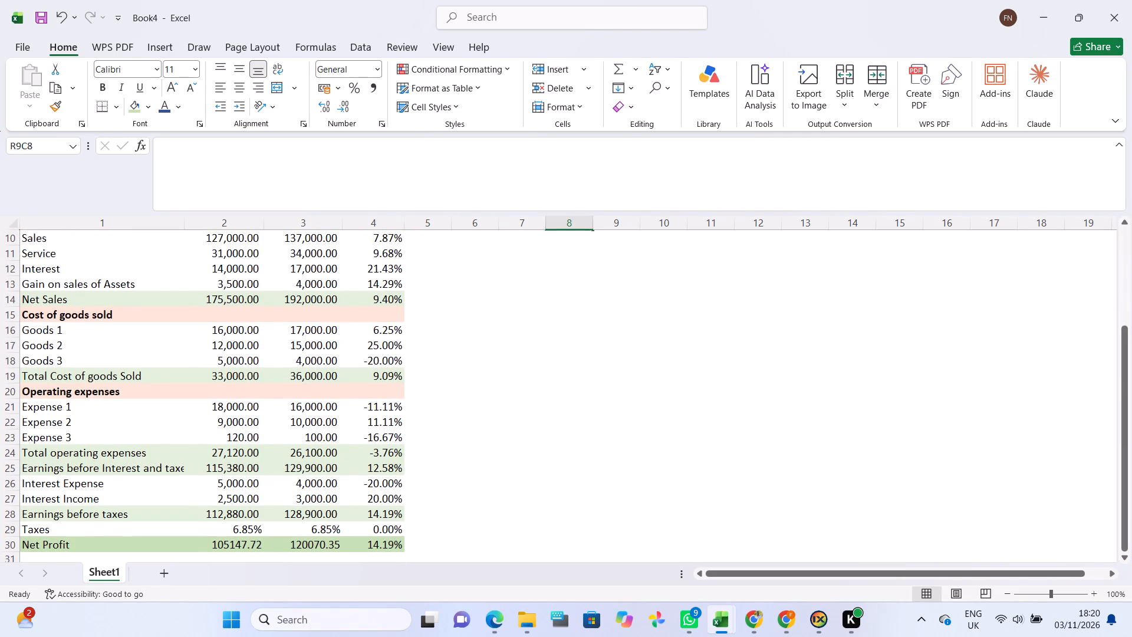
pyautogui.scroll(2, 215, 340)
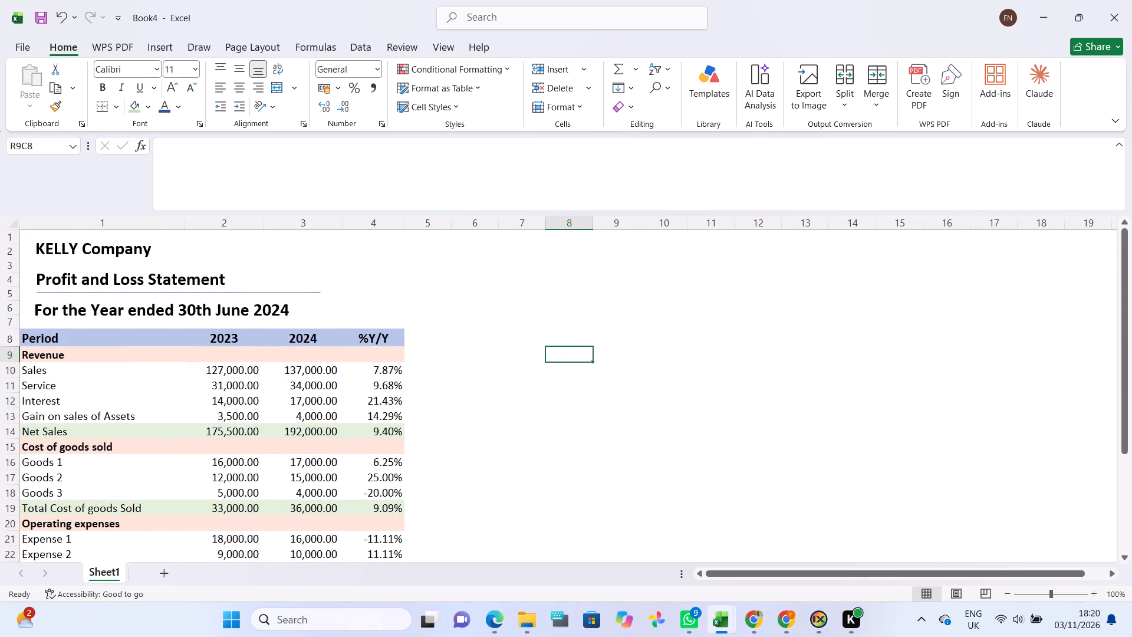
pyautogui.scroll(-3, 215, 340)
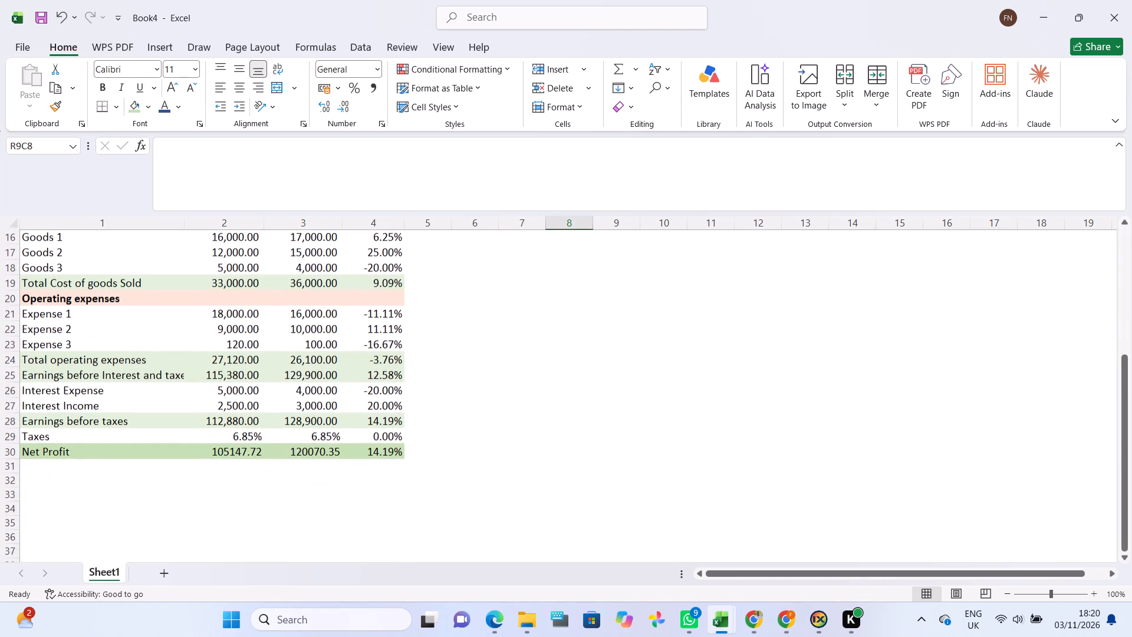
pyautogui.scroll(2, 215, 340)
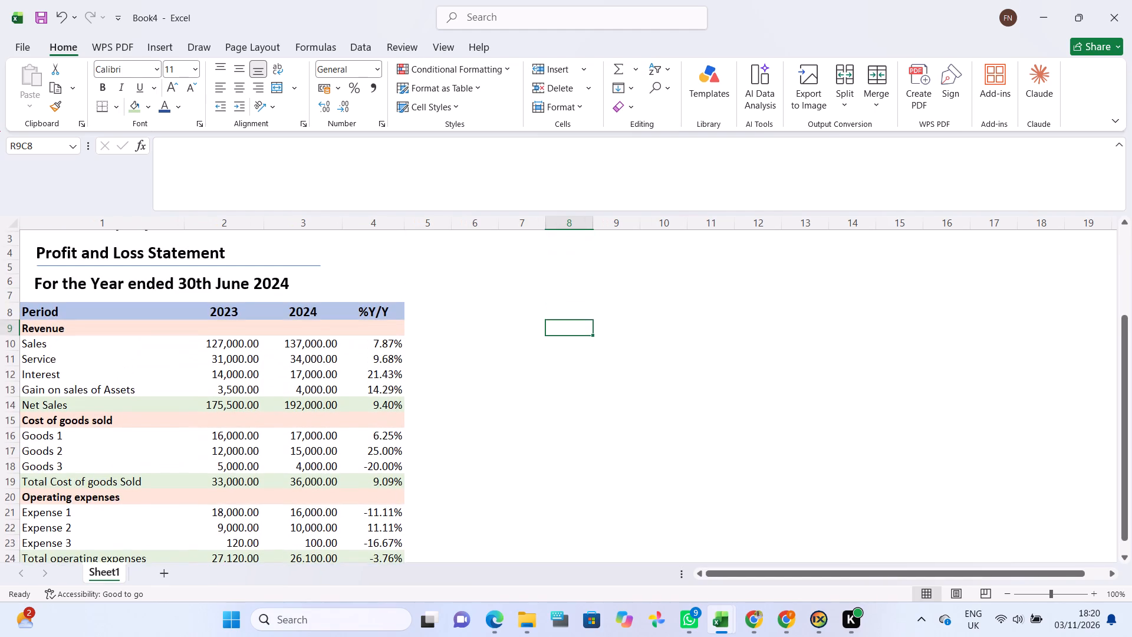
pyautogui.scroll(1, 215, 340)
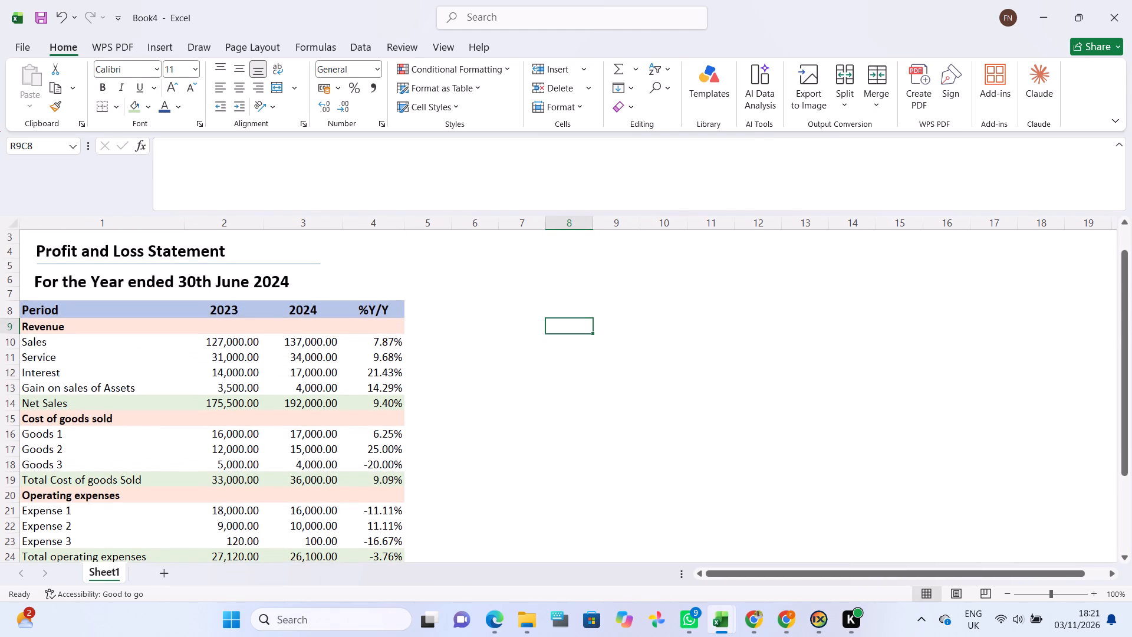
# Add a new blank worksheet after the income statement sheet, check back on the statement, and return to the new sheet.
pyautogui.click(161, 571)
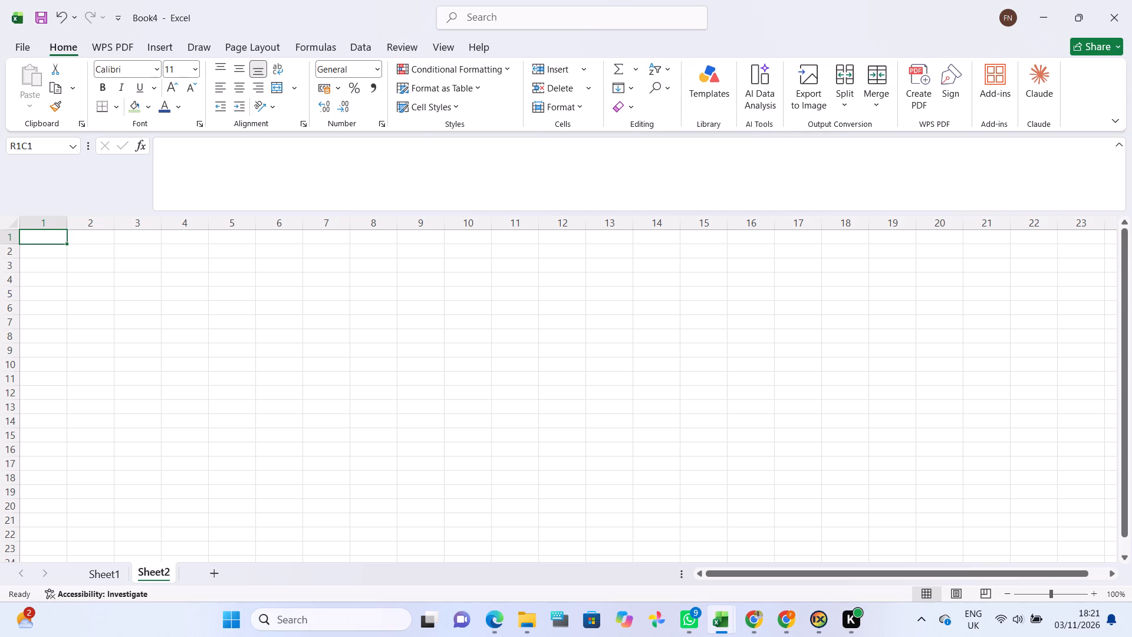
pyautogui.click(110, 563)
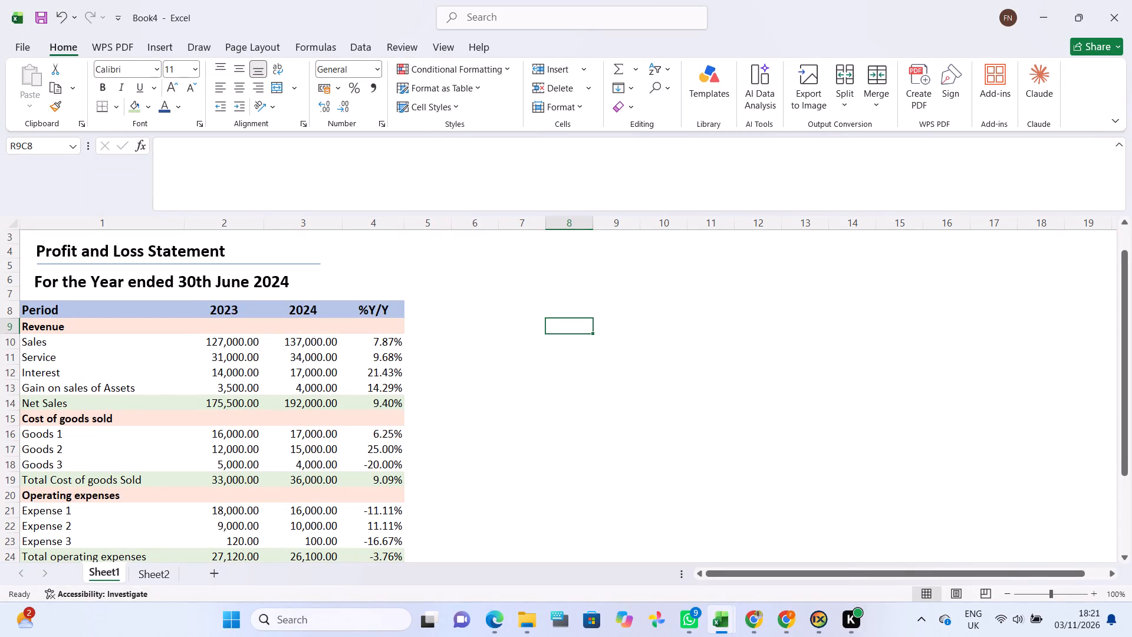
pyautogui.click(147, 570)
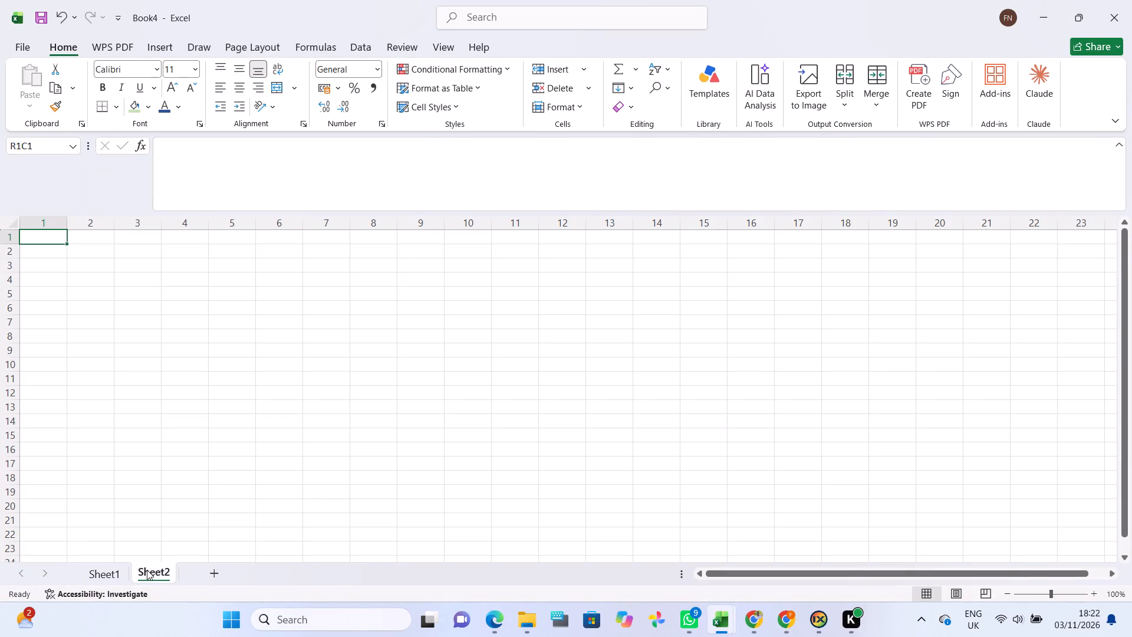